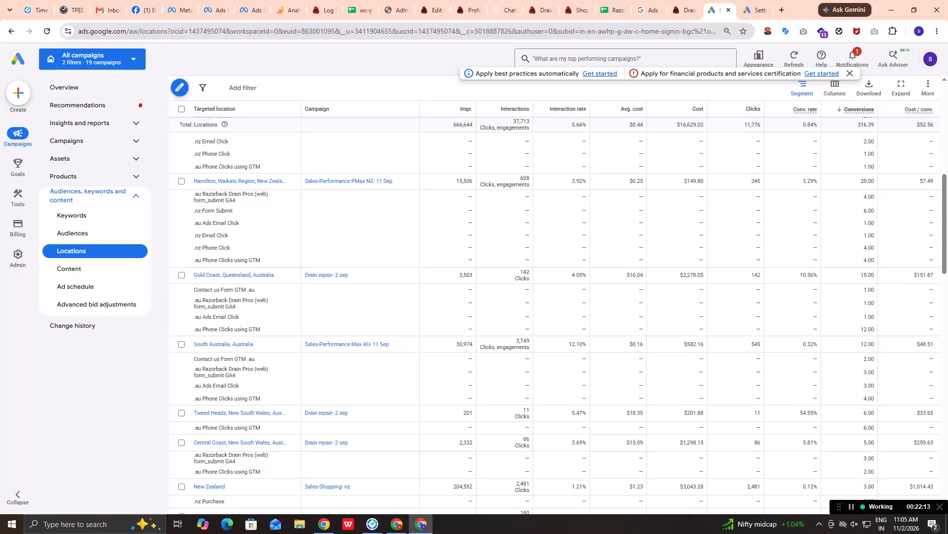
Segment the targeted locations table by conversion category.
scroll(869, 213, "up", 2)
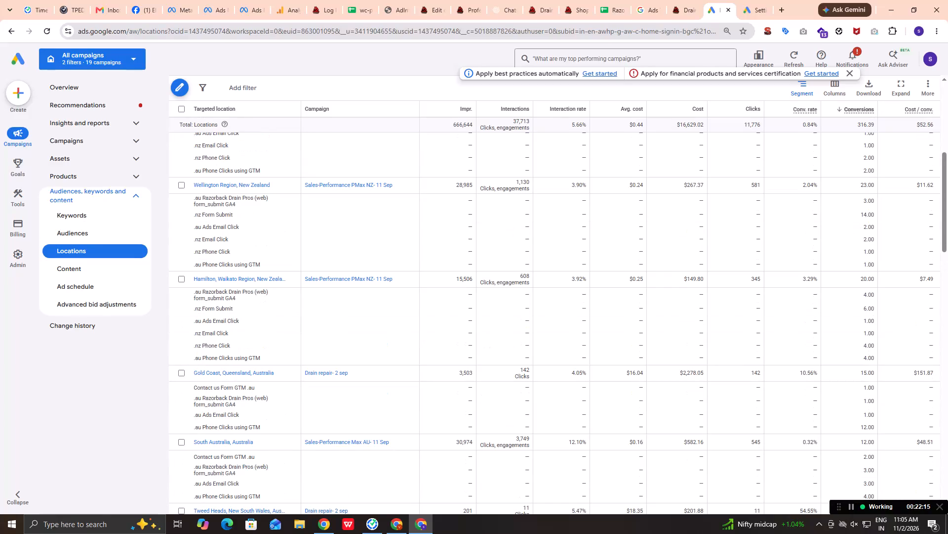
scroll(869, 213, "up", 2)
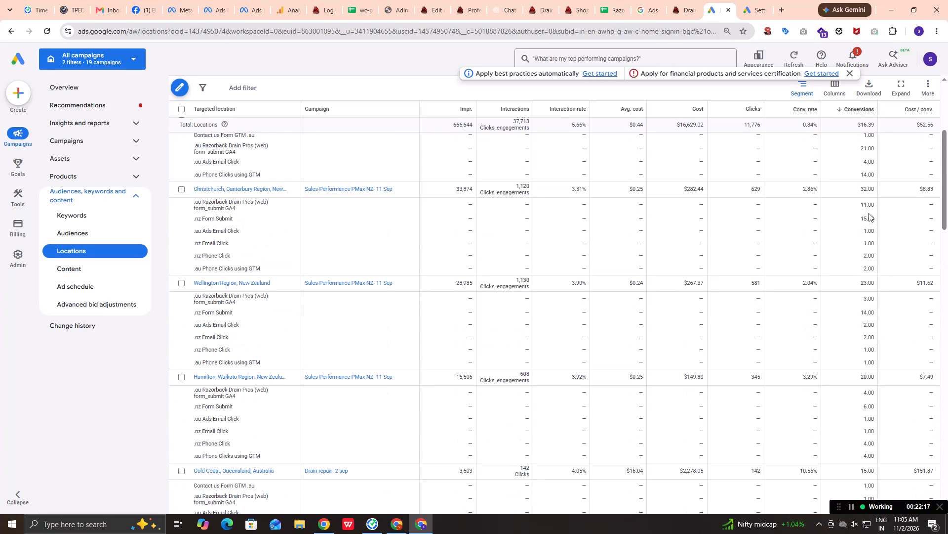
scroll(869, 213, "up", 2)
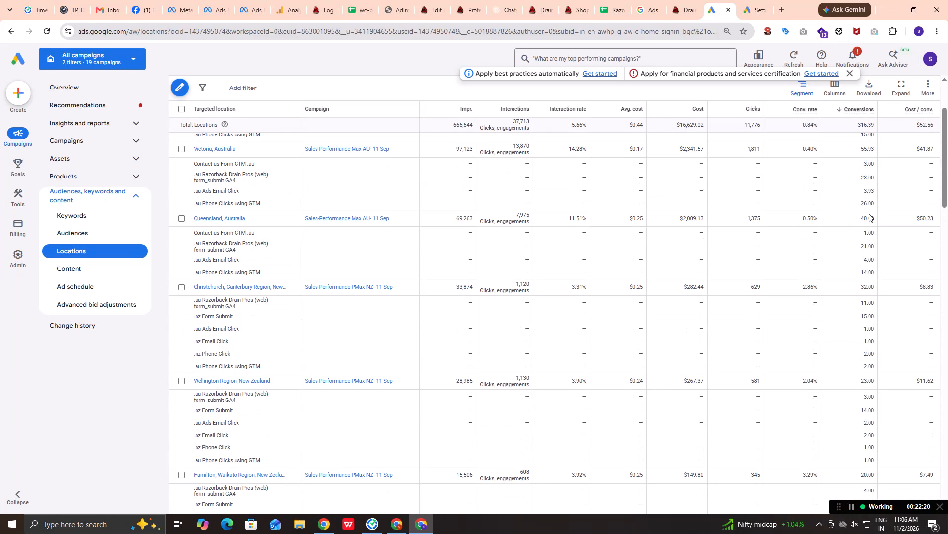
scroll(869, 213, "up", 2)
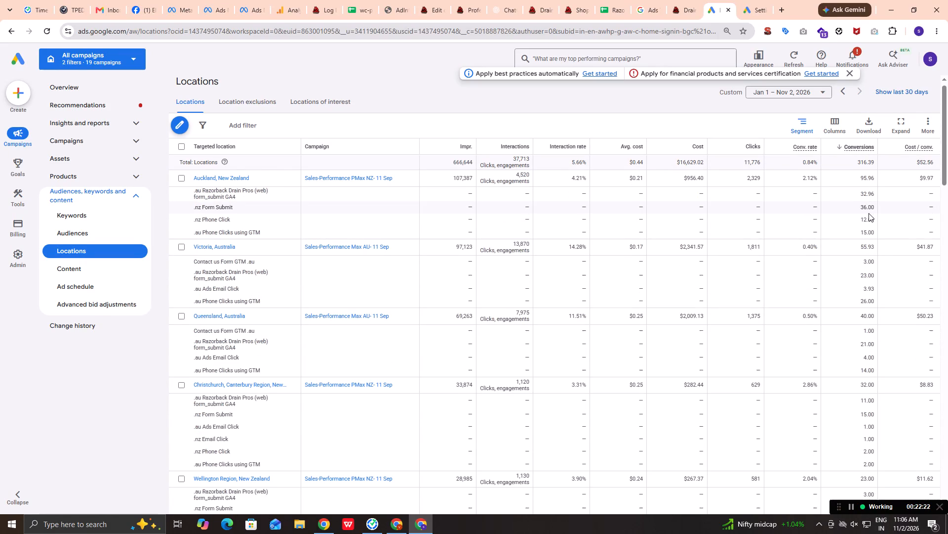
scroll(869, 213, "up", 2)
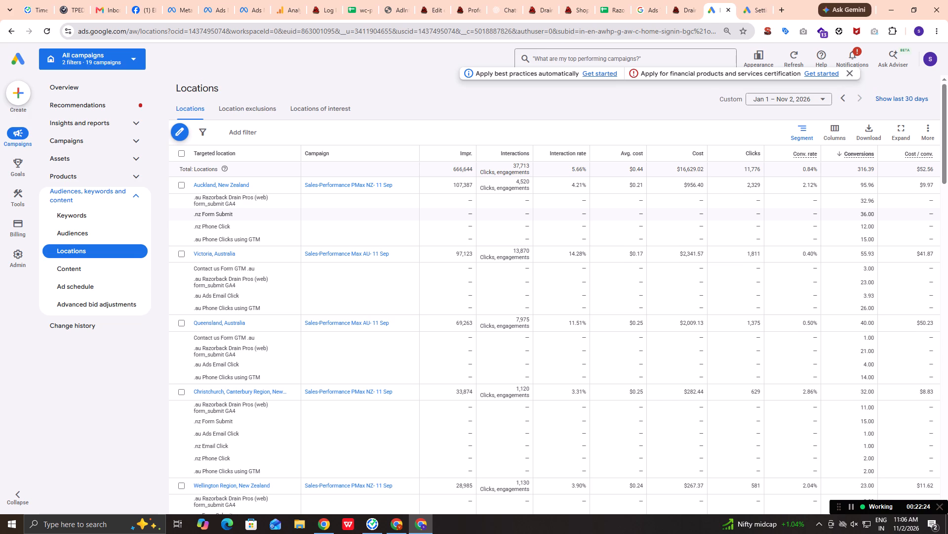
left_click(800, 135)
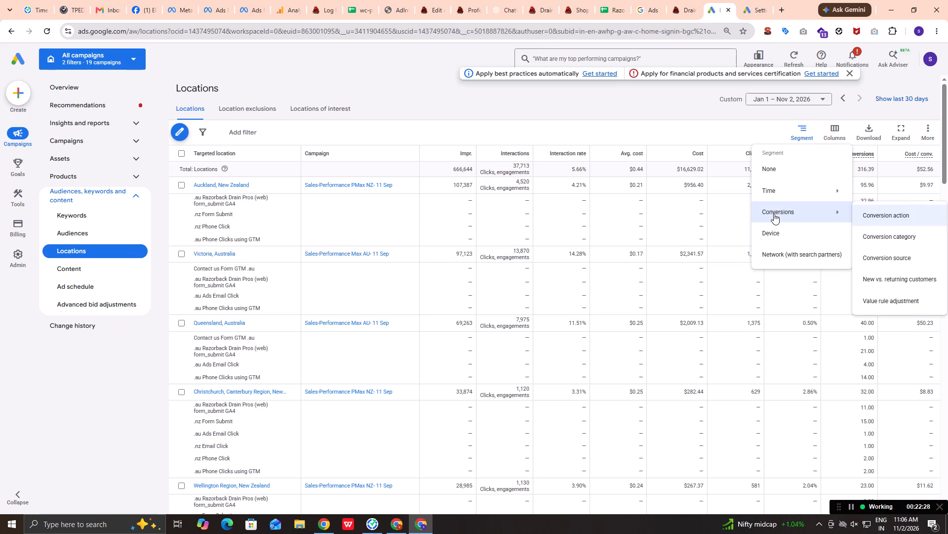
left_click(820, 210)
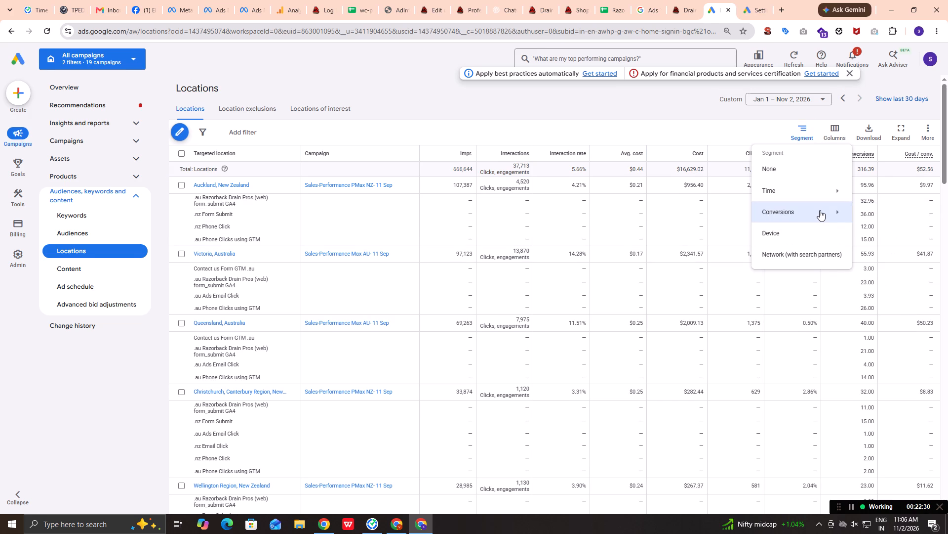
left_click(869, 233)
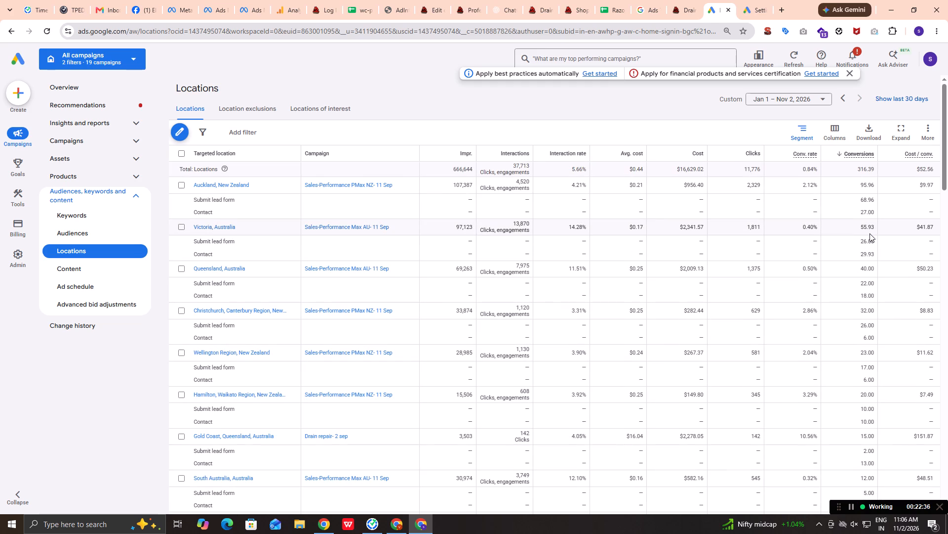
Examine the conversion categories for each targeted location and campaign over Jan 1 – Nov 2, 2026.
scroll(869, 233, "down", 3)
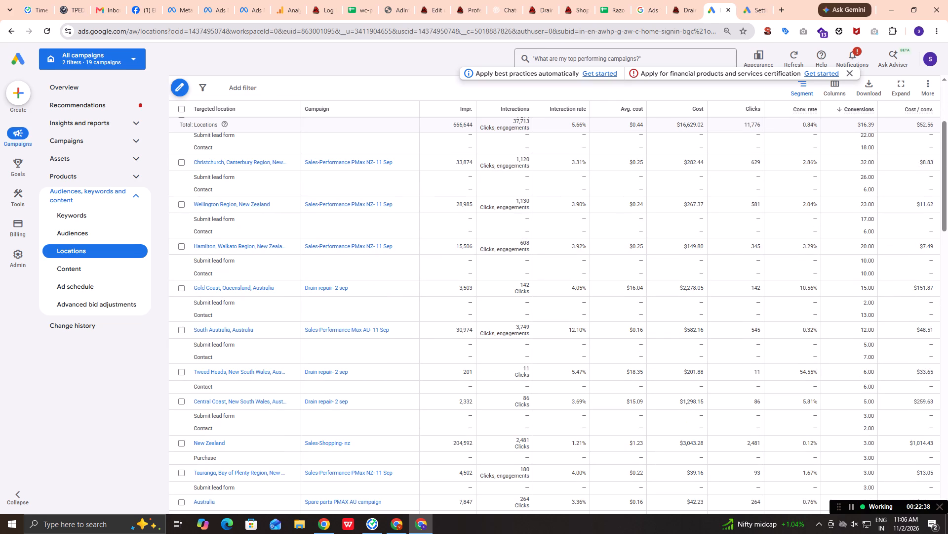
scroll(869, 233, "down", 2)
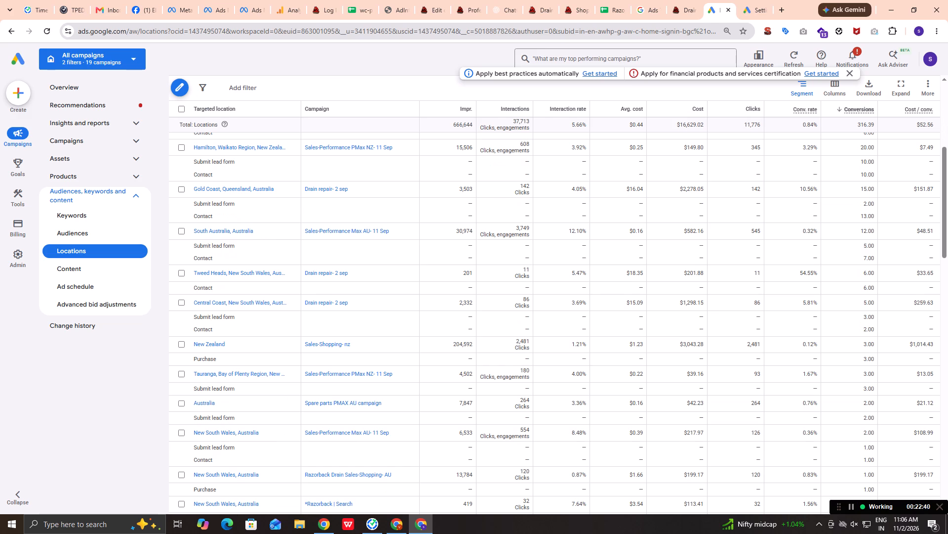
scroll(869, 233, "down", 1)
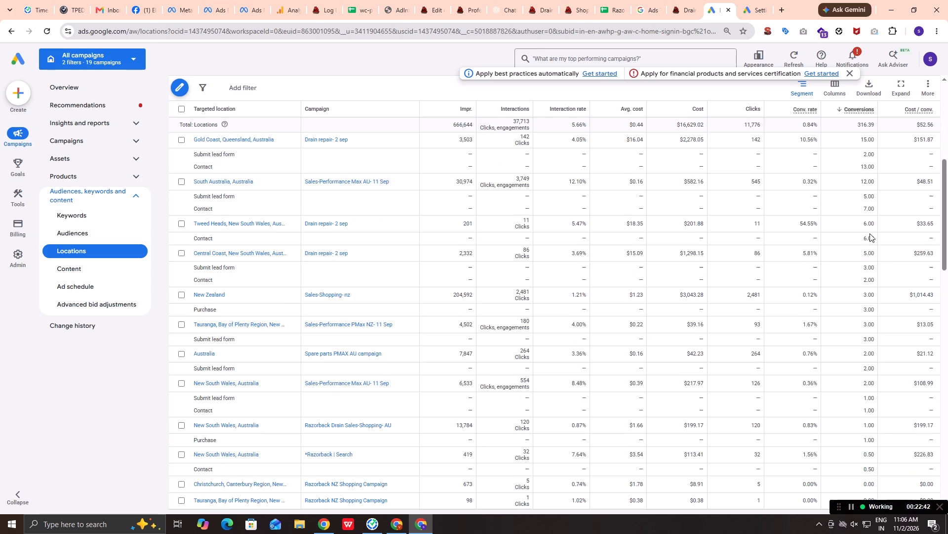
scroll(869, 233, "down", 1)
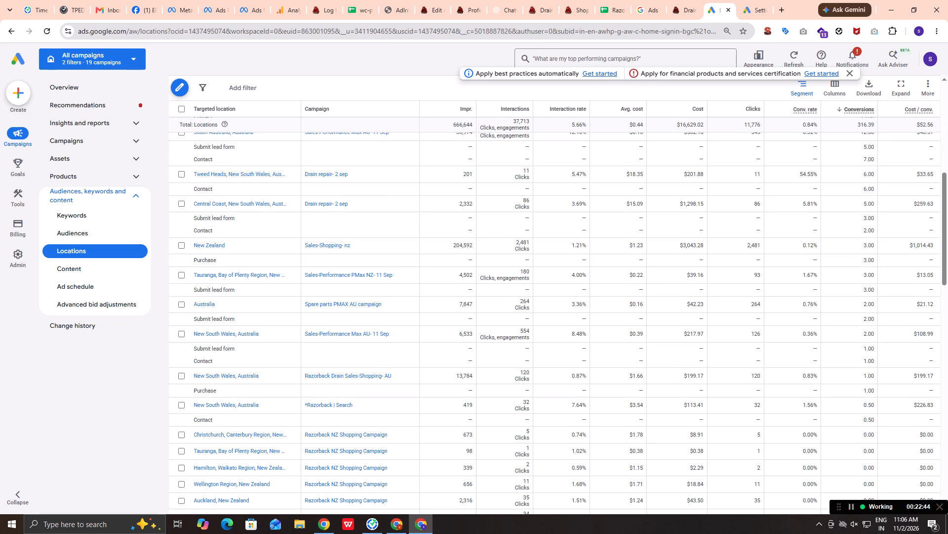
scroll(869, 233, "down", 3)
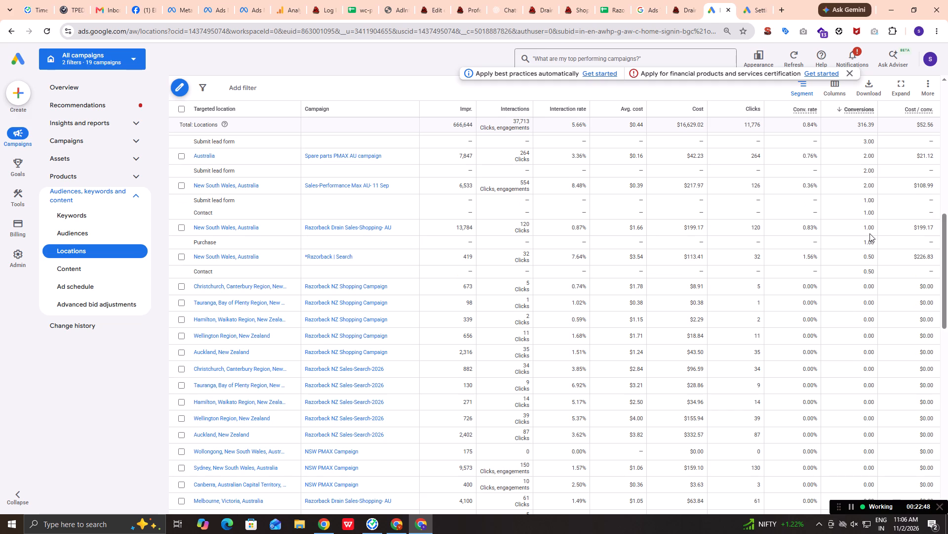
scroll(869, 233, "up", 3)
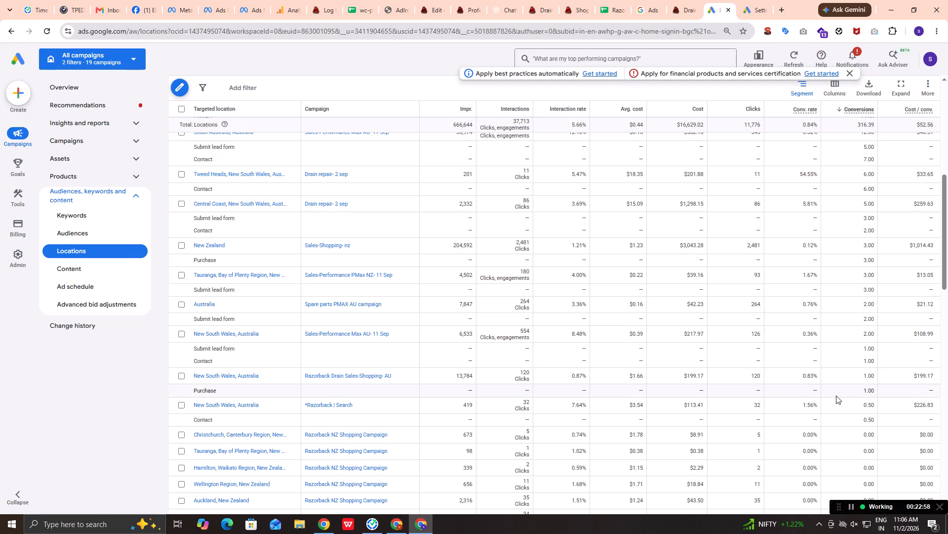
scroll(836, 396, "up", 9)
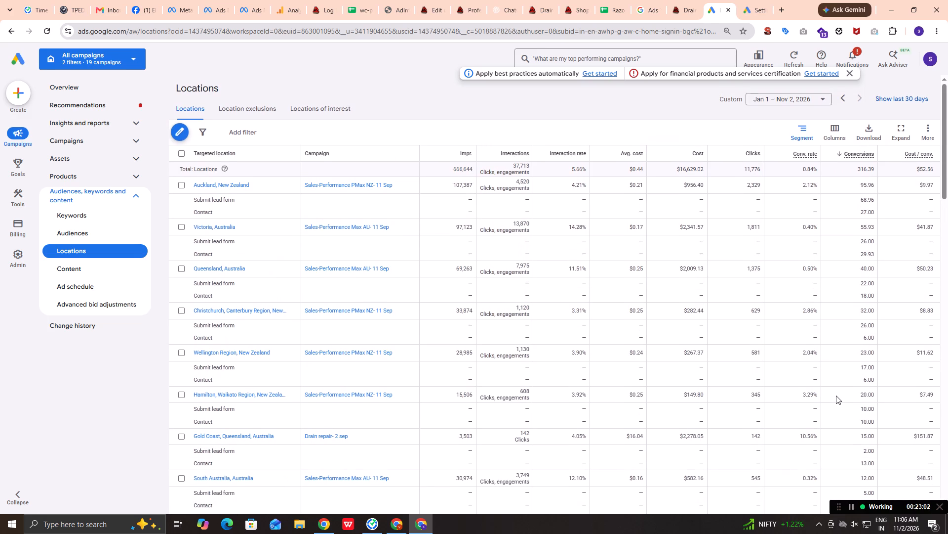
Set the Locations date range to 1 Oct 2023 – 2 Nov 2026.
left_click(775, 101)
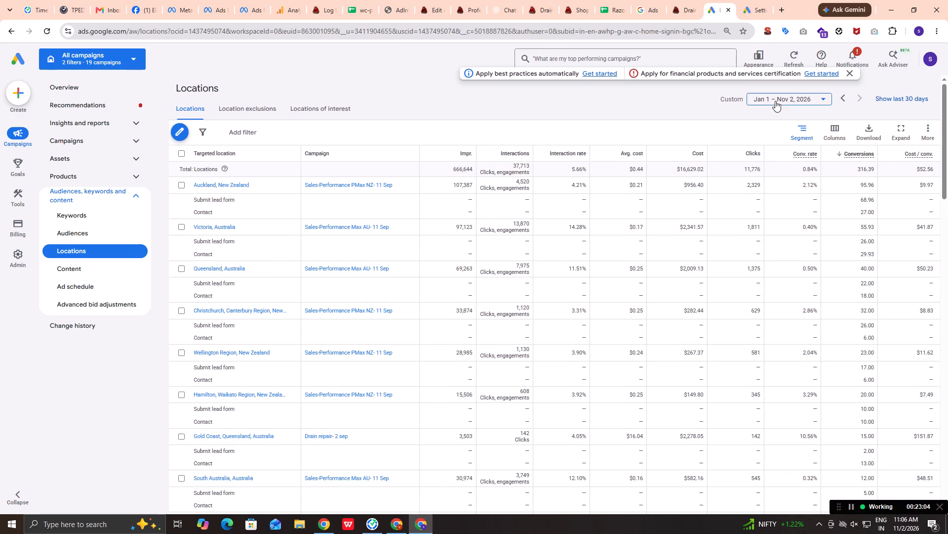
left_click(751, 296)
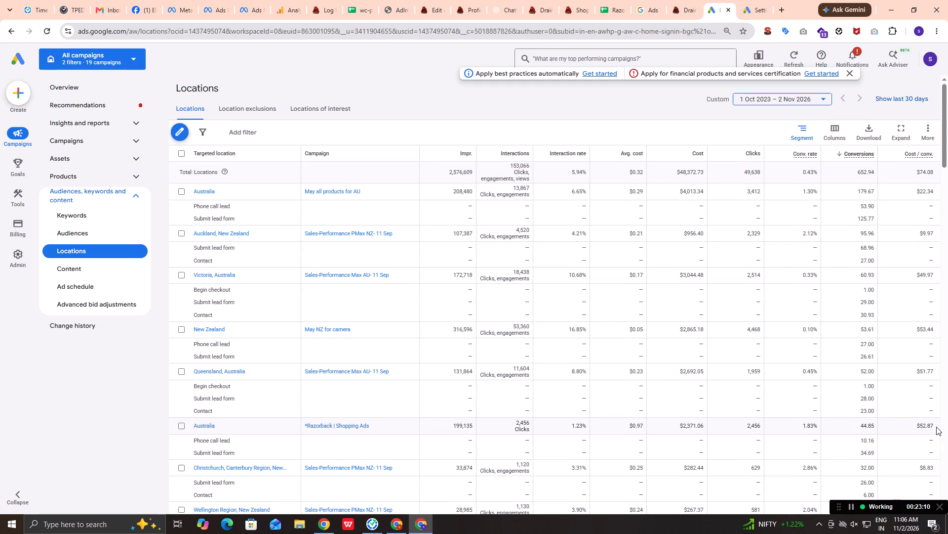
Examine conversions, cost and conversion categories for each targeted location and campaign across the extended date range.
scroll(936, 427, "down", 1)
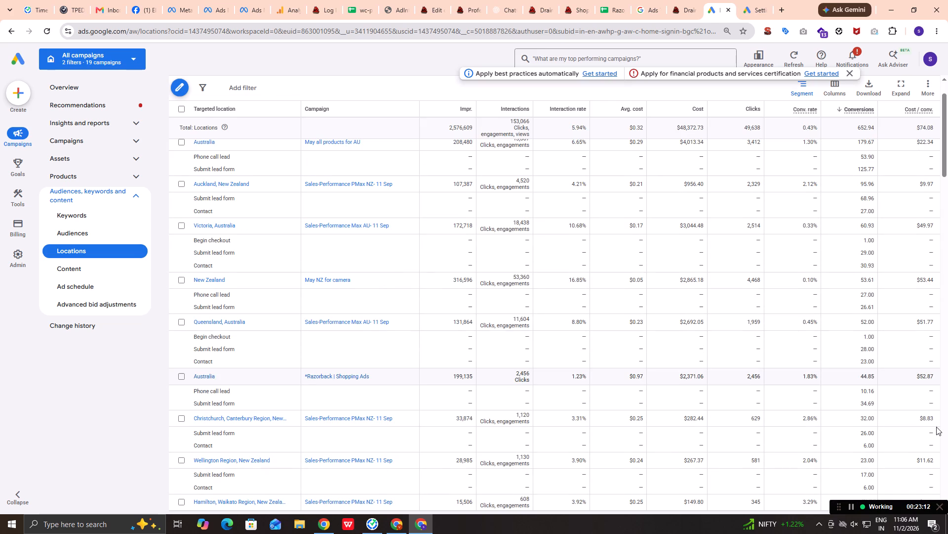
scroll(936, 427, "down", 2)
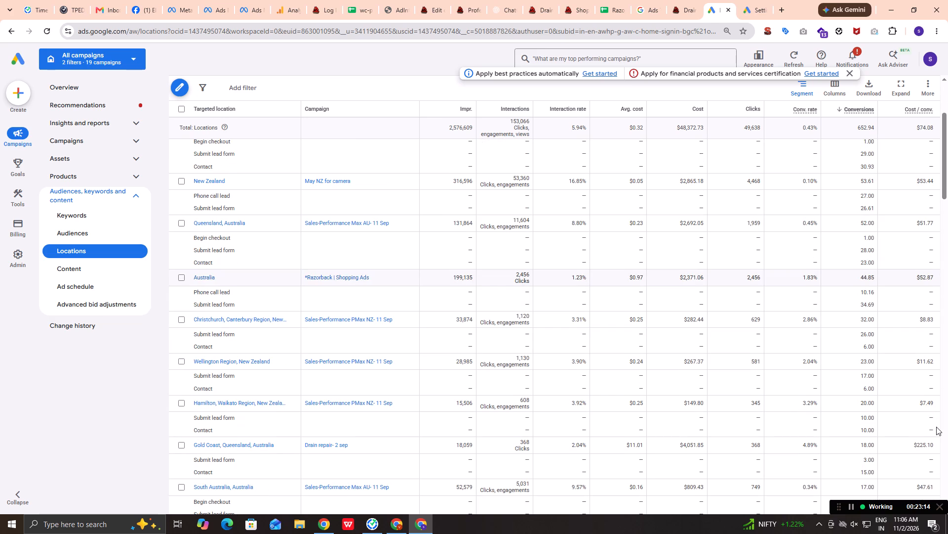
scroll(936, 427, "down", 3)
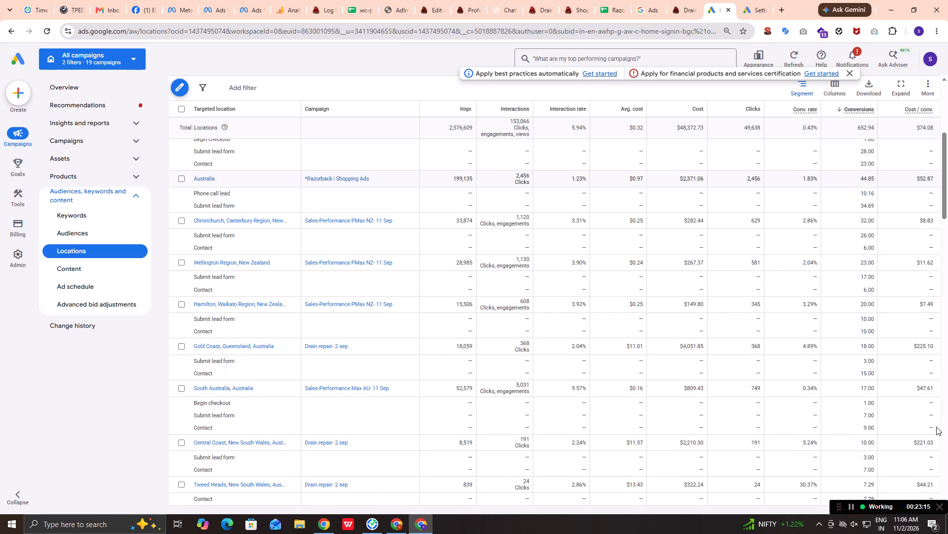
scroll(936, 427, "down", 1)
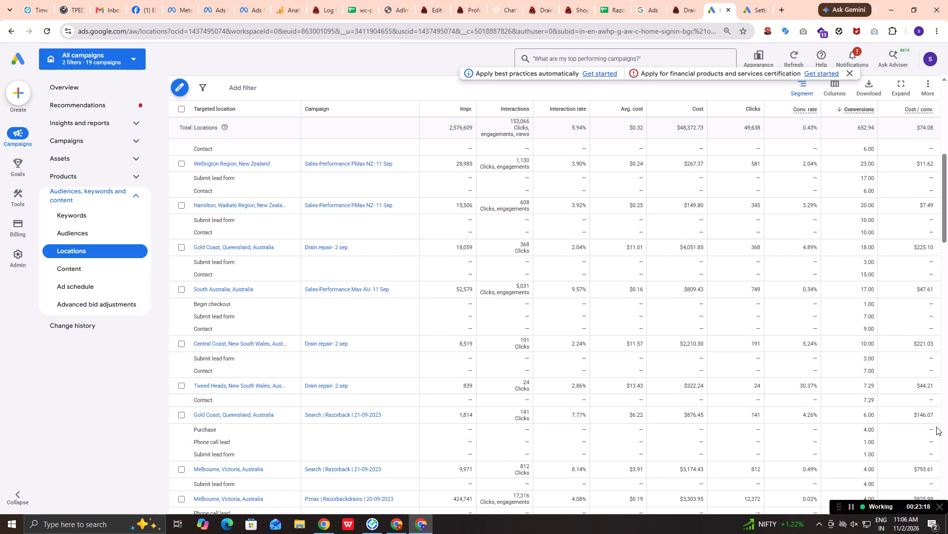
scroll(936, 427, "down", 1)
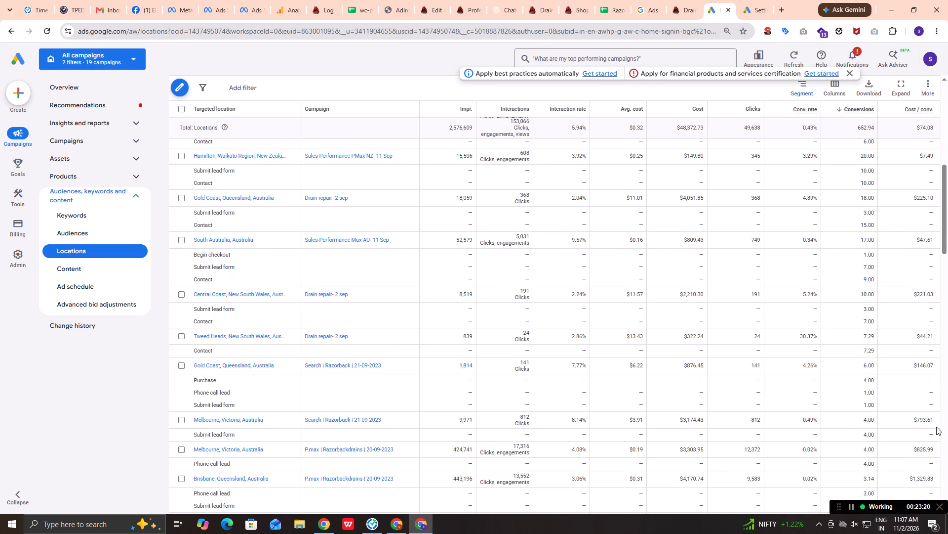
scroll(936, 427, "down", 2)
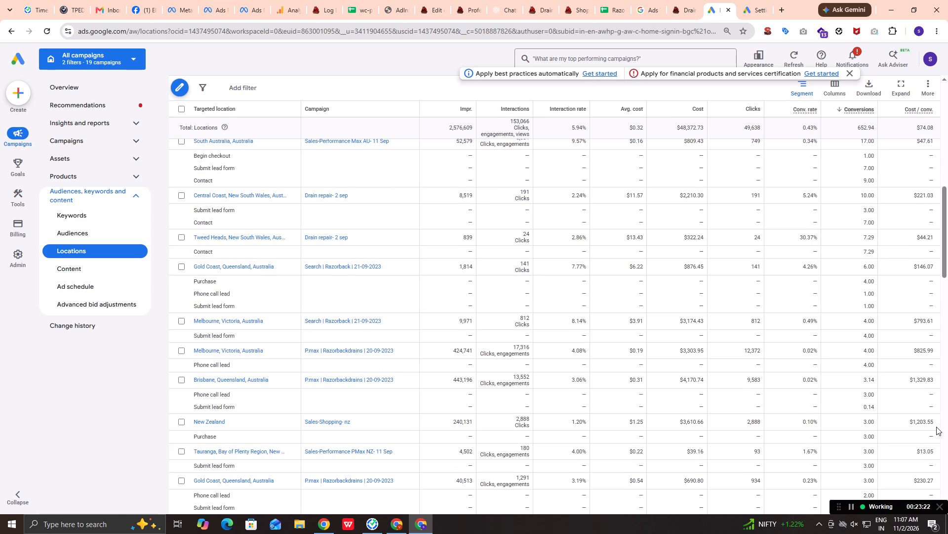
scroll(936, 427, "down", 1)
scroll(936, 427, "up", 1)
scroll(936, 427, "down", 1)
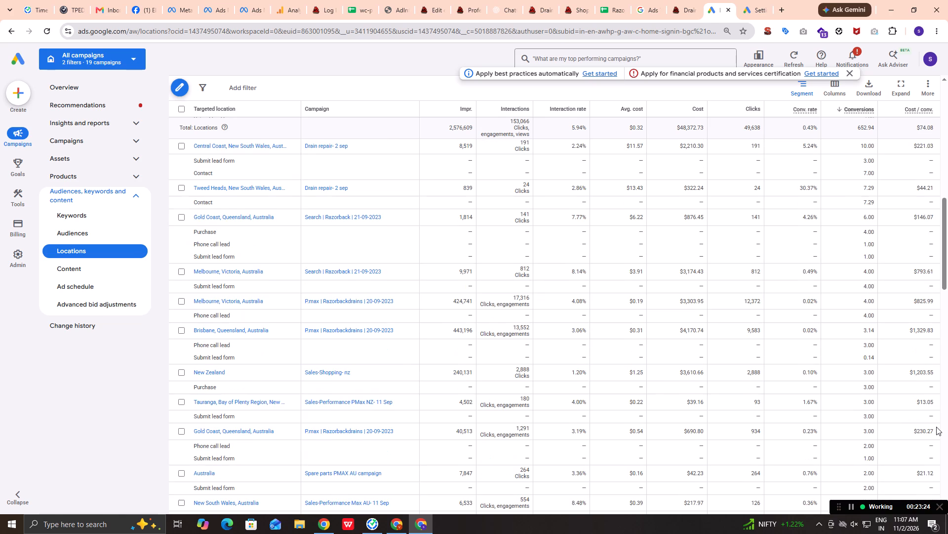
scroll(936, 427, "down", 5)
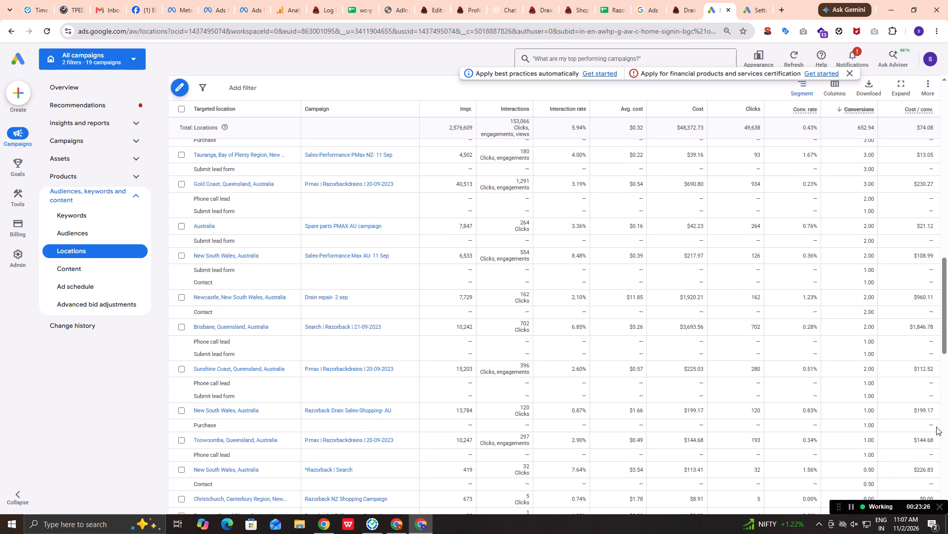
scroll(936, 427, "down", 1)
scroll(936, 427, "up", 8)
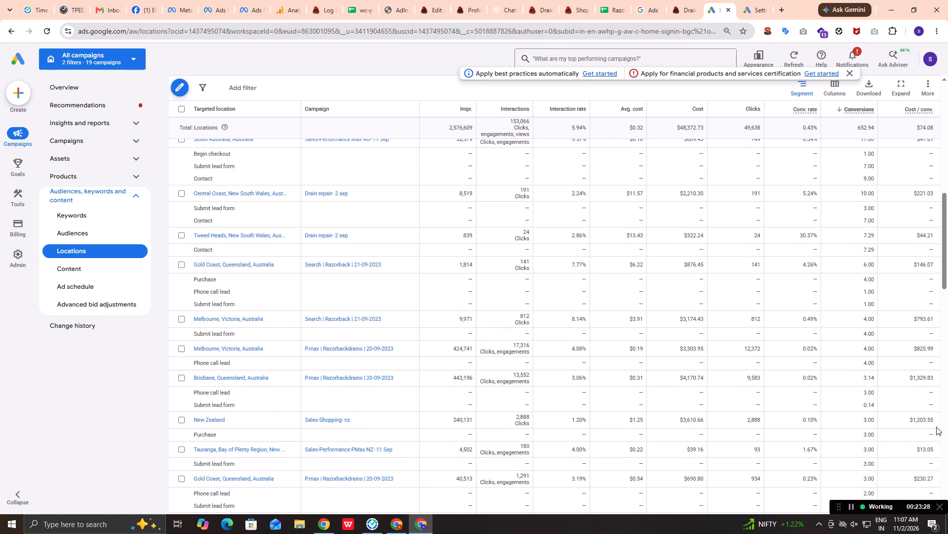
scroll(936, 427, "up", 5)
scroll(936, 427, "down", 1)
scroll(936, 427, "up", 11)
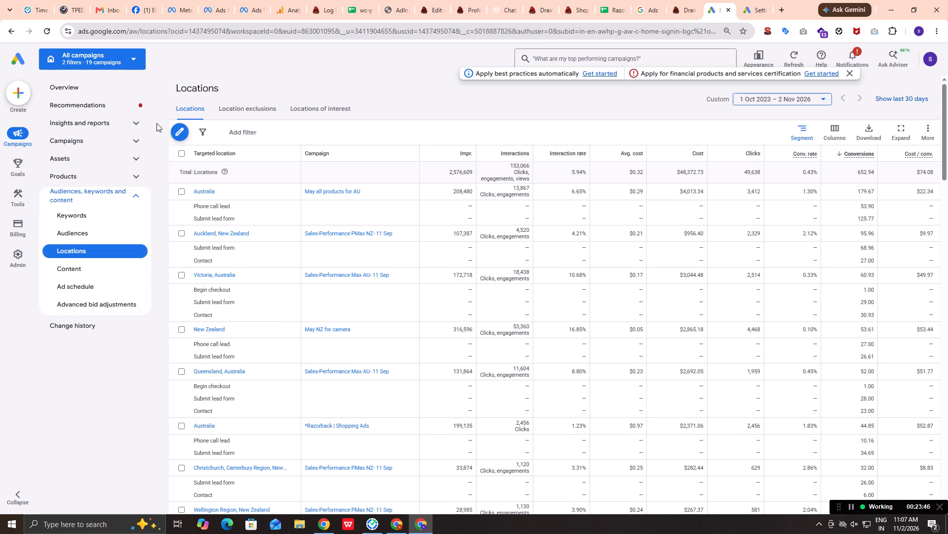
Dismiss the notification banner and open the frequently used Conversions report in the Report editor.
left_click(125, 121)
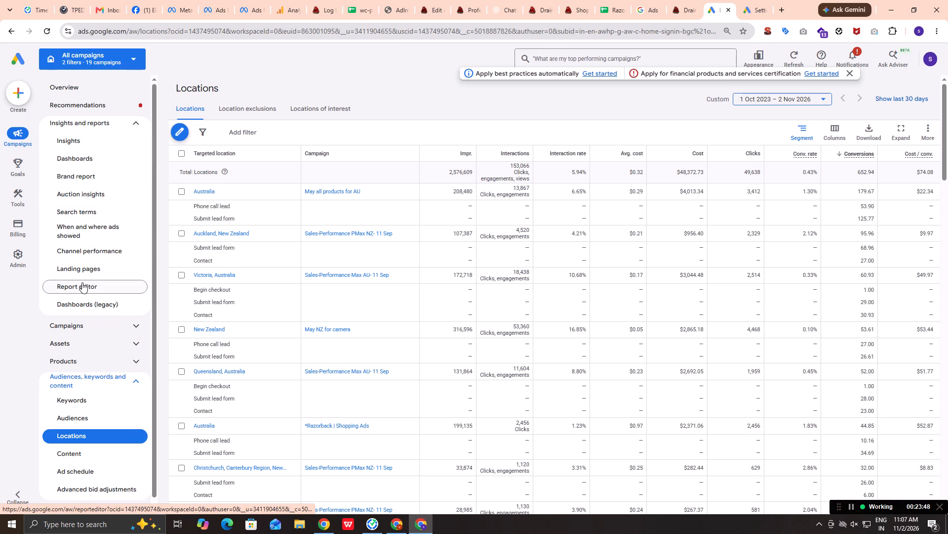
left_click(82, 282)
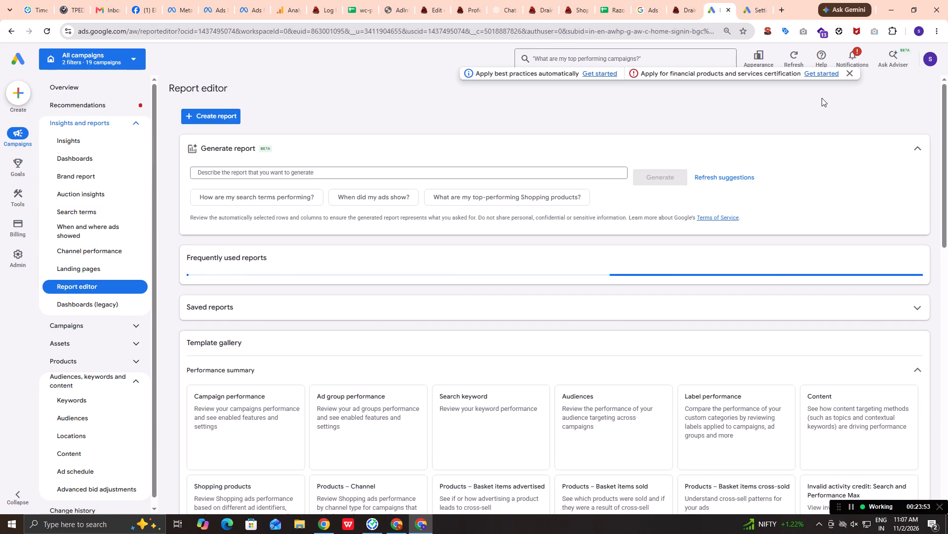
left_click(845, 75)
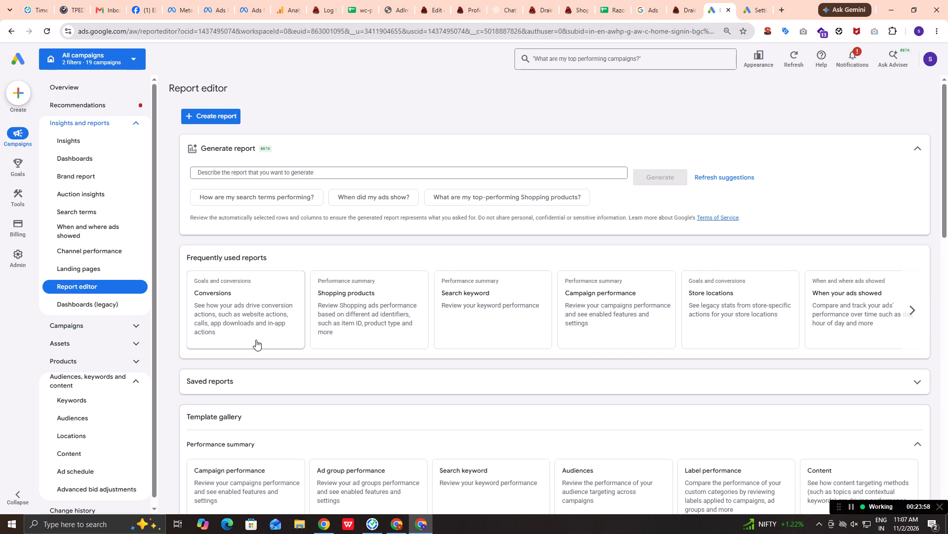
left_click(259, 322)
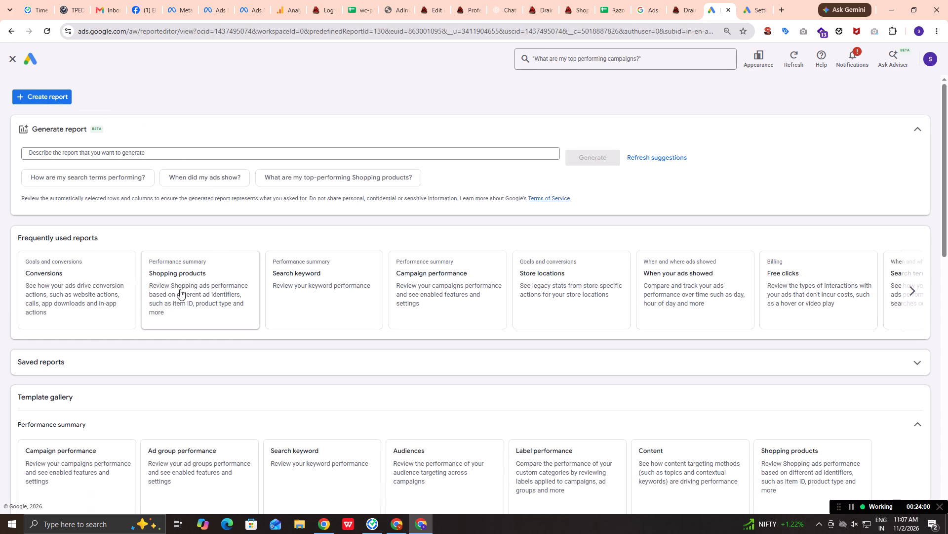
left_click(86, 267)
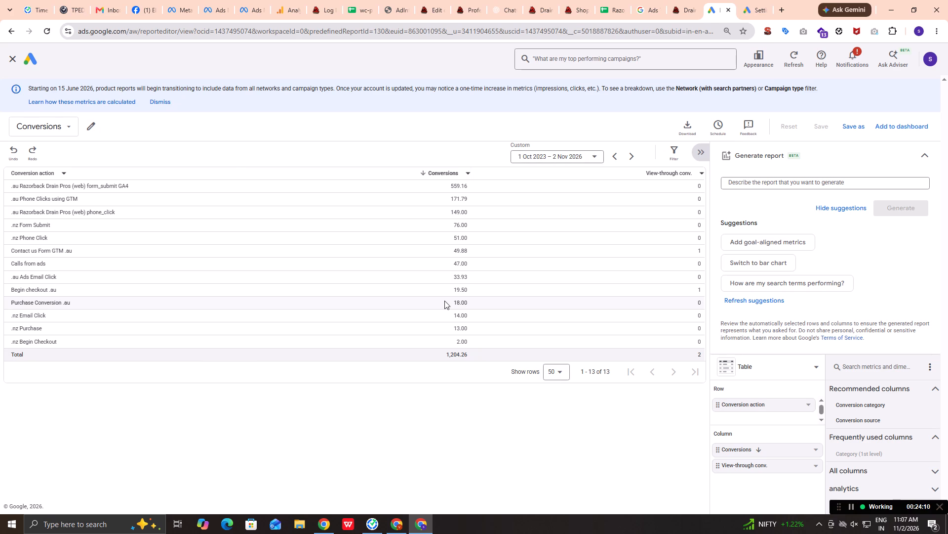
Set the Conversions report's date range to 1 Jan – 2 Nov 2026.
left_click(566, 159)
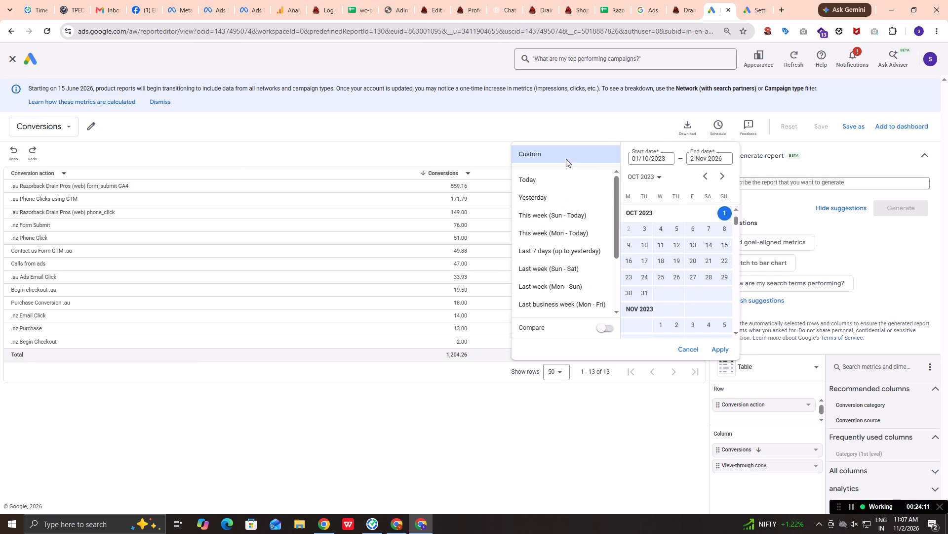
scroll(666, 282, "down", 4)
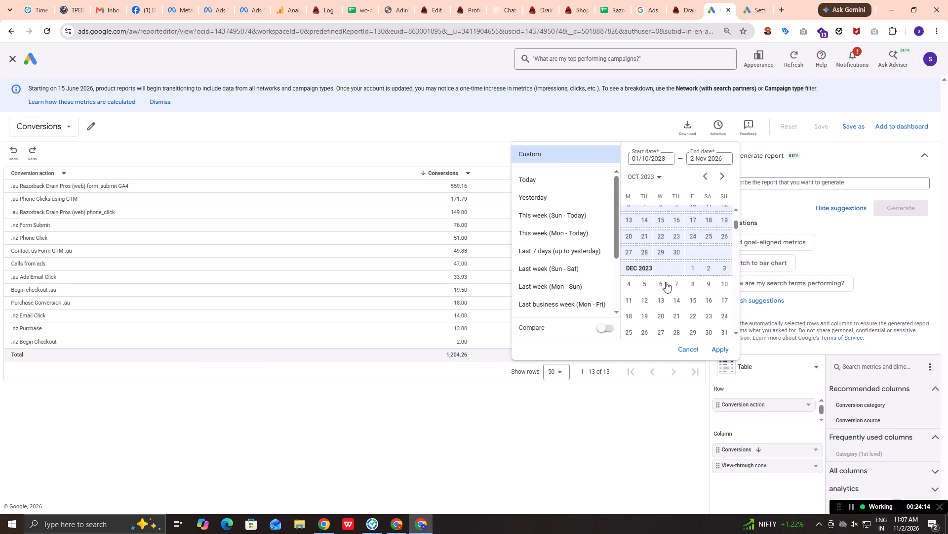
scroll(666, 282, "down", 19)
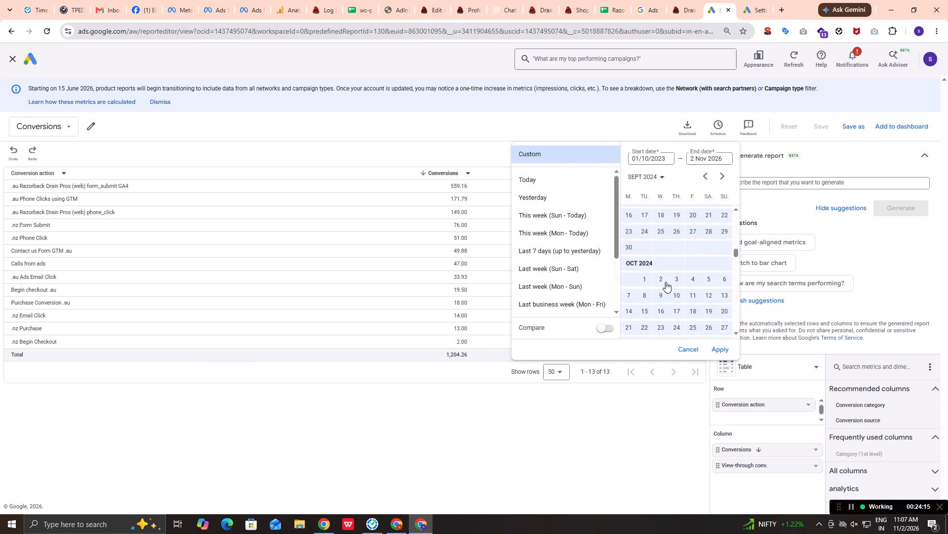
scroll(666, 282, "down", 8)
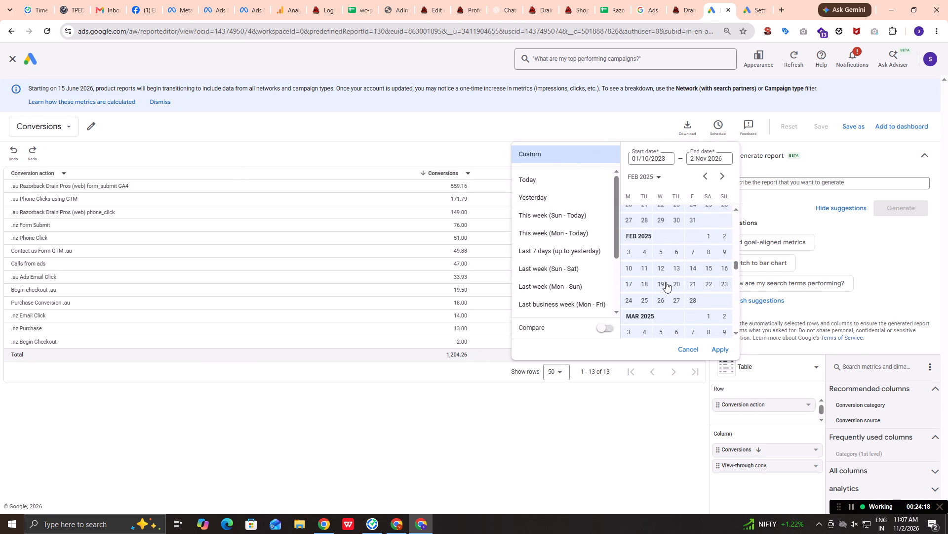
scroll(666, 282, "down", 3)
scroll(666, 282, "up", 1)
scroll(666, 282, "down", 5)
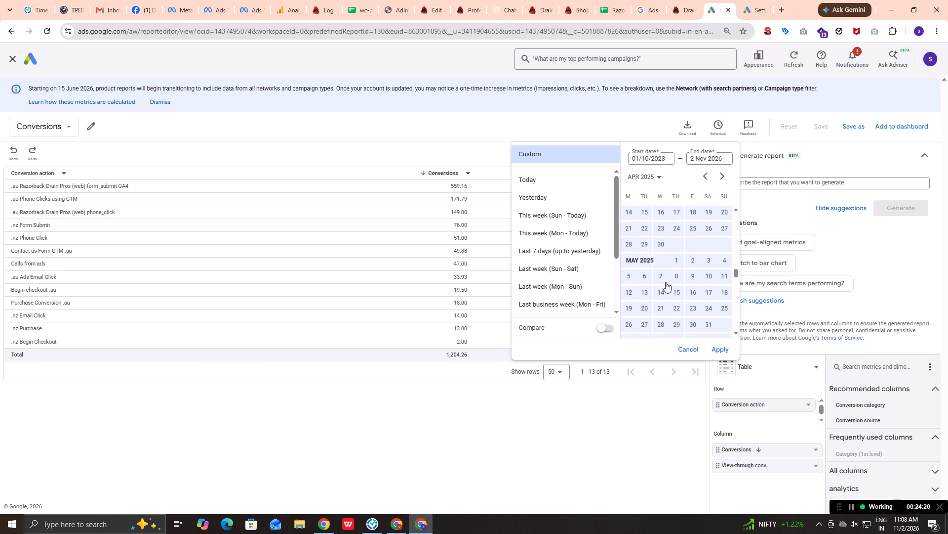
scroll(666, 282, "down", 6)
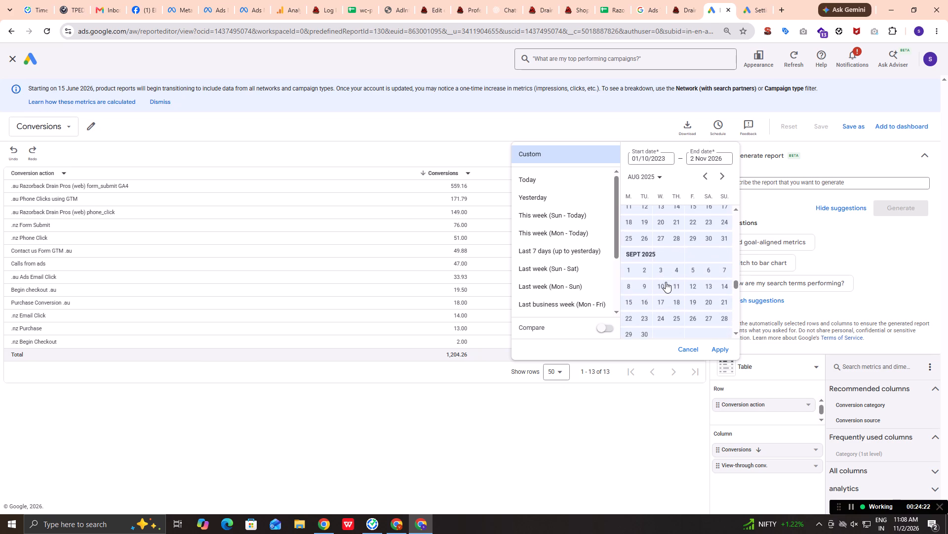
scroll(666, 282, "down", 9)
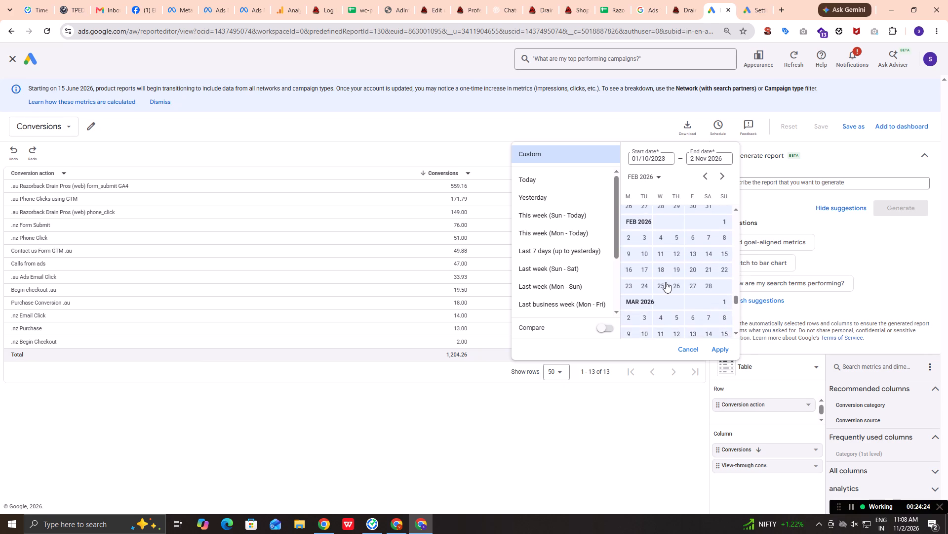
scroll(666, 282, "up", 2)
left_click(679, 240)
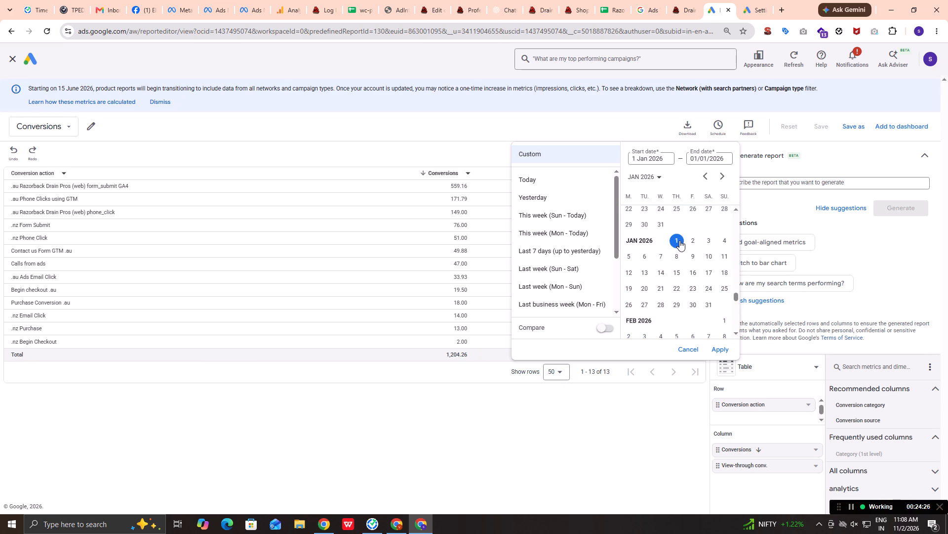
scroll(680, 292, "down", 15)
scroll(680, 292, "up", 1)
scroll(680, 292, "down", 5)
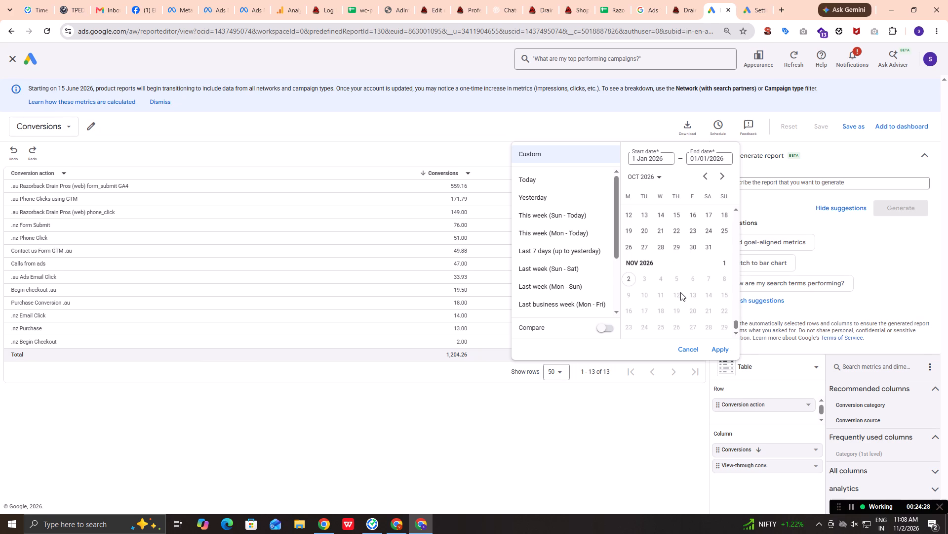
scroll(680, 292, "down", 2)
scroll(680, 292, "up", 1)
scroll(680, 292, "down", 1)
left_click(630, 262)
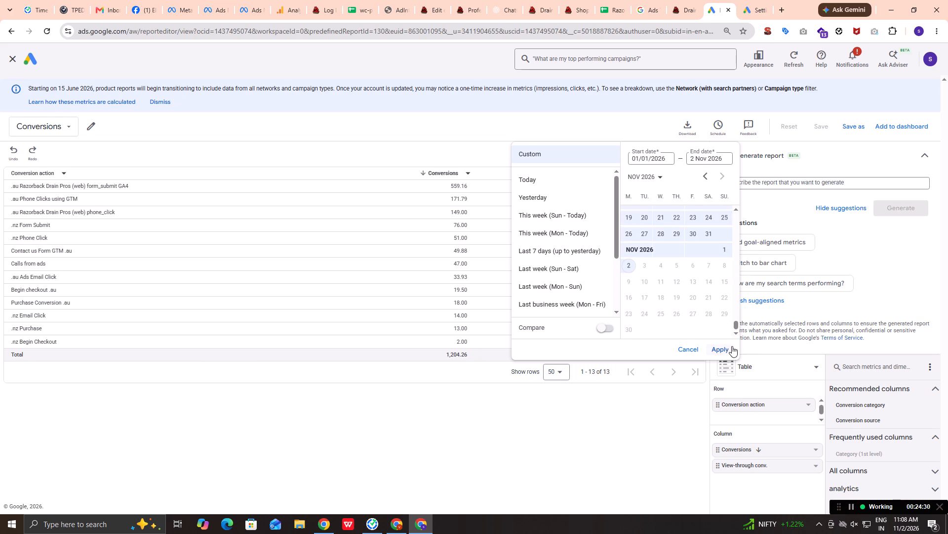
left_click(723, 346)
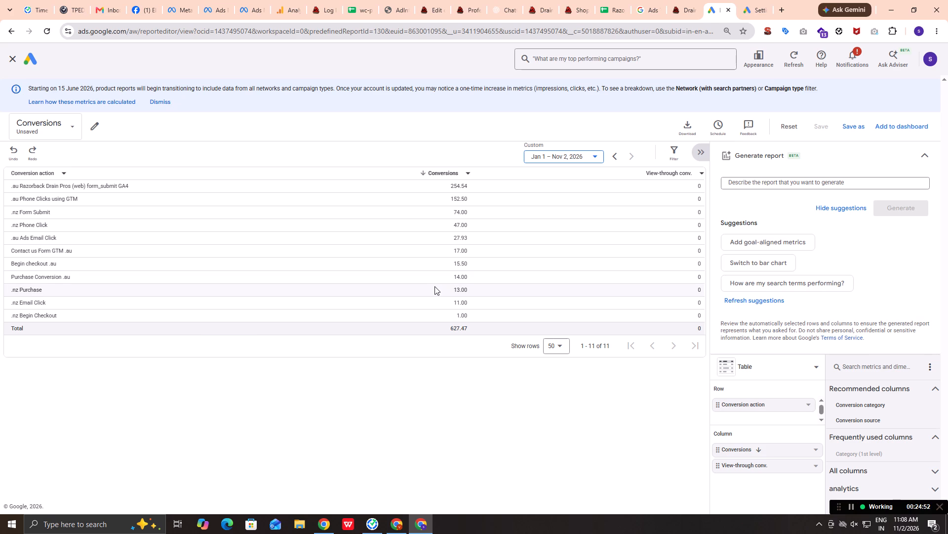
Switch to the Google Analytics tab and move it beside the Google Ads report tab.
left_click_drag(290, 6, 659, 0)
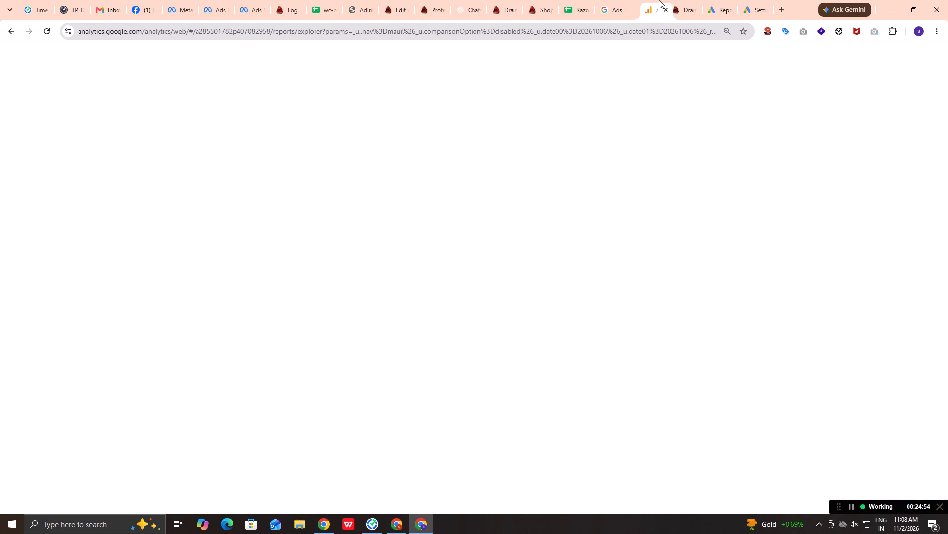
left_click_drag(659, 0, 669, 0)
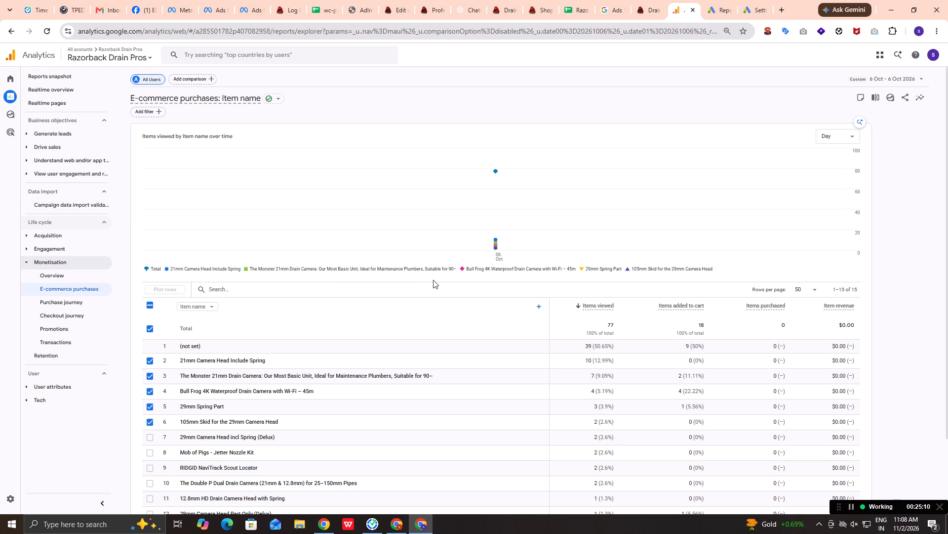
Set the E-commerce purchases report's date range to 1 Jan – 2 Nov 2026.
left_click(900, 83)
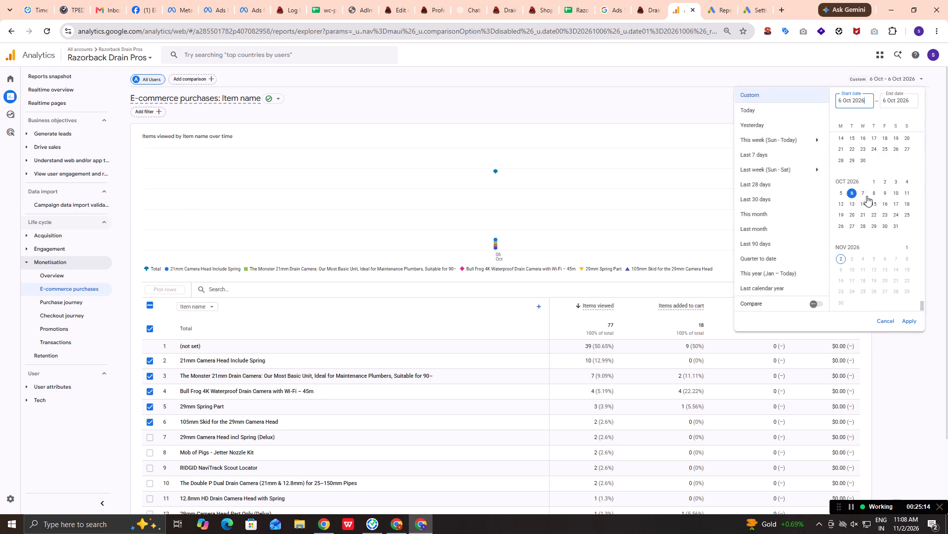
scroll(867, 196, "up", 3)
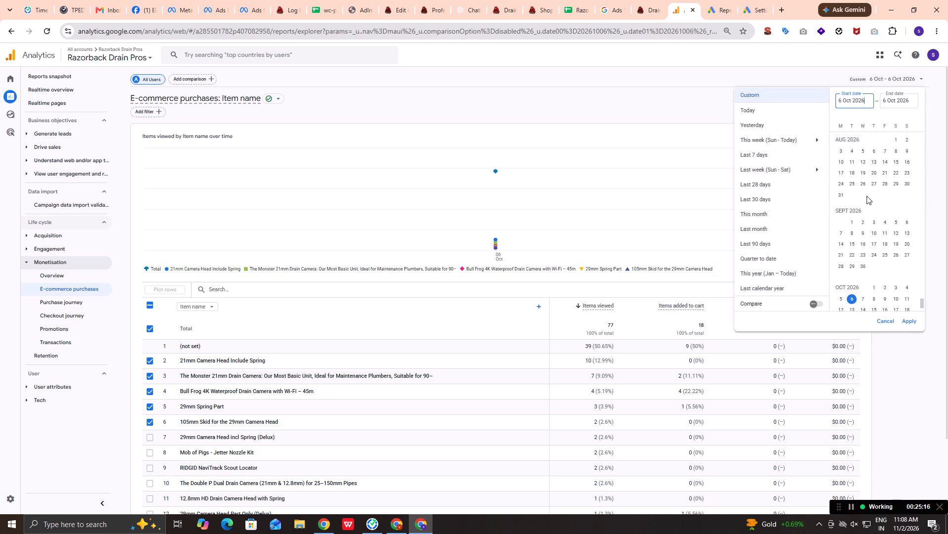
scroll(867, 196, "up", 9)
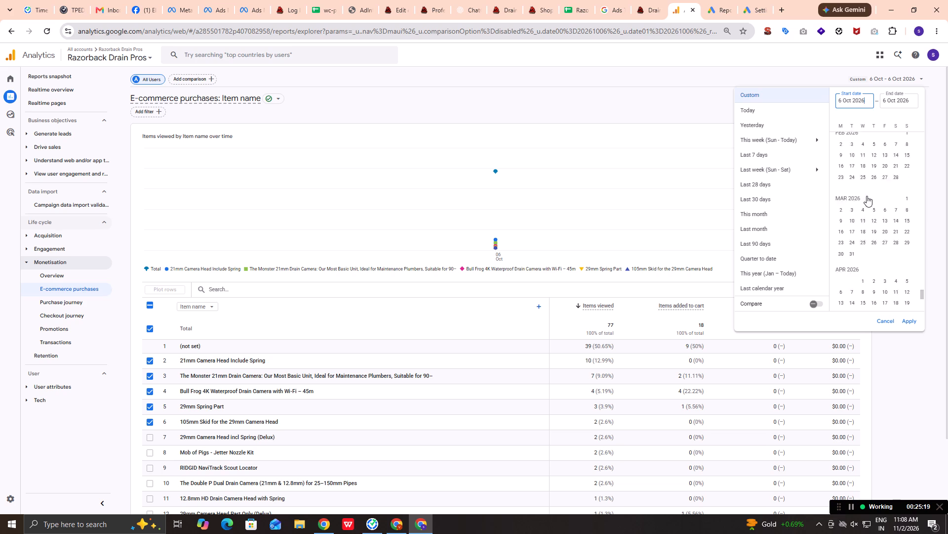
scroll(867, 196, "up", 2)
left_click(874, 232)
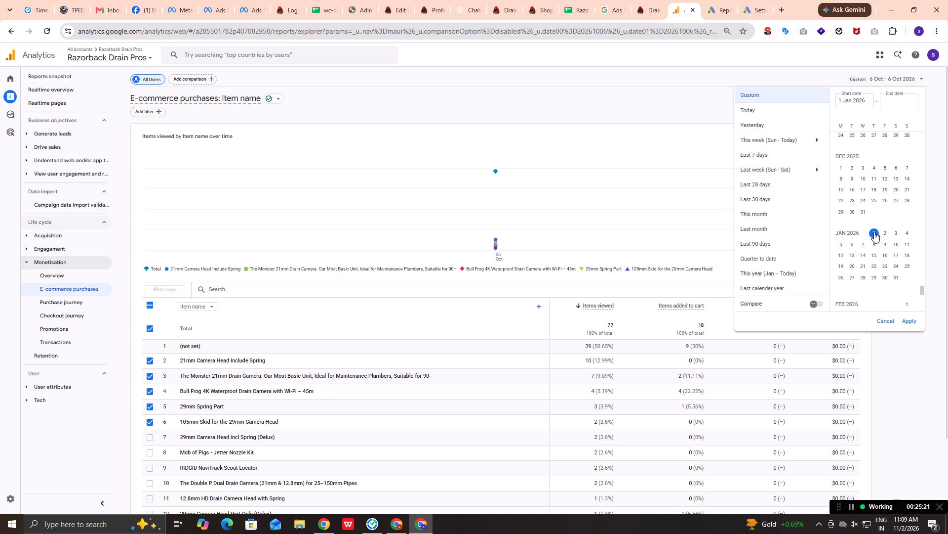
scroll(890, 270, "down", 9)
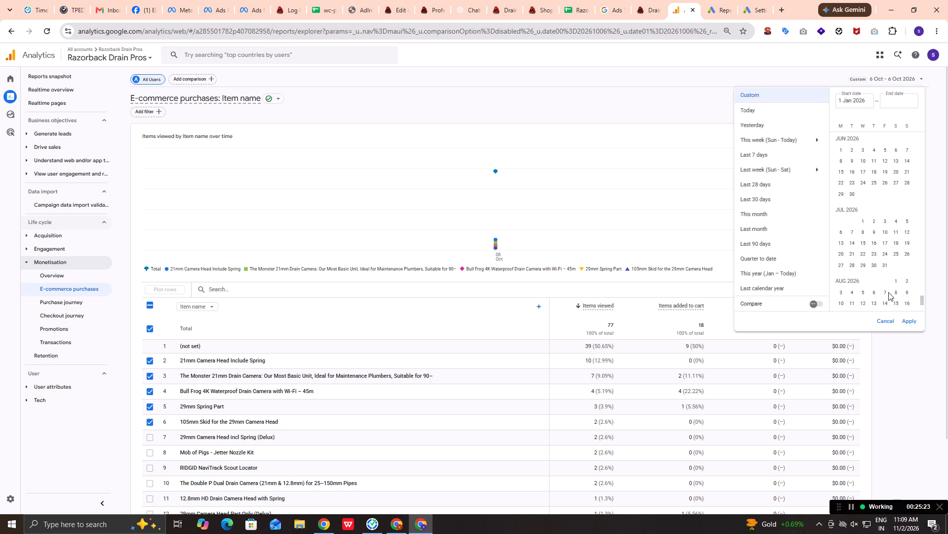
scroll(869, 302, "down", 3)
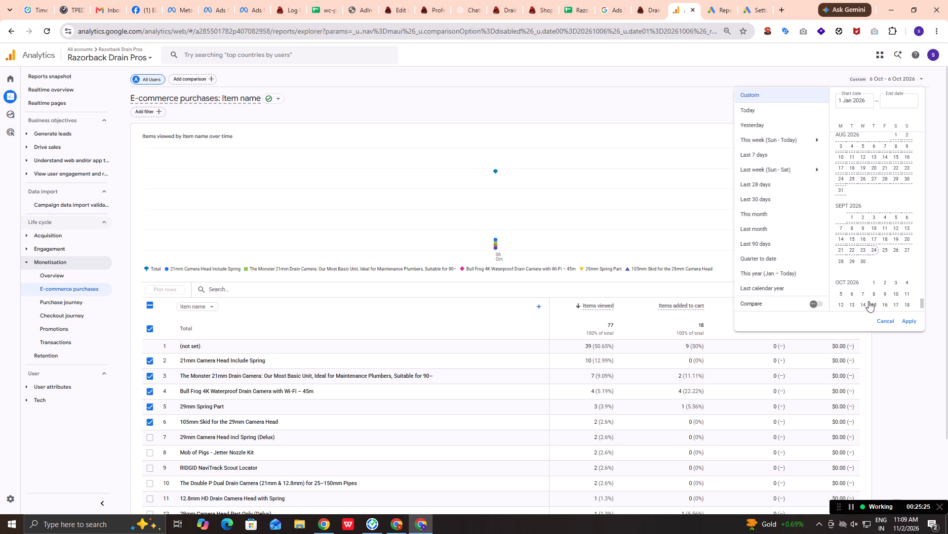
scroll(869, 301, "up", 1)
scroll(869, 301, "down", 4)
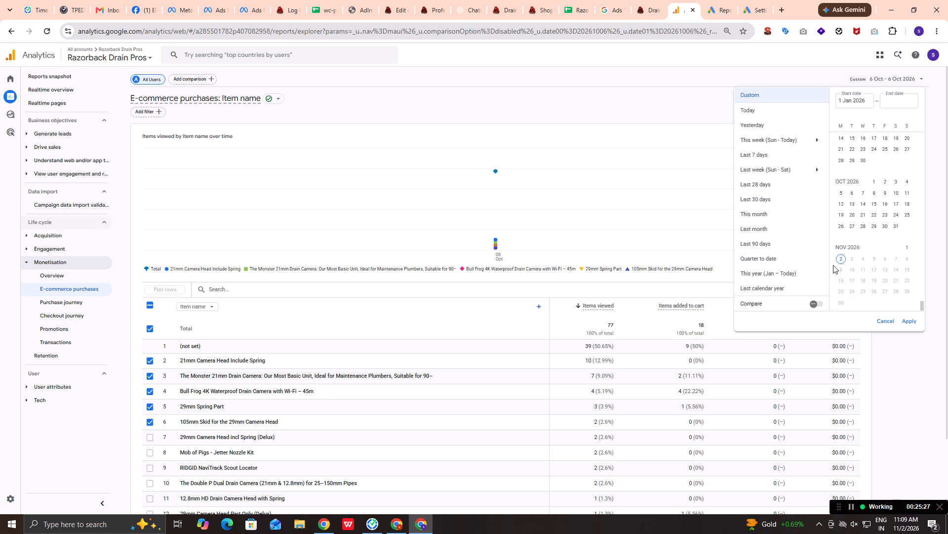
left_click(839, 262)
left_click(905, 319)
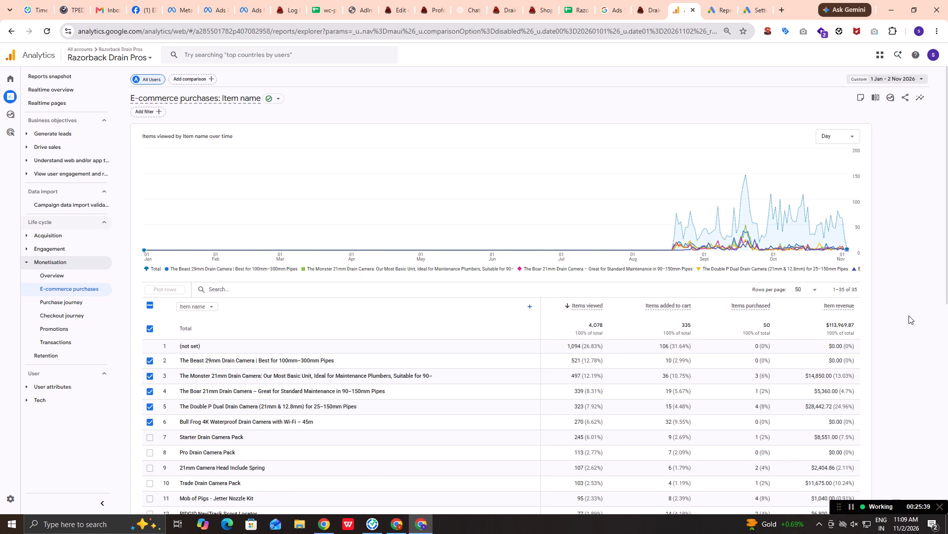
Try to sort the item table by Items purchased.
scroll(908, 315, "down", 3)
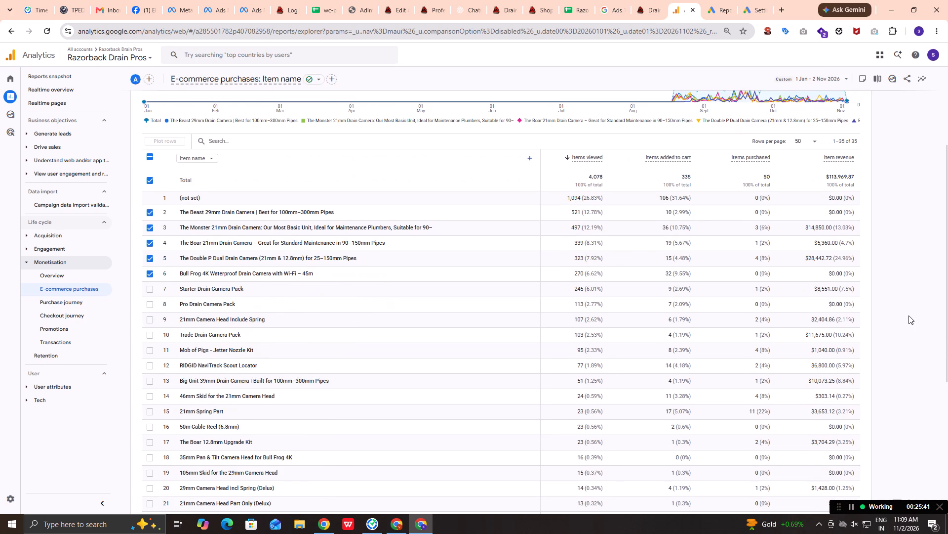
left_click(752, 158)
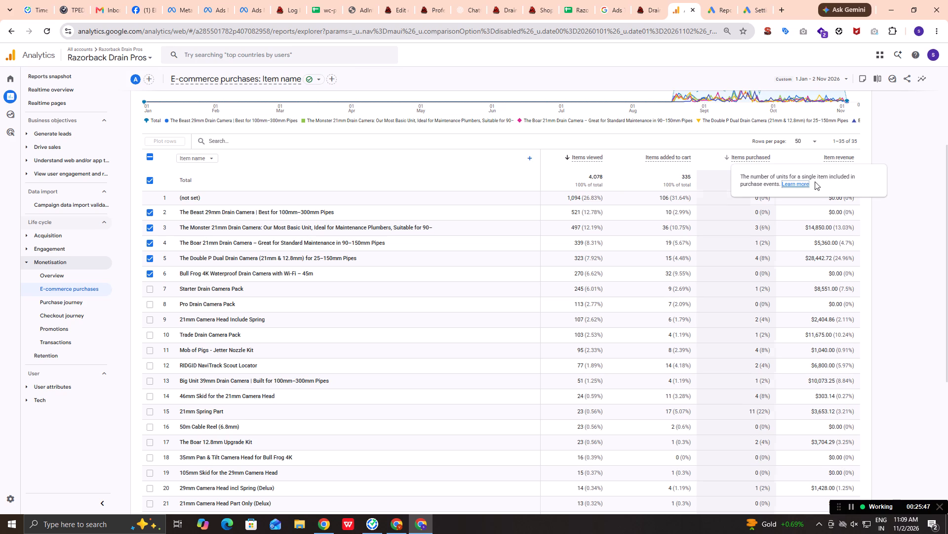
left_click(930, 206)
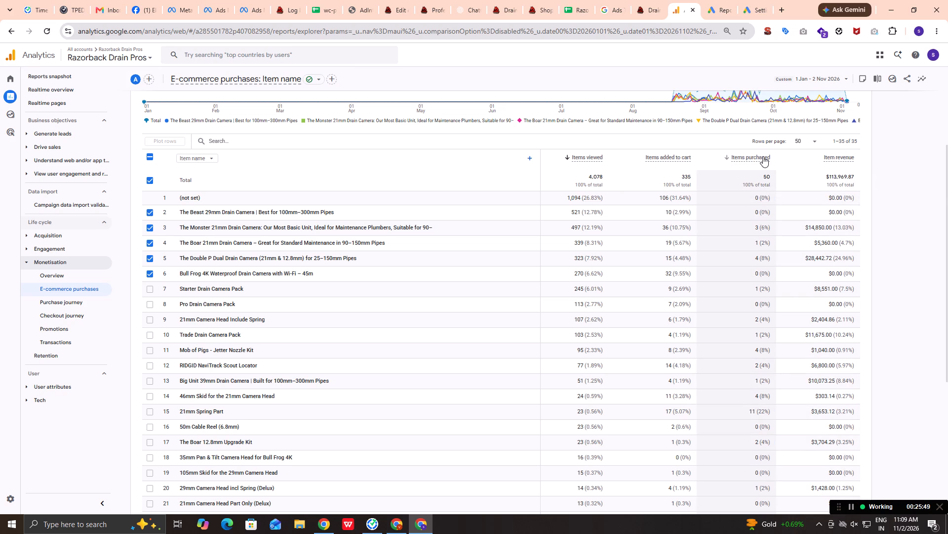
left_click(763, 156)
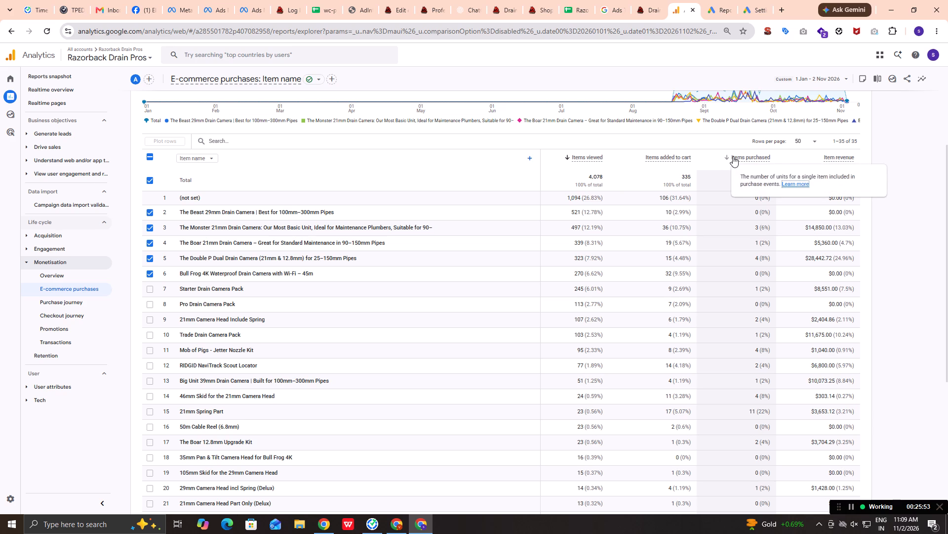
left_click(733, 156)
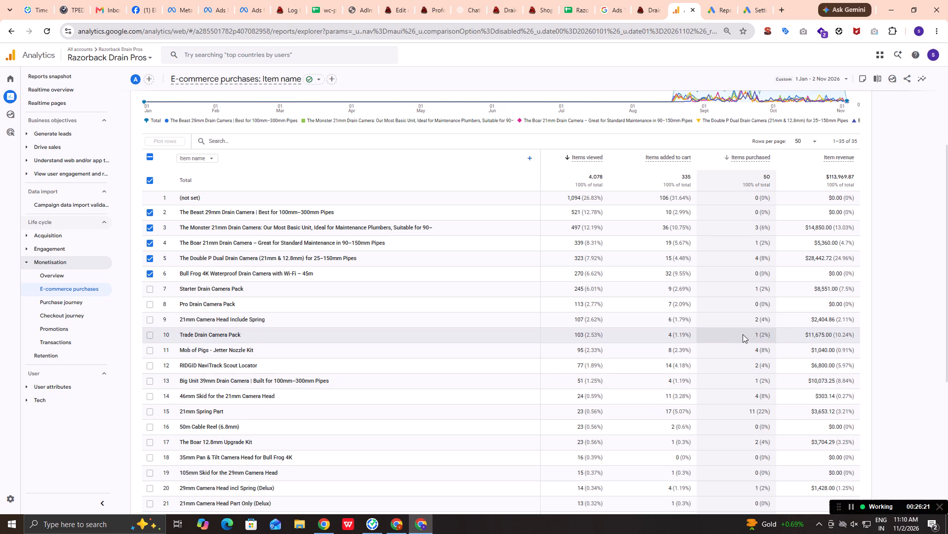
Examine the items purchased and item revenue for every product in the E-commerce purchases table.
scroll(743, 369, "down", 1)
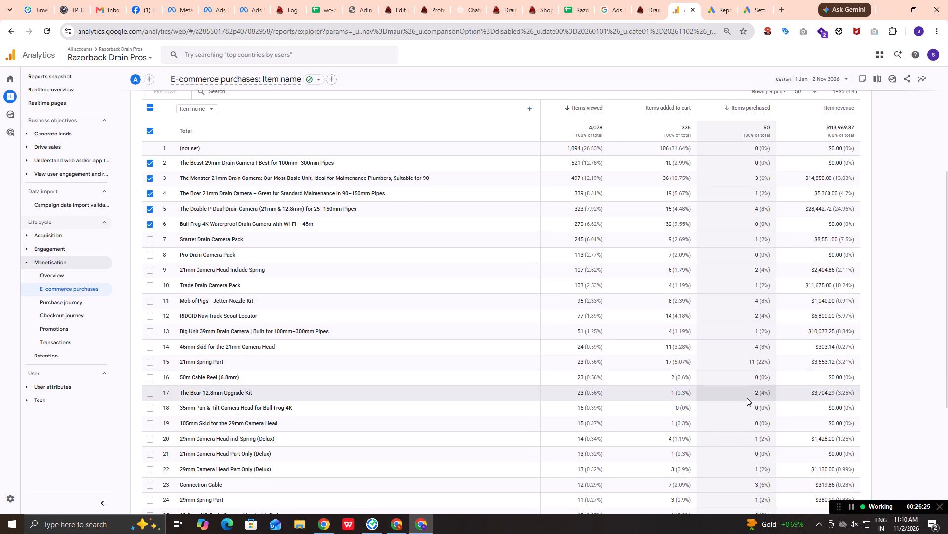
scroll(747, 398, "down", 2)
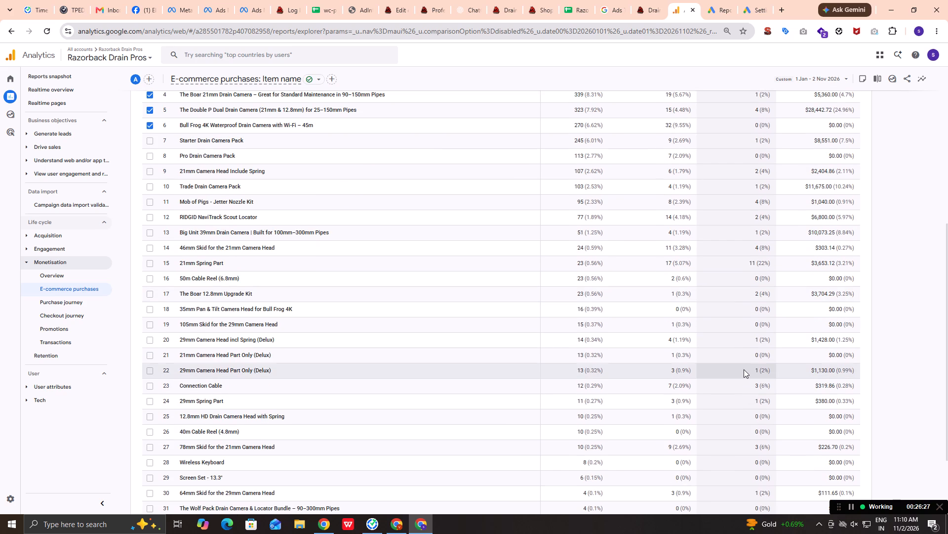
scroll(744, 369, "down", 1)
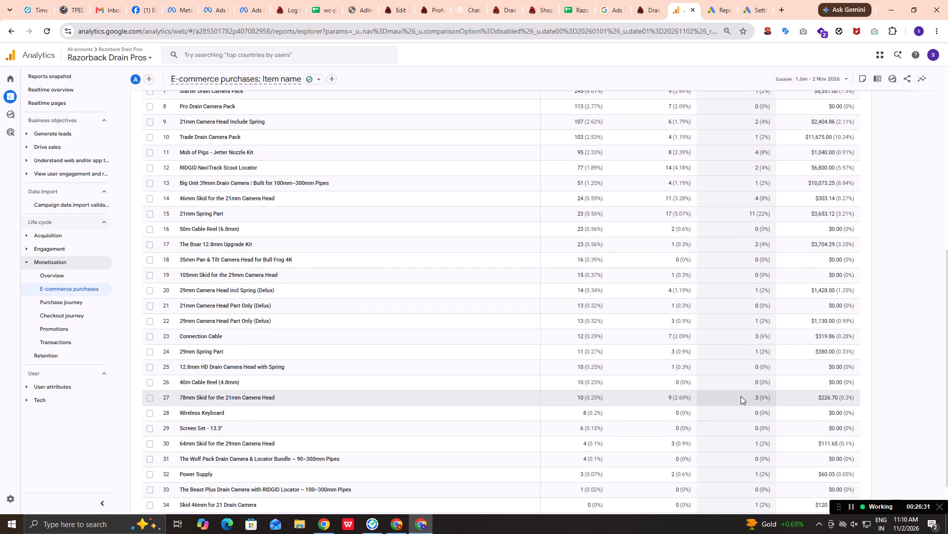
scroll(741, 396, "down", 3)
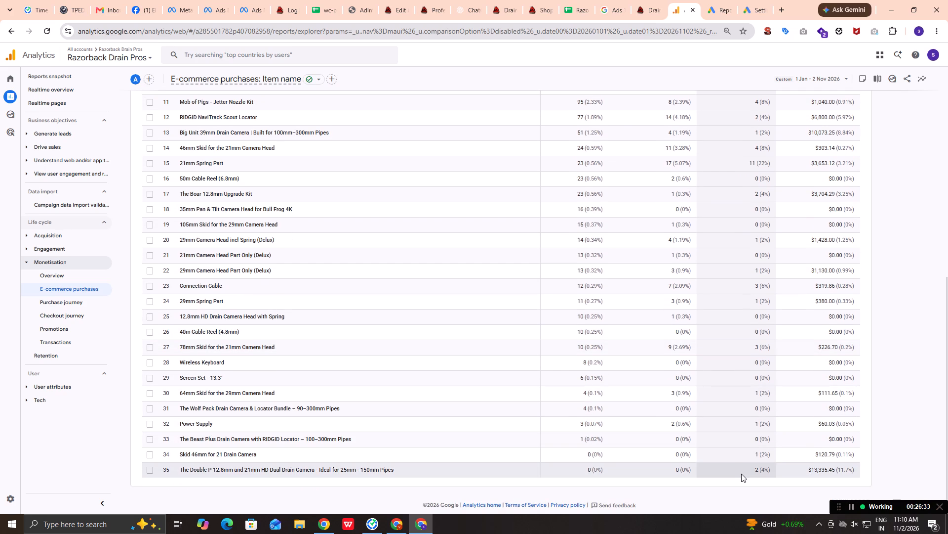
scroll(731, 451, "up", 3)
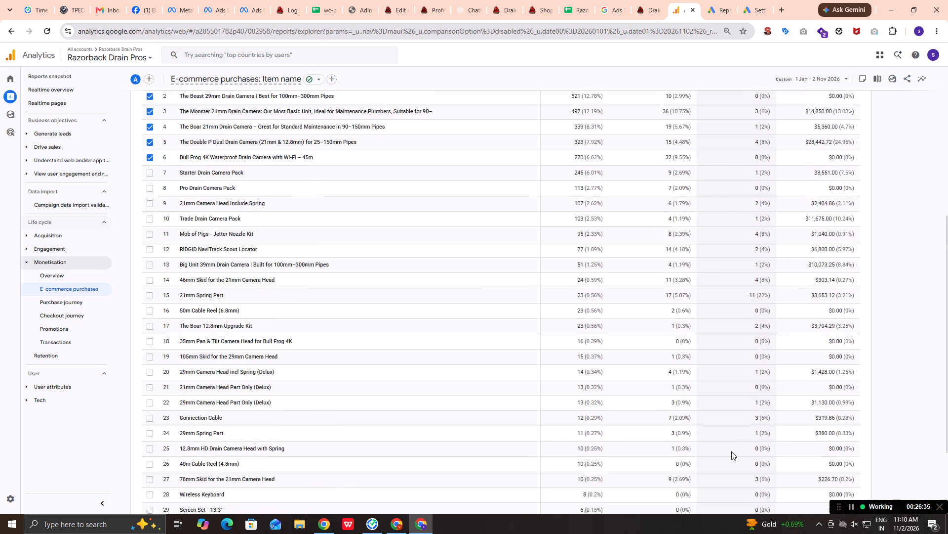
scroll(731, 451, "up", 6)
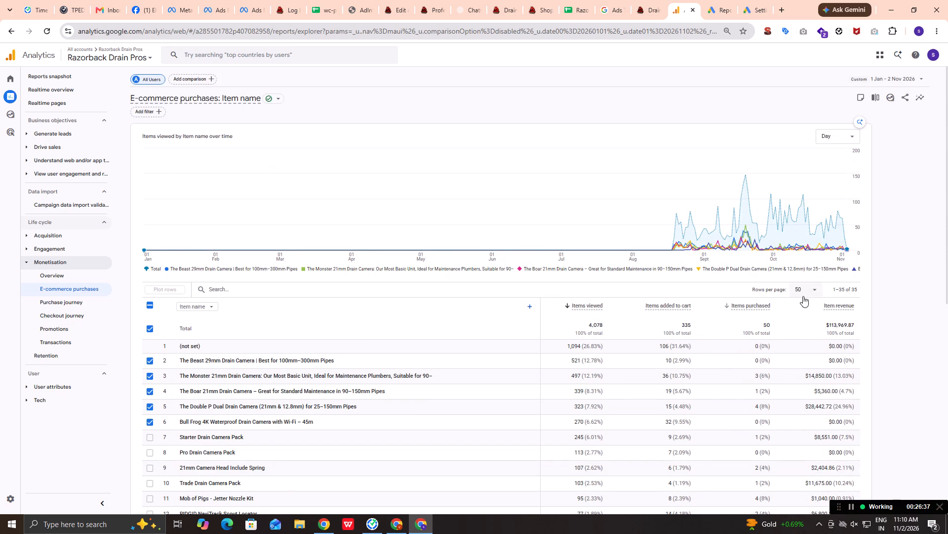
Set the item table to show 250 rows per page.
left_click(816, 292)
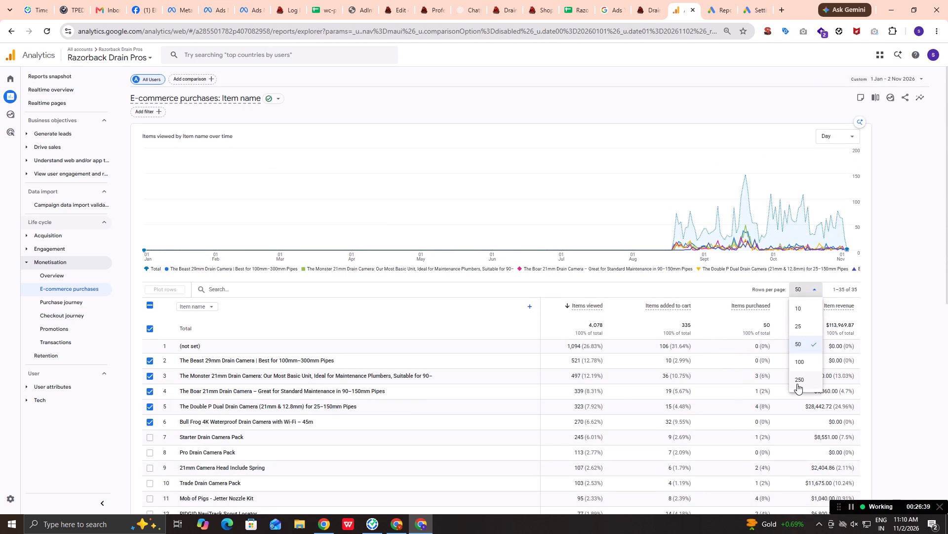
left_click(797, 384)
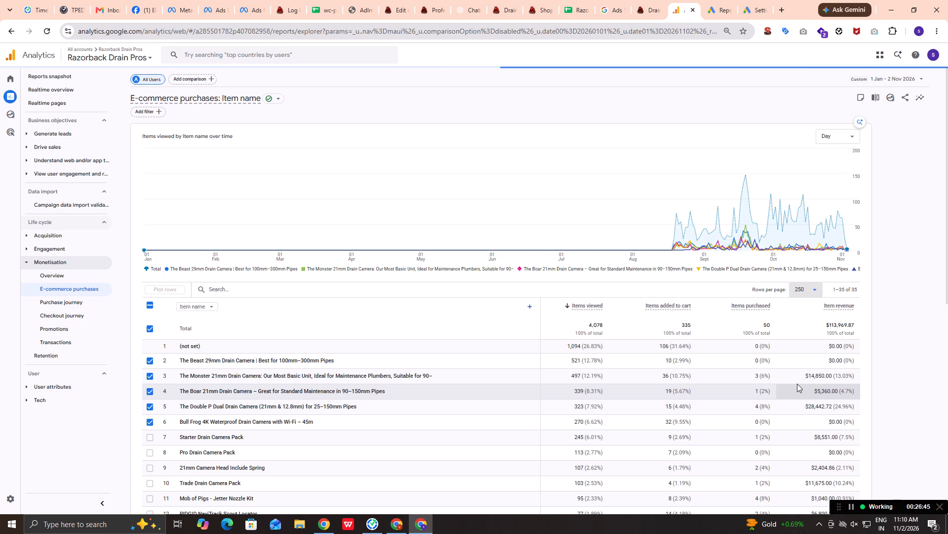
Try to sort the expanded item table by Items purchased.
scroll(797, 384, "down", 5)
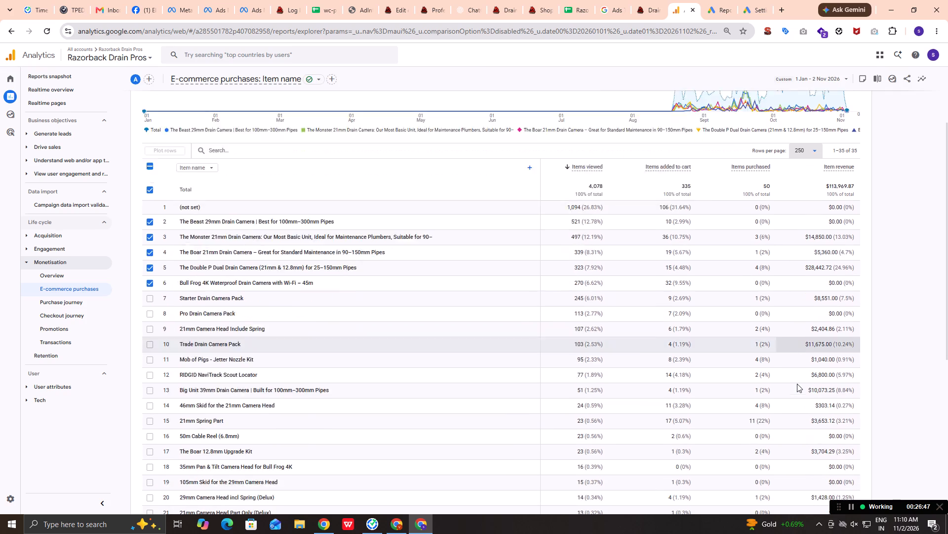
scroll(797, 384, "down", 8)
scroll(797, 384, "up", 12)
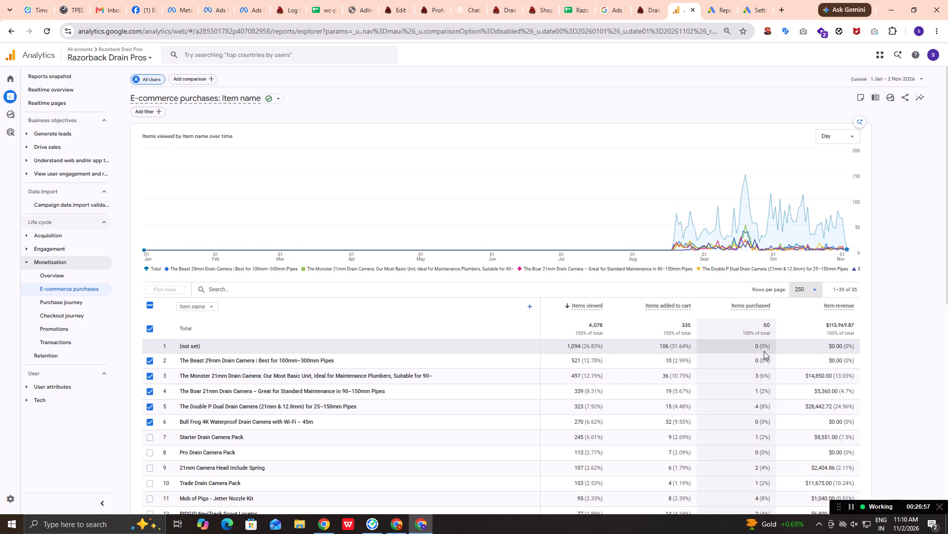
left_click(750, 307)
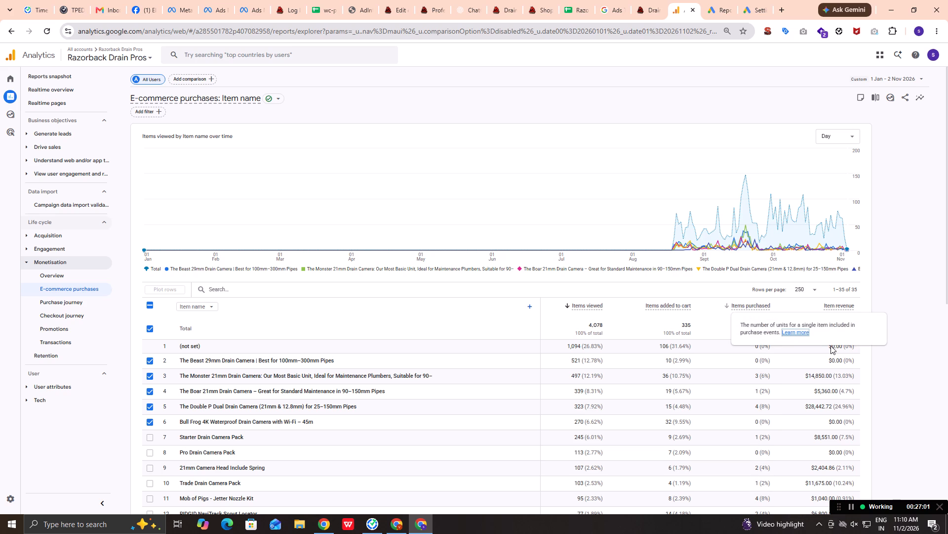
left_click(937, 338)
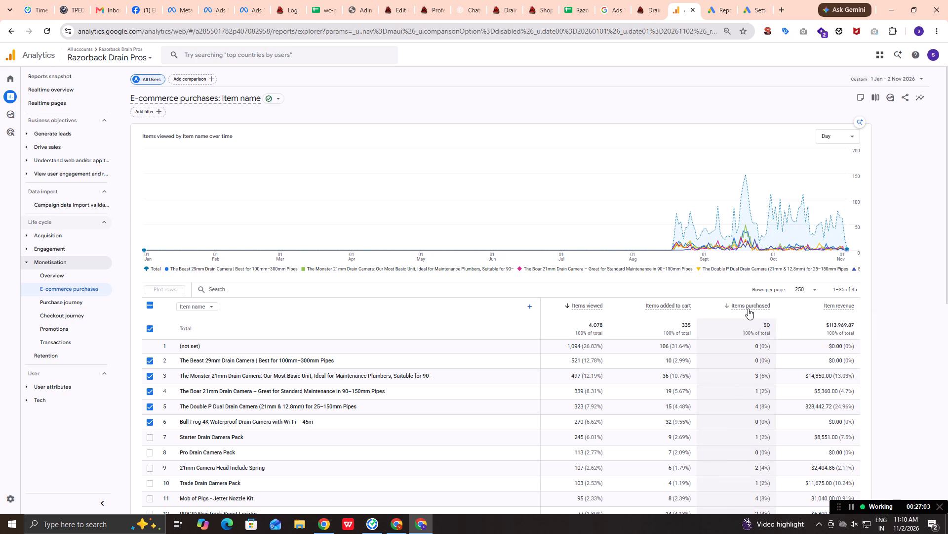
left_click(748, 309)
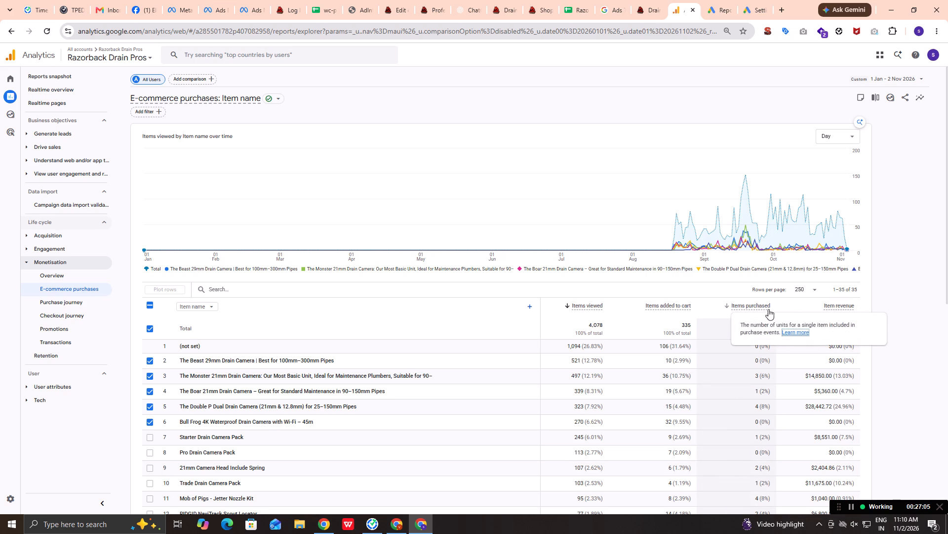
Export the E-commerce purchases report as a CSV file.
left_click(904, 97)
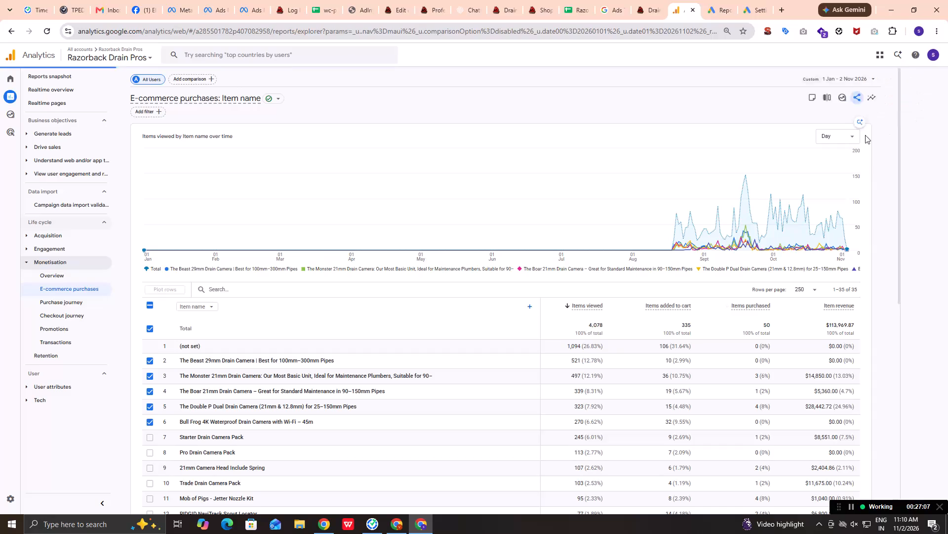
left_click(880, 120)
left_click(884, 152)
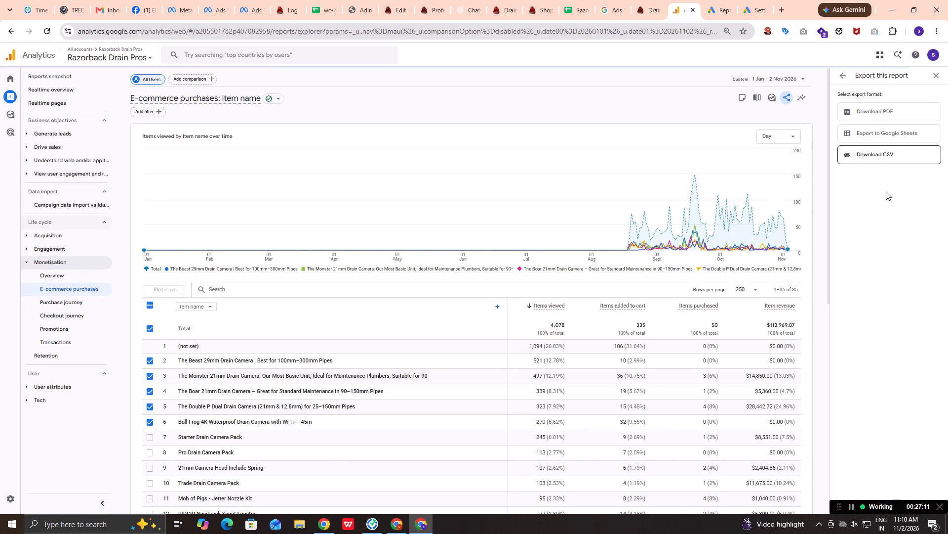
Switch to the Google Ads Conversions report and close it, discarding its unsaved changes.
left_click(719, 3)
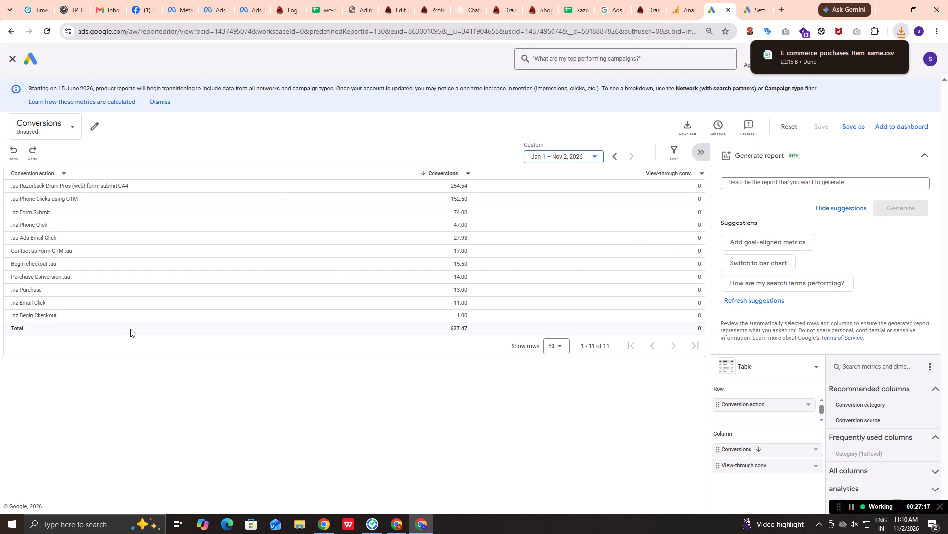
left_click(10, 61)
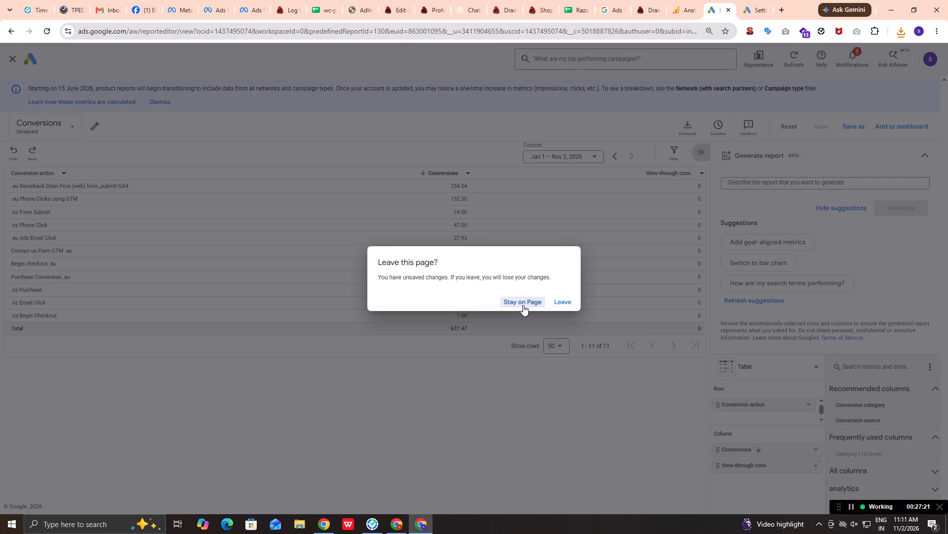
left_click(523, 305)
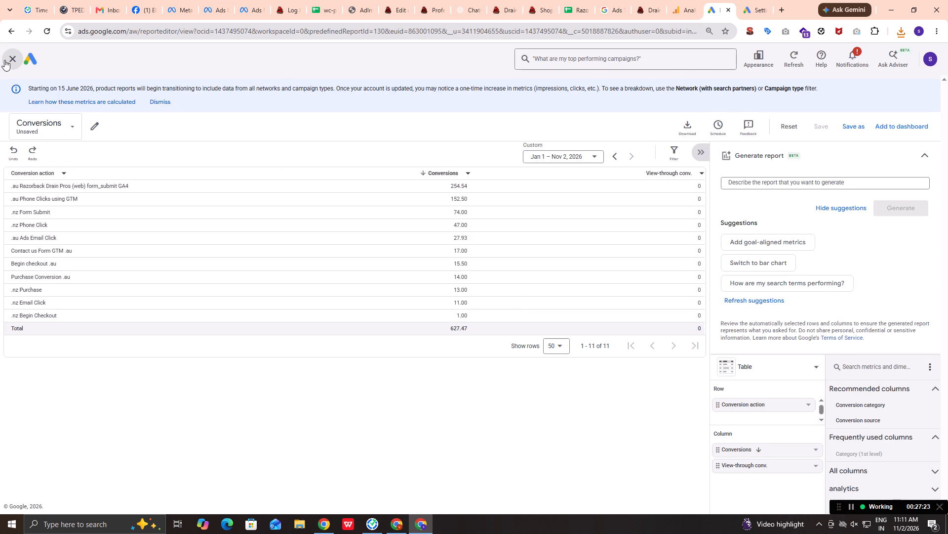
left_click(12, 56)
left_click(565, 302)
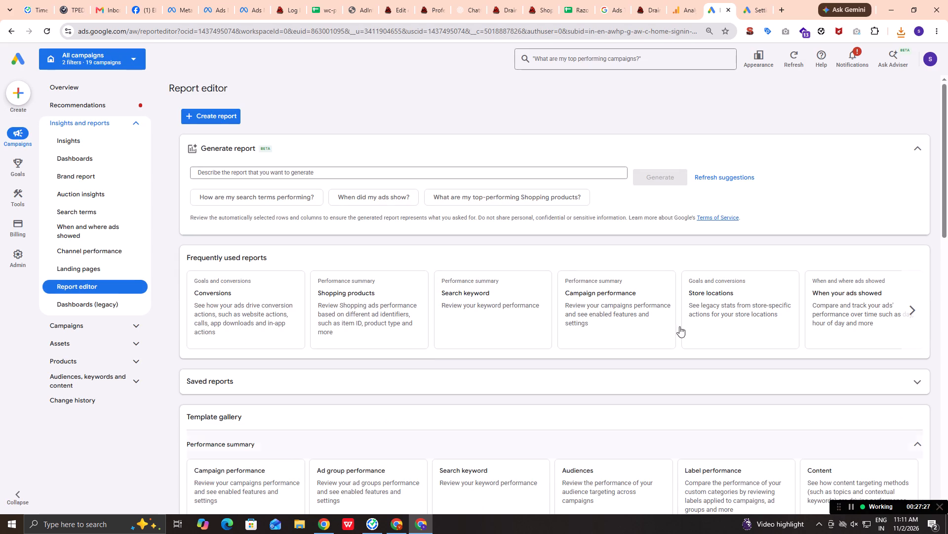
Examine the report templates available in the Report editor's template gallery.
scroll(775, 415, "down", 4)
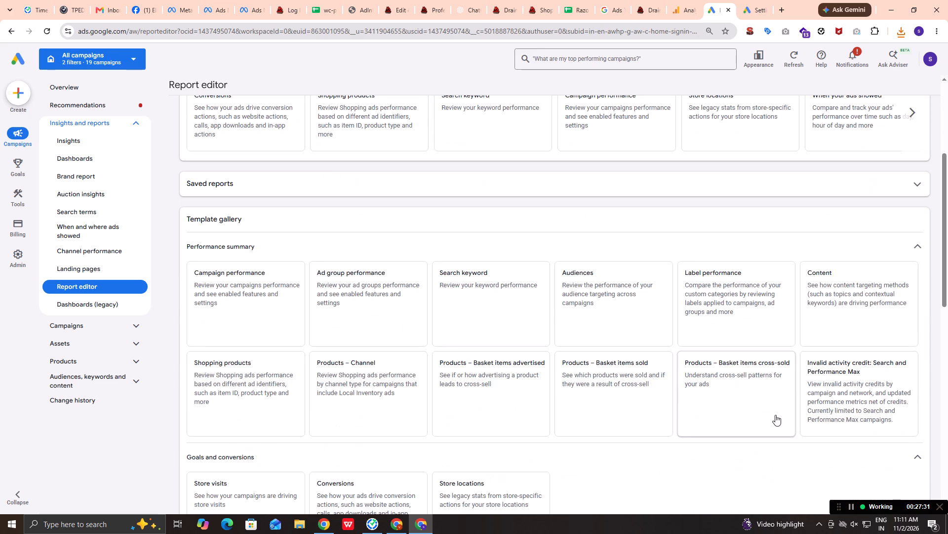
scroll(775, 415, "down", 2)
scroll(561, 415, "down", 3)
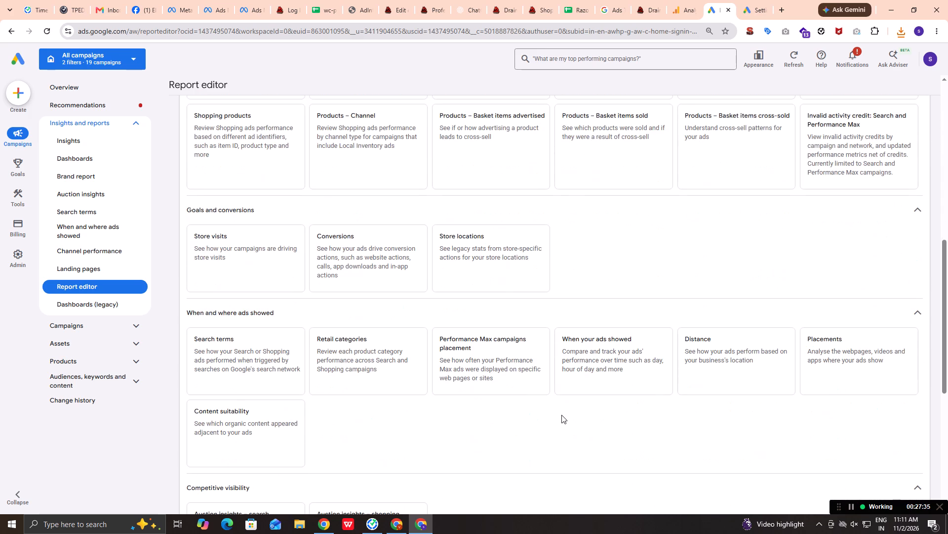
scroll(561, 415, "down", 4)
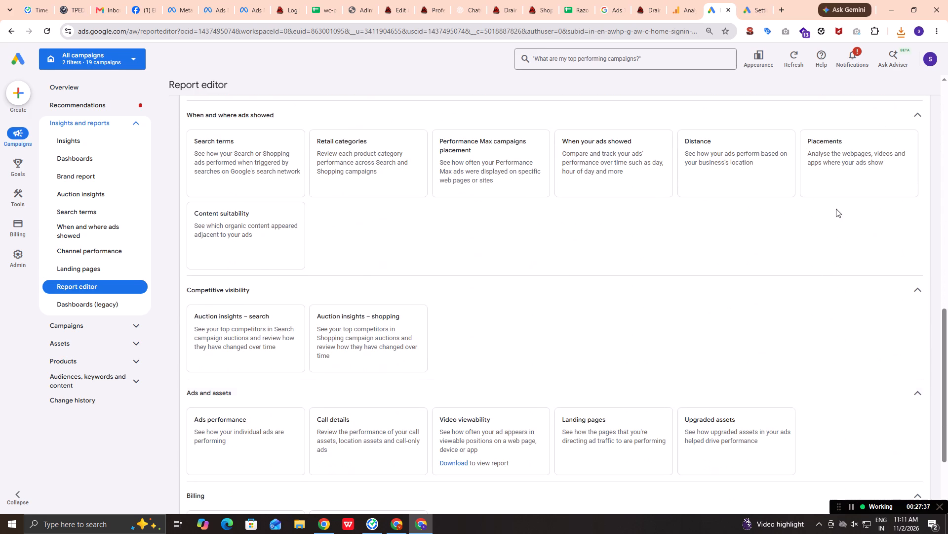
Open the Locations report for all campaigns.
left_click(114, 381)
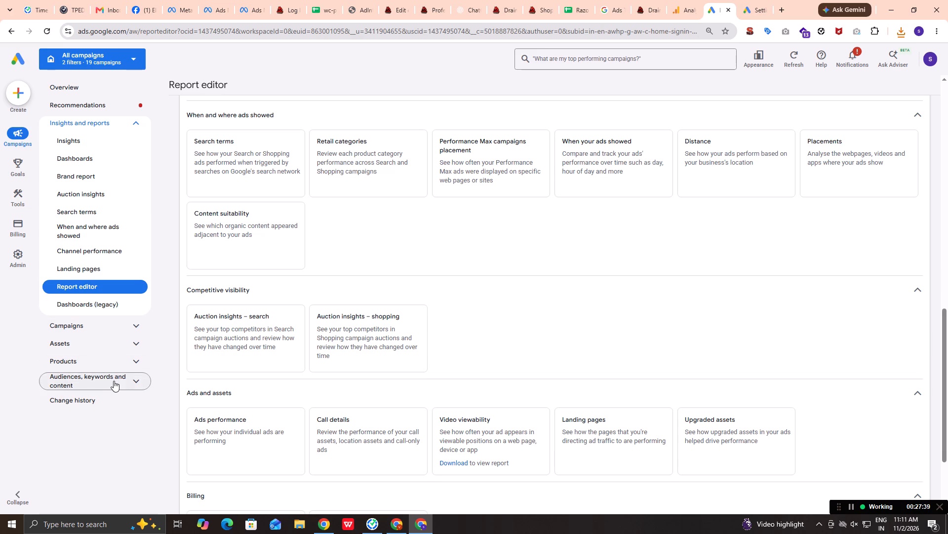
left_click(90, 439)
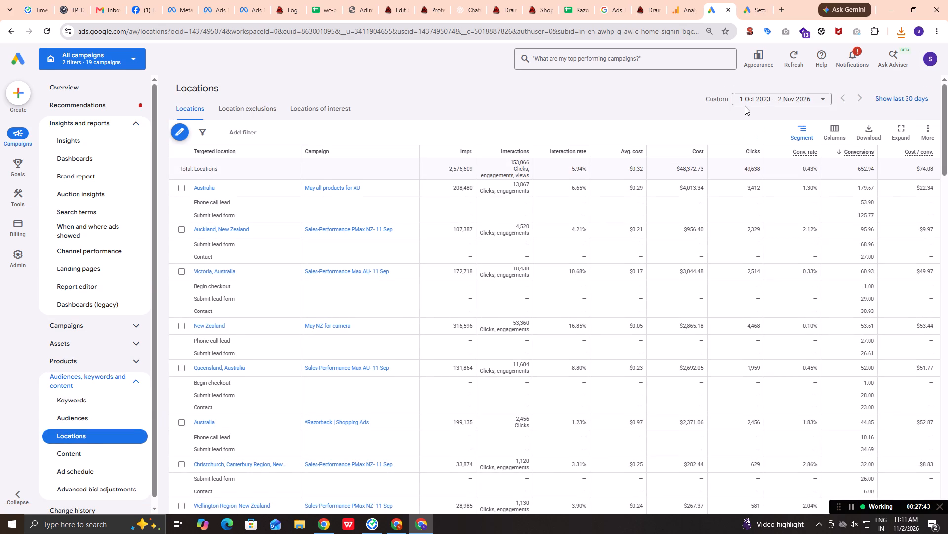
Set the Locations report's date range to 1 Jan – 2 Nov 2026.
left_click(760, 96)
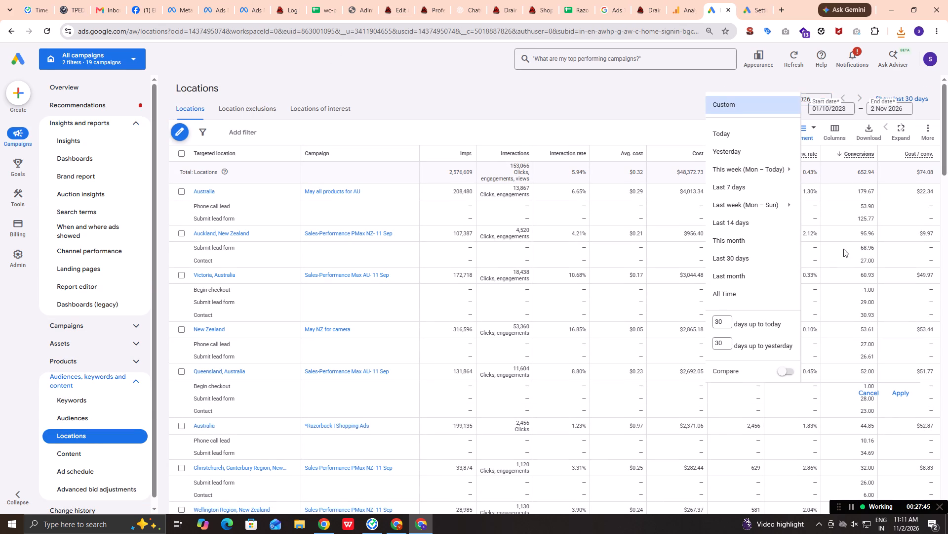
scroll(883, 234, "up", 4)
scroll(885, 248, "down", 3)
scroll(885, 249, "up", 1)
scroll(889, 266, "down", 3)
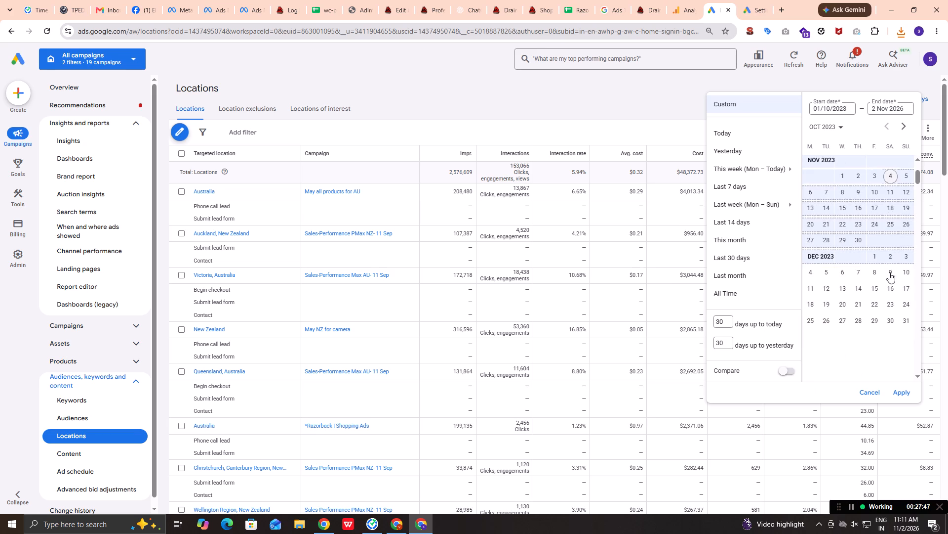
scroll(889, 272, "up", 1)
scroll(889, 272, "down", 20)
scroll(889, 272, "down", 3)
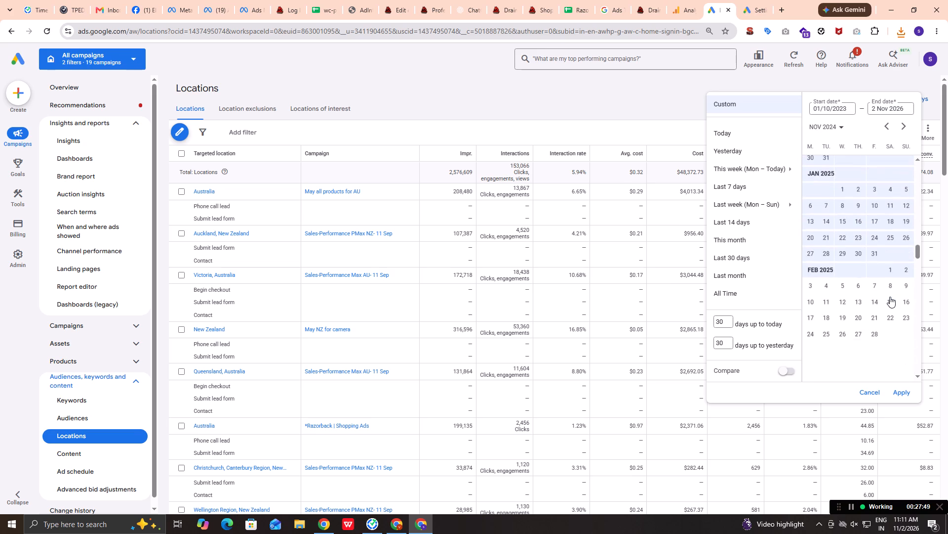
scroll(890, 297, "up", 1)
scroll(890, 297, "down", 8)
scroll(890, 297, "up", 1)
scroll(890, 297, "down", 11)
scroll(890, 297, "up", 1)
scroll(890, 297, "down", 1)
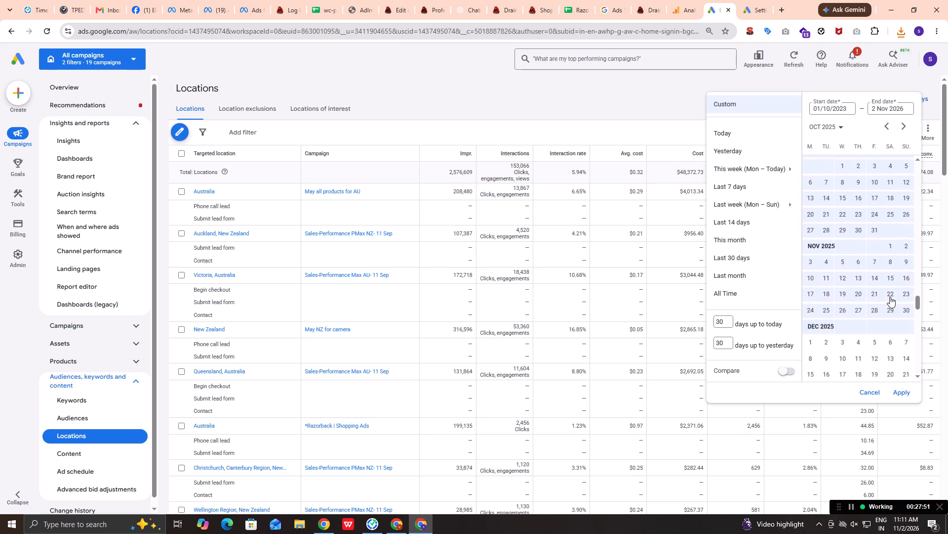
scroll(890, 297, "down", 2)
scroll(890, 297, "up", 1)
scroll(890, 297, "down", 7)
scroll(890, 297, "up", 4)
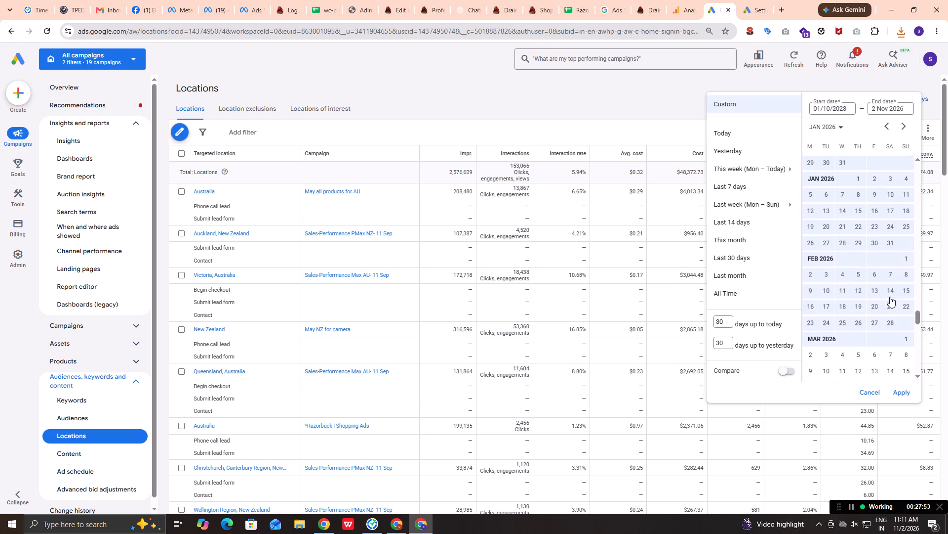
left_click(858, 226)
scroll(884, 360, "down", 3)
scroll(884, 360, "up", 2)
scroll(884, 360, "down", 8)
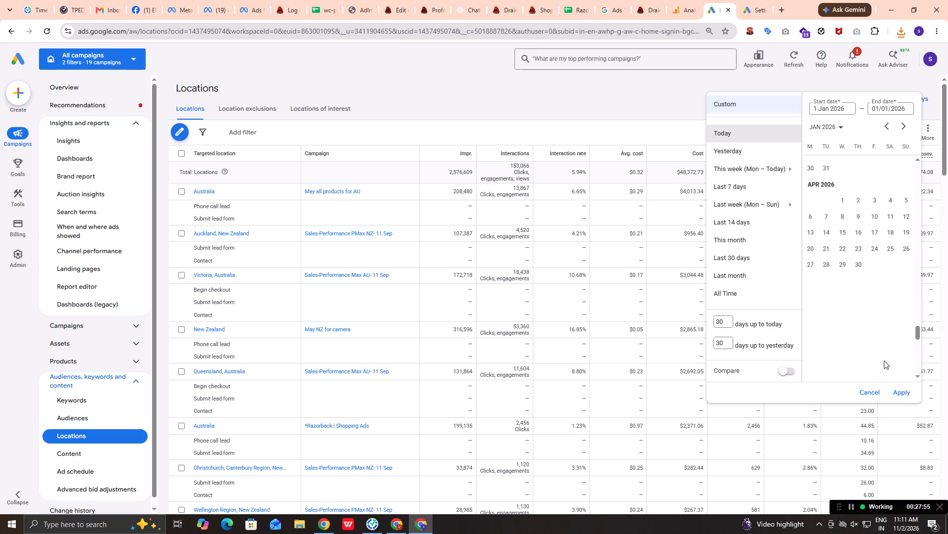
scroll(884, 360, "up", 1)
scroll(884, 360, "down", 8)
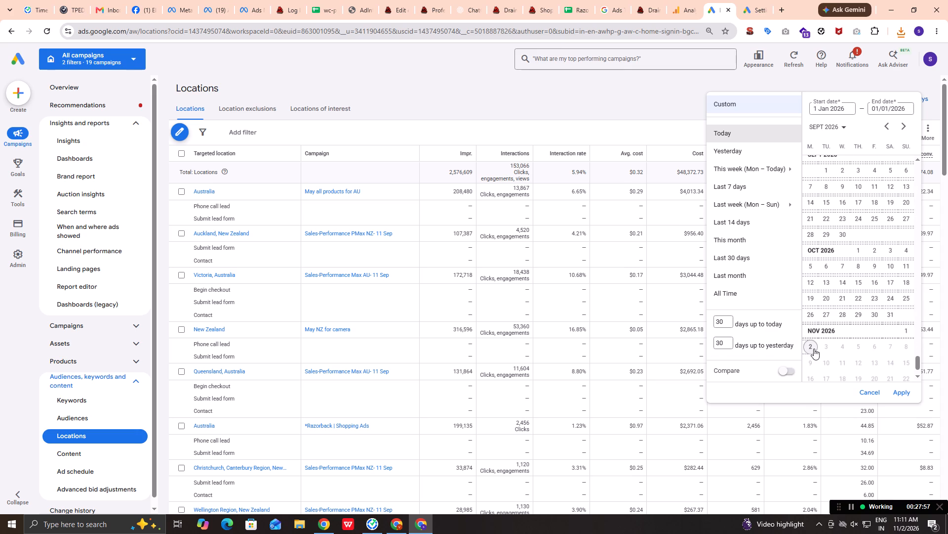
left_click(809, 350)
left_click(906, 394)
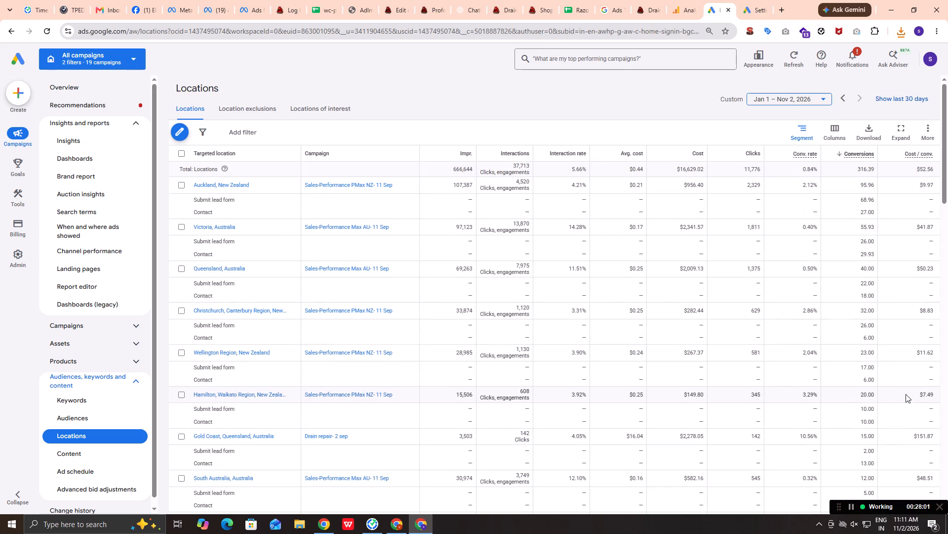
Examine the conversions by category for each targeted location and campaign in the Locations table.
scroll(906, 394, "up", 2)
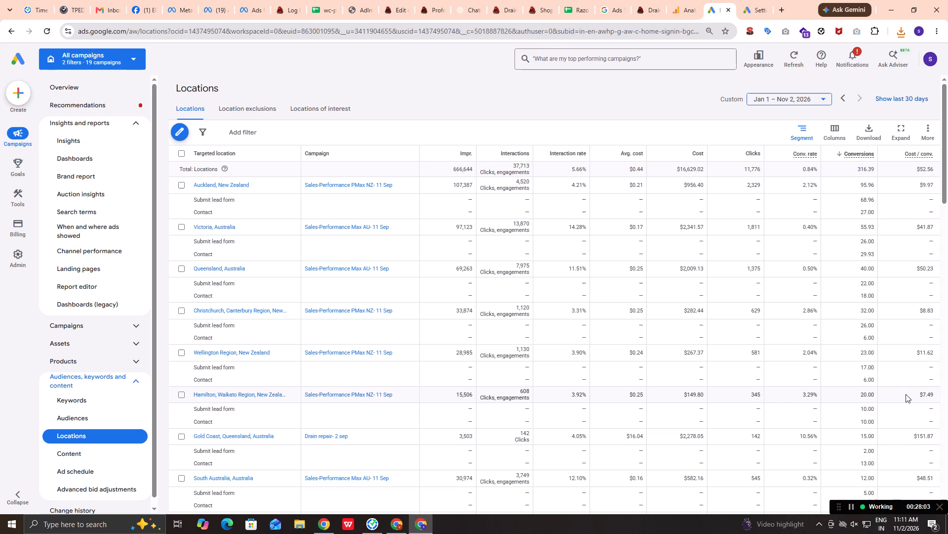
scroll(727, 381, "up", 4)
scroll(727, 381, "down", 4)
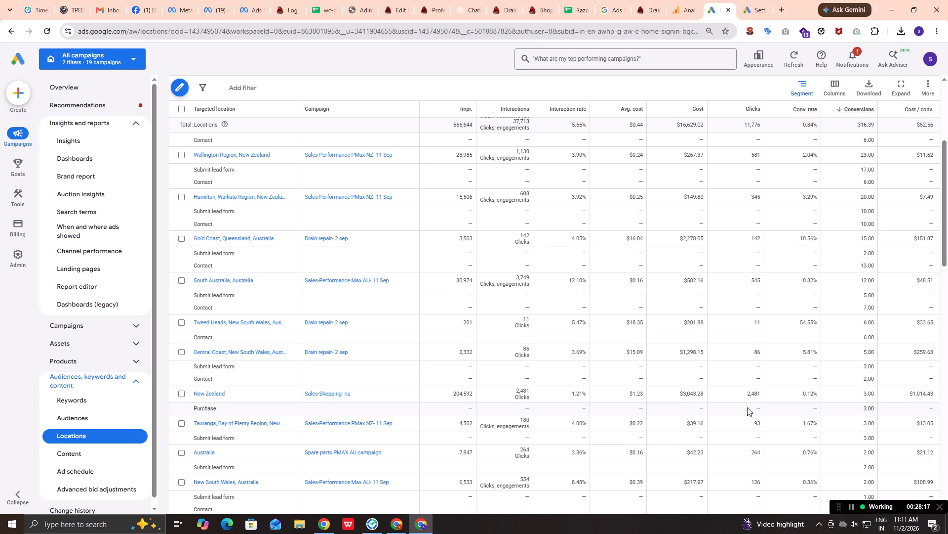
scroll(747, 407, "down", 3)
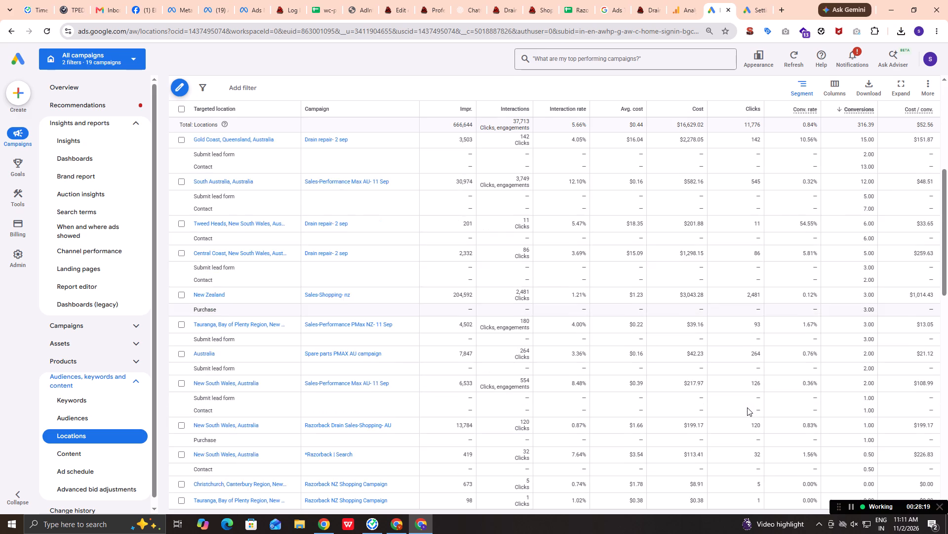
scroll(747, 407, "down", 2)
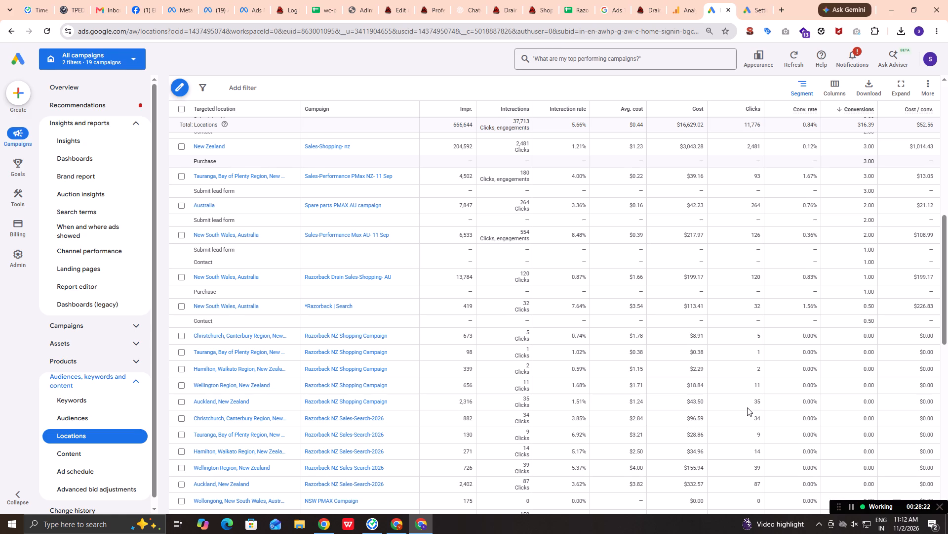
scroll(747, 407, "up", 1)
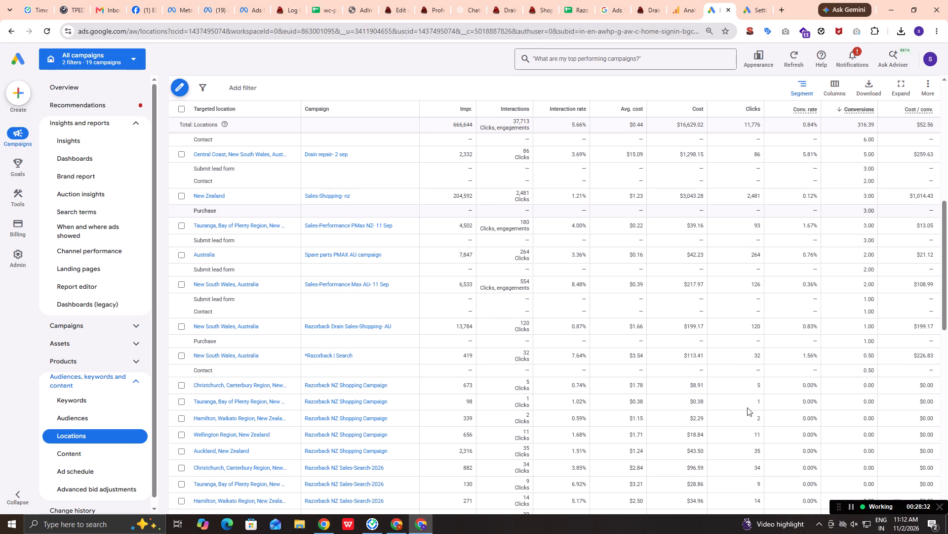
scroll(747, 407, "up", 11)
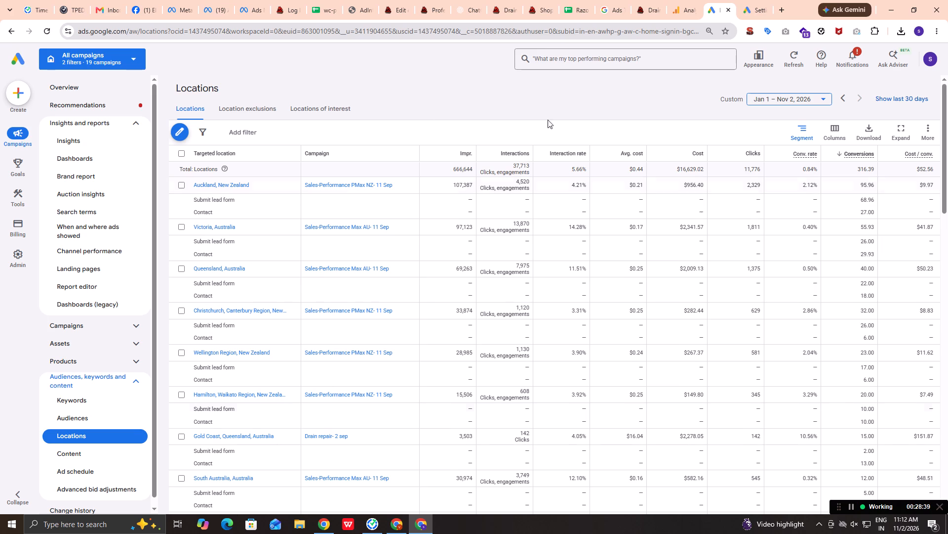
Remove the conversion category segment from the Locations table and review the unsegmented location rows.
left_click(798, 134)
left_click(800, 171)
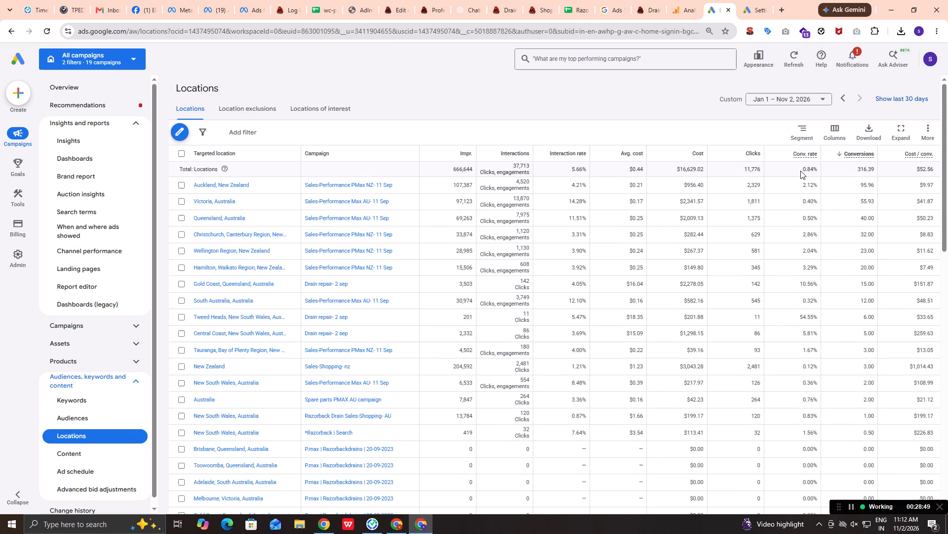
scroll(800, 170, "down", 2)
scroll(800, 170, "up", 4)
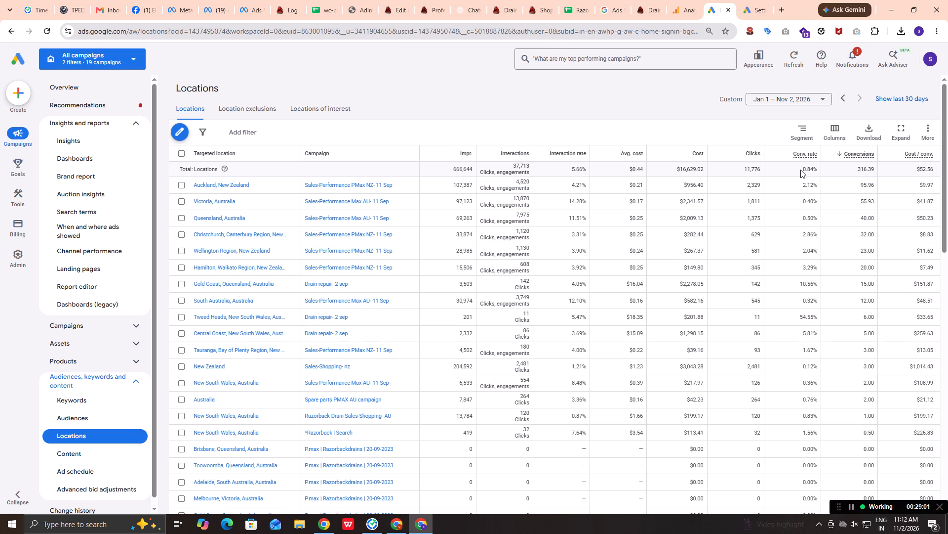
Set the Locations table to show 500 rows per page.
scroll(800, 170, "down", 9)
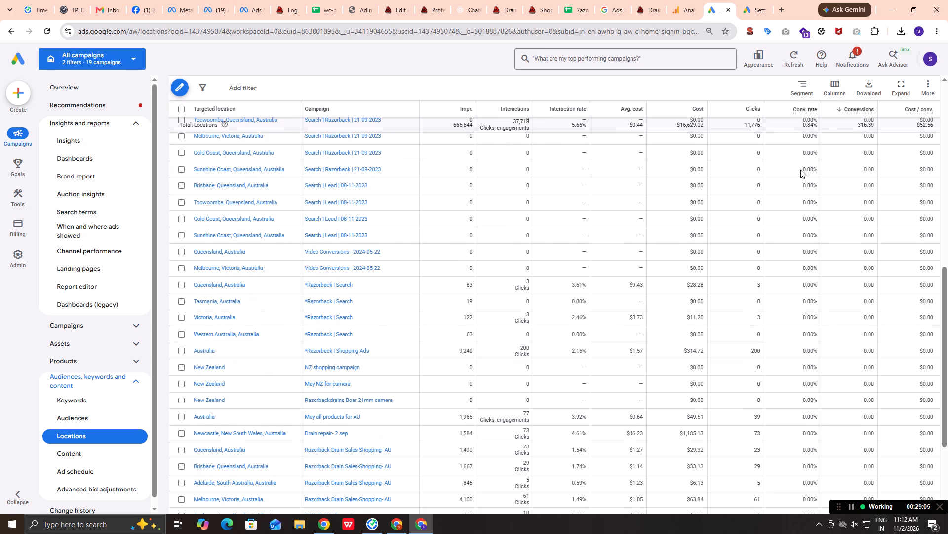
scroll(800, 170, "up", 1)
scroll(800, 170, "down", 5)
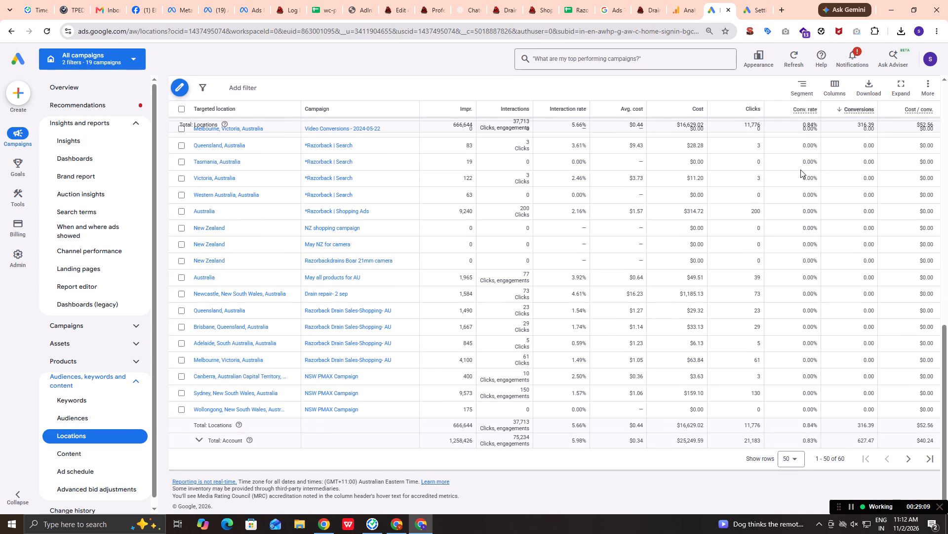
left_click(789, 459)
left_click(790, 462)
left_click(797, 447)
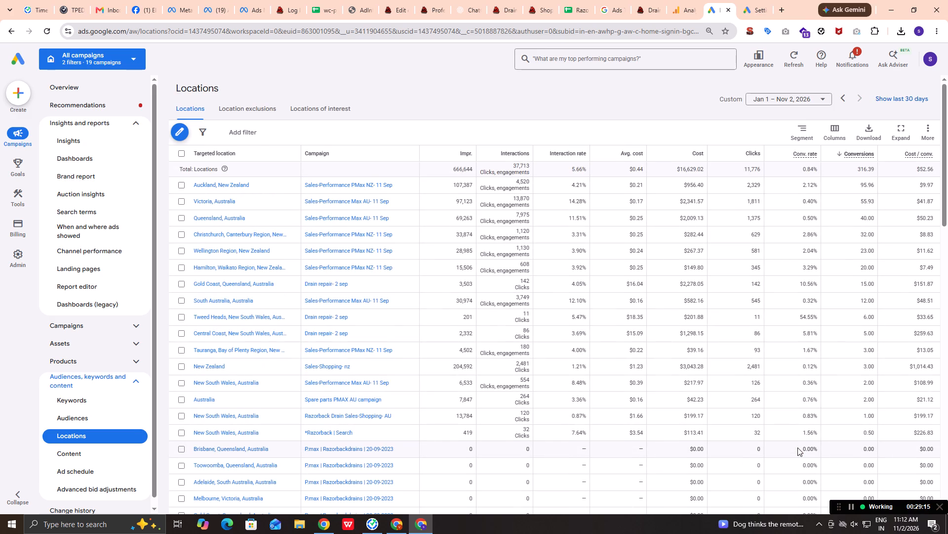
Examine the conversions, cost and clicks of every targeted location and campaign in the full Locations table.
scroll(797, 447, "down", 13)
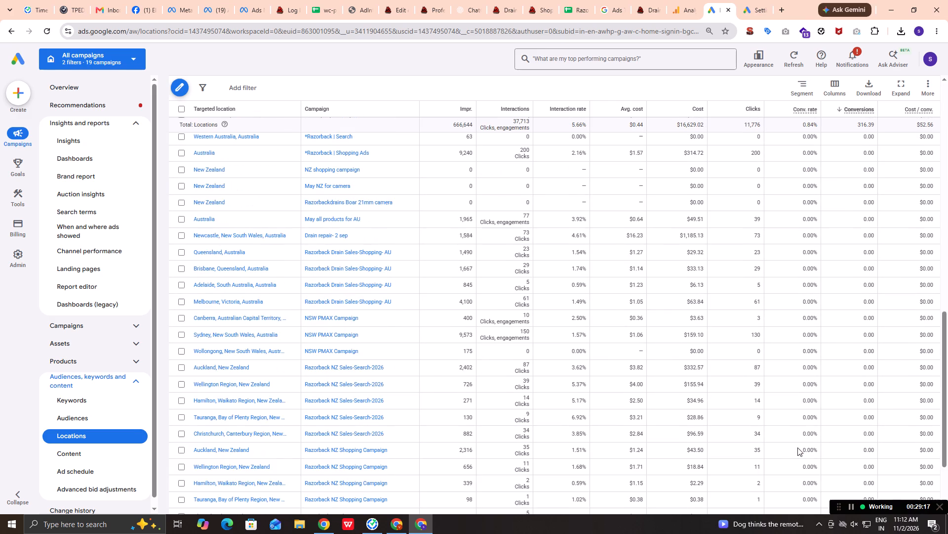
scroll(797, 447, "down", 3)
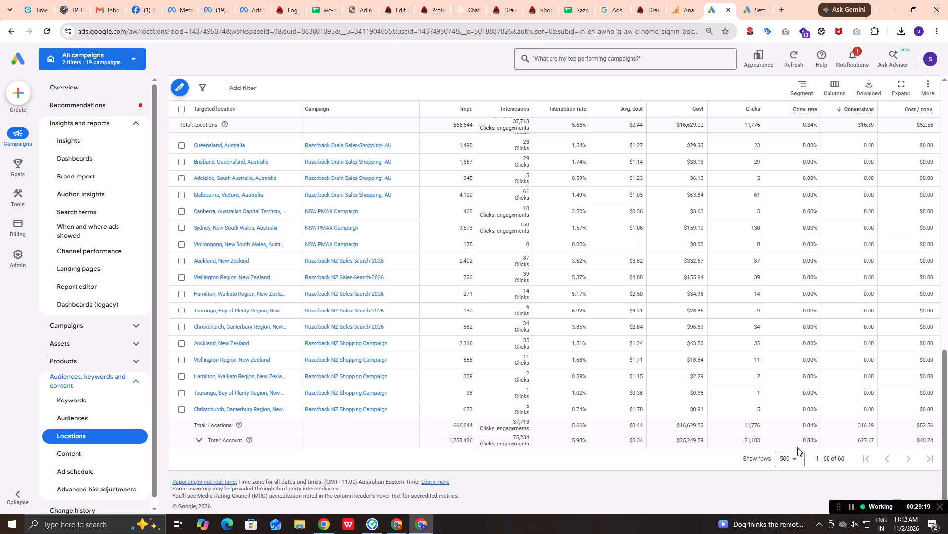
scroll(797, 447, "up", 9)
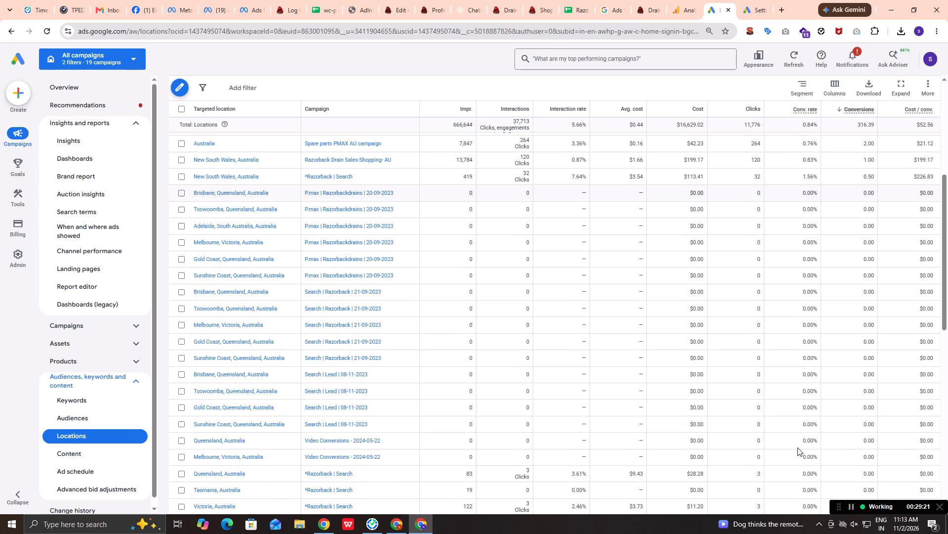
scroll(797, 447, "up", 8)
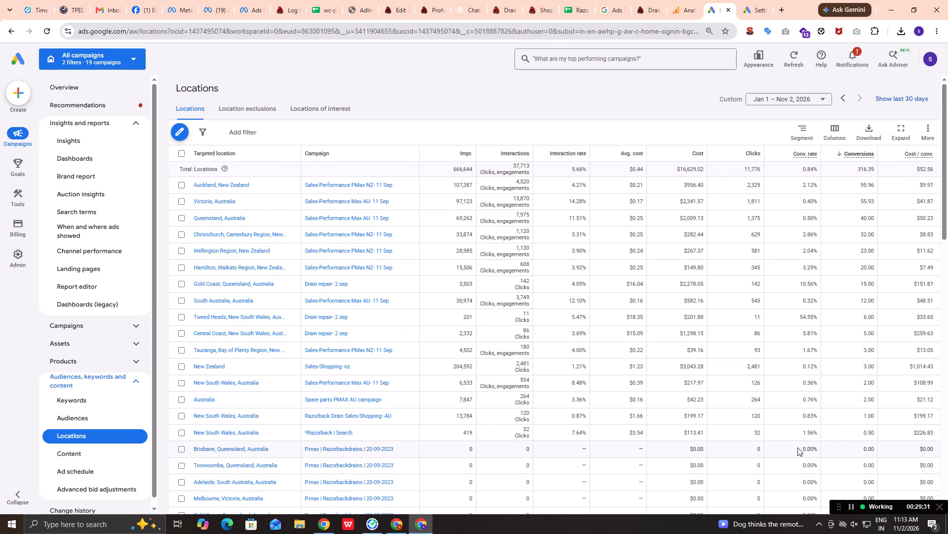
scroll(797, 447, "down", 2)
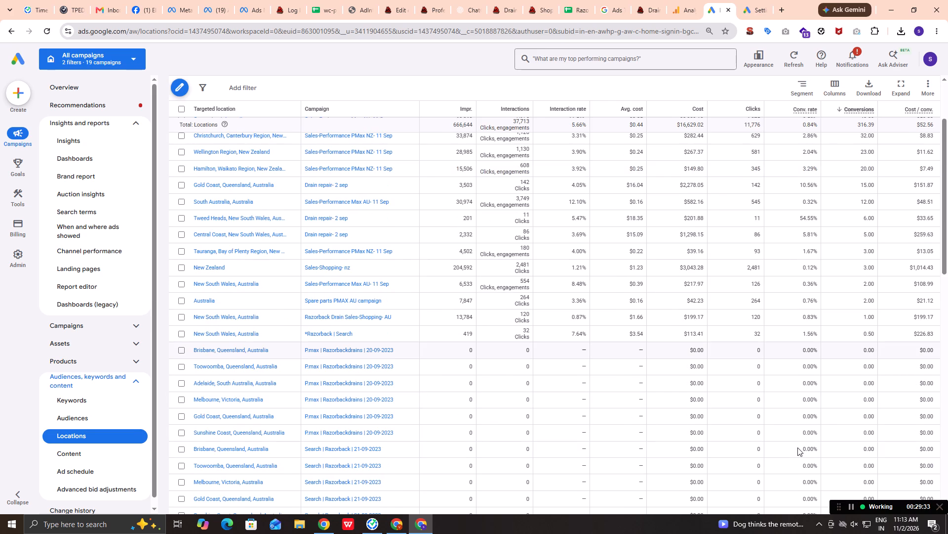
scroll(797, 447, "down", 3)
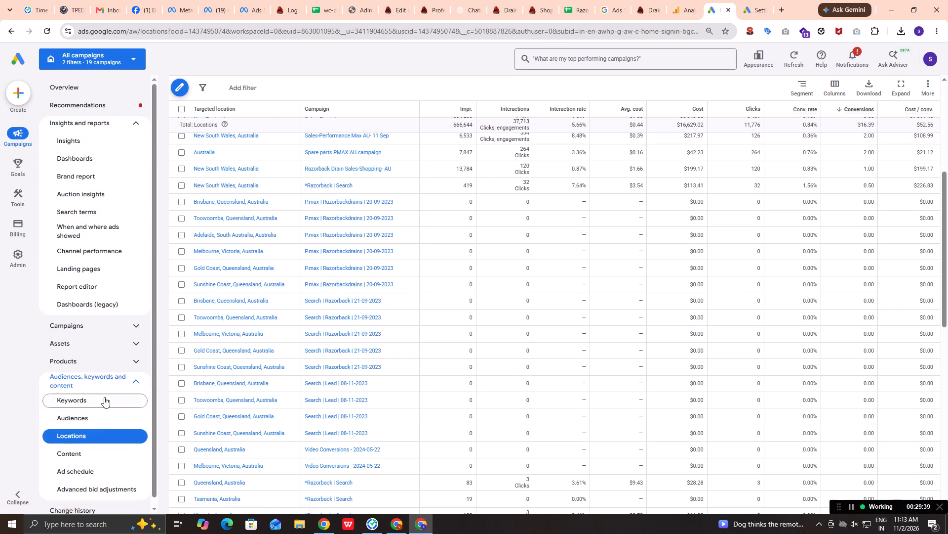
scroll(104, 397, "up", 2)
scroll(89, 187, "up", 3)
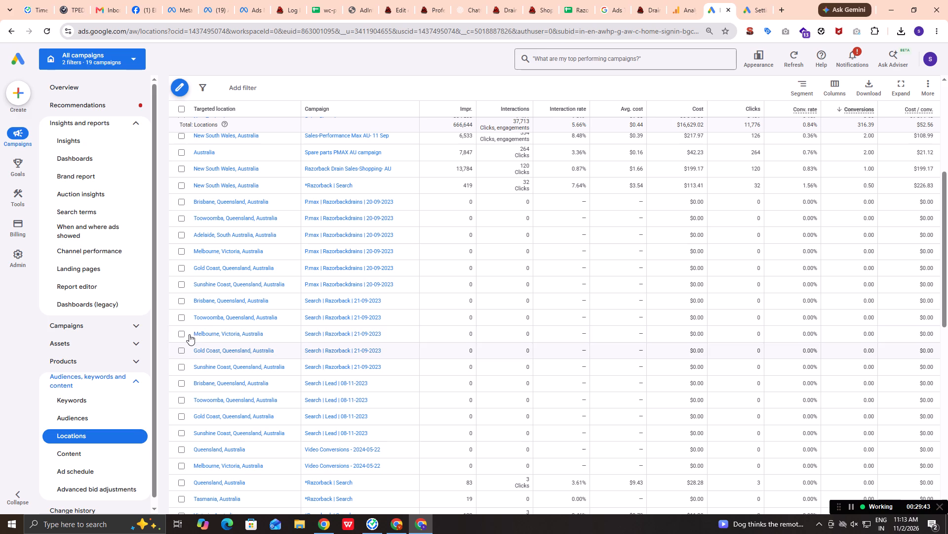
Open the settings of the *Razorback | Search campaign from the campaigns list.
left_click(137, 323)
left_click(102, 344)
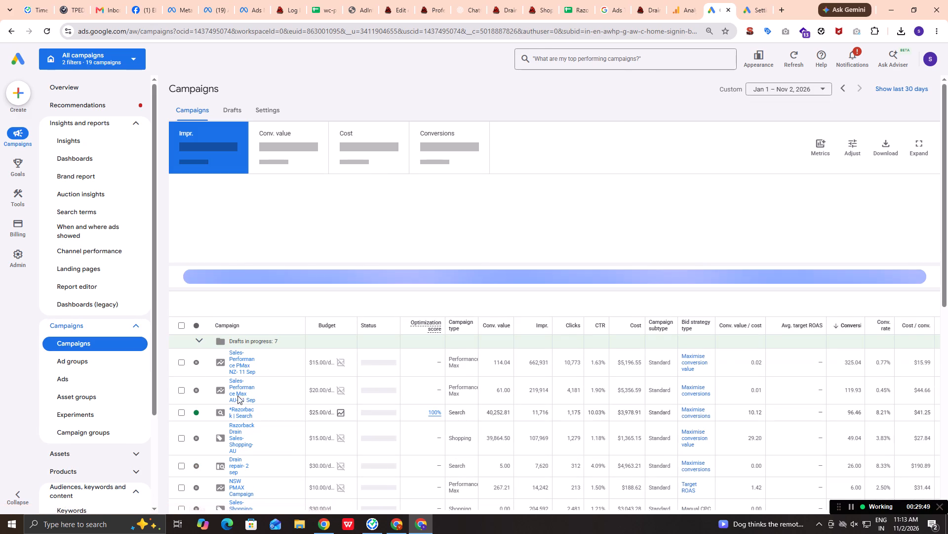
scroll(246, 423, "down", 2)
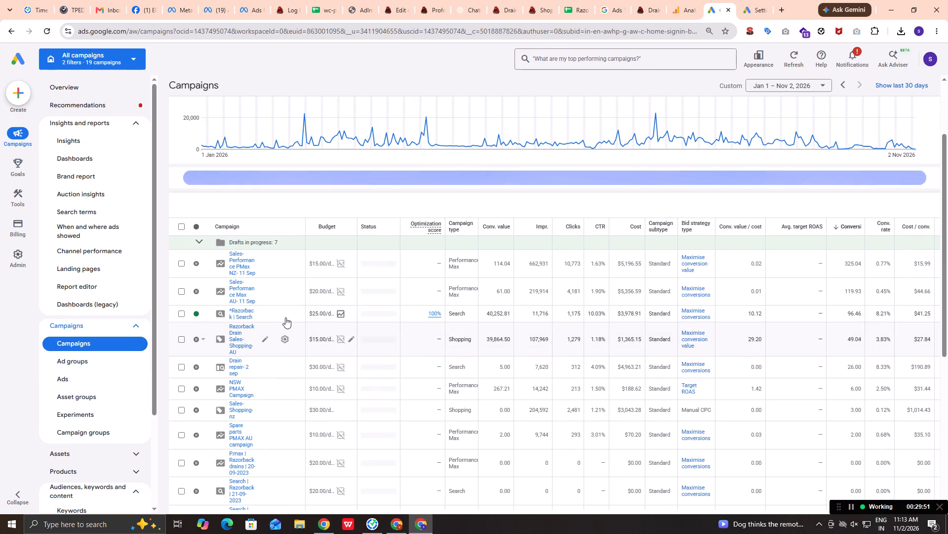
left_click(285, 316)
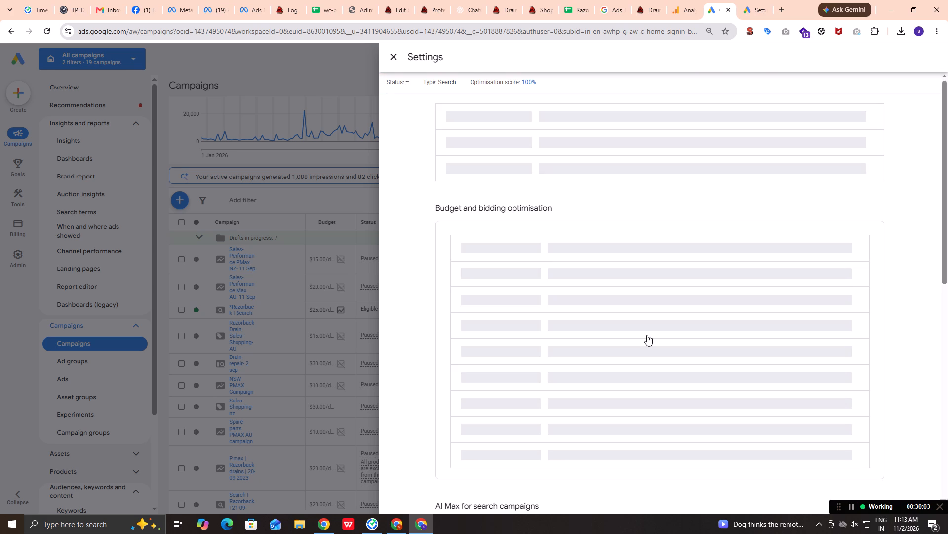
Include Australia (country) in the *Razorback | Search campaign's targeted locations, save the change and close the campaign settings.
scroll(647, 335, "down", 1)
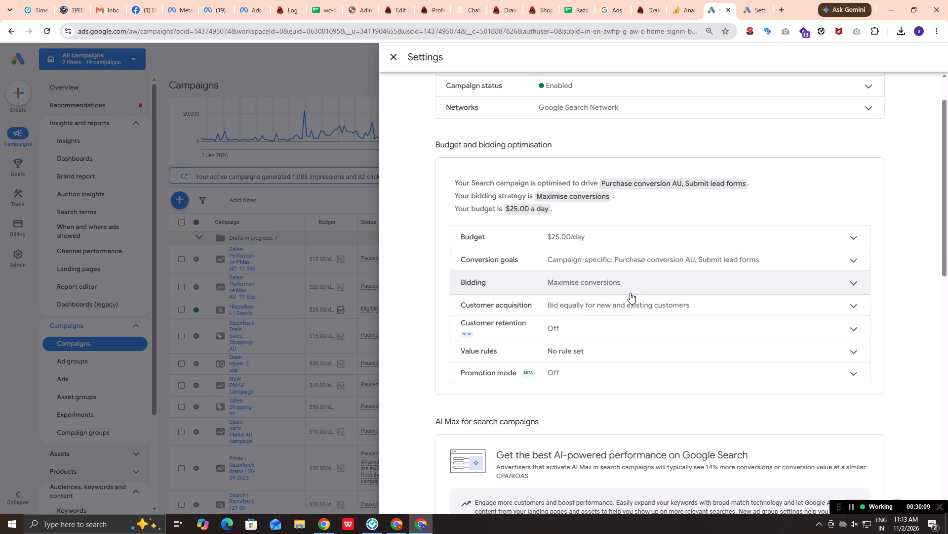
scroll(622, 382, "down", 1)
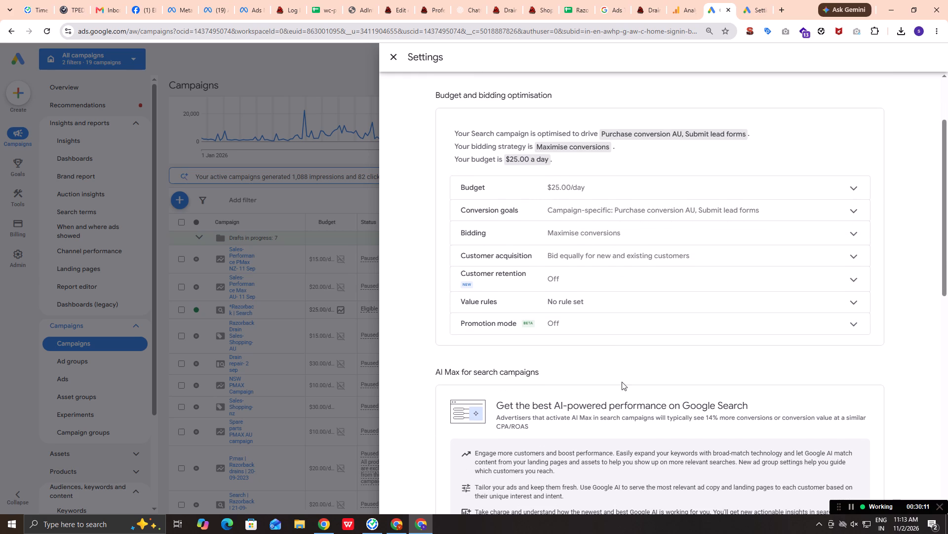
scroll(622, 382, "down", 7)
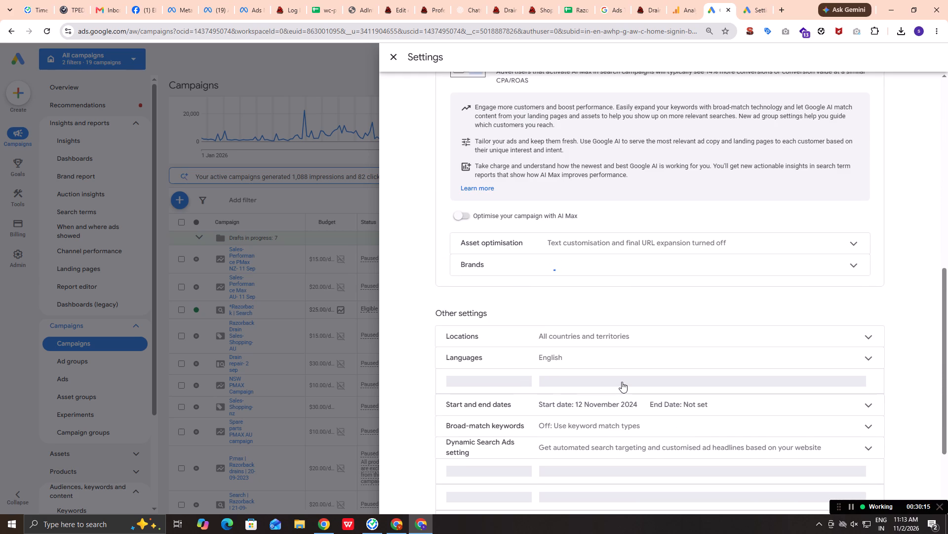
left_click(614, 333)
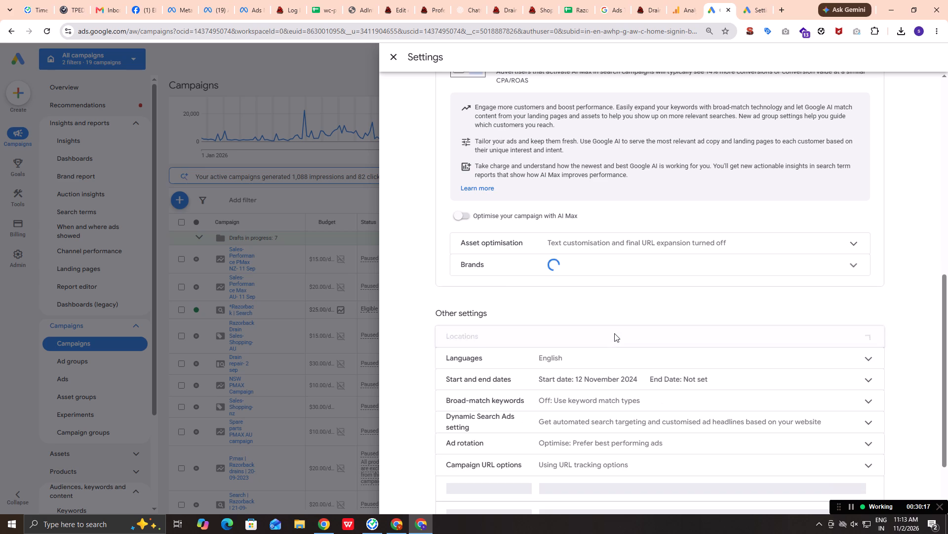
scroll(559, 403, "down", 3)
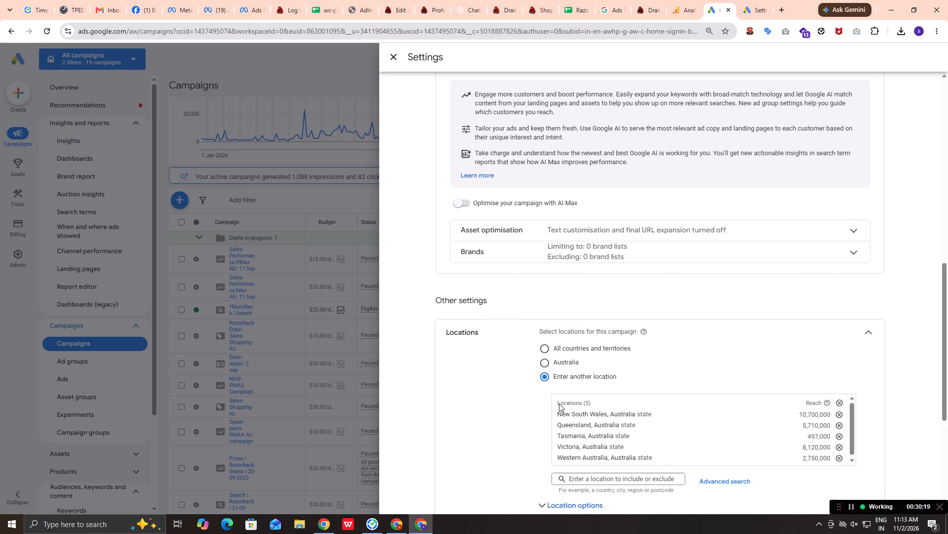
left_click(583, 347)
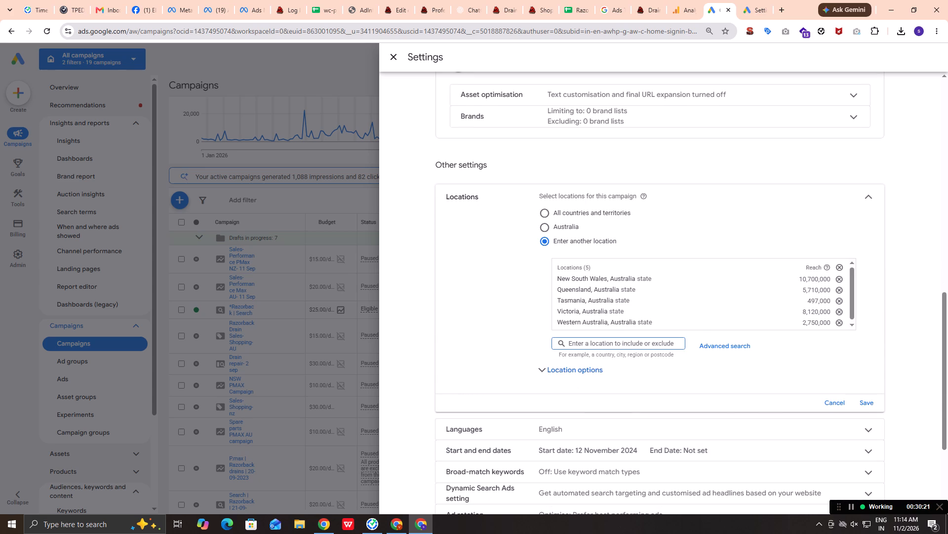
type("au")
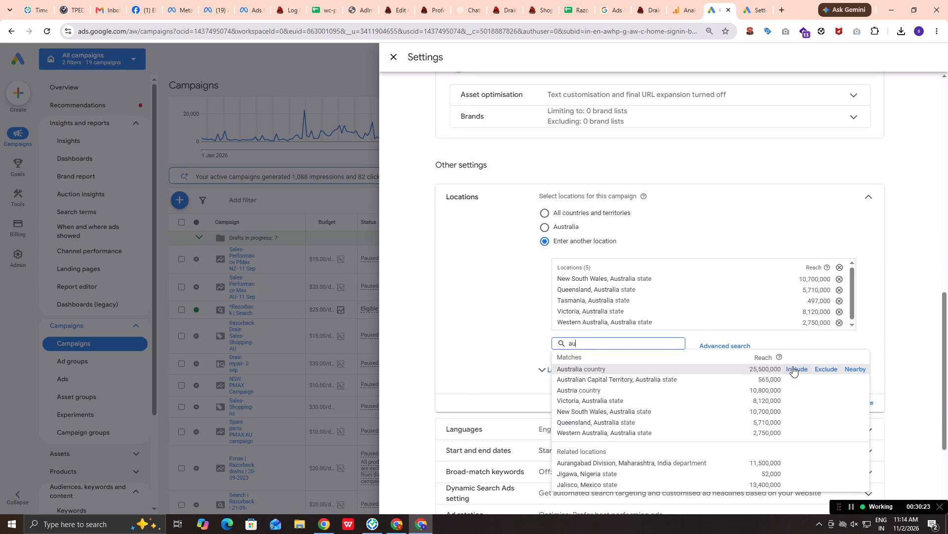
left_click(795, 367)
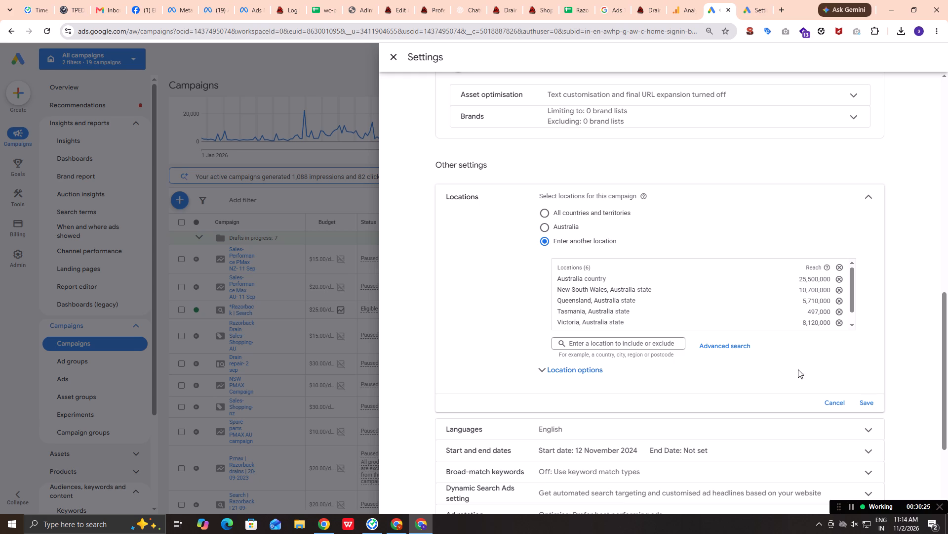
left_click(862, 401)
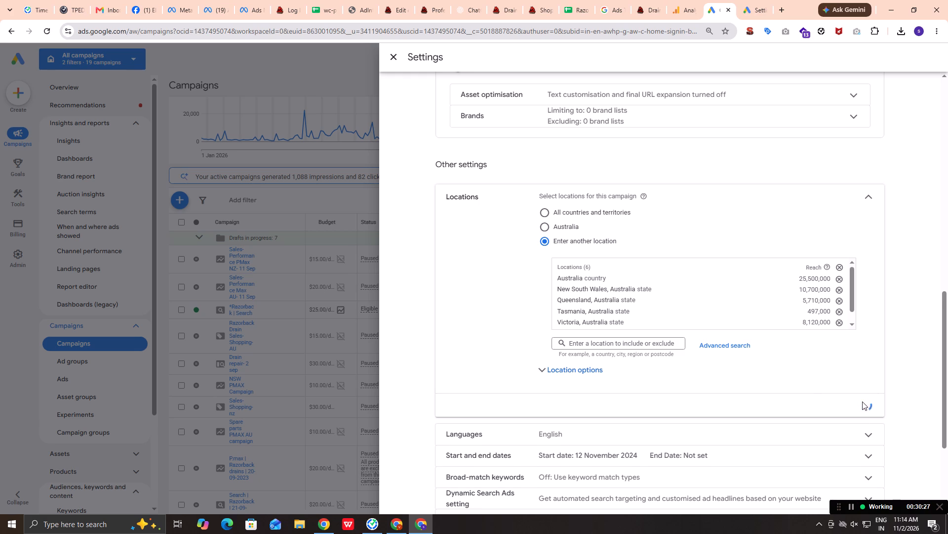
scroll(862, 401, "down", 6)
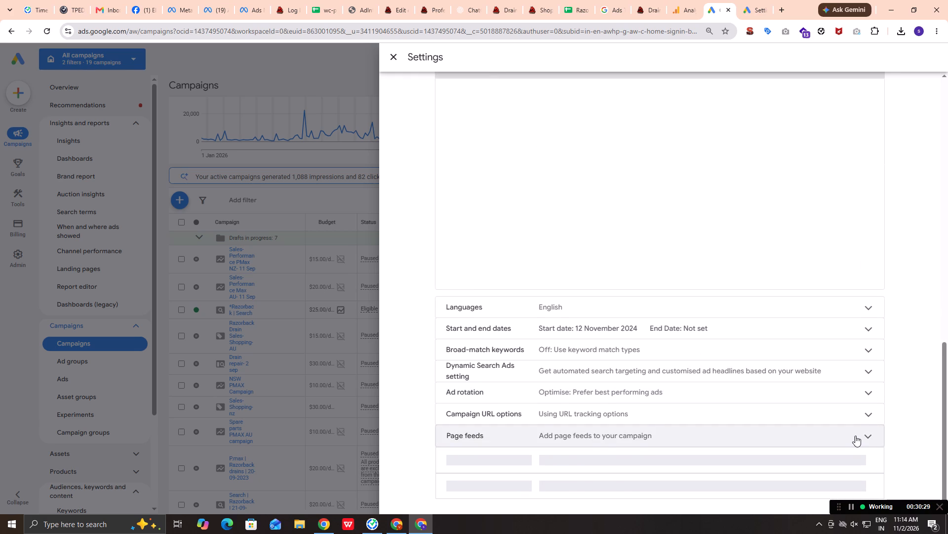
scroll(855, 436, "down", 12)
scroll(855, 436, "up", 1)
scroll(863, 479, "down", 1)
left_click_drag(834, 505, 838, 487)
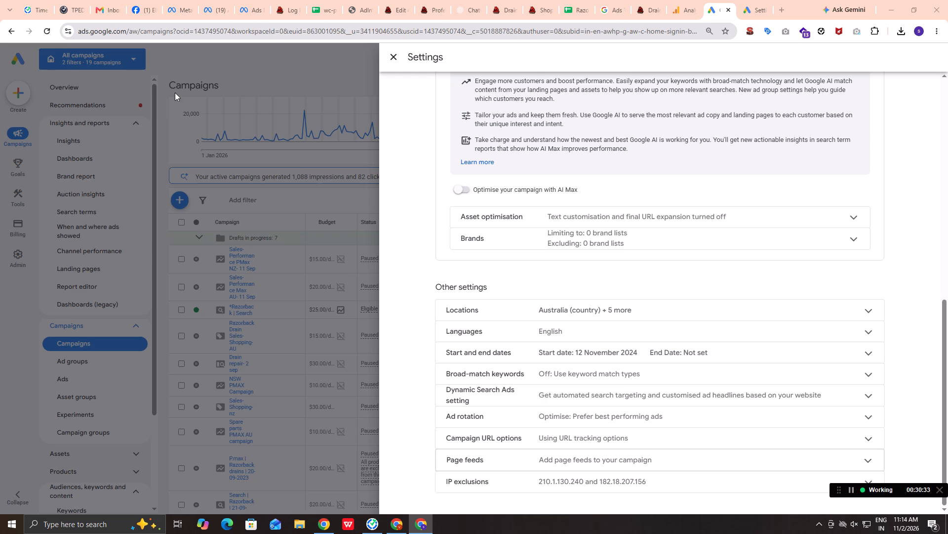
left_click(220, 64)
Reopen the Locations report for all campaigns and reload the page.
scroll(107, 474, "up", 3)
scroll(108, 474, "down", 2)
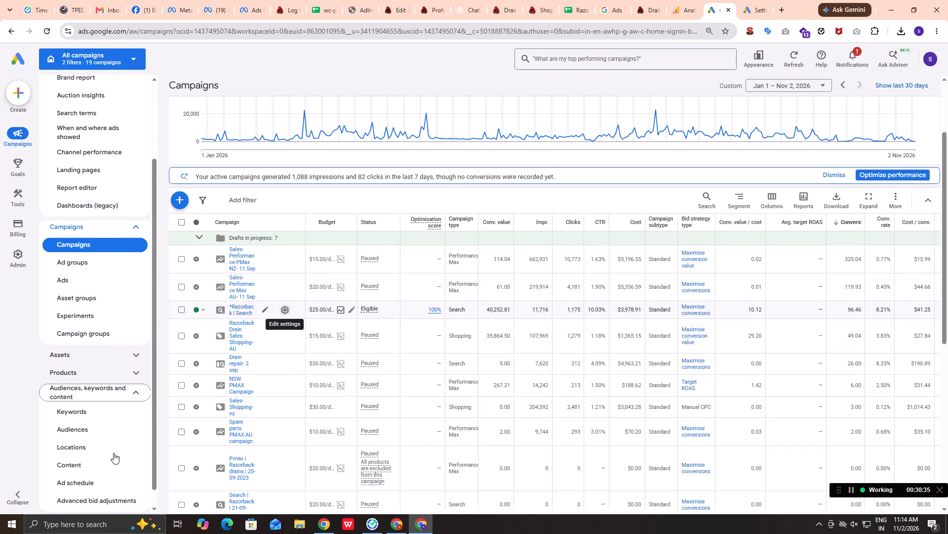
left_click(77, 448)
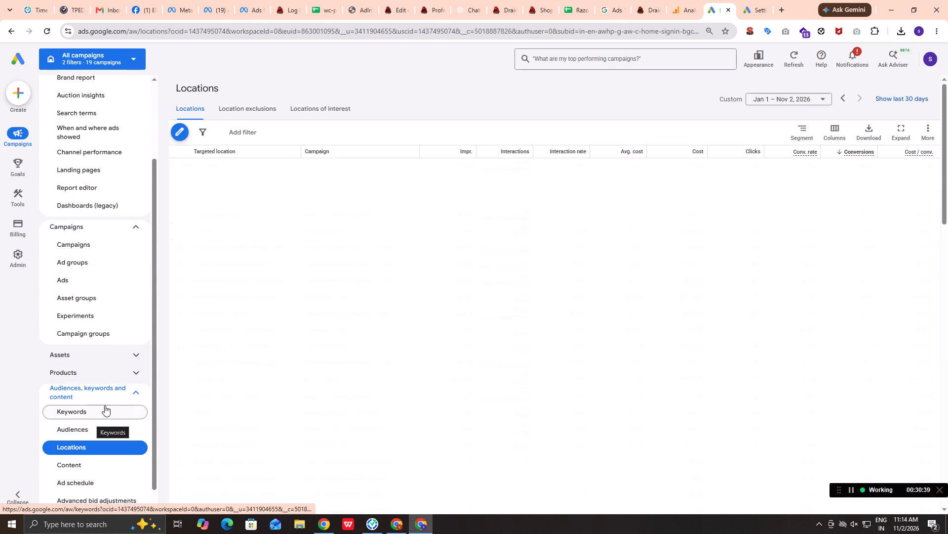
scroll(114, 400, "down", 1)
scroll(253, 387, "up", 1)
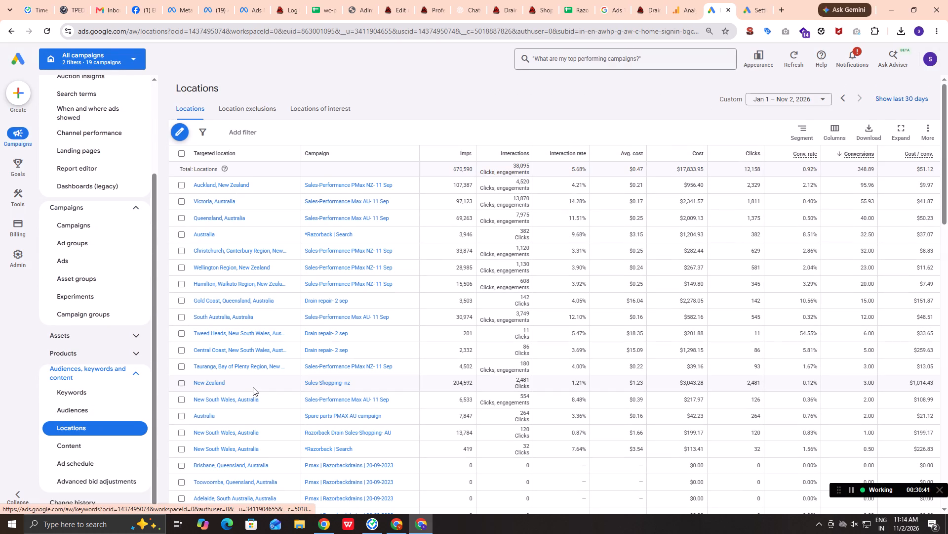
left_click(50, 30)
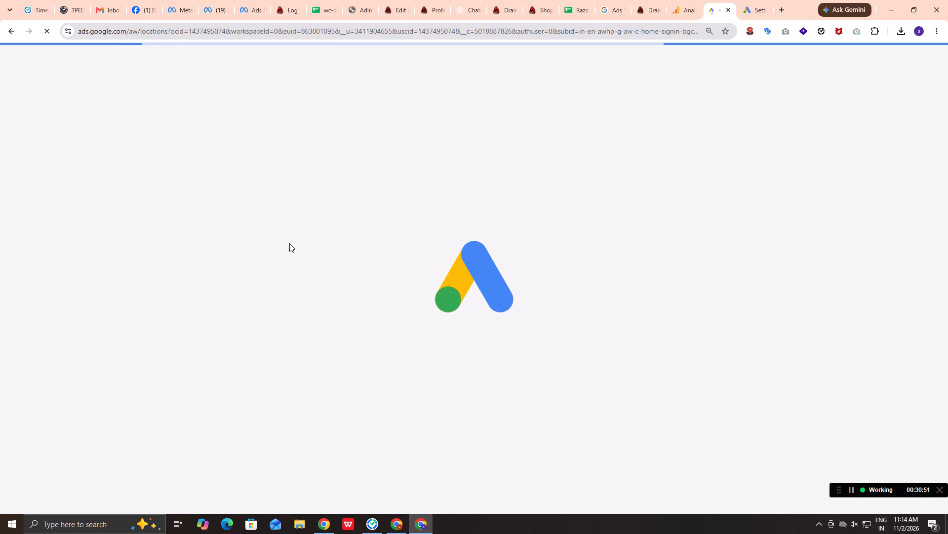
Open the recently downloaded E-commerce_purchases_Item_name.csv file in WPS Office.
left_click(903, 34)
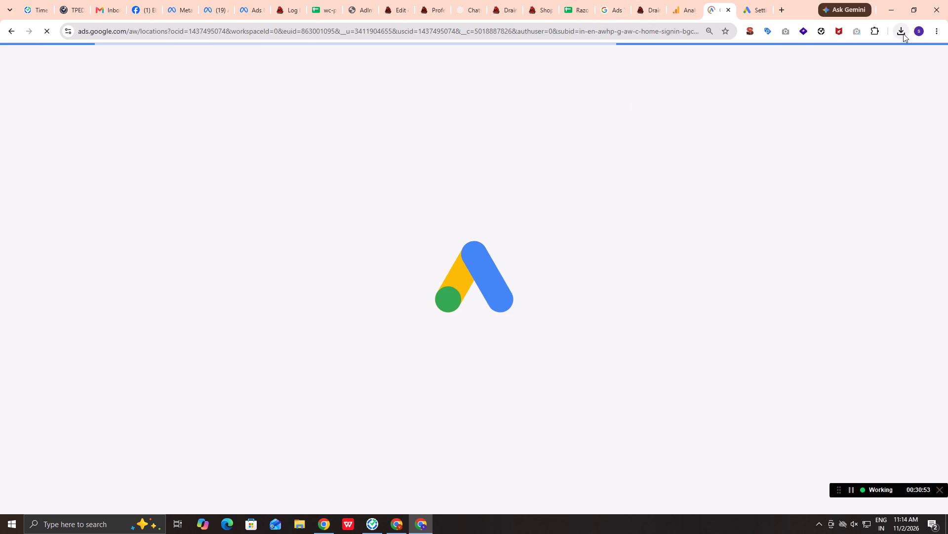
left_click(812, 78)
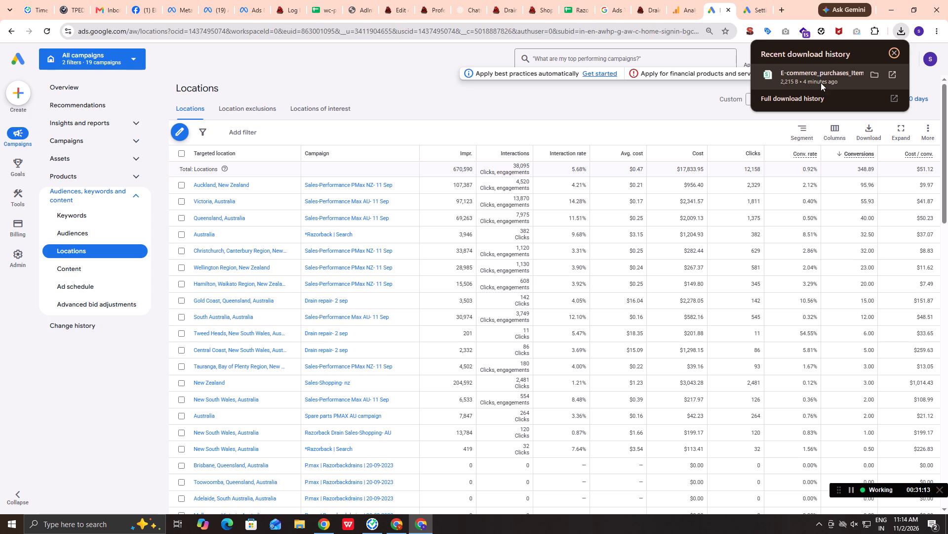
left_click(890, 74)
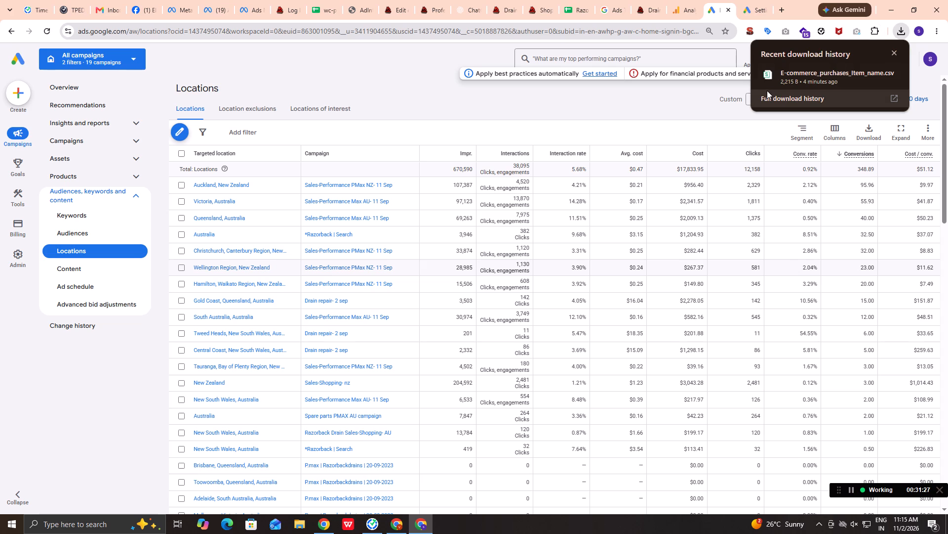
double_click(780, 82)
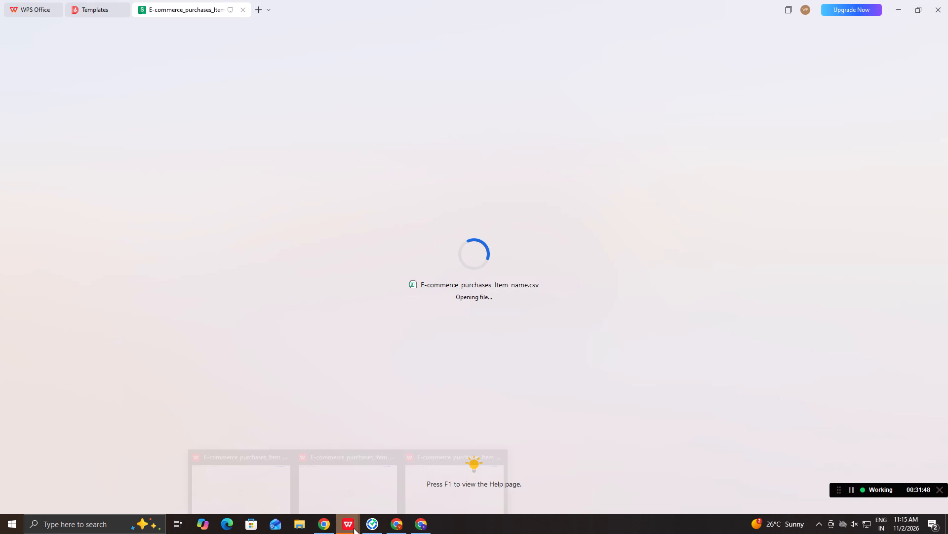
left_click(395, 451)
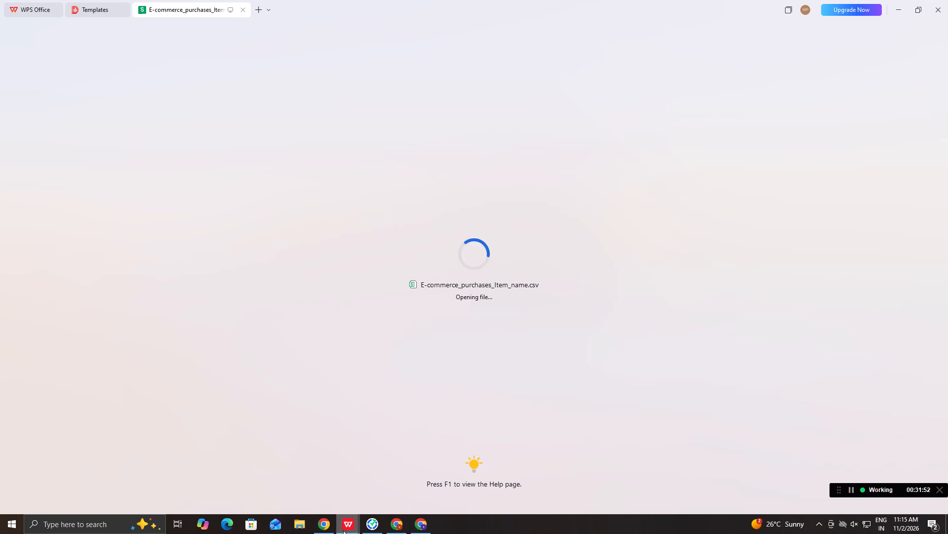
left_click(283, 450)
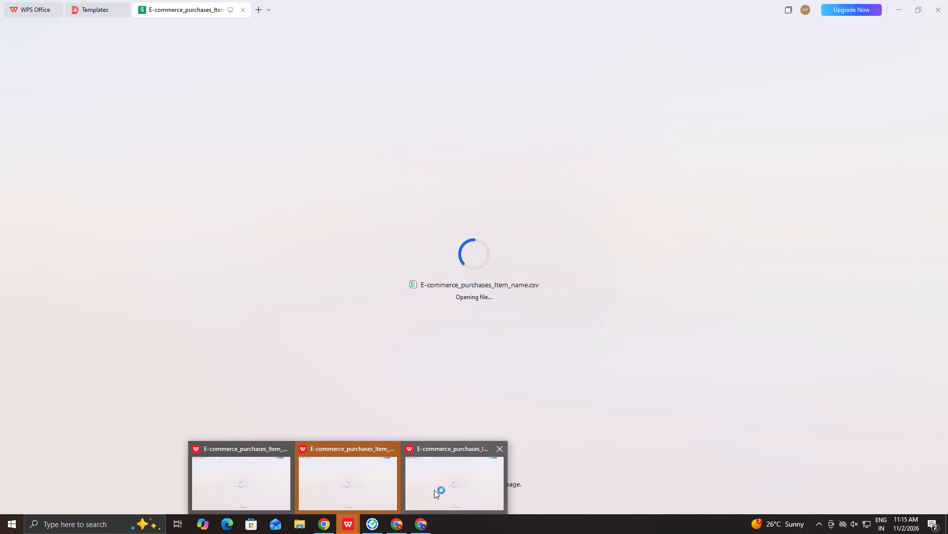
left_click(434, 490)
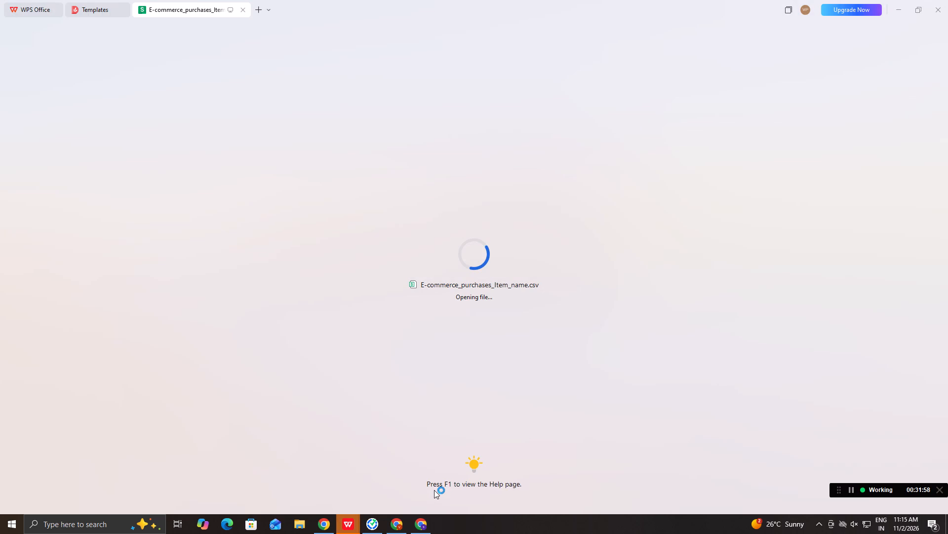
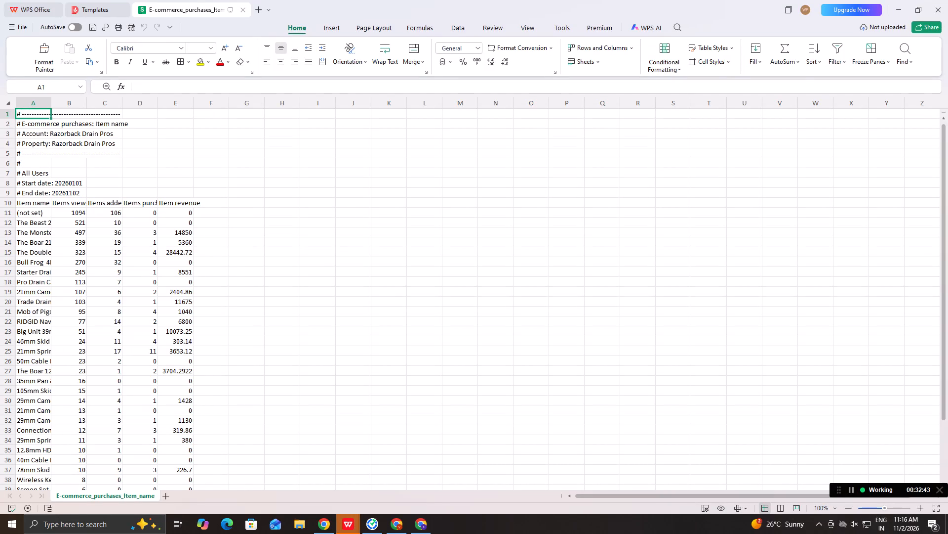
Widen column A so the item names are readable.
left_click_drag(51, 97, 51, 96)
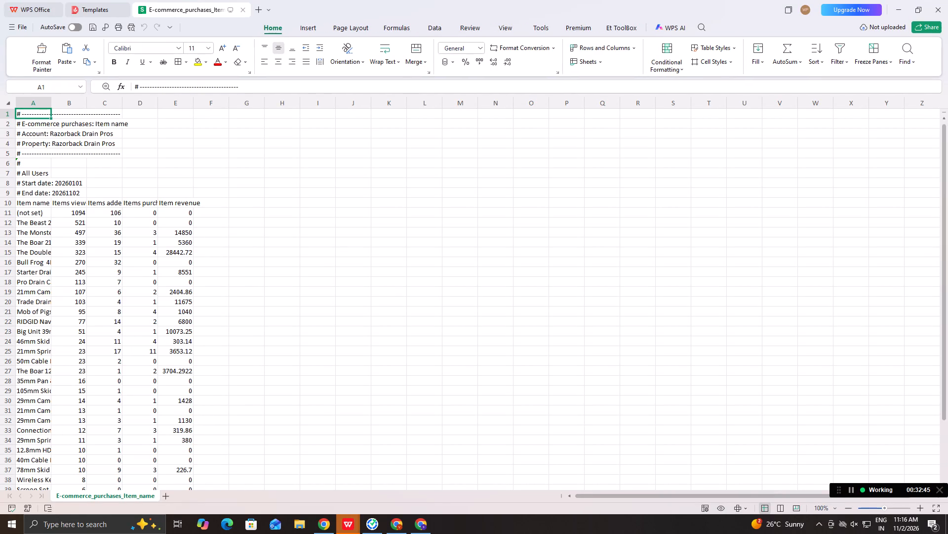
left_click_drag(51, 96, 160, 112)
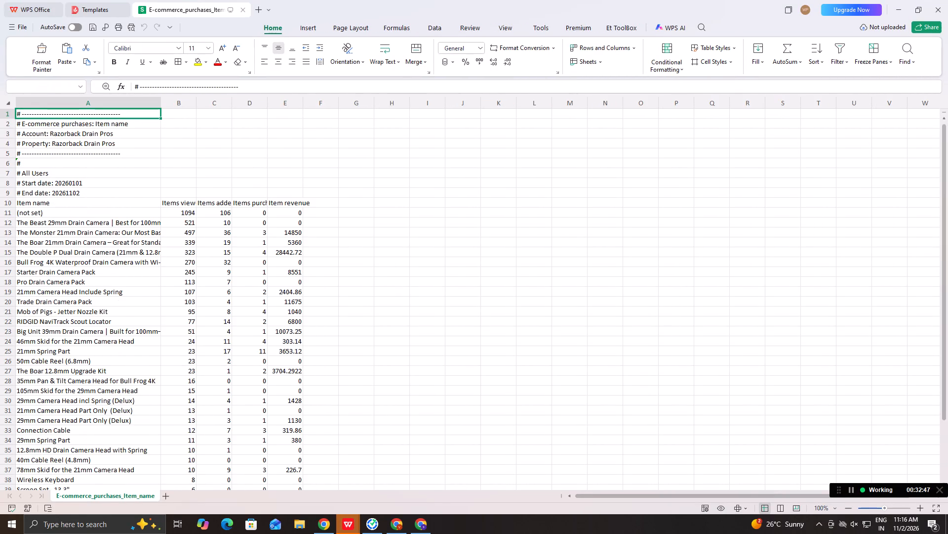
Delete rows 1 to 9, the report details above the Item name header row.
left_click_drag(131, 113, 131, 176)
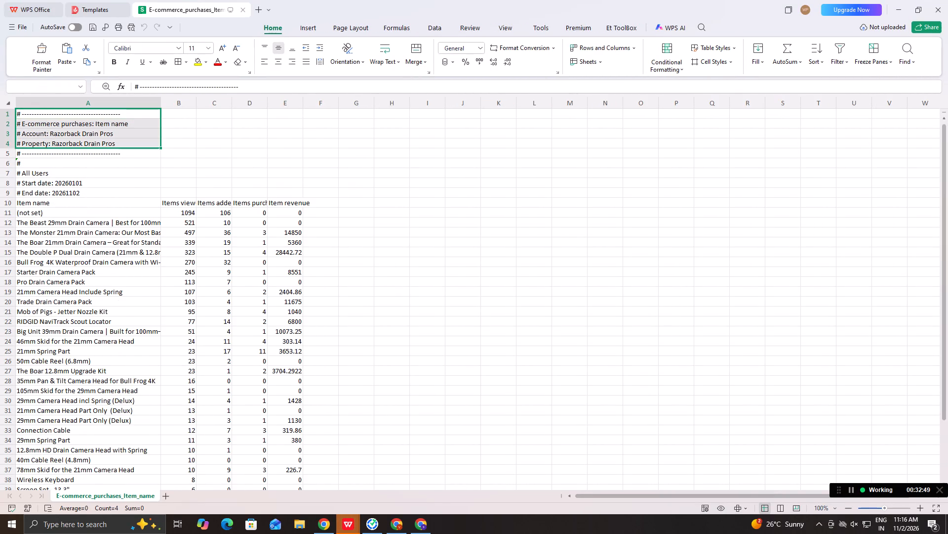
left_click_drag(131, 176, 131, 194)
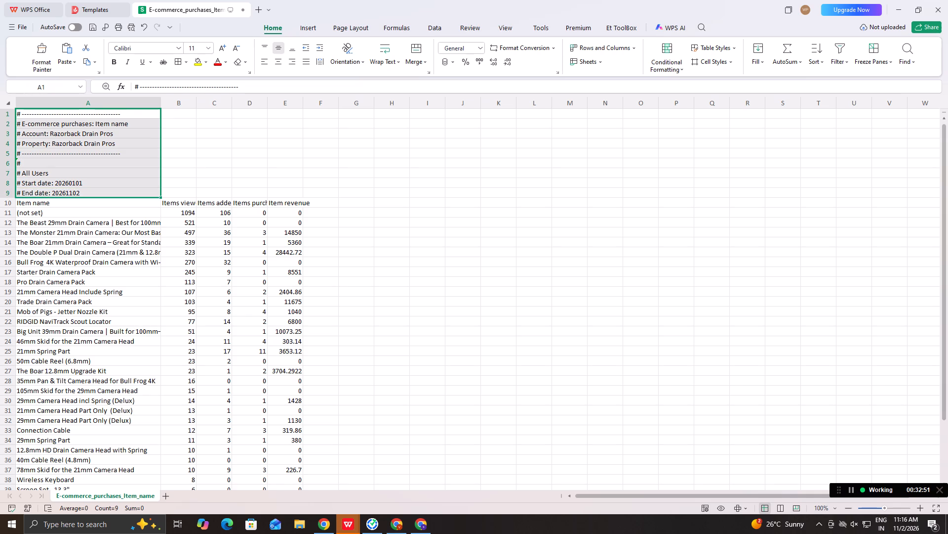
right_click(131, 193)
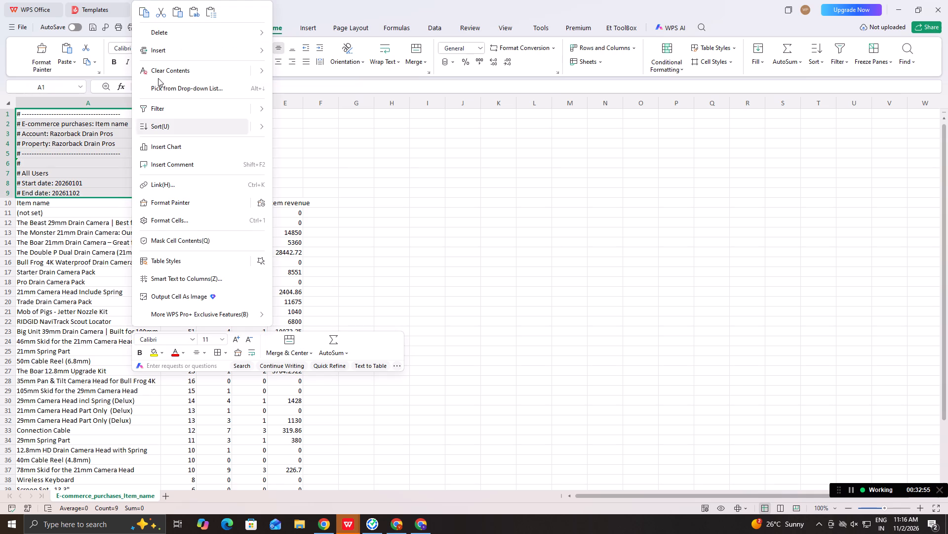
left_click(216, 30)
left_click(287, 69)
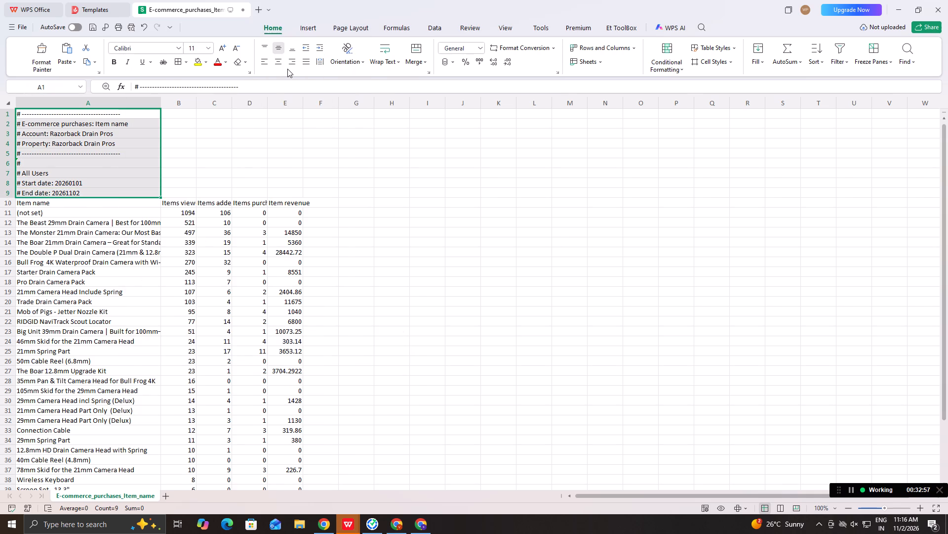
Add filters to the header row of the item purchases table.
left_click(253, 114)
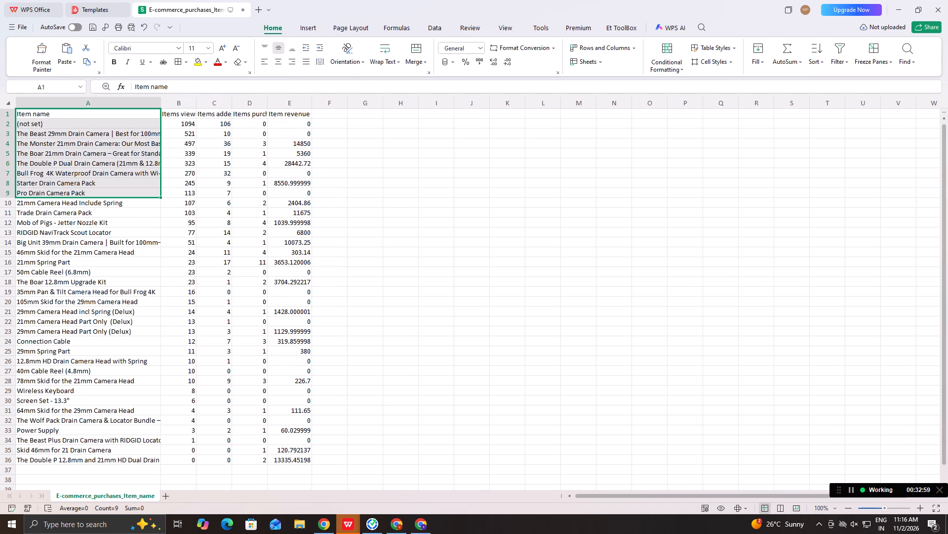
left_click(841, 62)
left_click(846, 81)
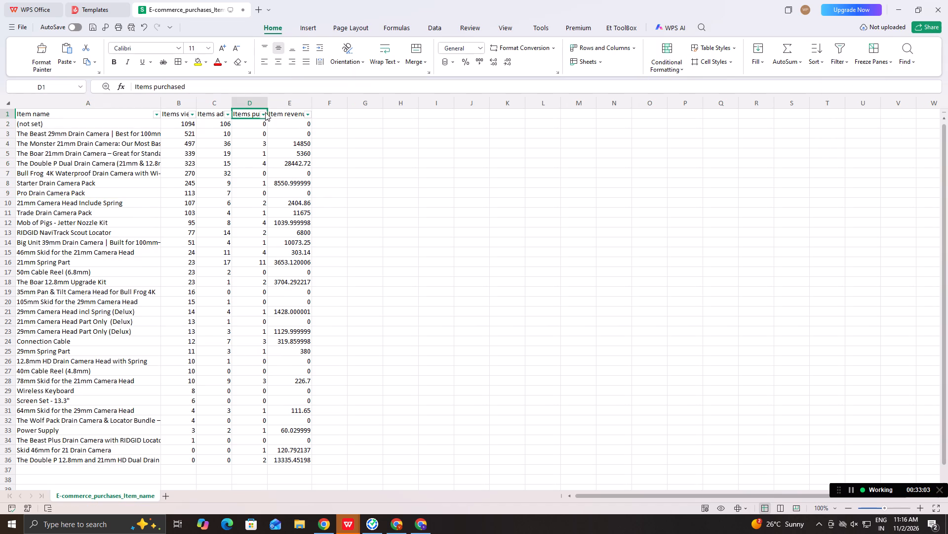
Sort the table by Items purchased in descending order.
scroll(268, 323, "down", 3)
scroll(268, 323, "up", 2)
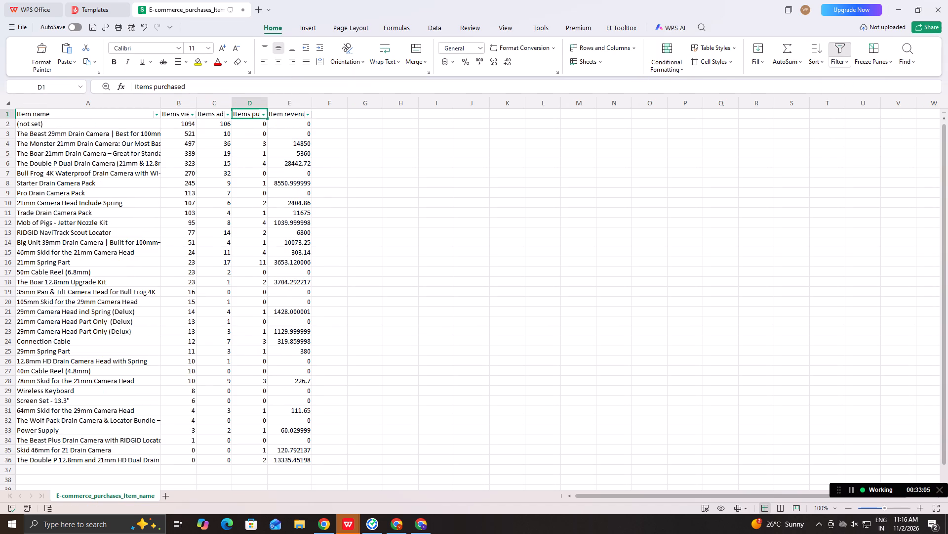
scroll(268, 323, "up", 5)
left_click(265, 118)
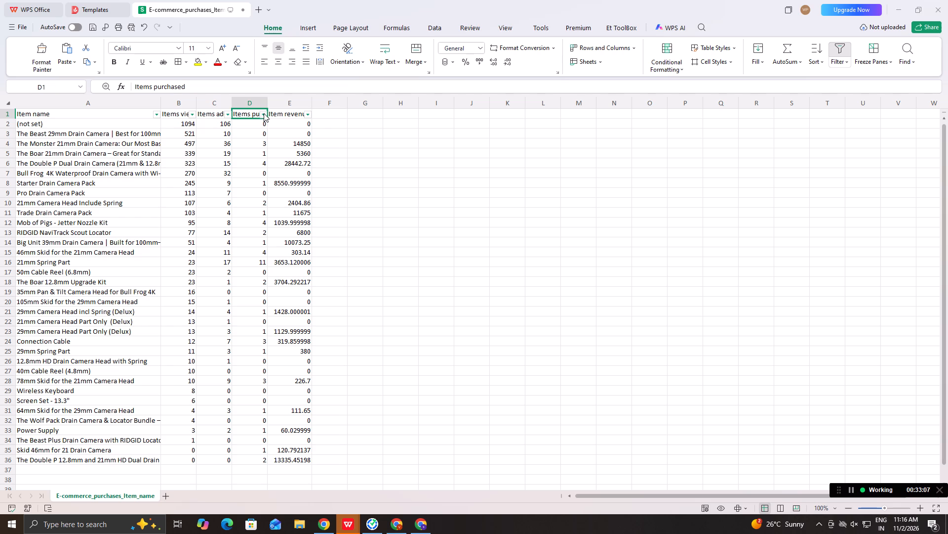
left_click(264, 113)
left_click(264, 113)
left_click(351, 124)
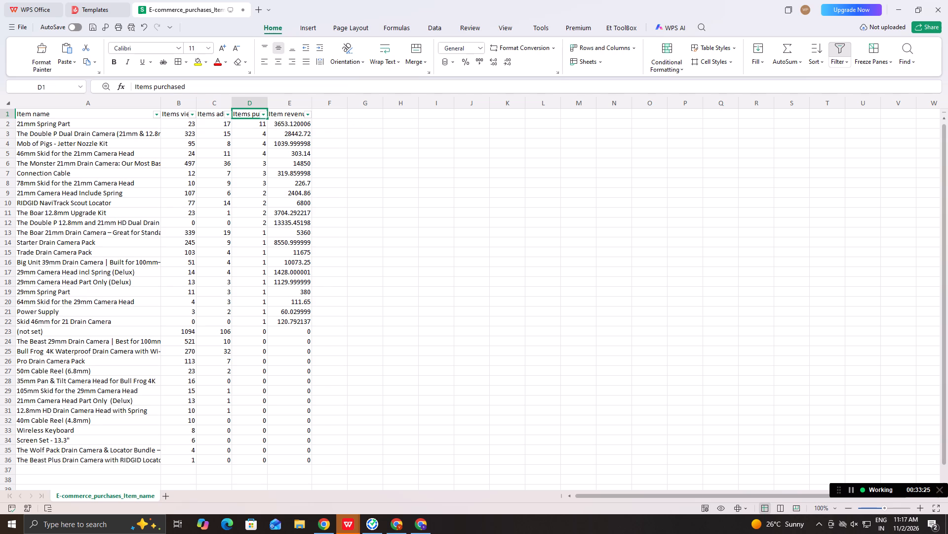
Close the unsorted duplicate window of the E-commerce purchases Item name report.
key("alt+Tab")
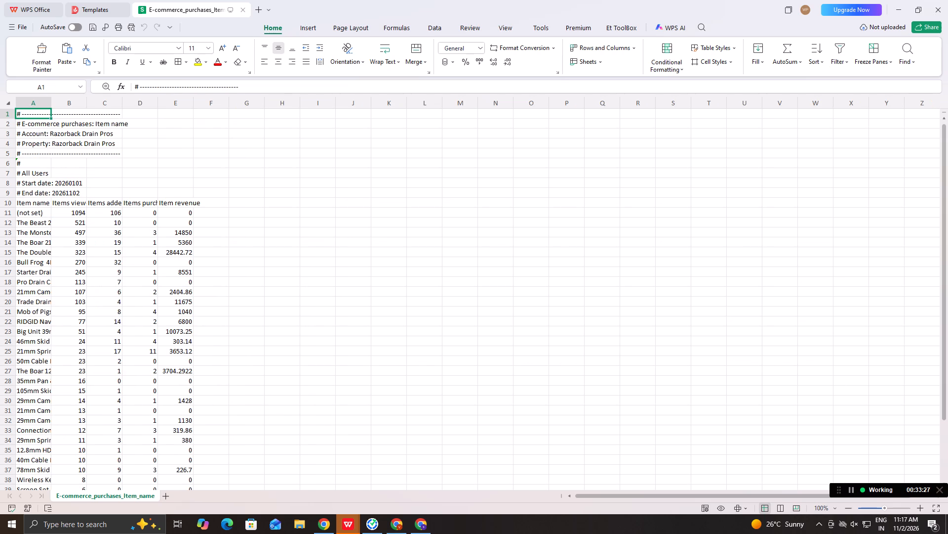
left_click(939, 7)
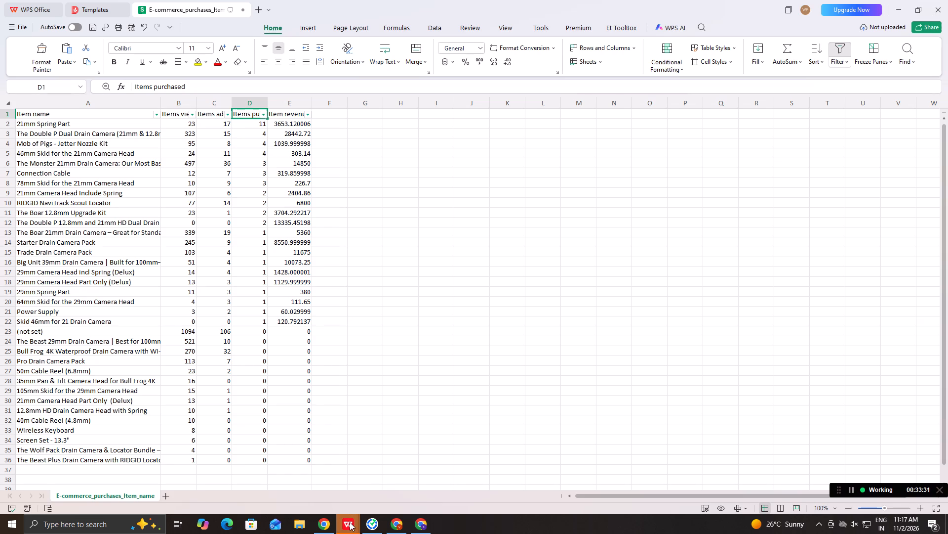
Switch from the sorted spreadsheet to the Google Ads Locations report in the browser.
left_click(534, 268)
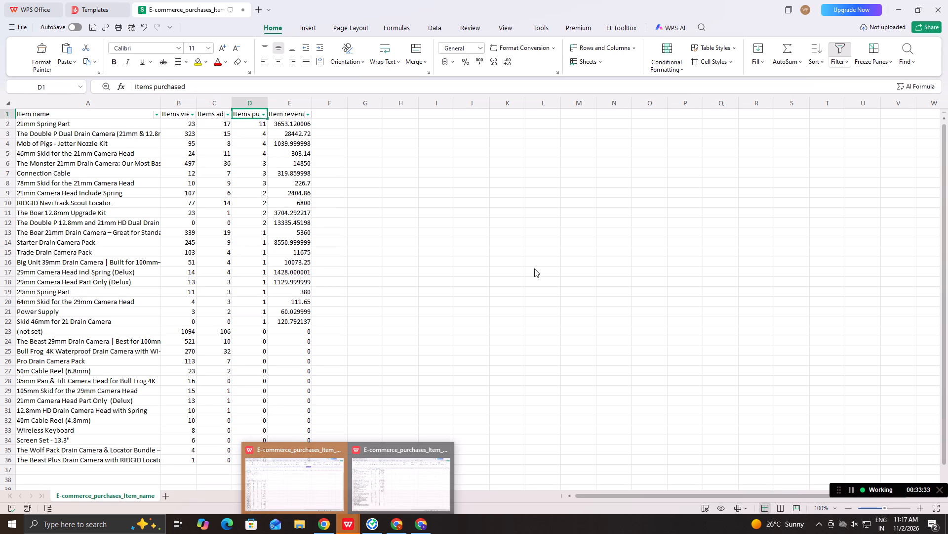
key("Tab")
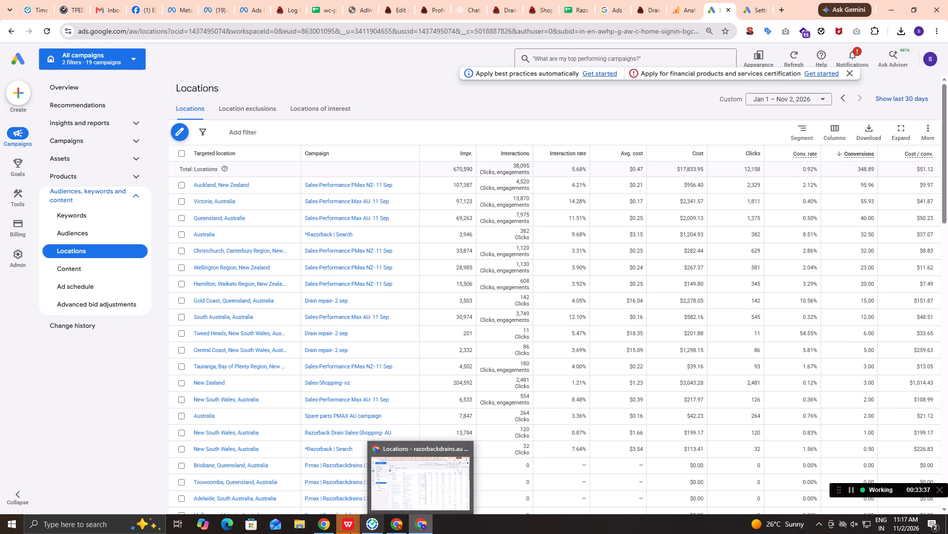
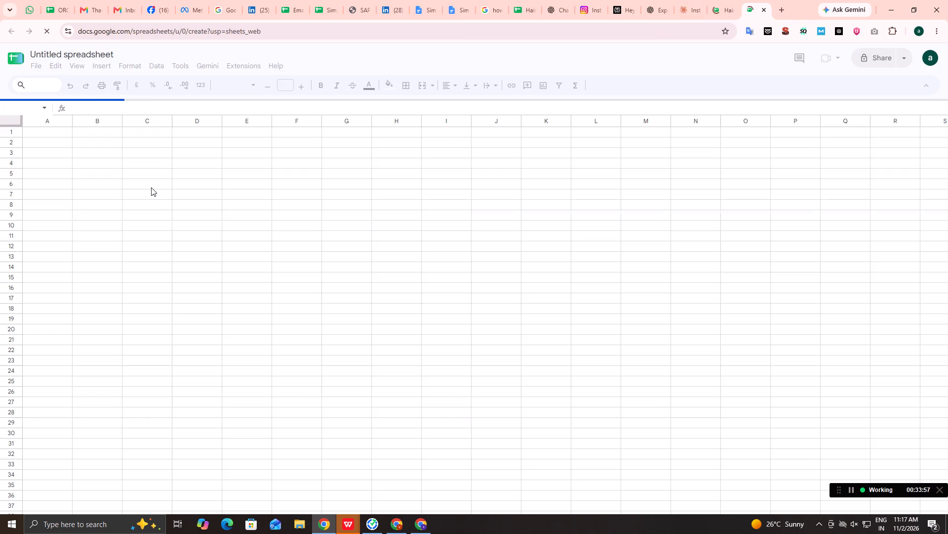
Switch to the Google Ads window with the Locations performance report.
left_click(419, 532)
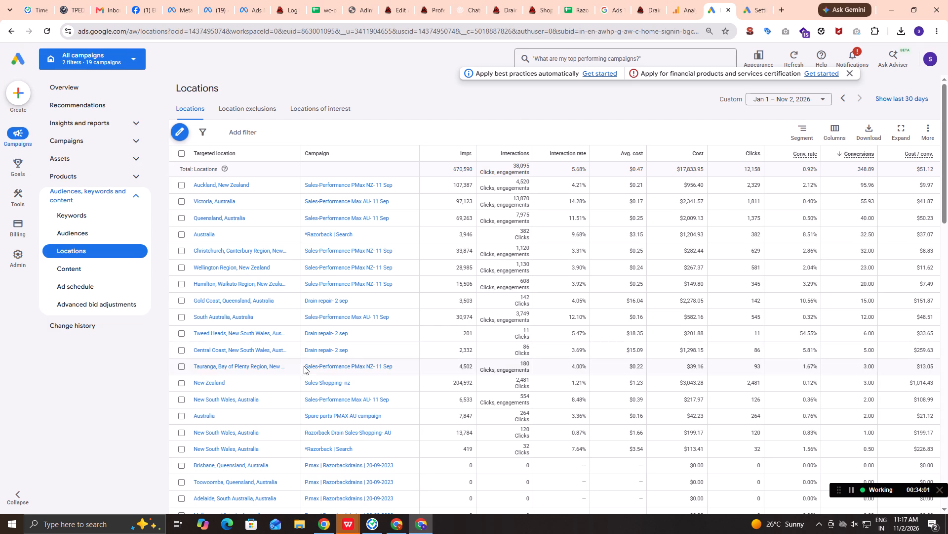
Copy the item purchases table from the header row to the last item with a purchase, cells A1 to E22, in WPS Office.
left_click(355, 530)
left_click(385, 507)
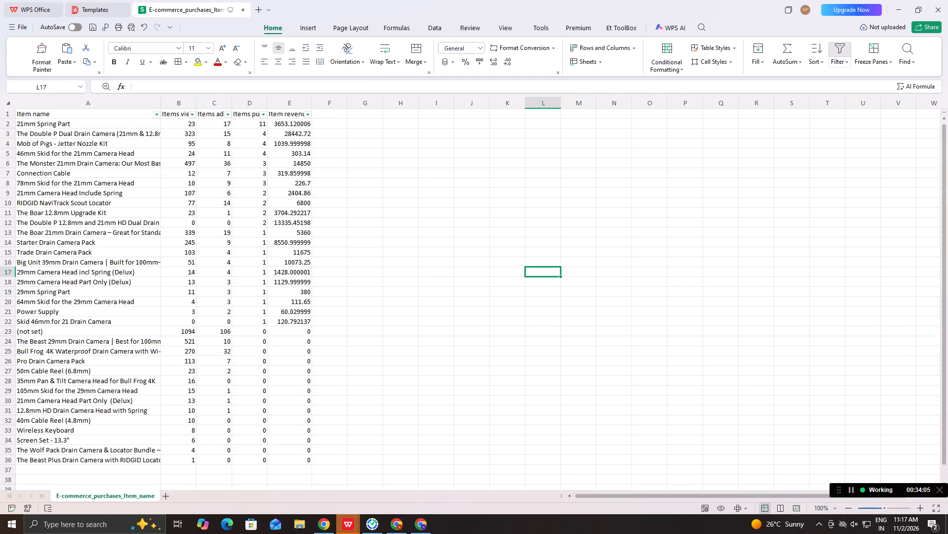
left_click_drag(94, 114, 277, 313)
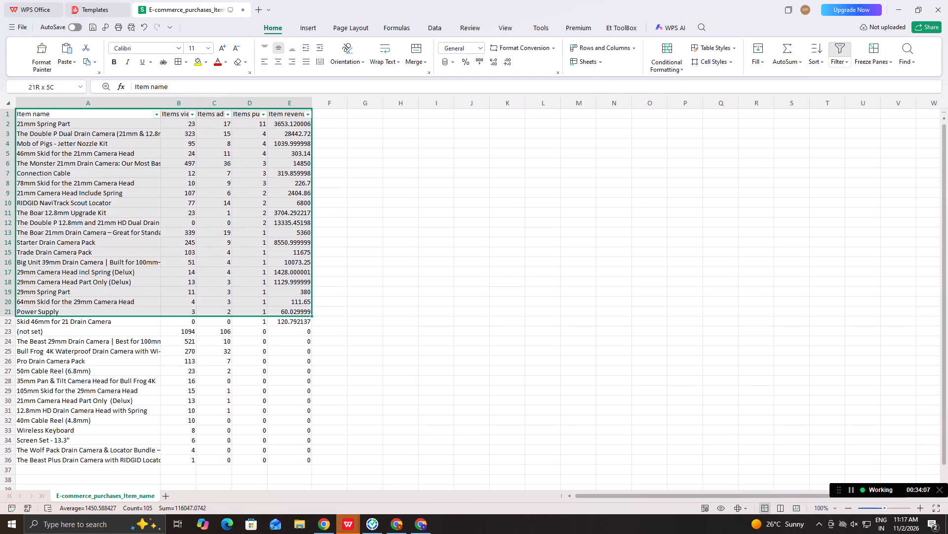
left_click_drag(277, 313, 281, 318)
key("ctrl+c")
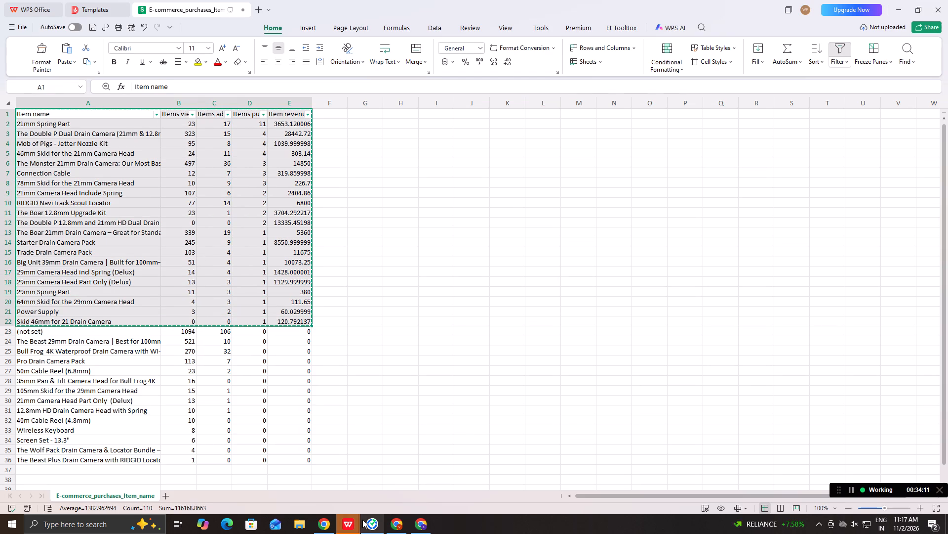
Close the other WPS window holding the unedited copy of the item purchases CSV.
left_click(350, 522)
left_click(306, 491)
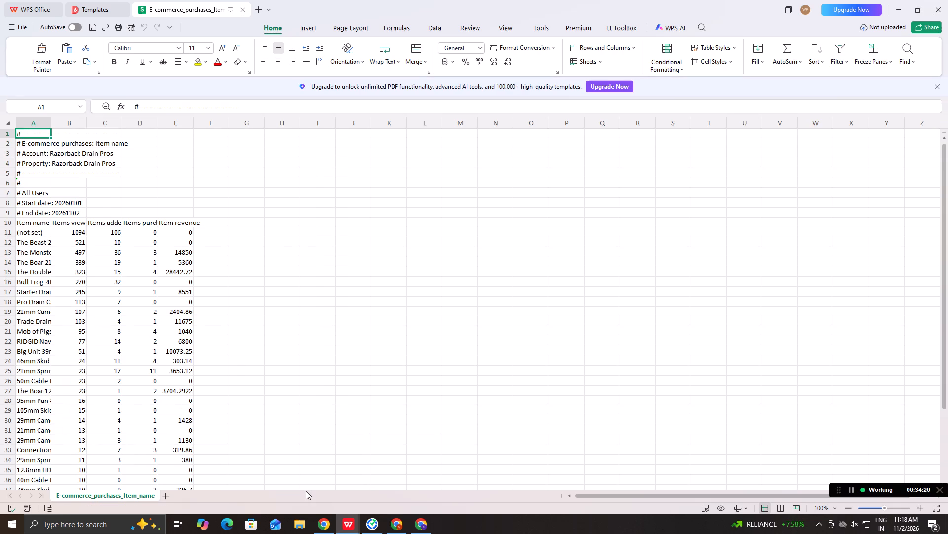
left_click(932, 10)
Paste the copied item table into the blank Google Sheets spreadsheet starting at cell A2.
key("alt+Tab")
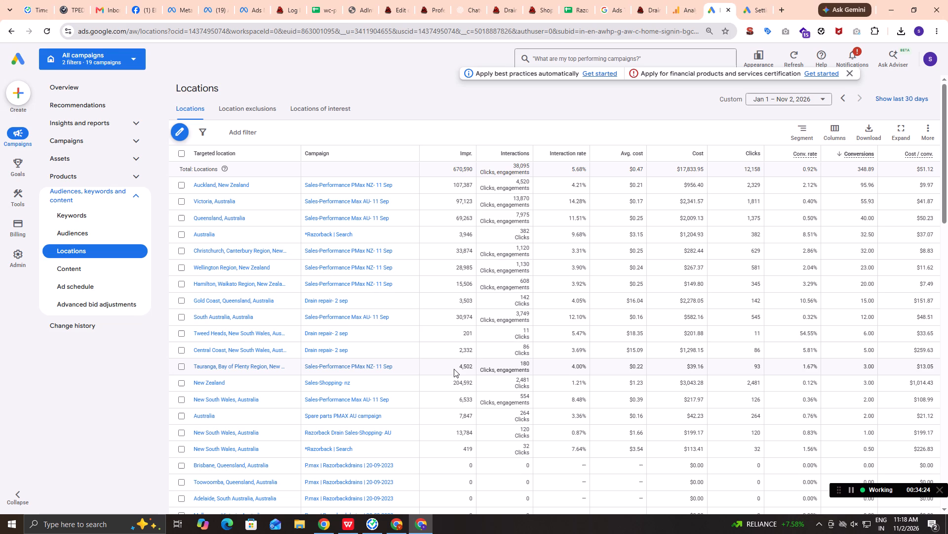
key("alt+Tab")
key("alt+Tab")
key("alt+Tab")
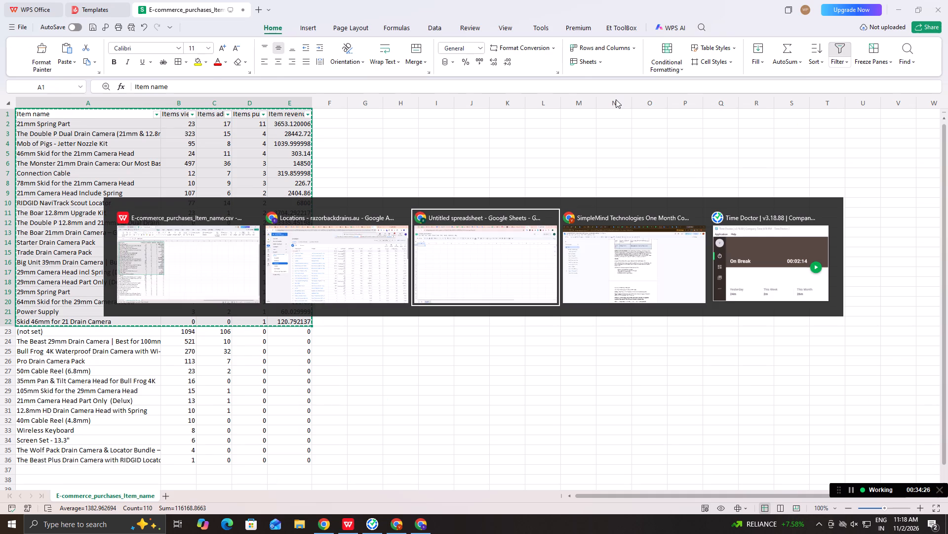
left_click(43, 139)
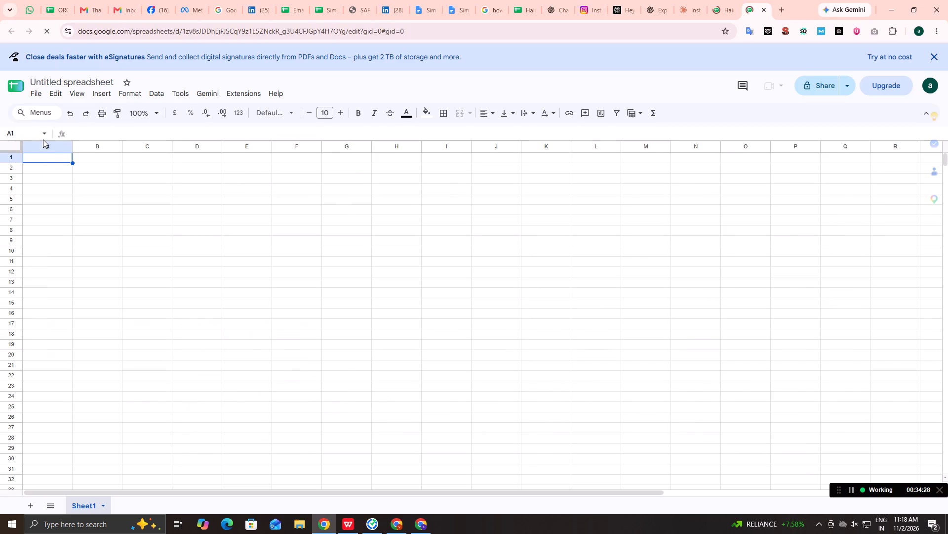
left_click(47, 163)
left_click(50, 171)
key("ctrl+v")
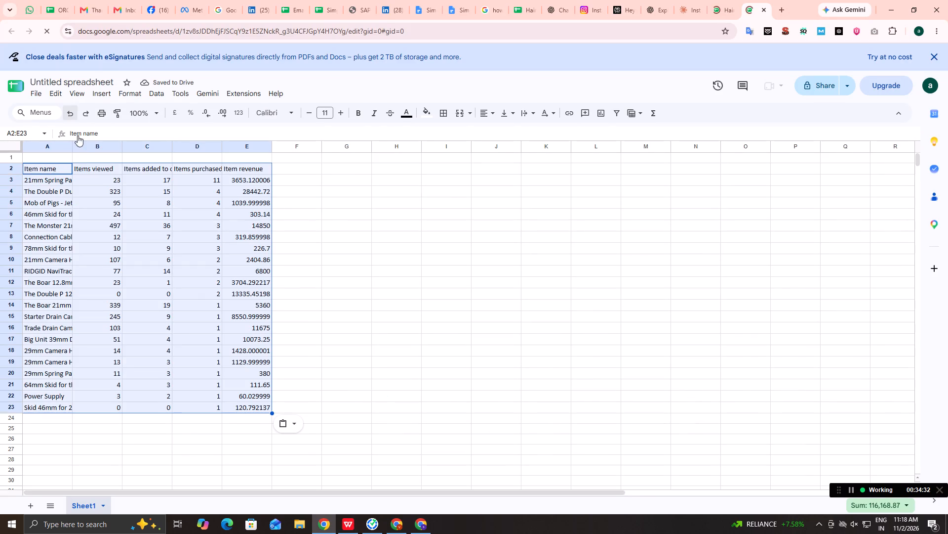
Widen column A of the pasted table so the item names are readable.
left_click_drag(71, 146, 220, 163)
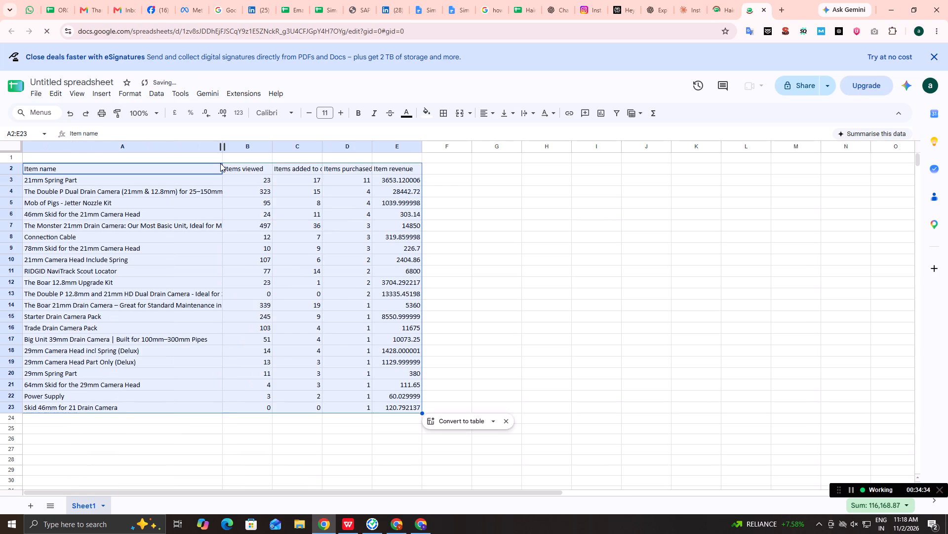
left_click_drag(223, 148, 253, 146)
left_click(168, 231)
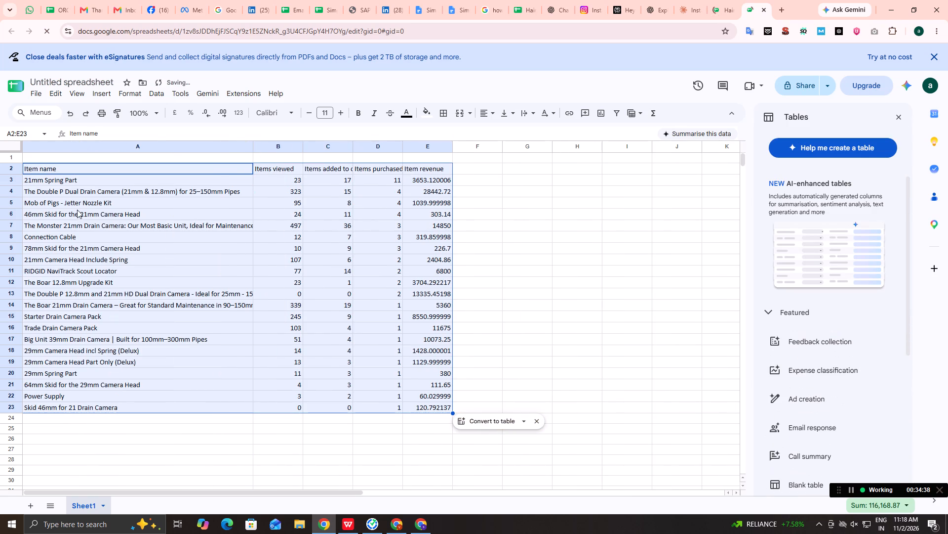
Enter the date range label "Date- 01-01-2026 to 02-11-2026" in cell A1 above the table.
left_click(51, 166)
left_click(64, 160)
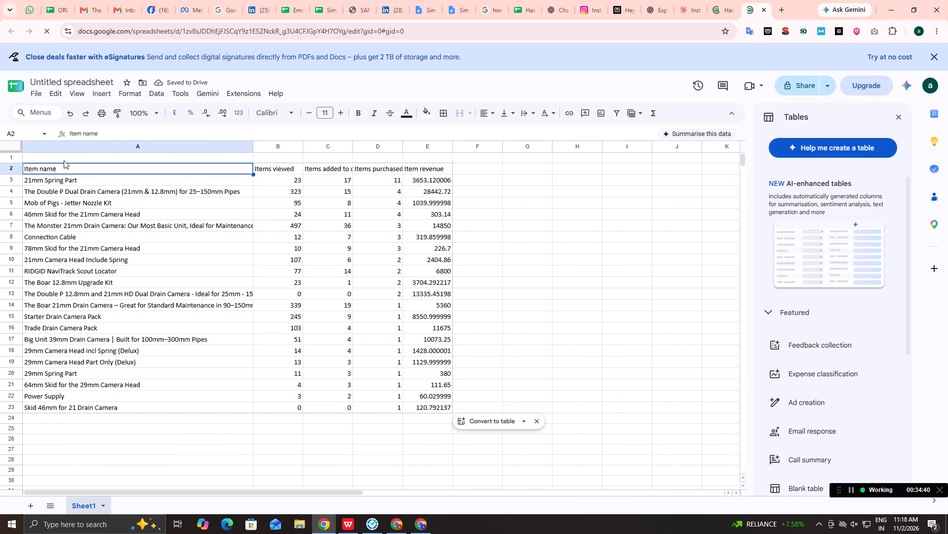
type("Date")
type("-")
key("space")
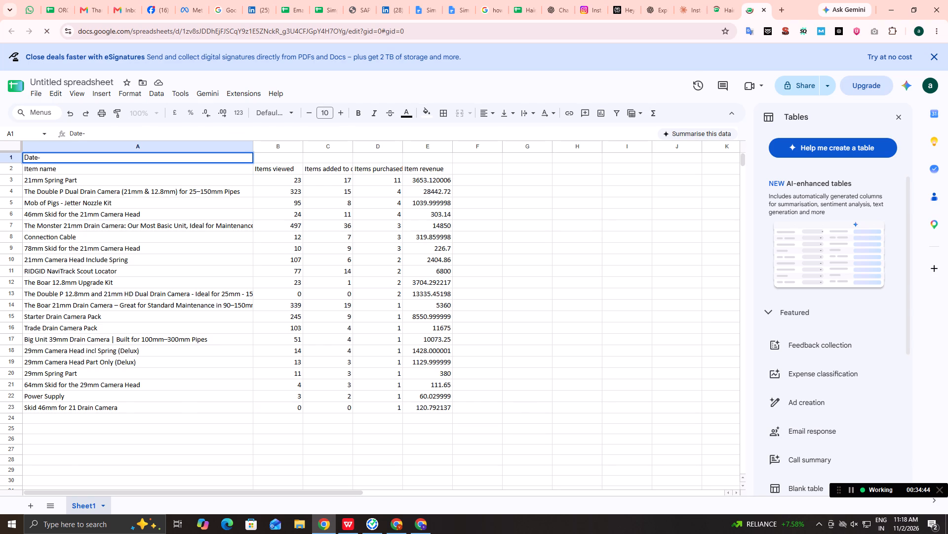
key("1")
key("minus")
type("01")
key("Left")
key("Left")
key("Left")
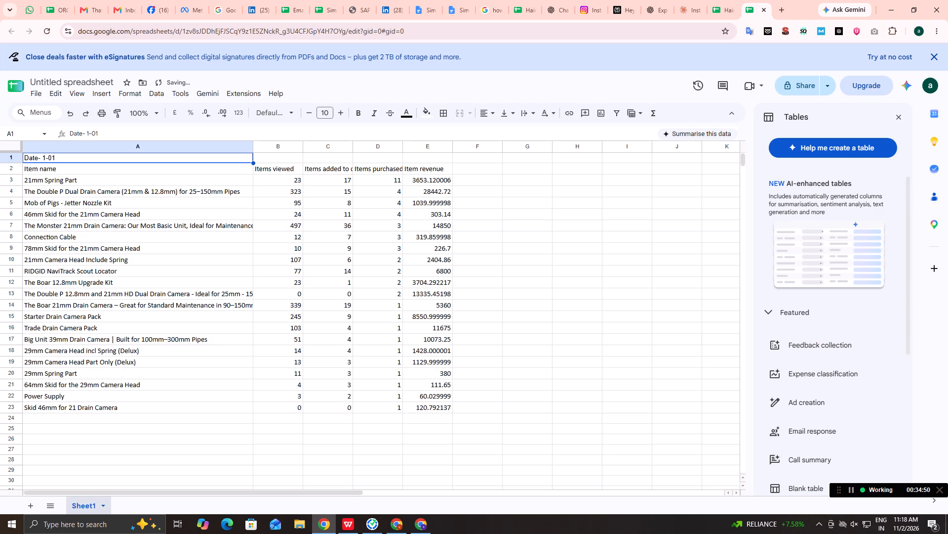
key("Left")
double_click(43, 159)
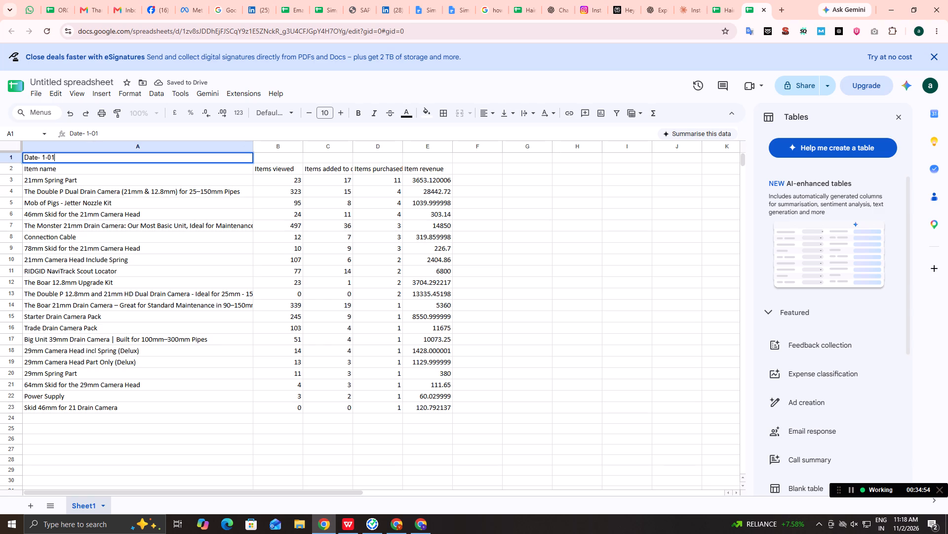
left_click(43, 159)
key("0")
key("Right")
key("Right")
key("Right")
key("Right")
key("Right")
key("Right")
key("Right")
key("Right")
type("-2026")
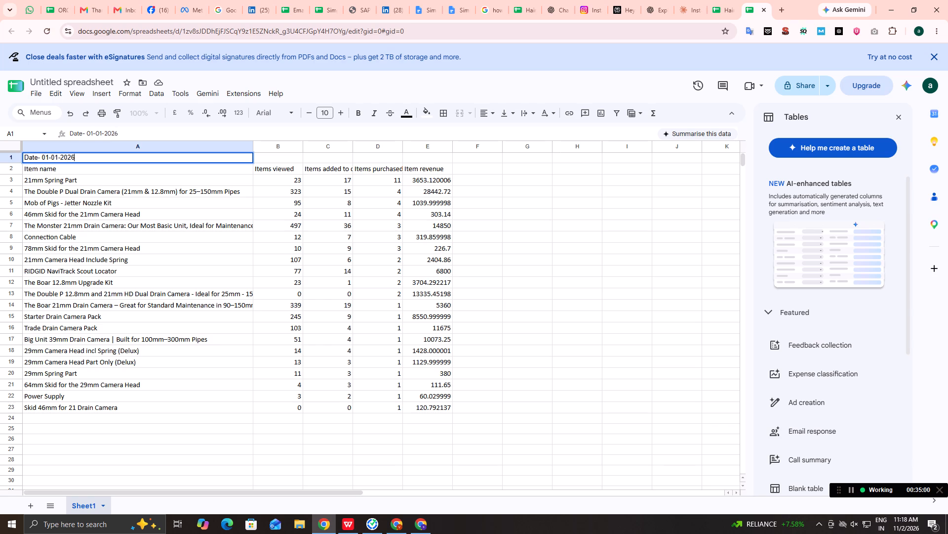
key("space")
type("to")
key("space")
type("02-")
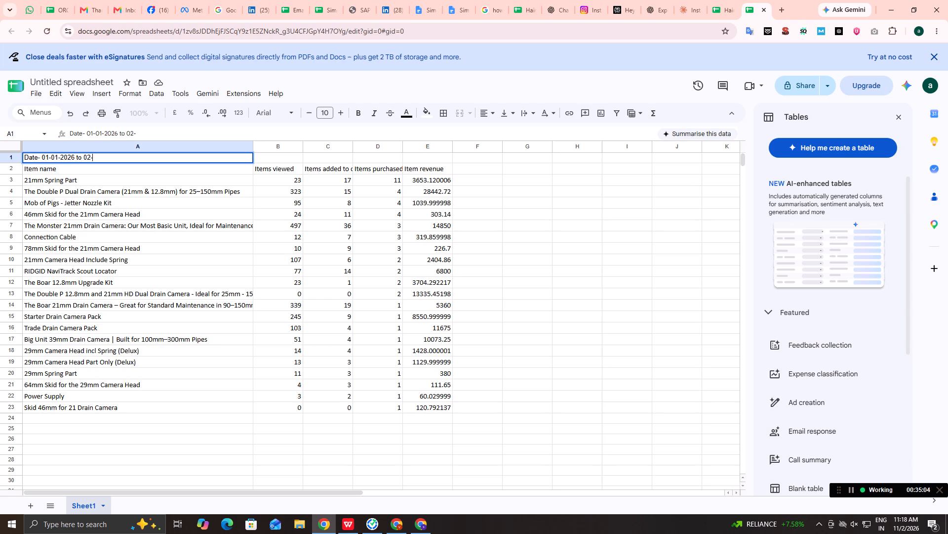
key("1")
key("0")
key("BackSpace")
type("1-")
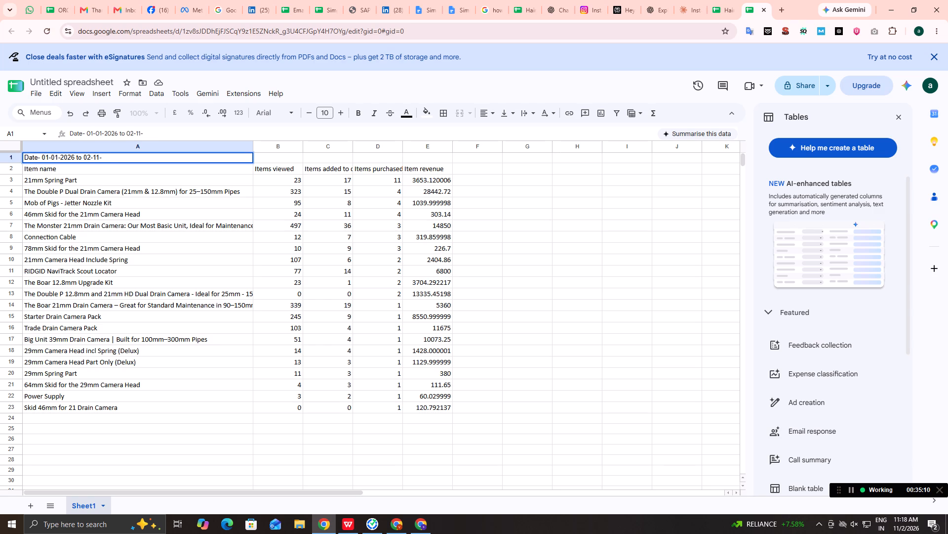
type("2026")
key("Return")
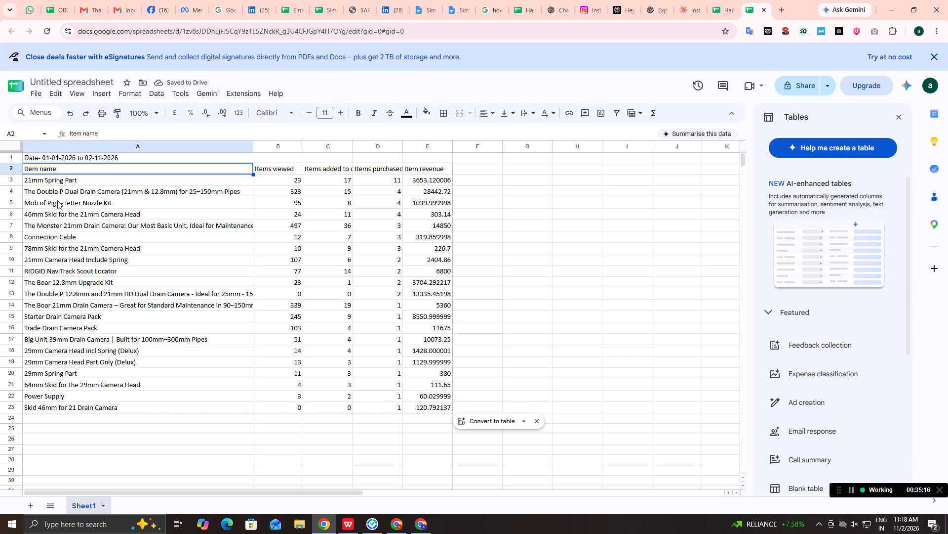
Make the table's header row, cells A2 to E2, bold.
left_click_drag(100, 172, 379, 170)
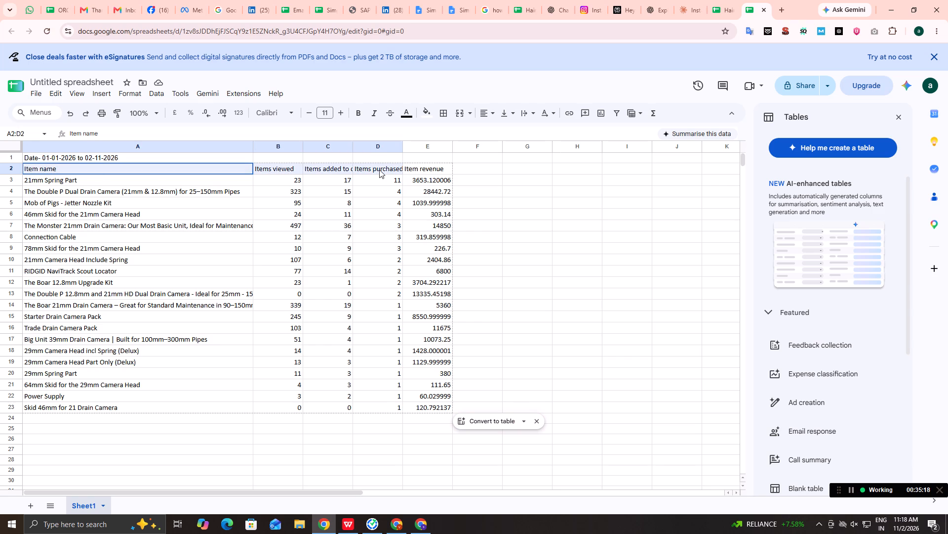
left_click_drag(379, 170, 427, 176)
left_click(418, 237)
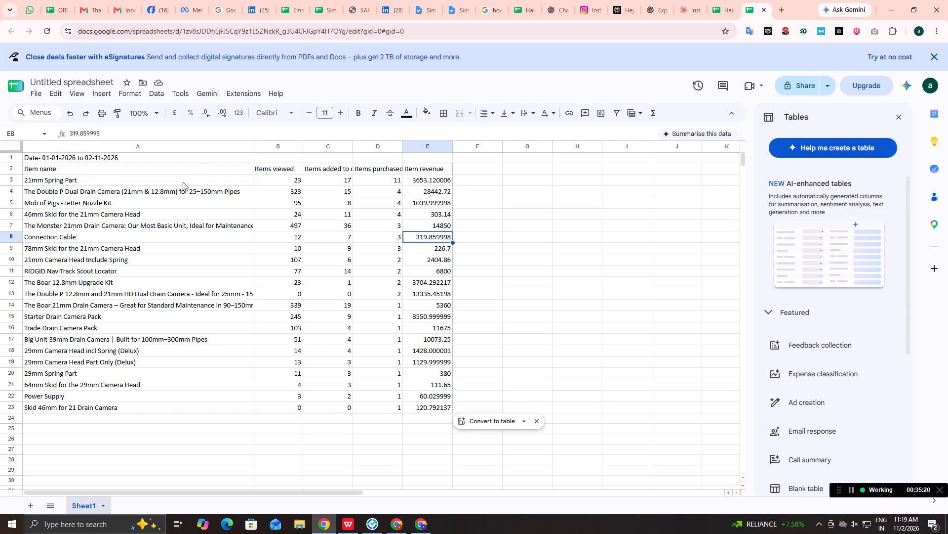
left_click_drag(194, 172, 428, 167)
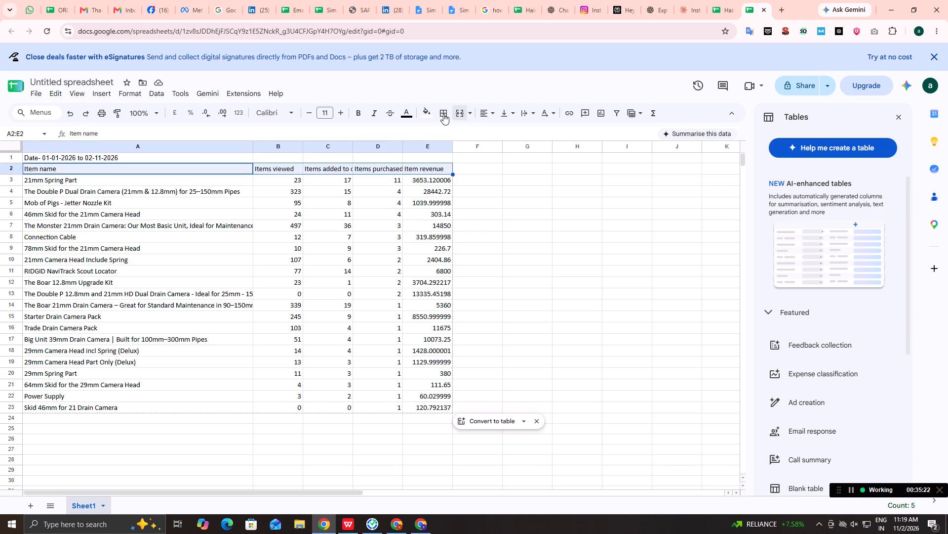
left_click(361, 114)
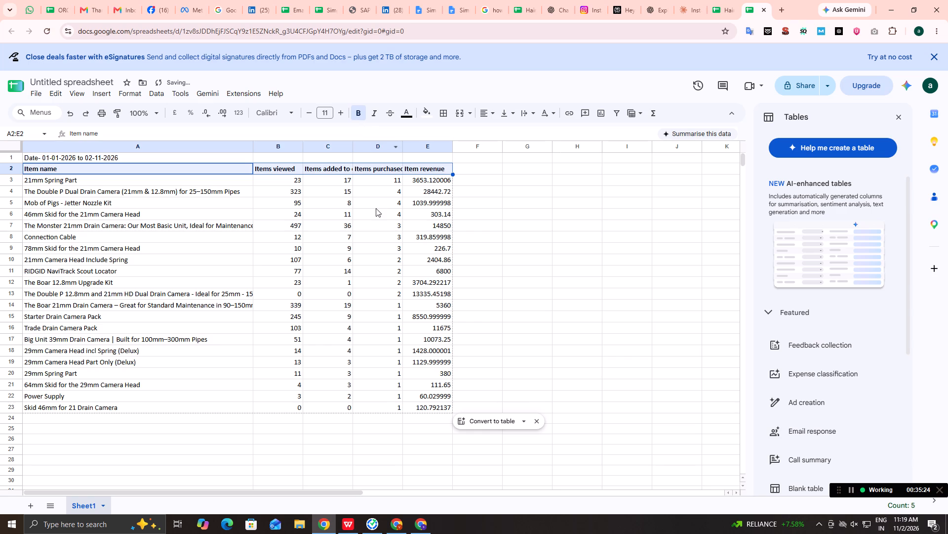
Centre-align columns B to E, from Items viewed to Item revenue.
left_click_drag(290, 144, 328, 149)
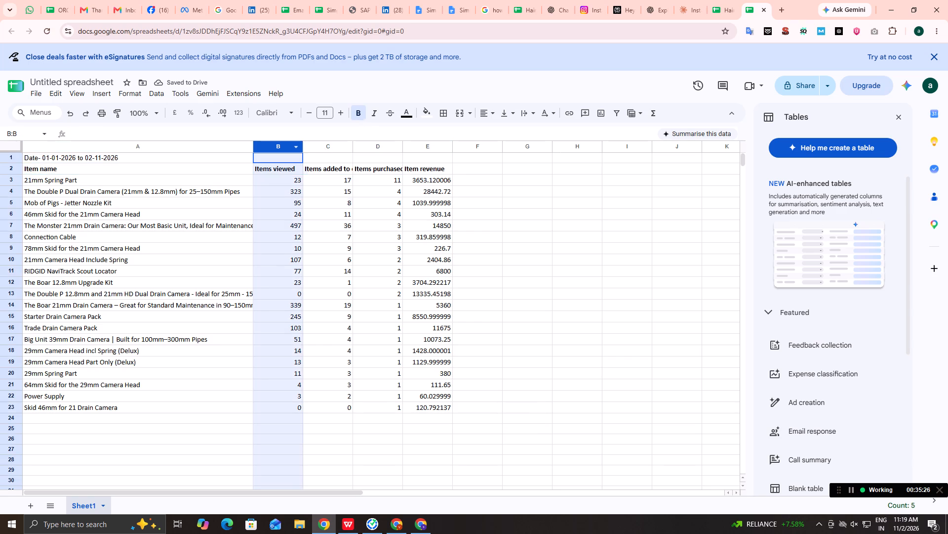
left_click_drag(328, 149, 415, 151)
left_click(485, 114)
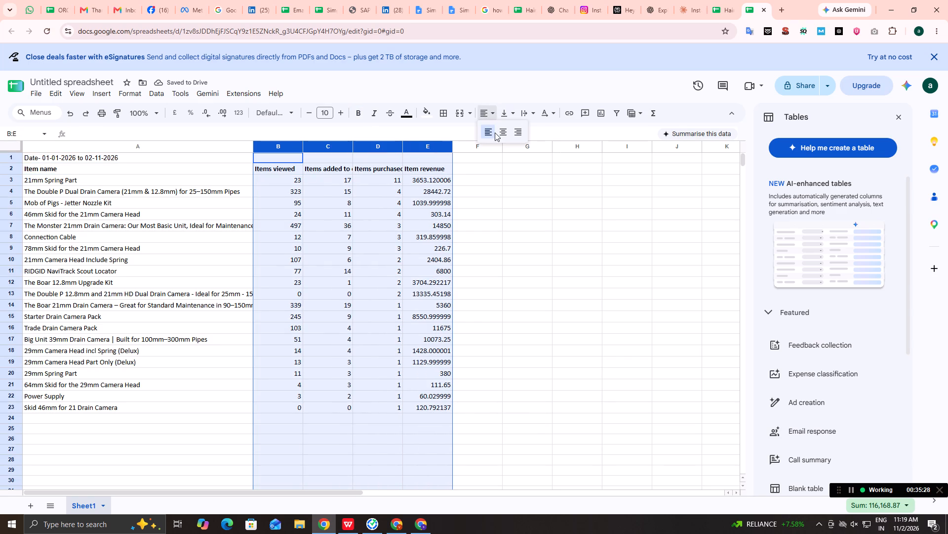
left_click(500, 132)
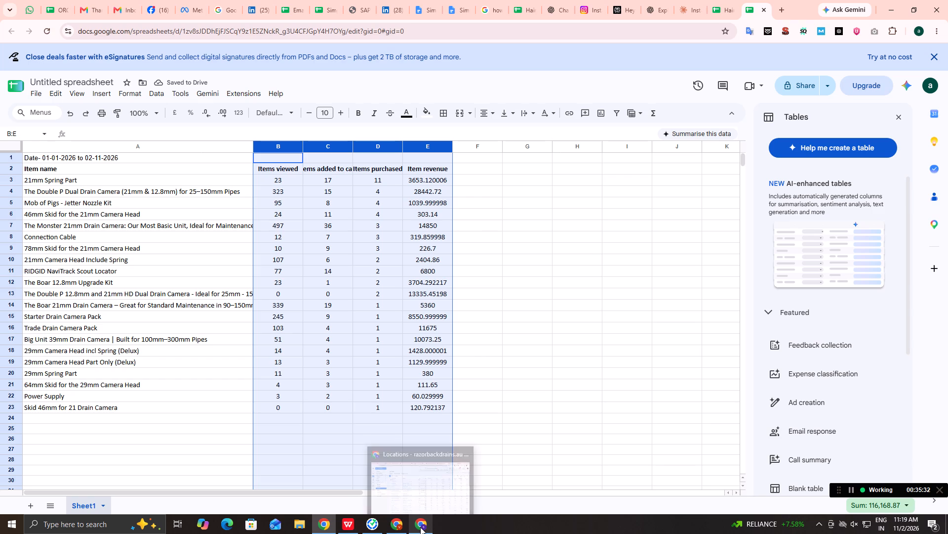
Switch to Google Analytics in the other browser window and open the Razorback Drain Pros NZ account's property.
left_click(420, 496)
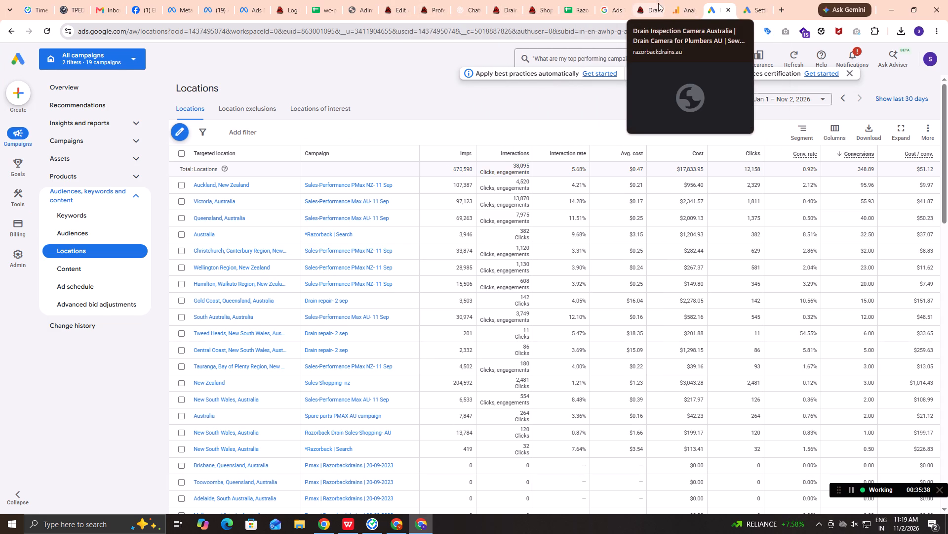
left_click(681, 0)
left_click(131, 57)
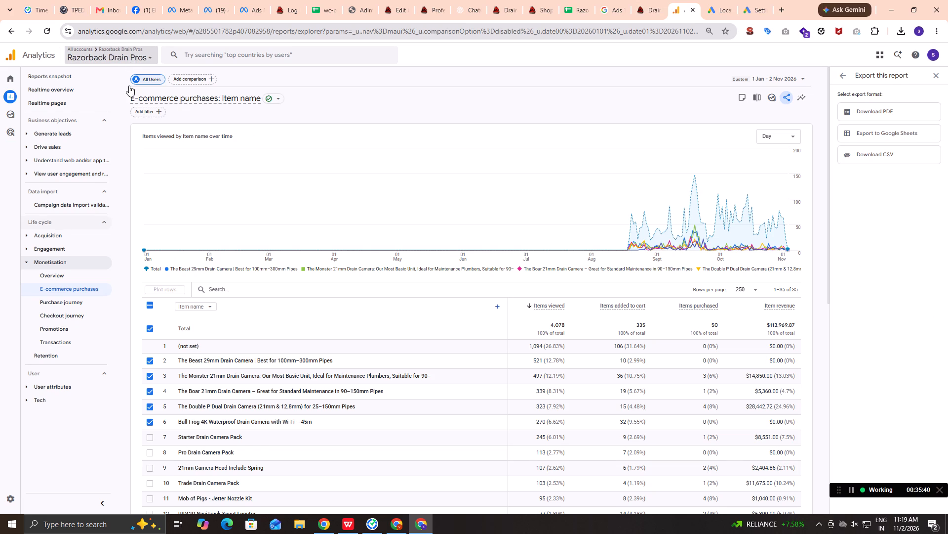
left_click(72, 149)
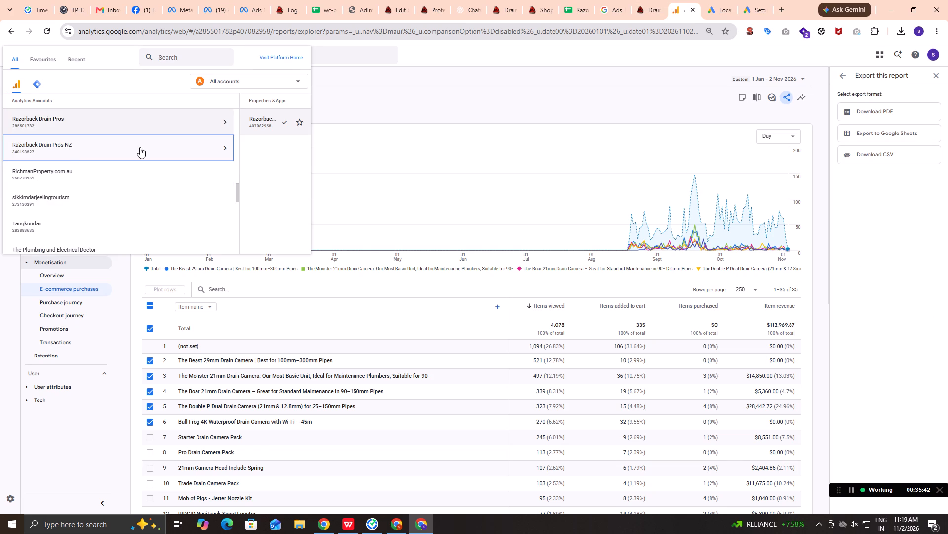
left_click(216, 118)
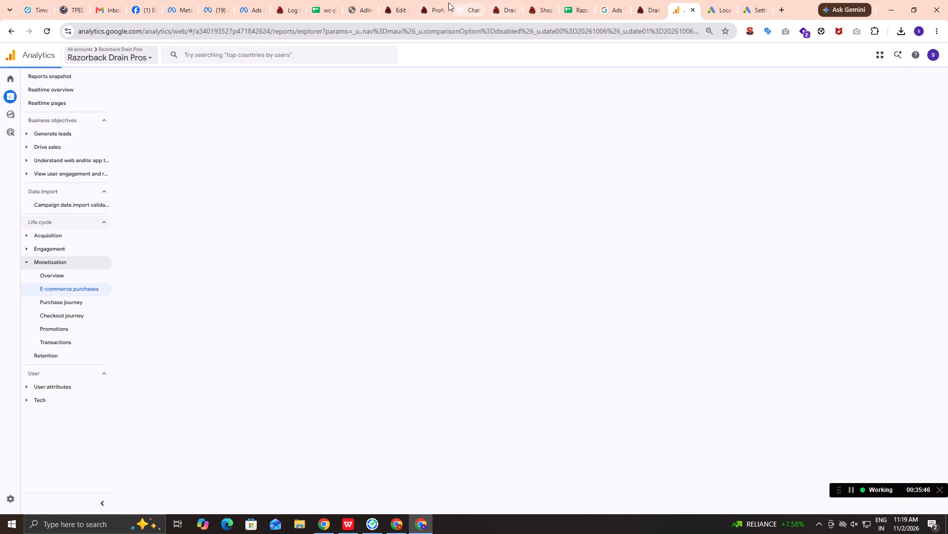
Find the open razorbackdrains.au order editing page among the site pages and move its tab to the end of the row.
left_click(651, 0)
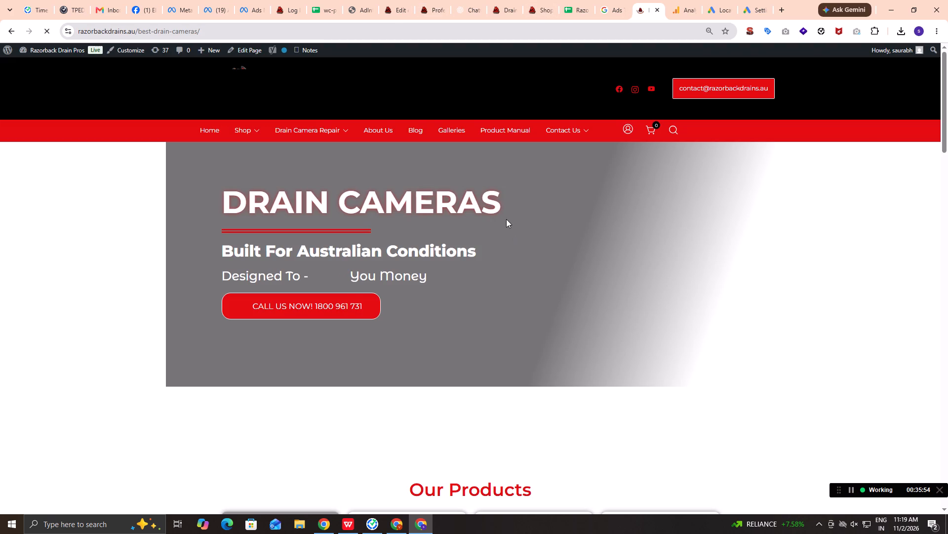
left_click(541, 0)
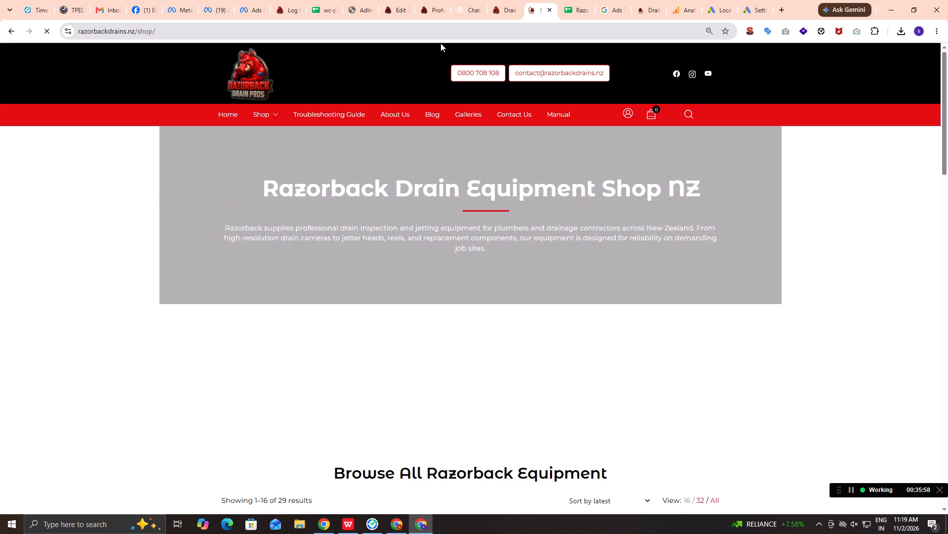
left_click(498, 0)
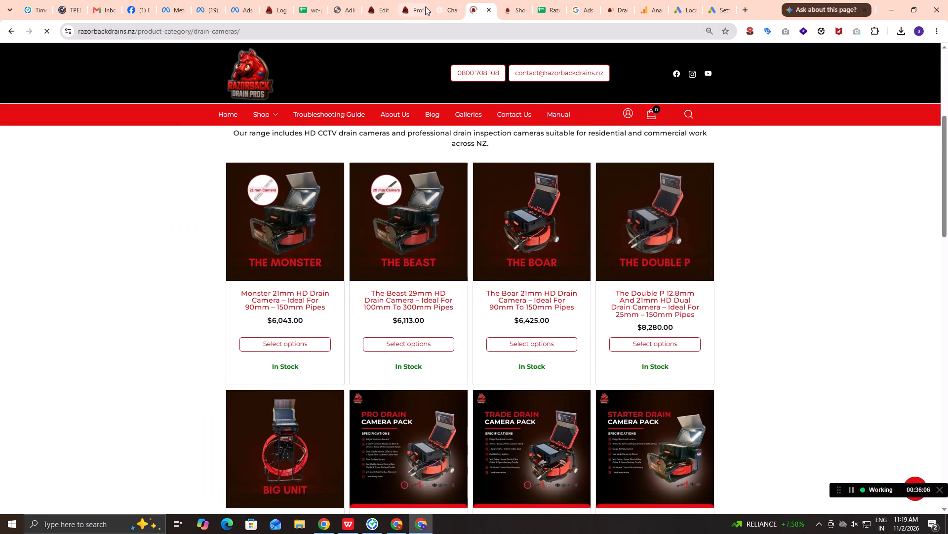
left_click(424, 2)
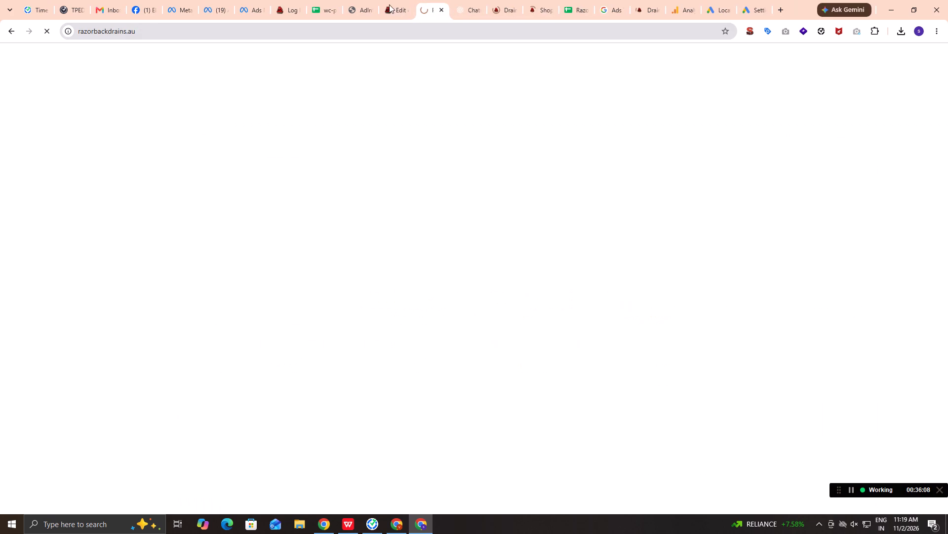
left_click(396, 4)
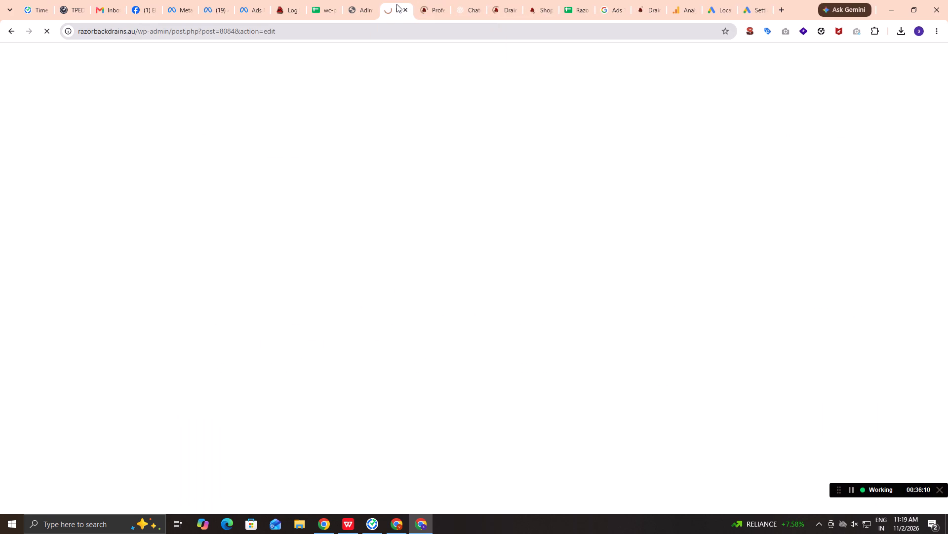
left_click_drag(381, 0, 709, 0)
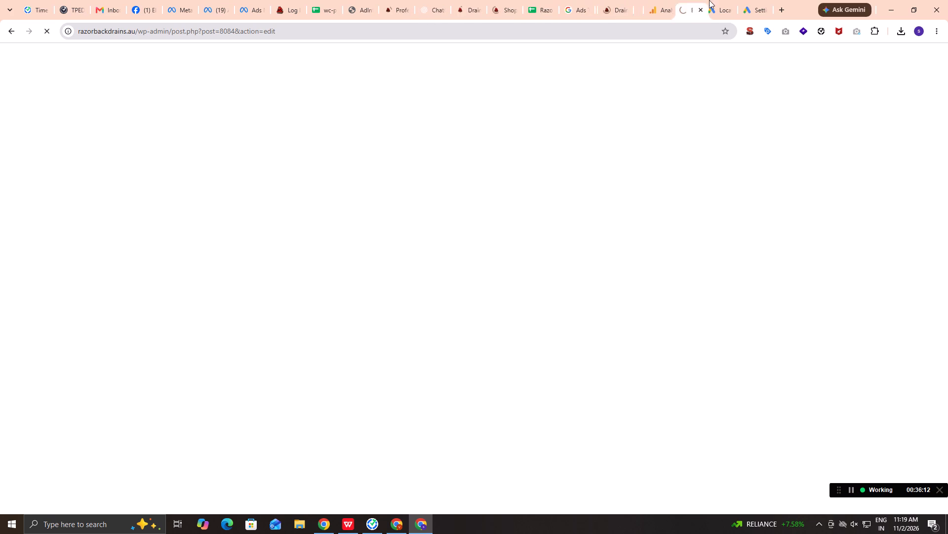
left_click_drag(709, 0, 734, 1)
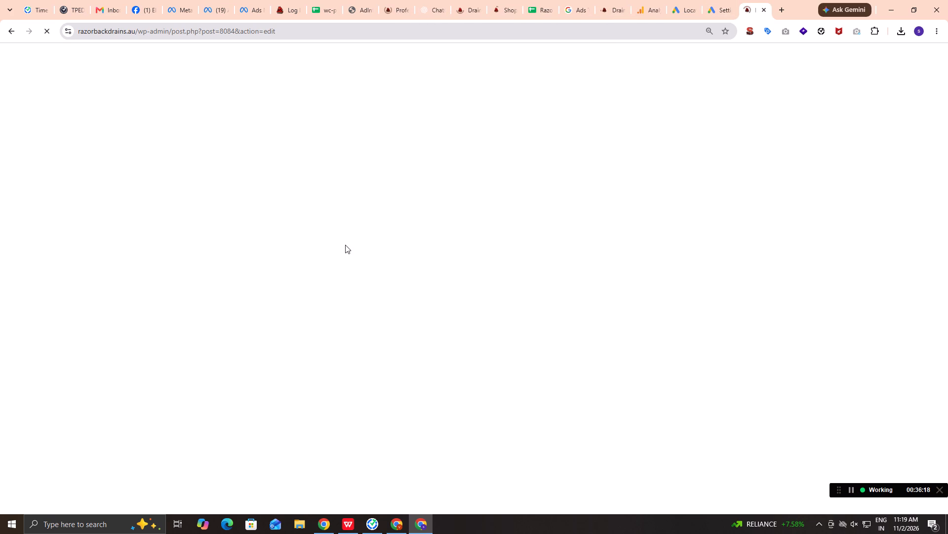
key("space")
Return to the spreadsheet and widen columns B to E so their full headings are readable.
key("alt+Tab")
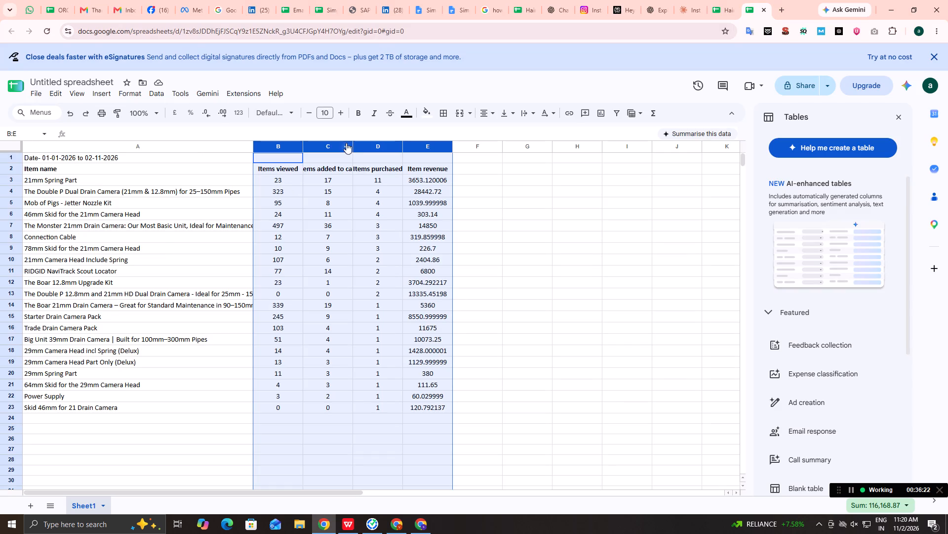
left_click_drag(353, 146, 385, 146)
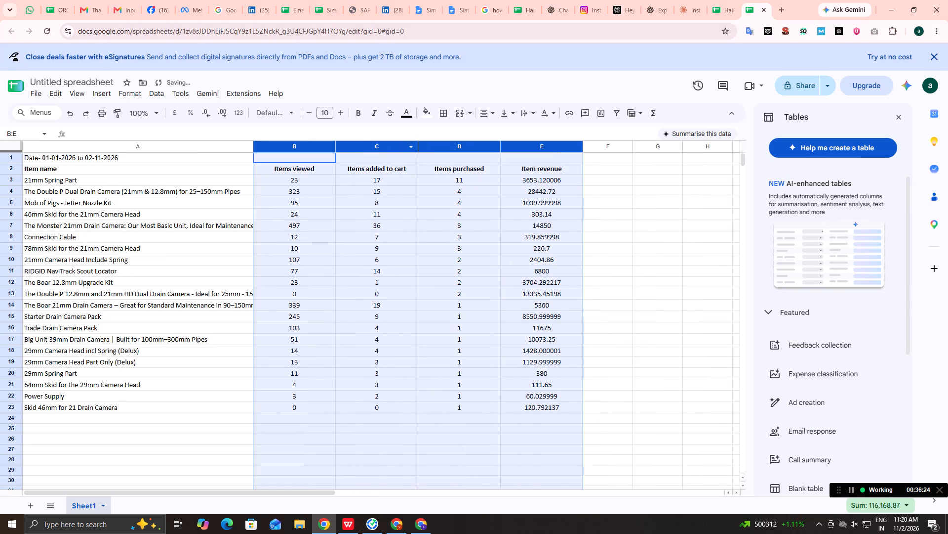
left_click(158, 171)
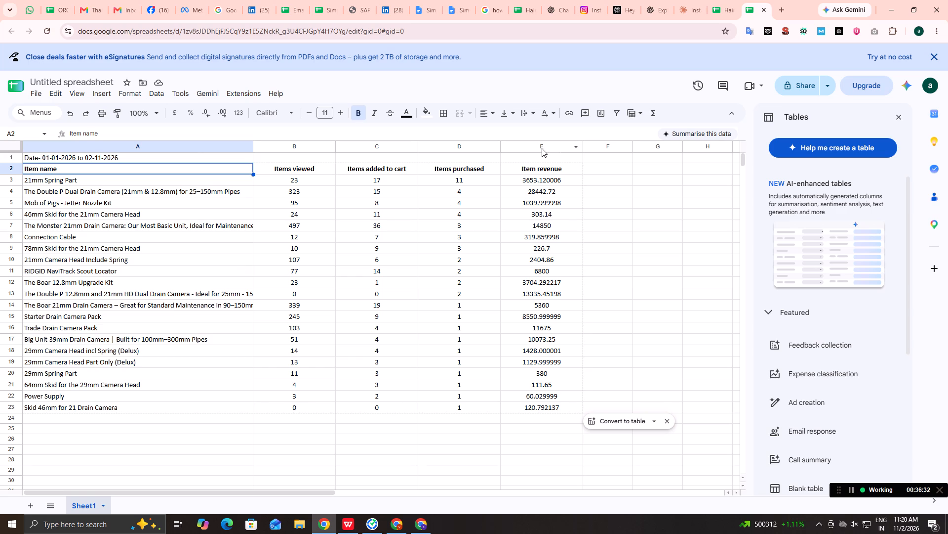
Delete columns B and C, Items viewed and Items added to cart, from the sheet.
left_click_drag(324, 144, 353, 148)
right_click(353, 148)
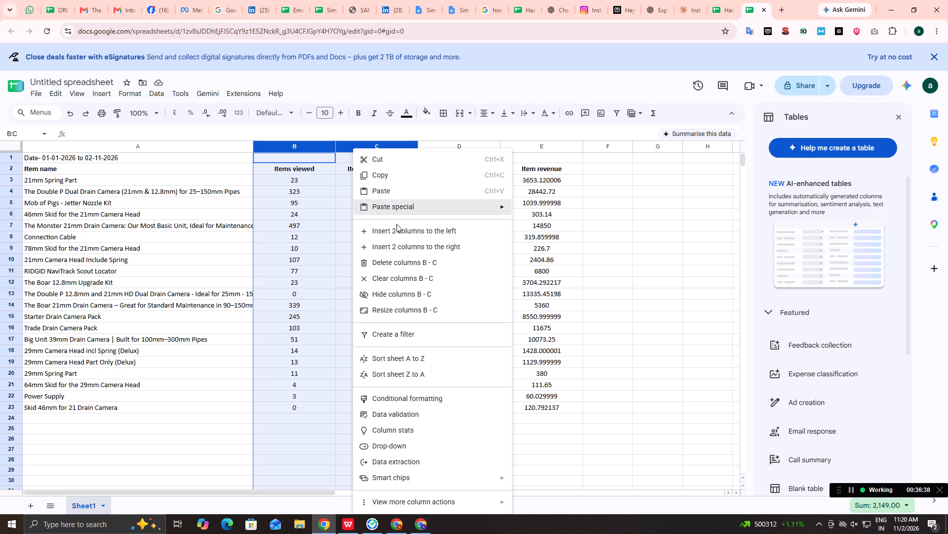
left_click(406, 263)
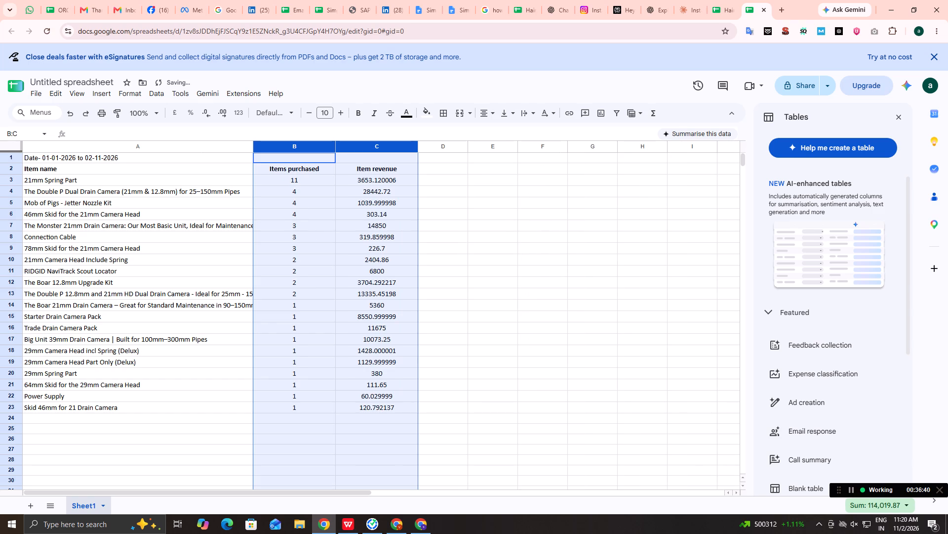
Delete the Item revenue column from the sheet.
left_click(385, 144)
left_click(395, 149)
right_click(395, 149)
left_click(373, 208)
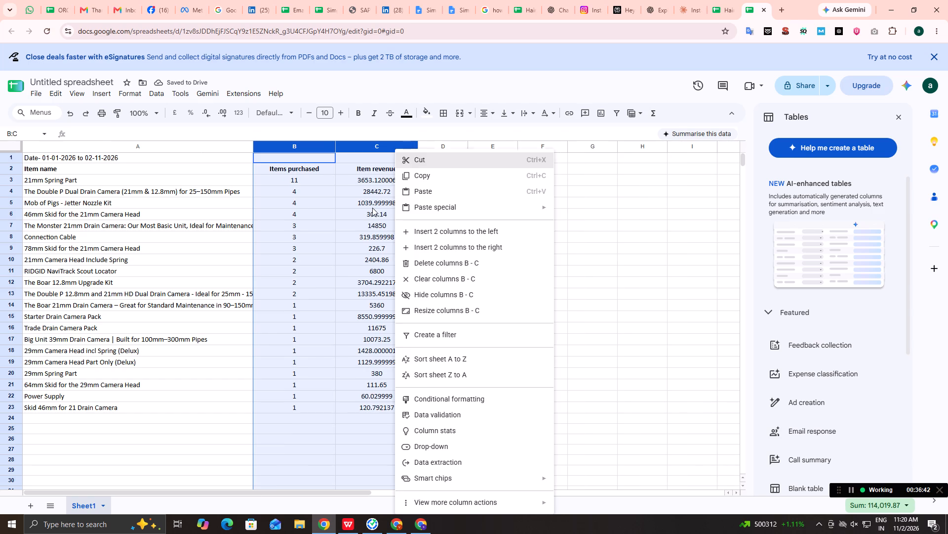
left_click(373, 143)
right_click(376, 154)
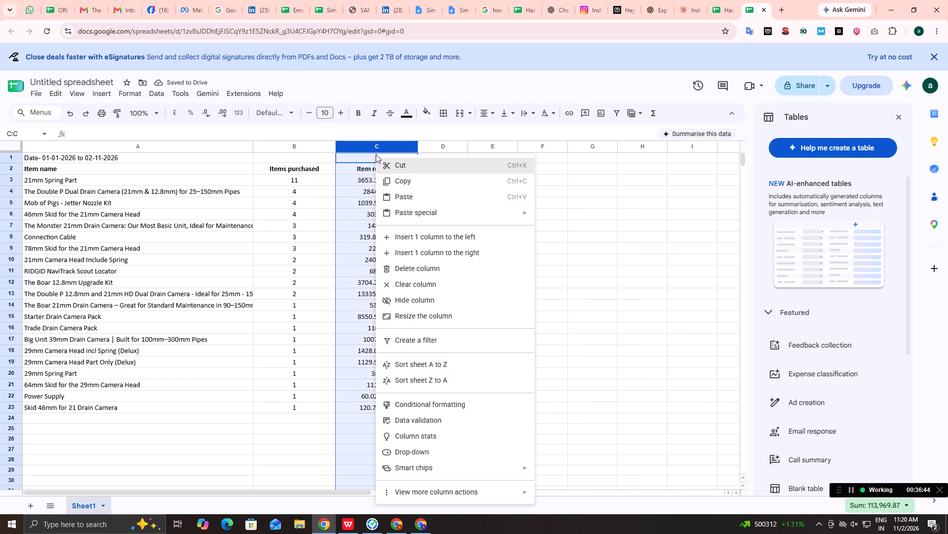
left_click(414, 271)
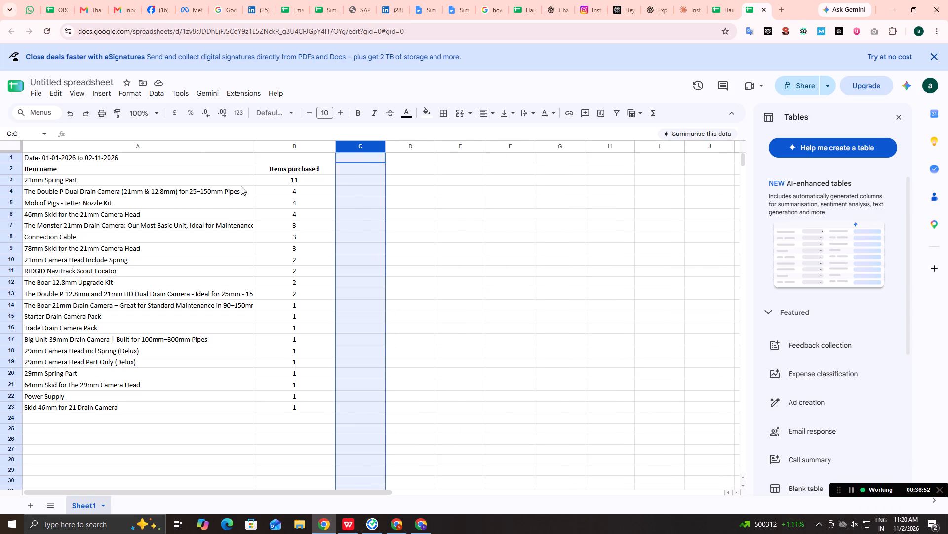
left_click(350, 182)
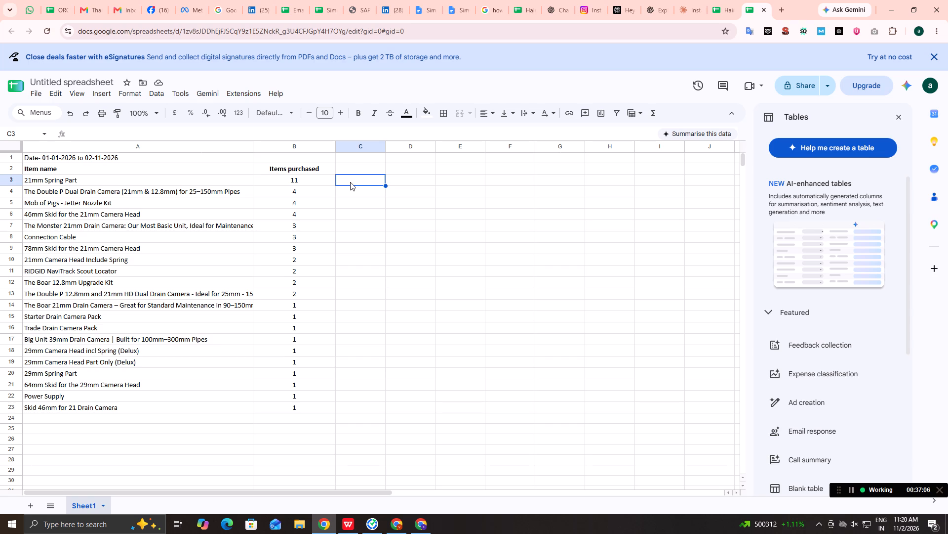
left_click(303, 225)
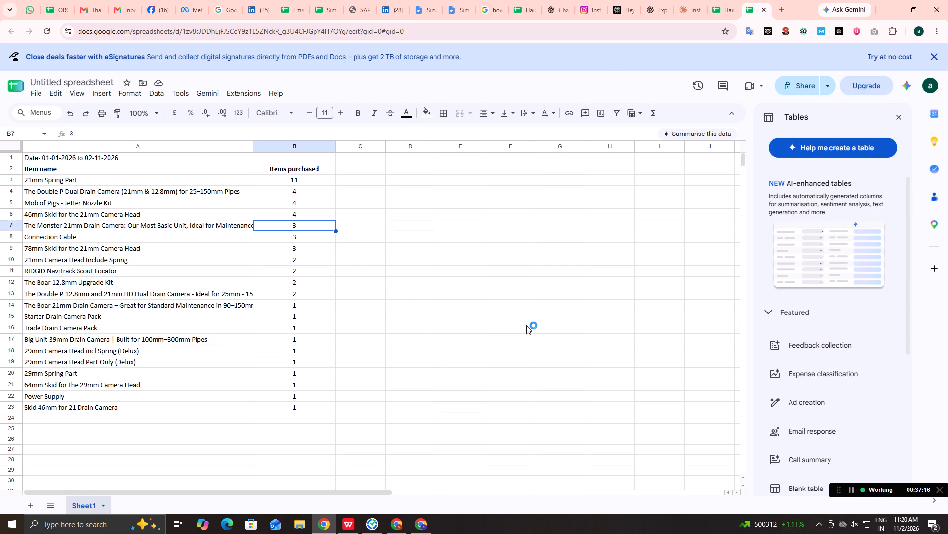
Switch to the razorbackdrains.au WordPress admin and open the list of all products.
key("alt+Tab")
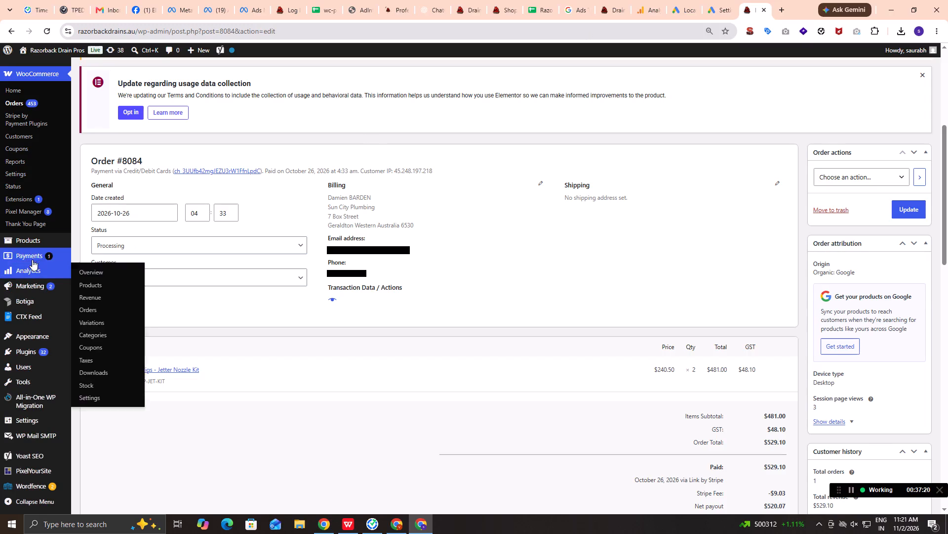
left_click(27, 238)
left_click(90, 238)
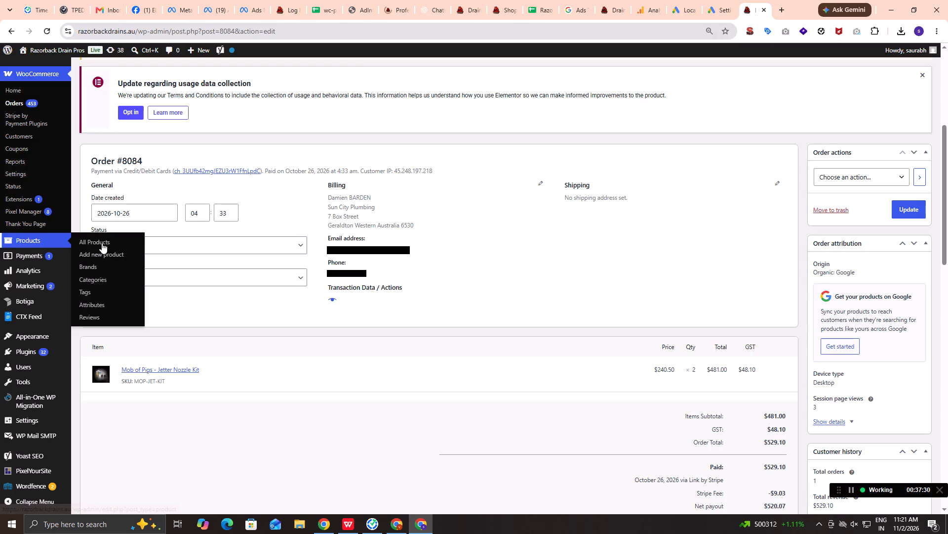
left_click(101, 243)
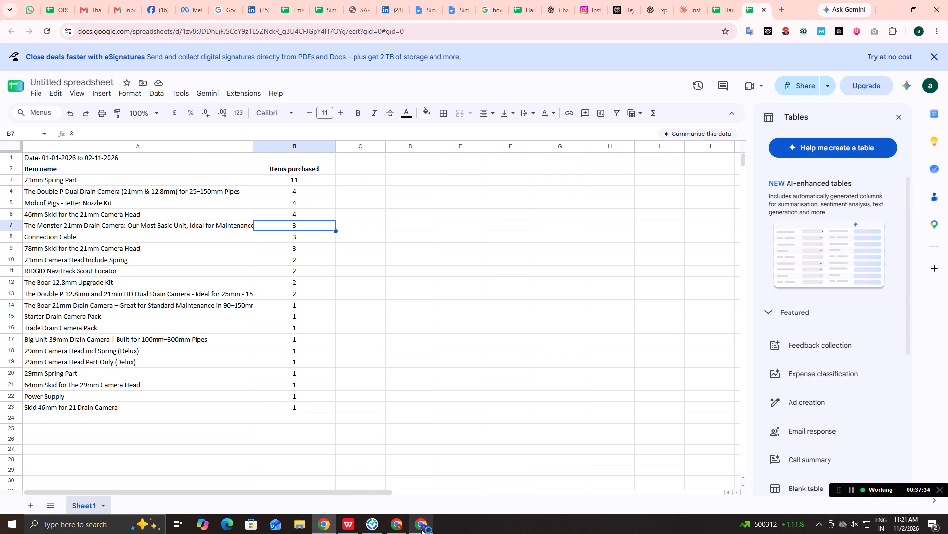
left_click(424, 495)
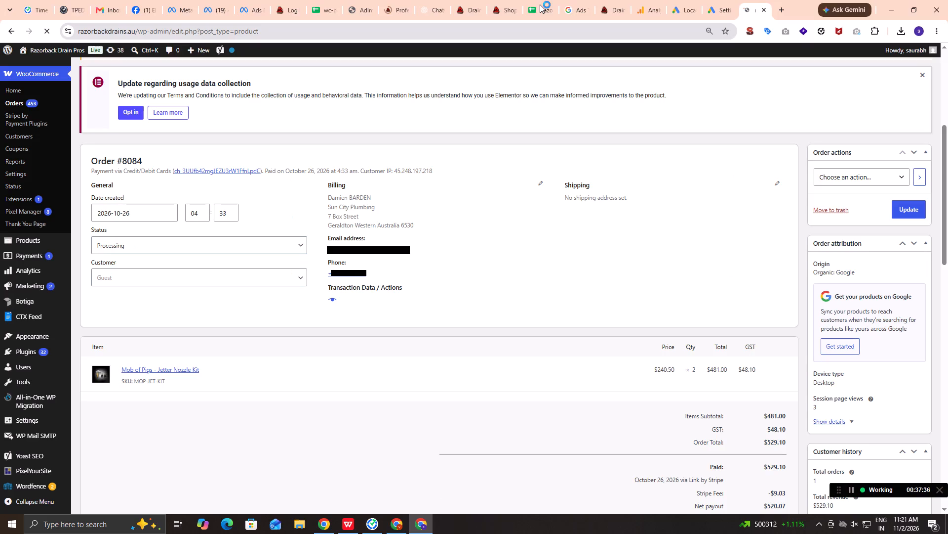
Segment the Google Ads Locations report by conversion action.
left_click(689, 0)
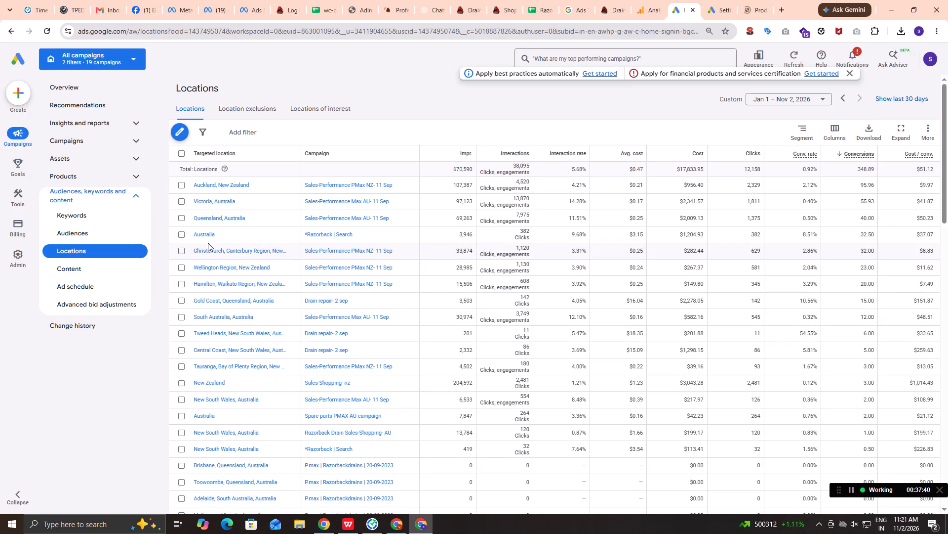
left_click(802, 137)
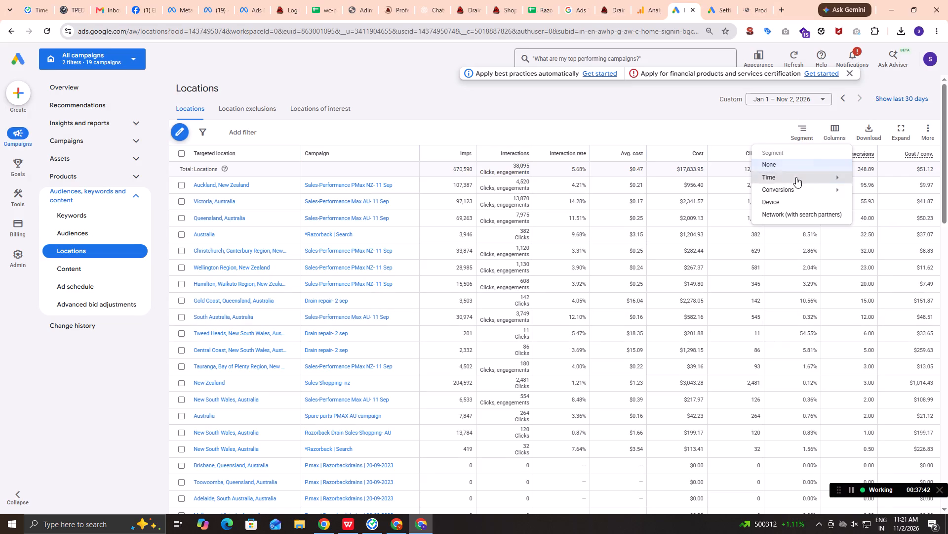
left_click(794, 190)
left_click(879, 194)
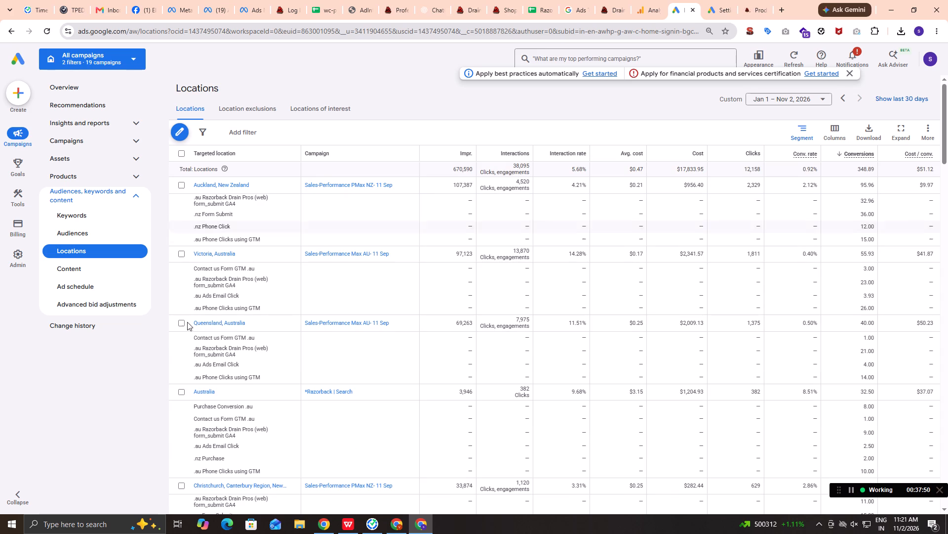
Open the state-level breakdown for the Australia location targeted by the *Razorback | Search campaign.
right_click(211, 391)
left_click(201, 393)
left_click(429, 244)
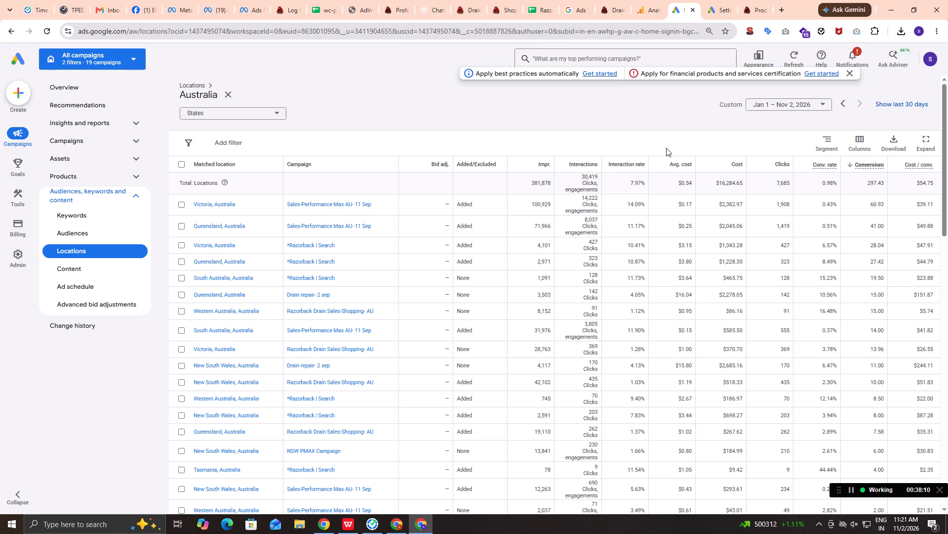
Segment the Australian states report by conversion action and examine the conversions listed for each state and campaign.
left_click(823, 146)
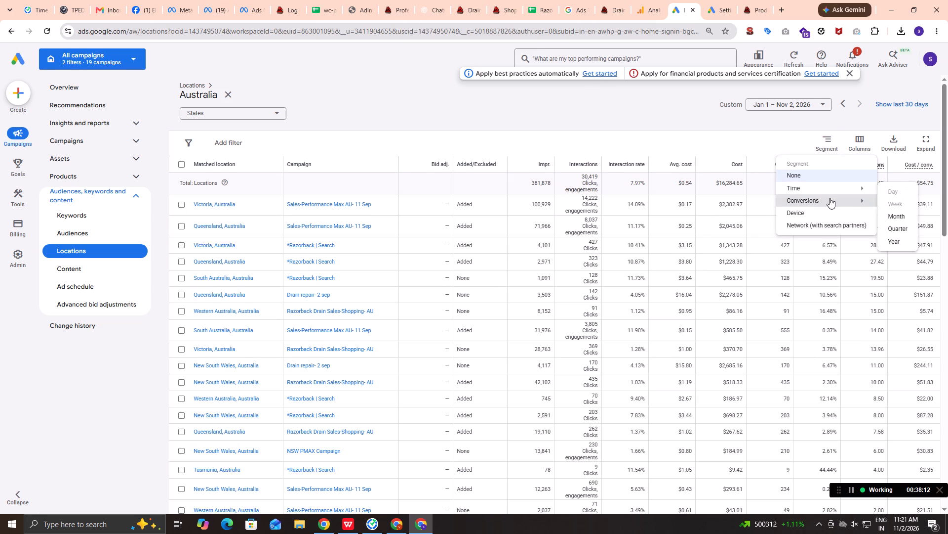
left_click(829, 198)
left_click(751, 206)
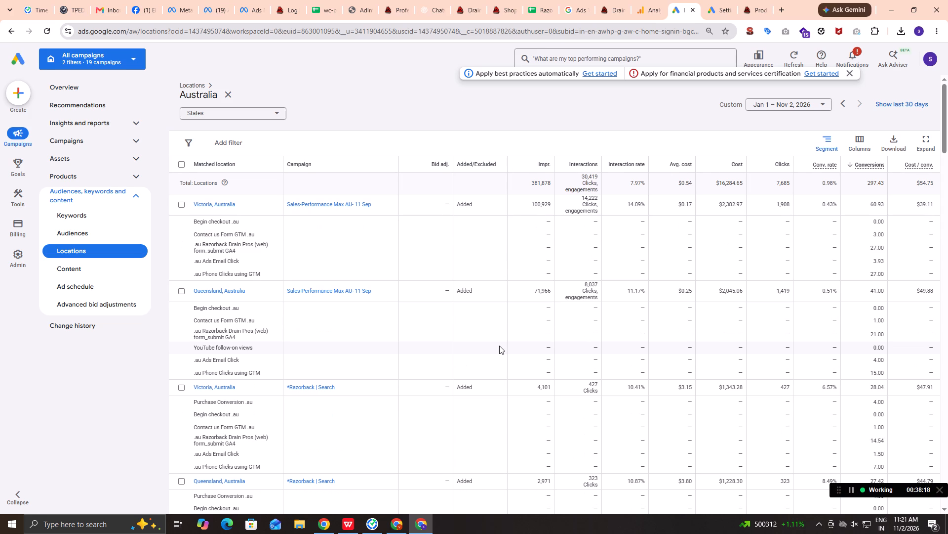
scroll(499, 346, "down", 1)
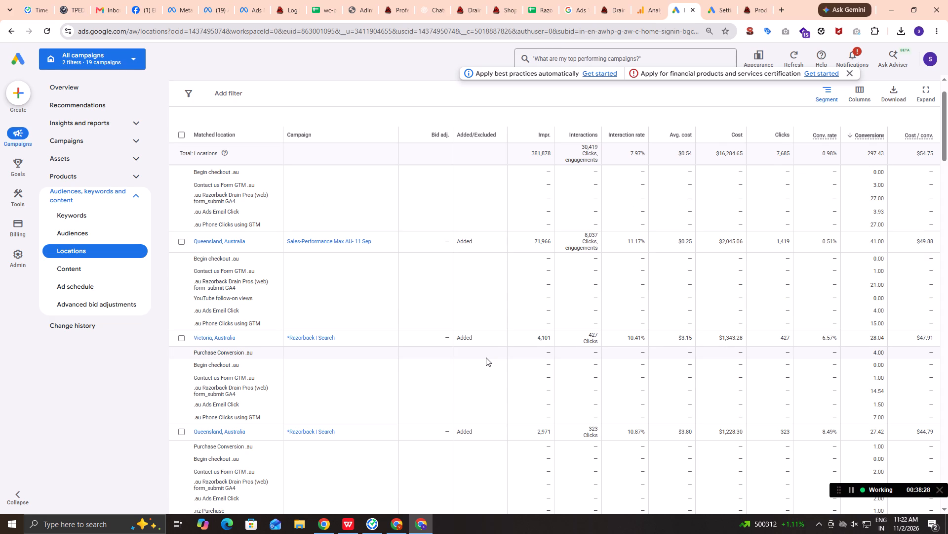
scroll(486, 357, "up", 1)
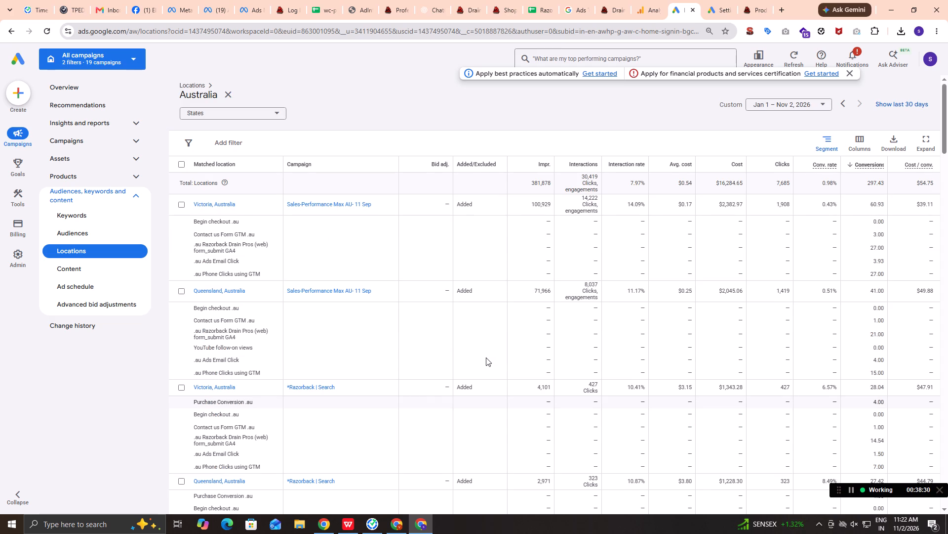
scroll(486, 357, "down", 1)
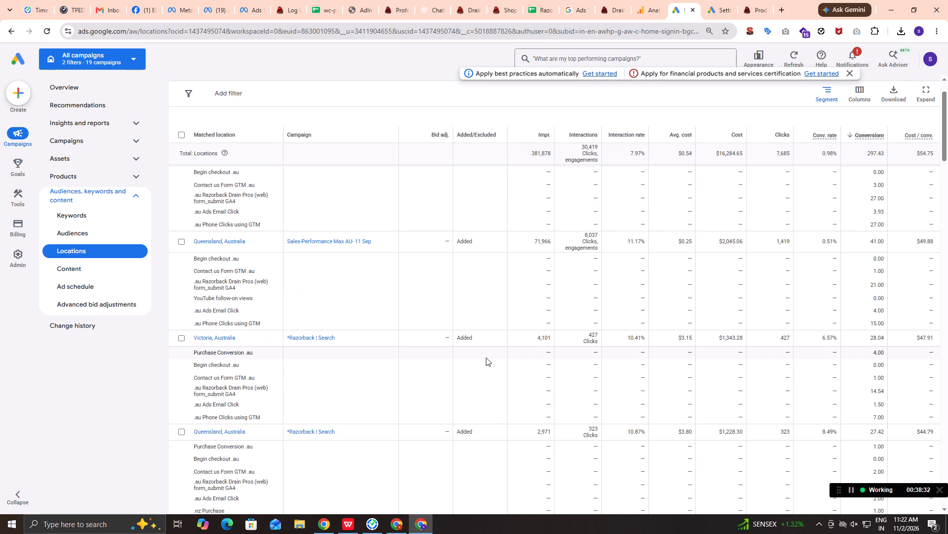
Switch to the Google Sheet holding the items purchased and add a new blank sheet to it.
scroll(486, 357, "down", 1)
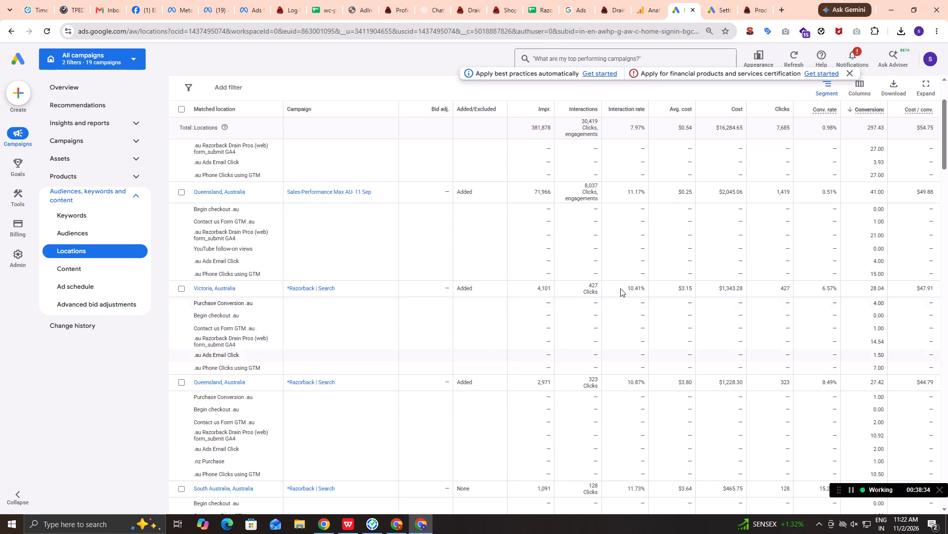
key("alt+Tab")
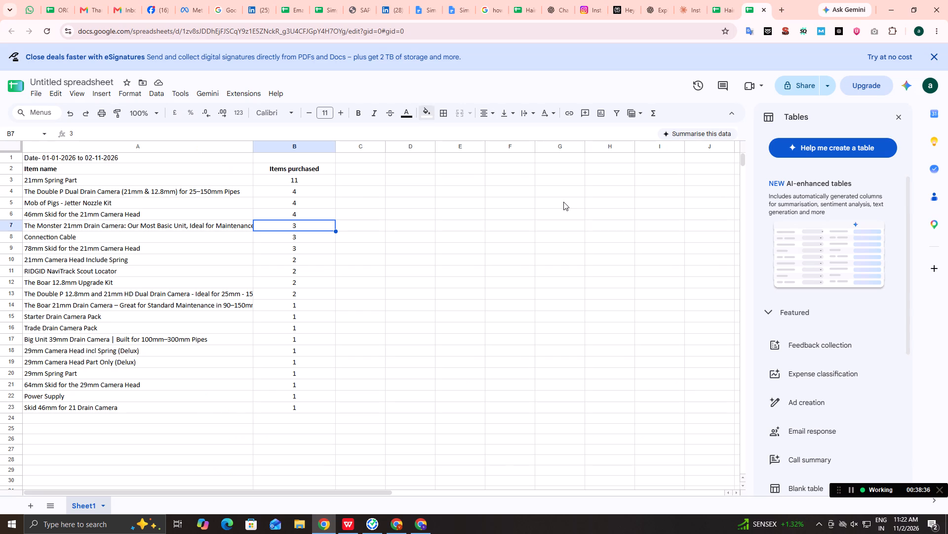
left_click(33, 506)
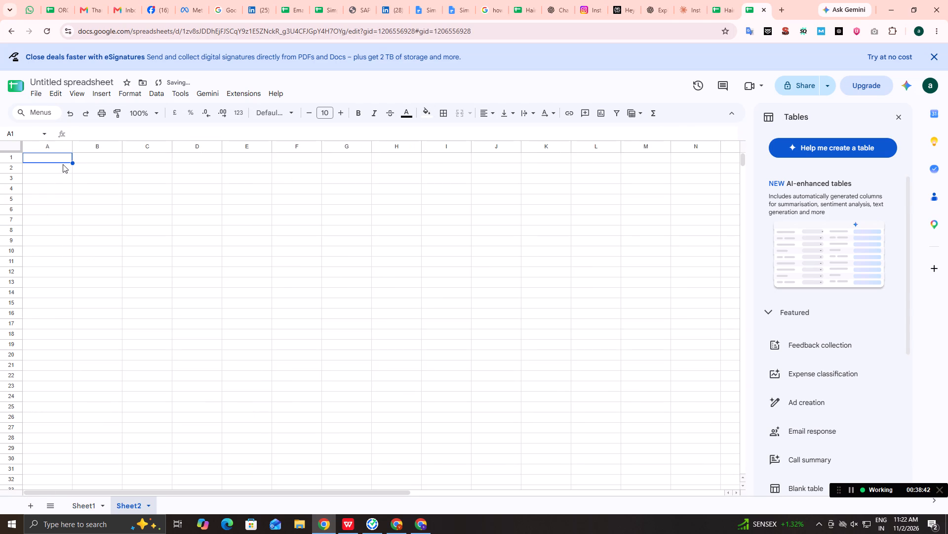
Enter the column headers Location in A2 and purchase in B2 of the new sheet.
key("alt+Tab")
key("alt+Tab")
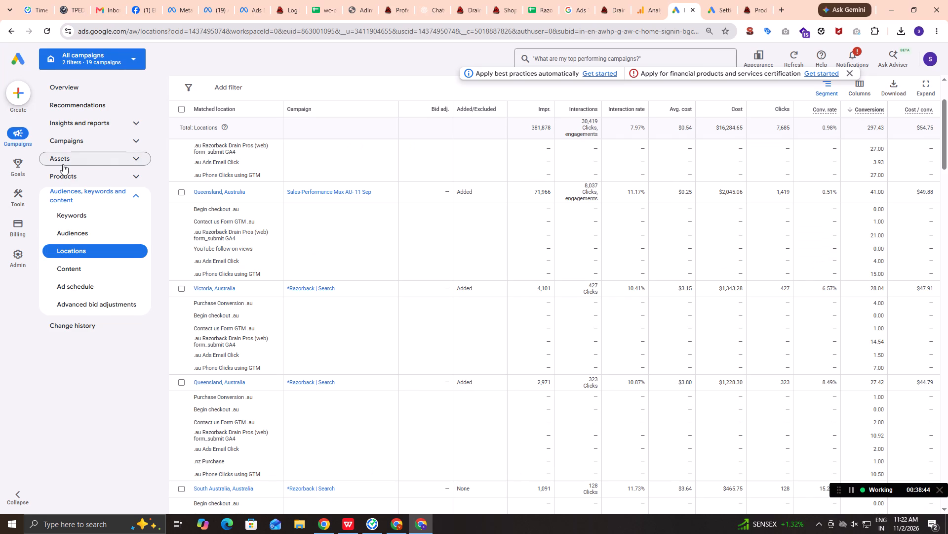
left_click(63, 166)
type("Location")
key("space")
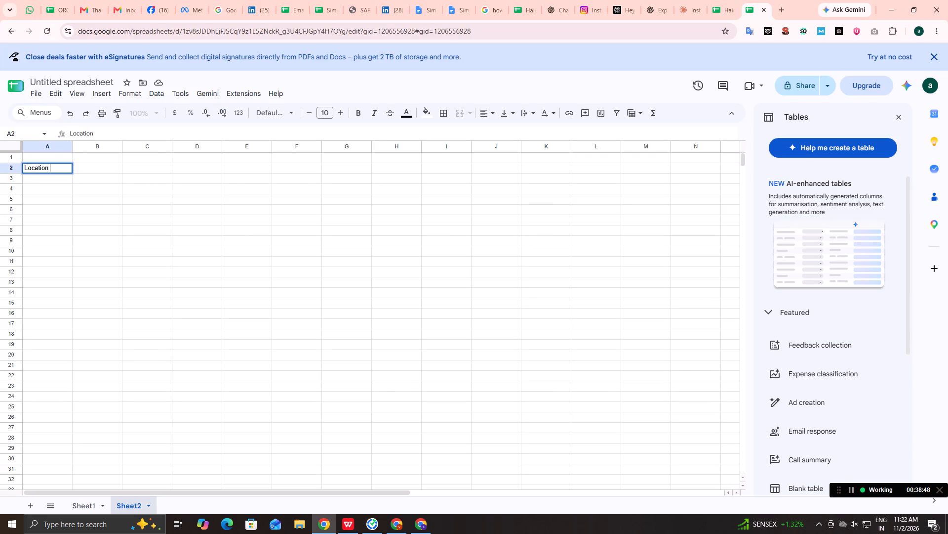
key("Right")
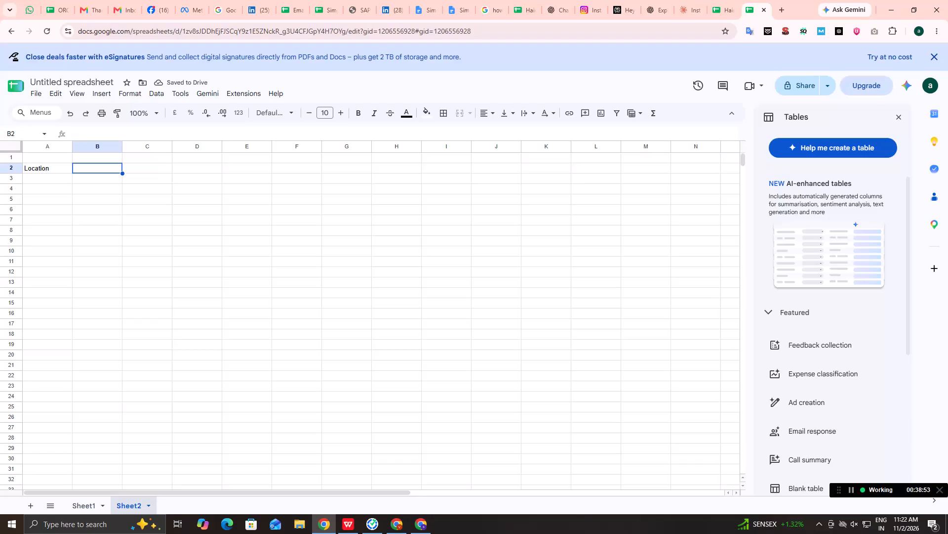
type("purchase")
key("Return")
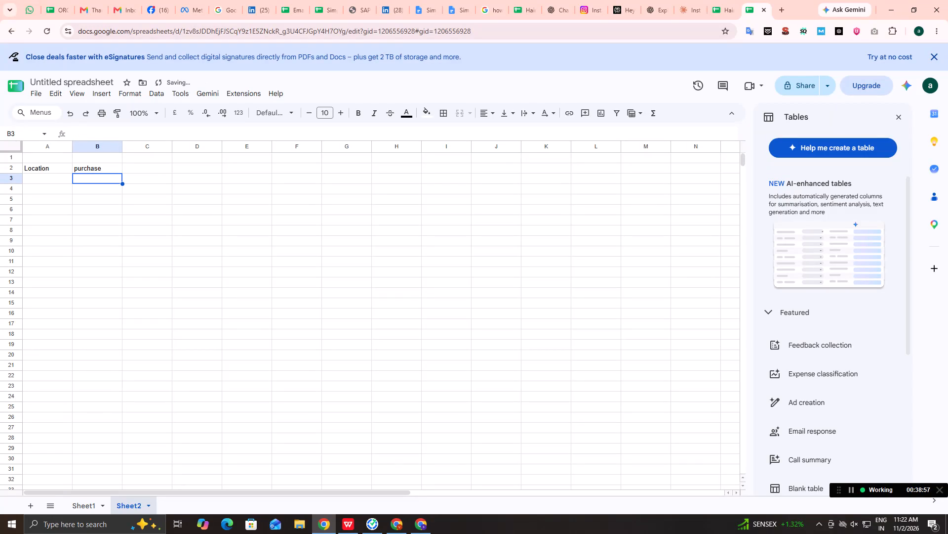
Copy the location name Victoria, Australia from the Google Ads Locations report into A3 and widen column A to fit it.
key("alt+Tab")
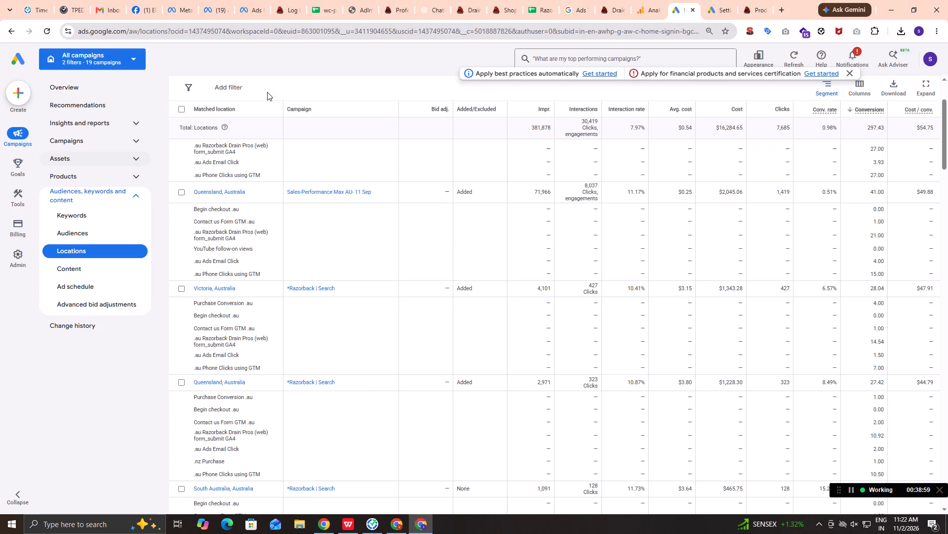
left_click_drag(248, 288, 186, 288)
key("ctrl+c")
key("alt+Tab")
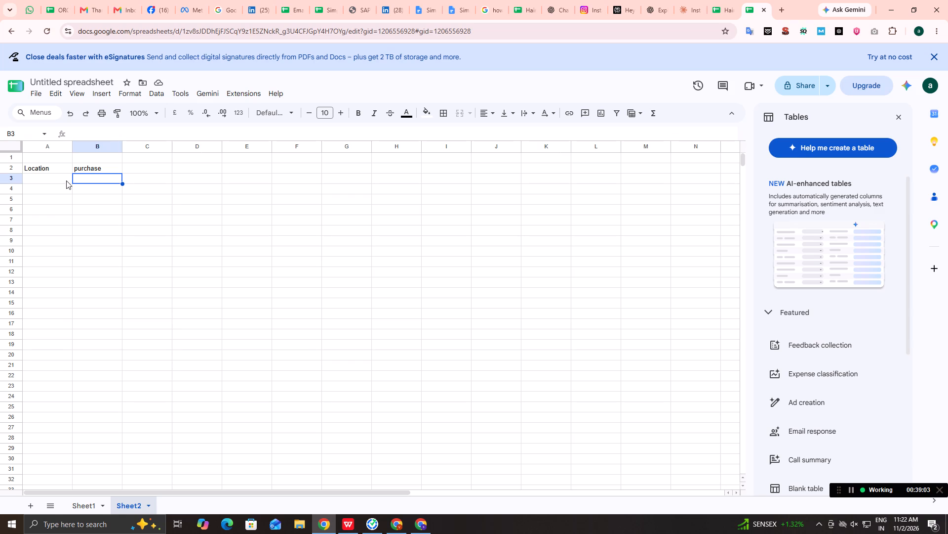
double_click(47, 182)
double_click(54, 176, "ctrl")
left_click(53, 179)
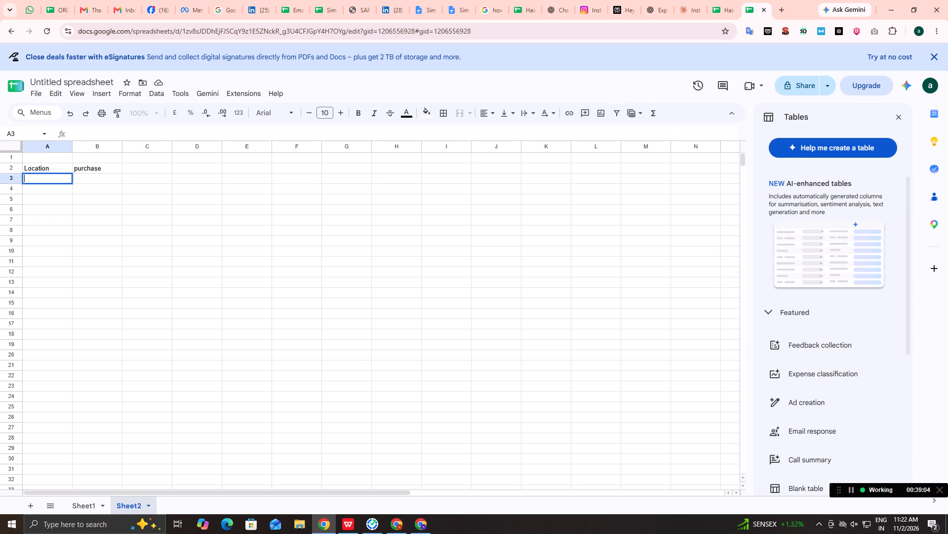
key("ctrl+v")
left_click(94, 181)
left_click(118, 235)
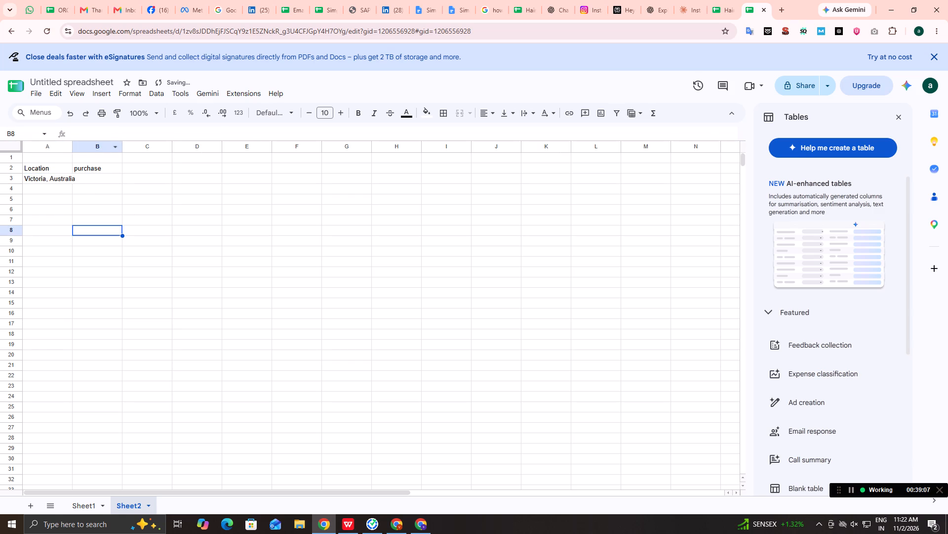
left_click_drag(73, 147, 95, 150)
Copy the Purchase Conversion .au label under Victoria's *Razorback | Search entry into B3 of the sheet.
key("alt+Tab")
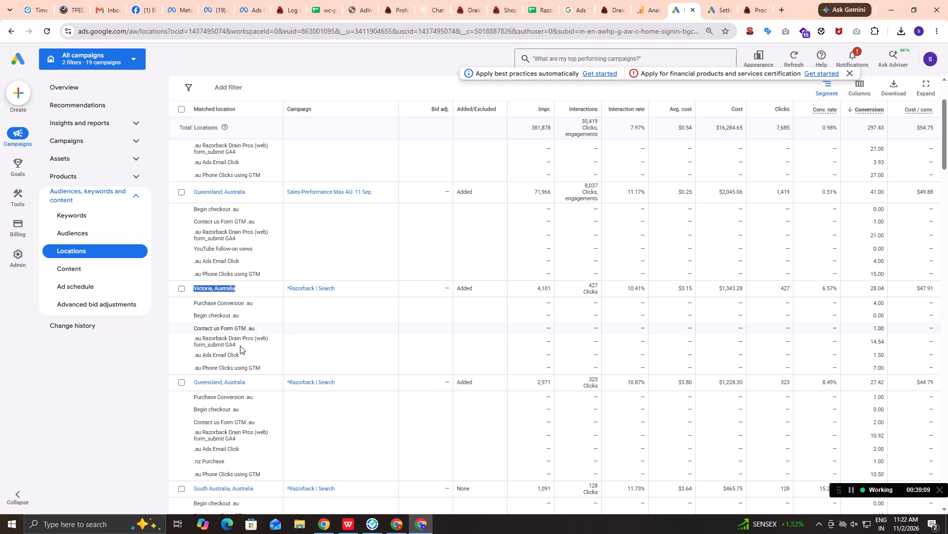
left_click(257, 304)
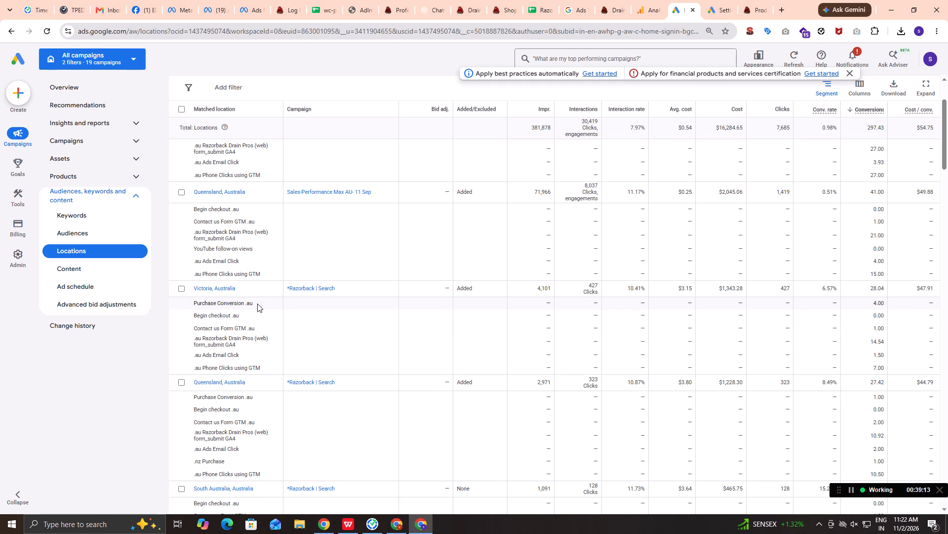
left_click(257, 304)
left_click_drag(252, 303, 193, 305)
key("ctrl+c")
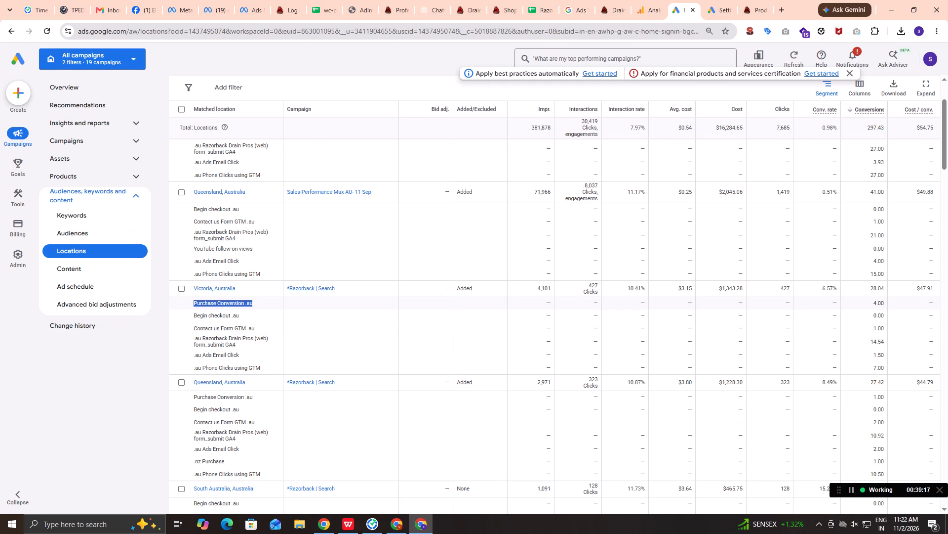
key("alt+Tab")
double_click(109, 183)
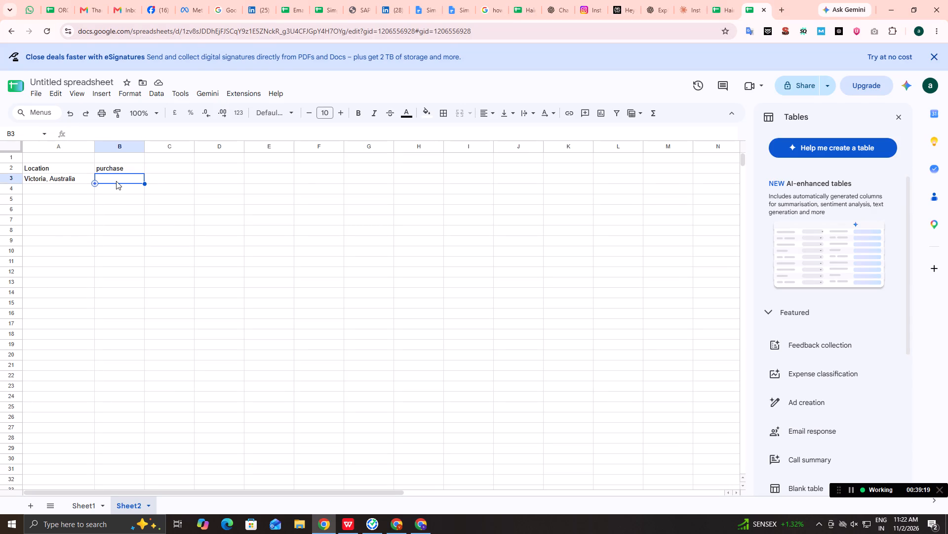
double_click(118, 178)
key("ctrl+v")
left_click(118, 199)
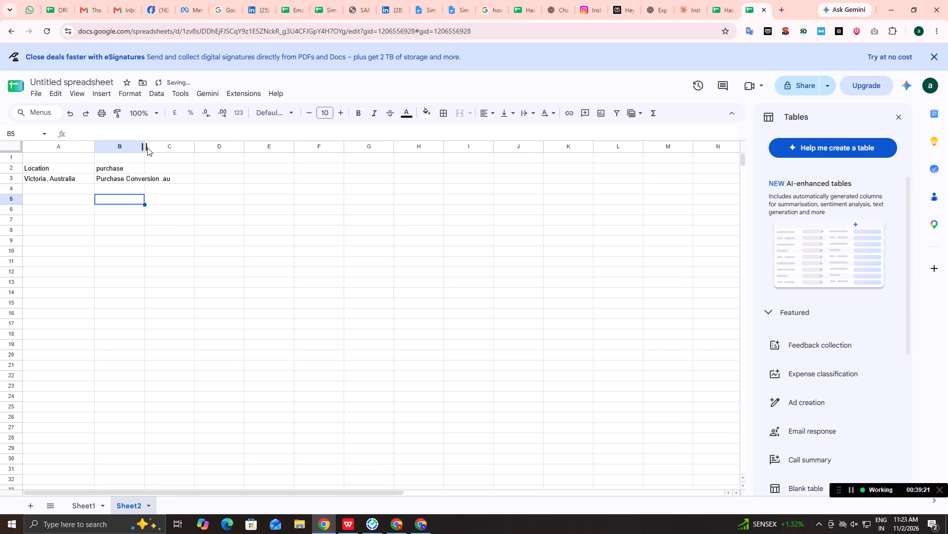
Widen column B so the text in B3 fits inside it.
left_click_drag(147, 147, 208, 147)
left_click(159, 226)
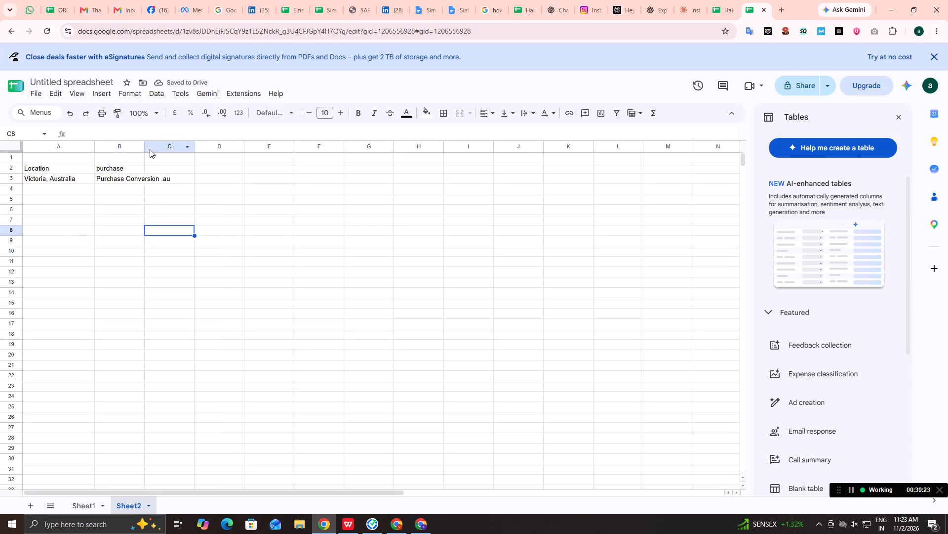
left_click_drag(146, 145, 189, 144)
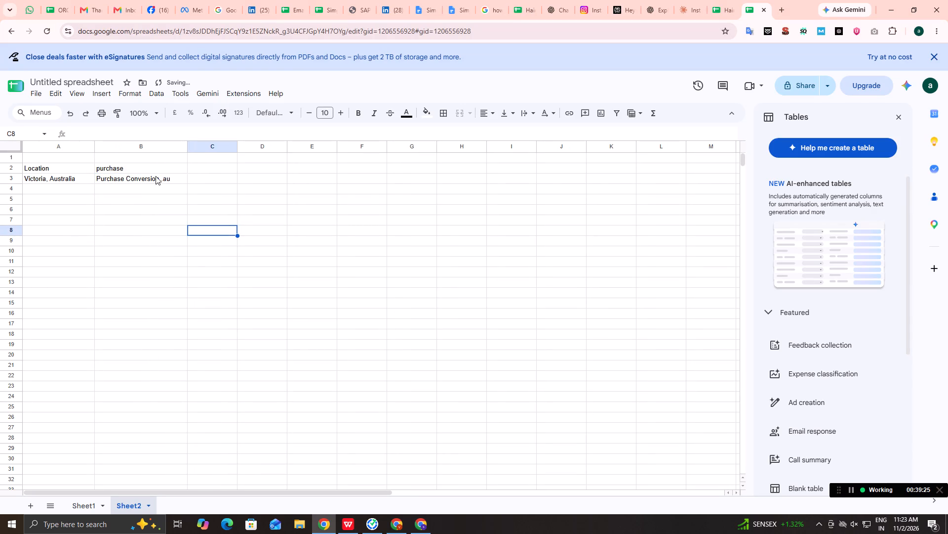
Replace the label in B3 with Victoria's purchase count from the Google Ads report, 4.
left_click(151, 178)
key("alt+Tab")
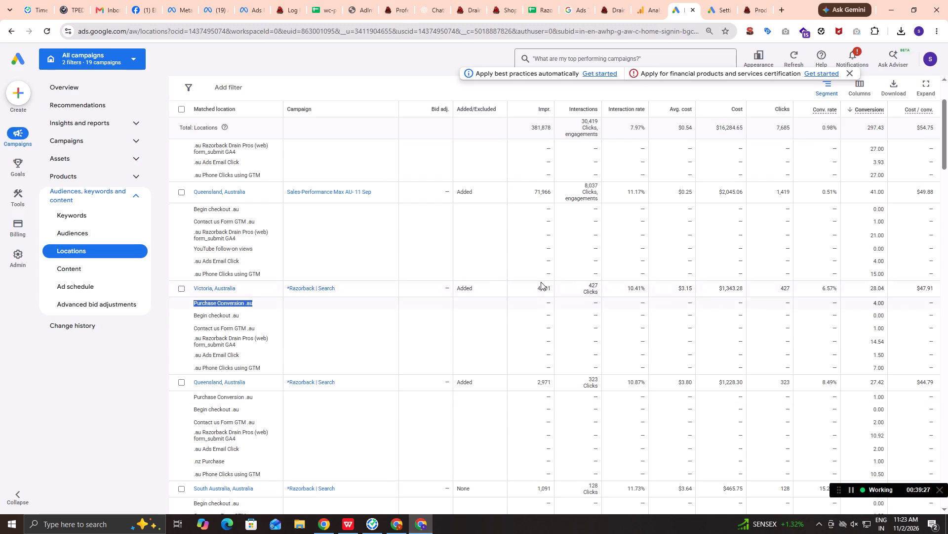
key("alt+Tab")
key("BackSpace")
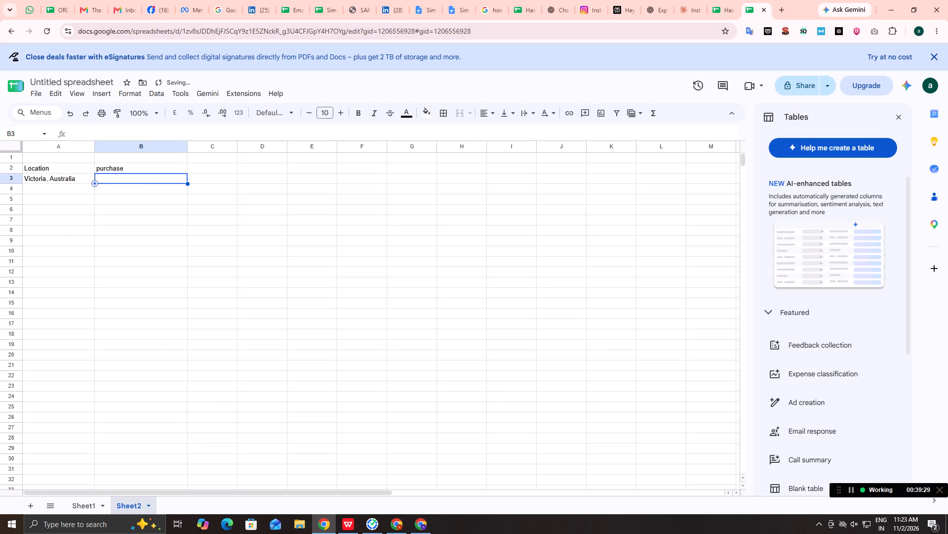
key("4")
key("Return")
Fill row 4 with Queensland, Australia, copied from the *Razorback | Search entry in Google Ads, and a purchase count of 1.
key("alt+Tab")
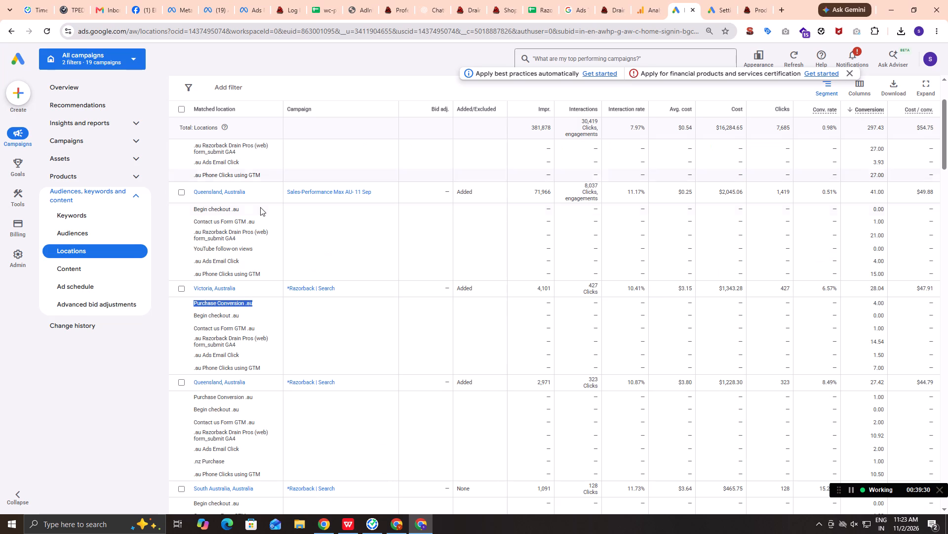
left_click(124, 365)
left_click_drag(254, 379, 194, 381)
key("ctrl+c")
key("alt+Tab")
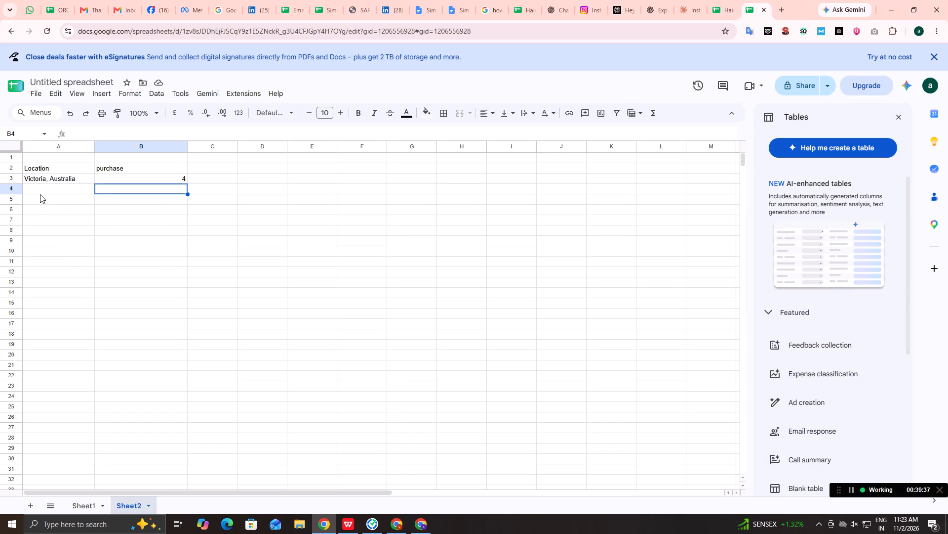
double_click(42, 190)
key("ctrl+v")
left_click(51, 217)
key("alt+Tab")
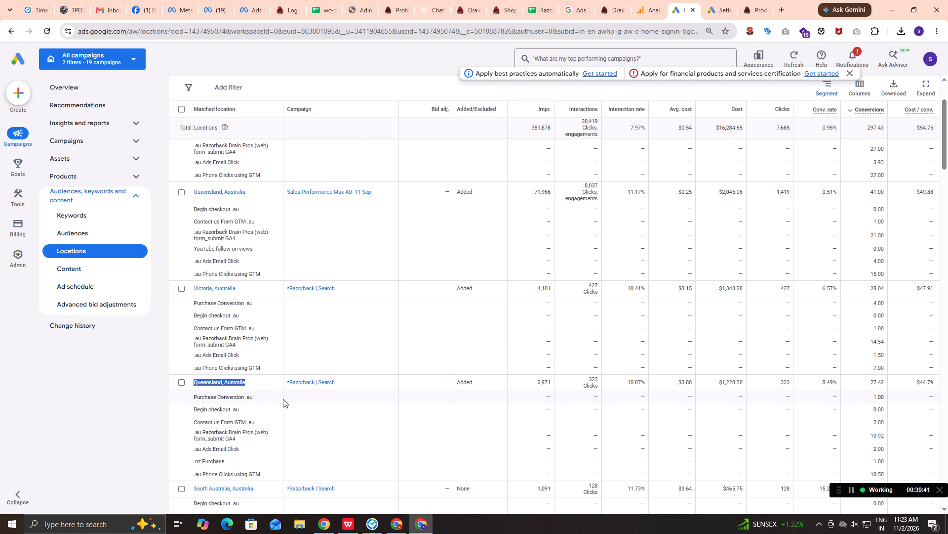
key("alt+Tab")
left_click(128, 188)
key("1")
key("Return")
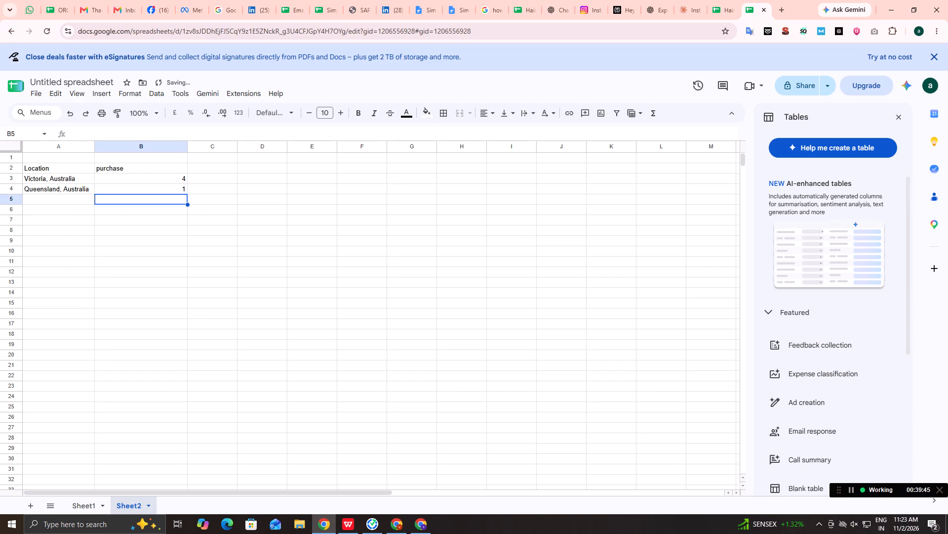
Copy New South Wales, Australia from its Razorback Drain Sales-Shopping- AU entry in Google Ads into A5 of the sheet.
key("alt+Tab")
scroll(295, 390, "down", 2)
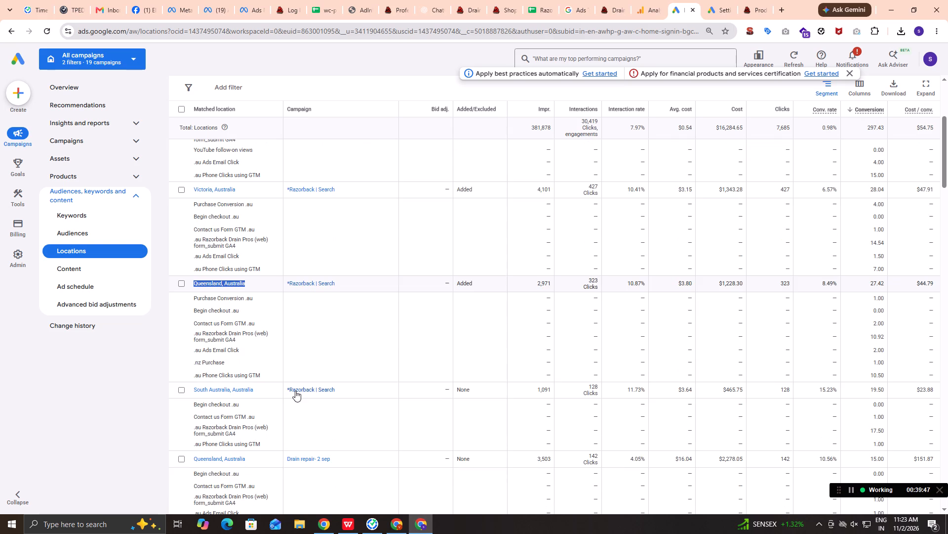
left_click(106, 397)
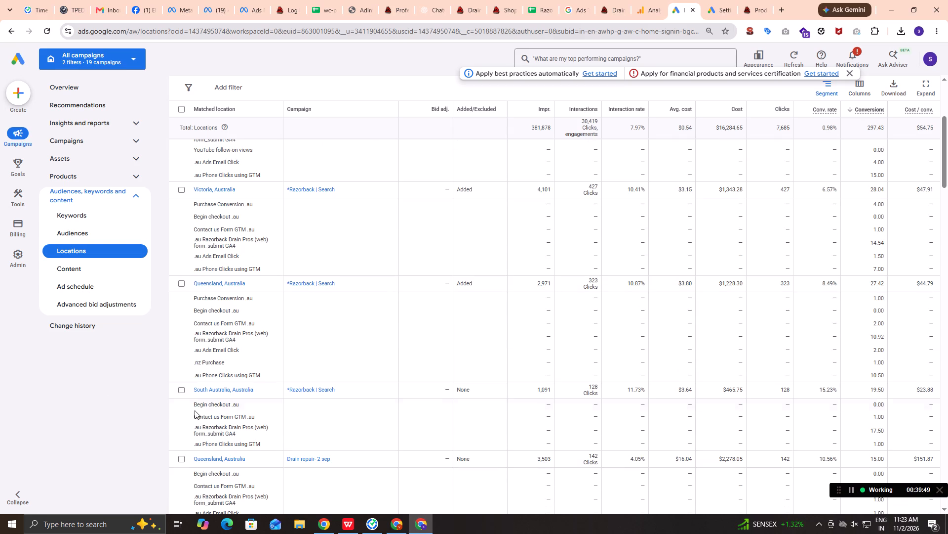
scroll(290, 424, "down", 1)
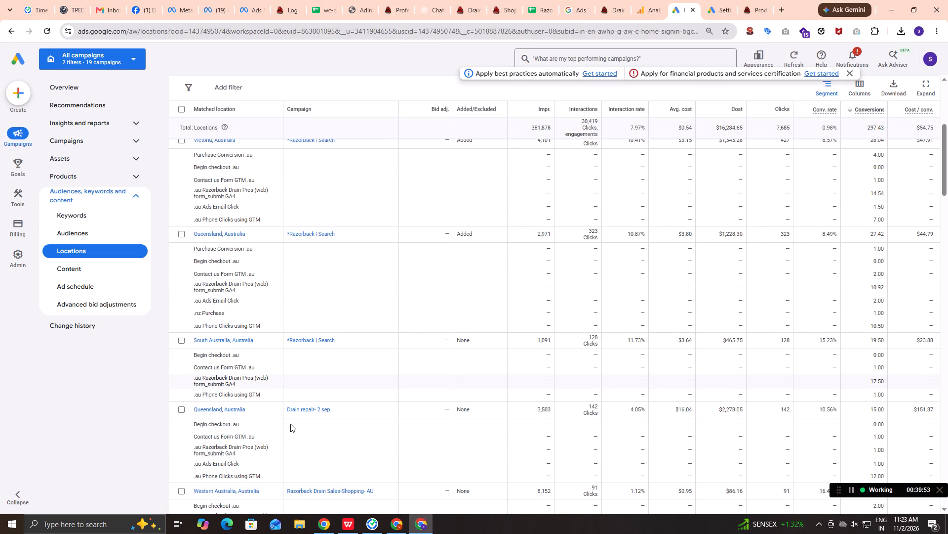
scroll(290, 424, "down", 2)
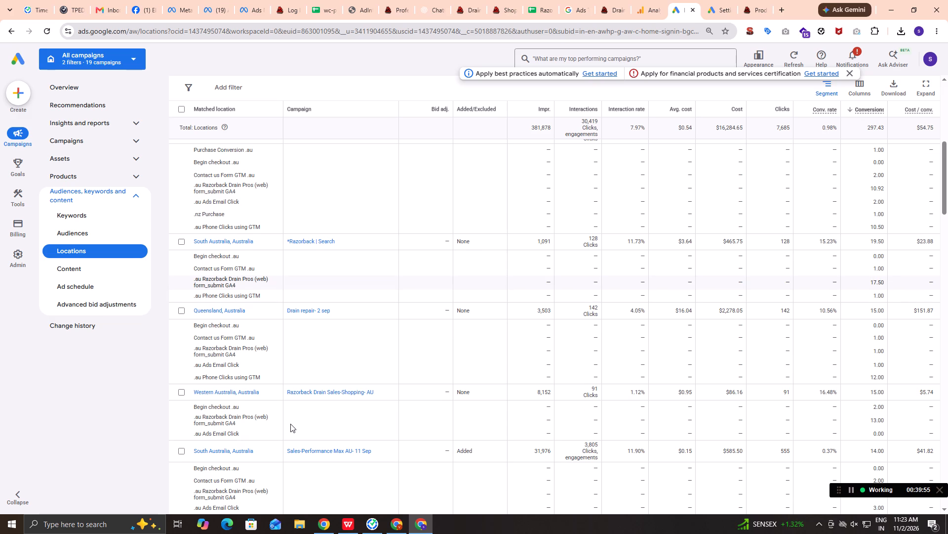
scroll(290, 424, "down", 1)
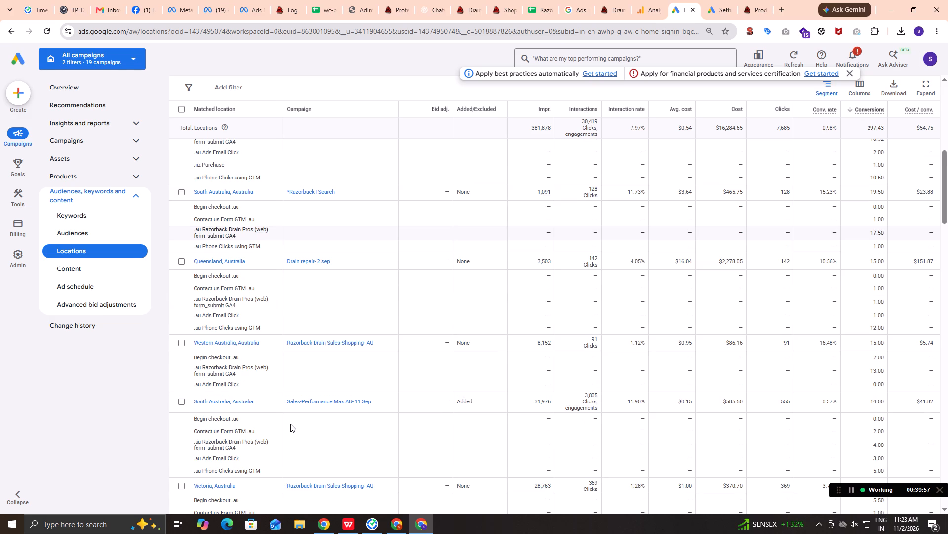
scroll(290, 424, "down", 1)
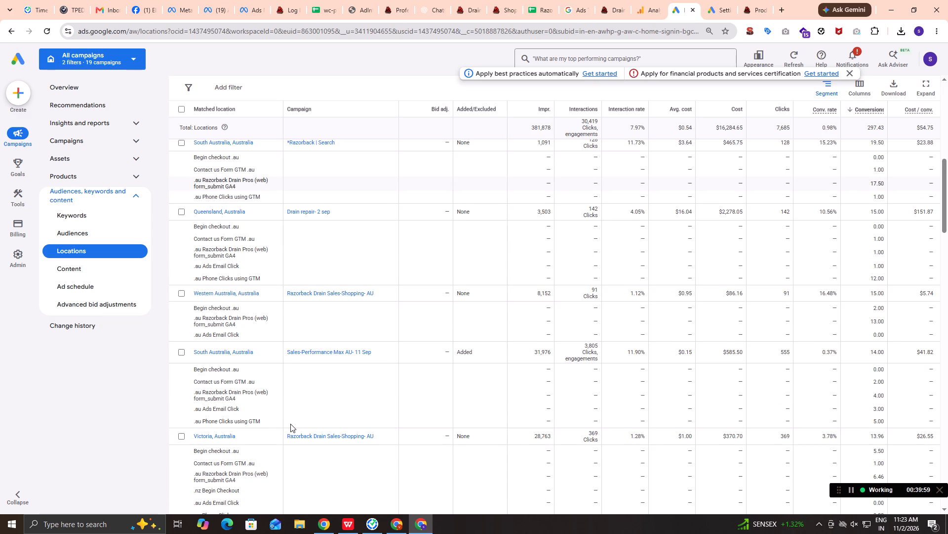
scroll(290, 424, "down", 2)
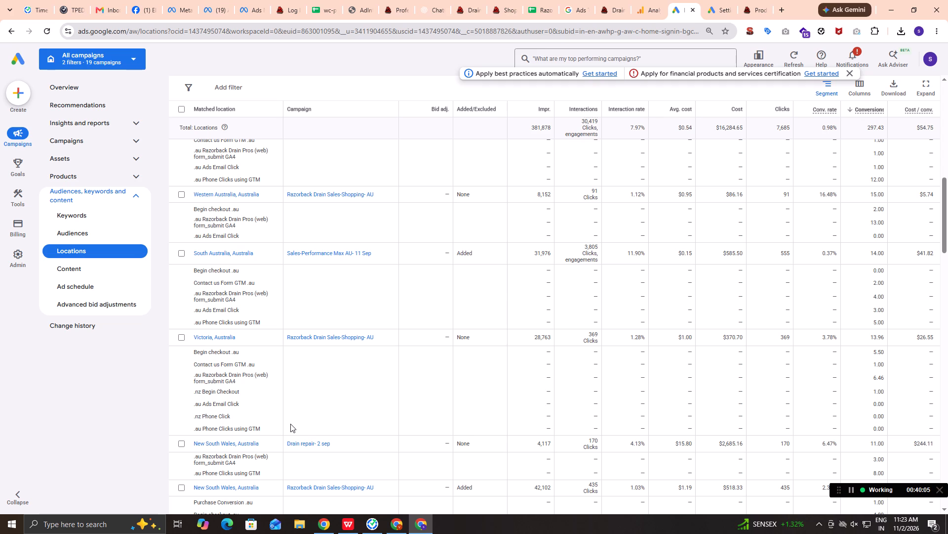
scroll(290, 424, "down", 1)
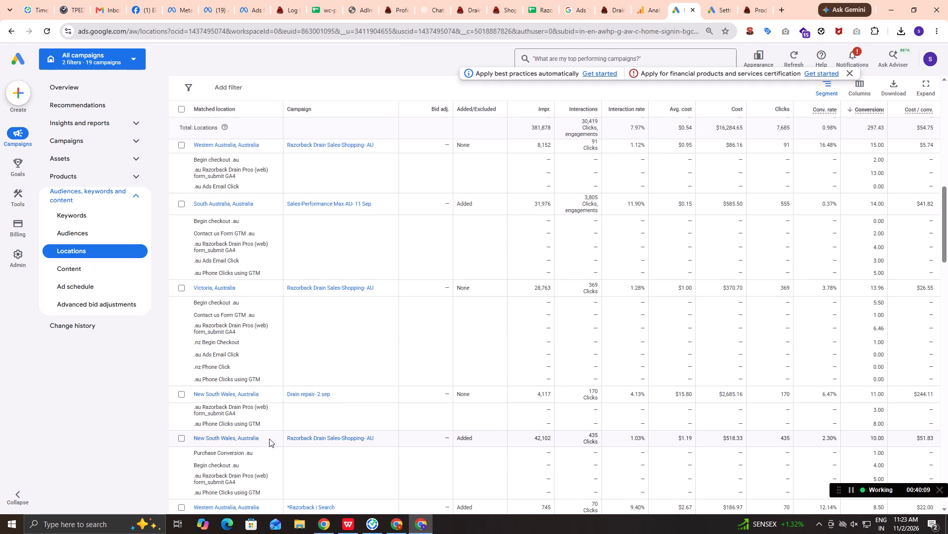
left_click_drag(269, 439, 193, 436)
key("ctrl+c")
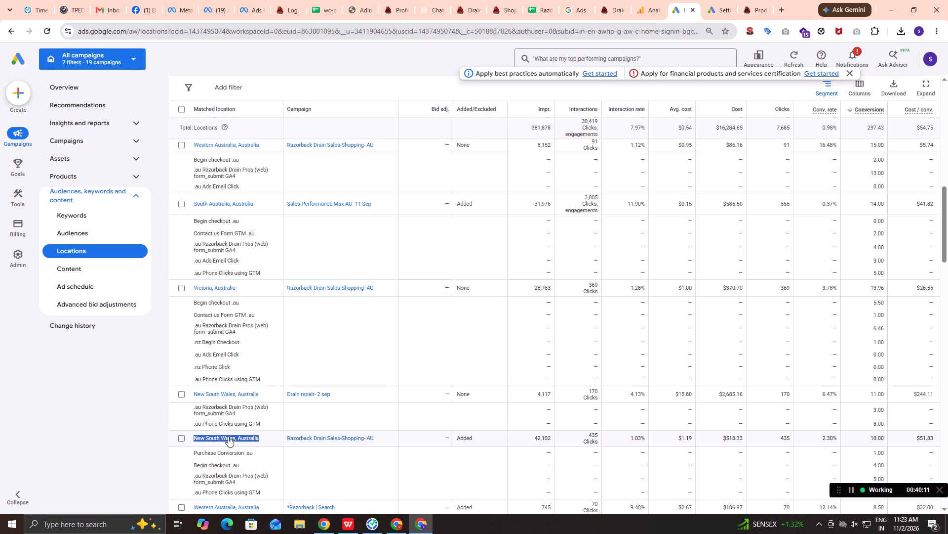
key("alt+Tab")
double_click(40, 203)
key("ctrl+v")
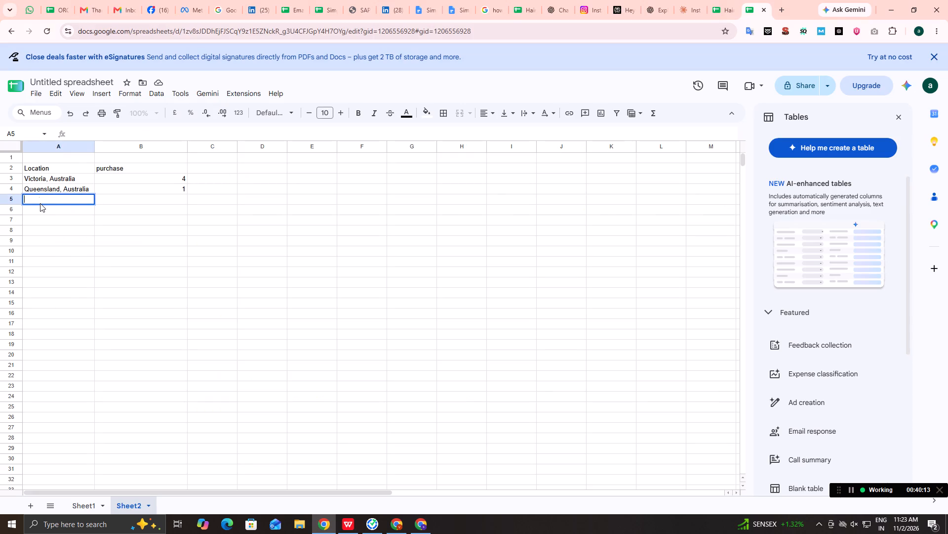
left_click(131, 225)
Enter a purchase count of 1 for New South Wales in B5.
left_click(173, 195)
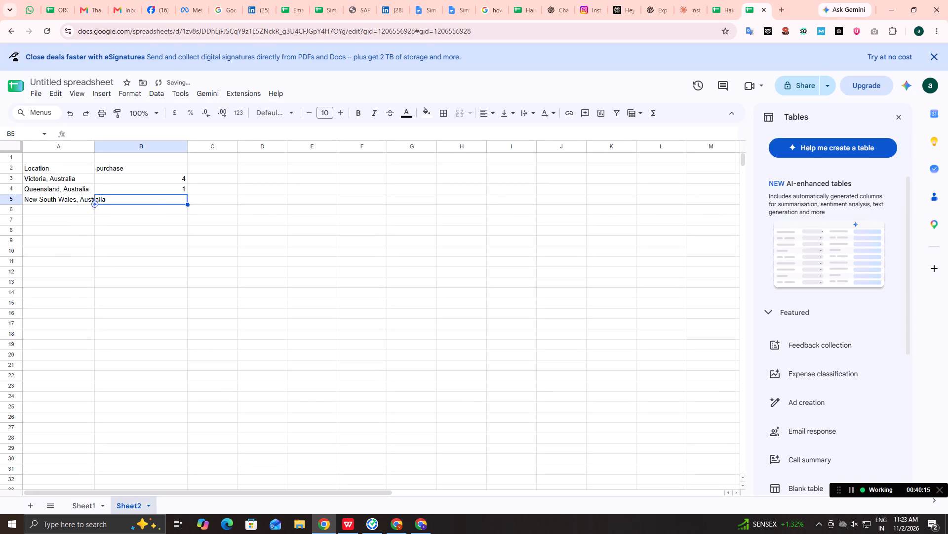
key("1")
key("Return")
Copy Western Australia, Australia from its *Razorback | Search entry in Google Ads into A6 of the sheet.
key("alt+Tab")
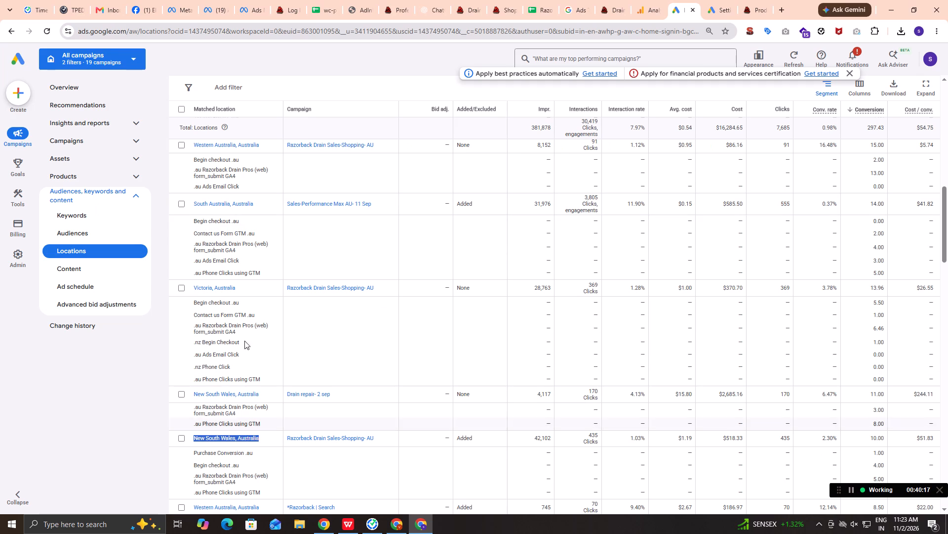
scroll(324, 324, "down", 1)
scroll(323, 381, "down", 3)
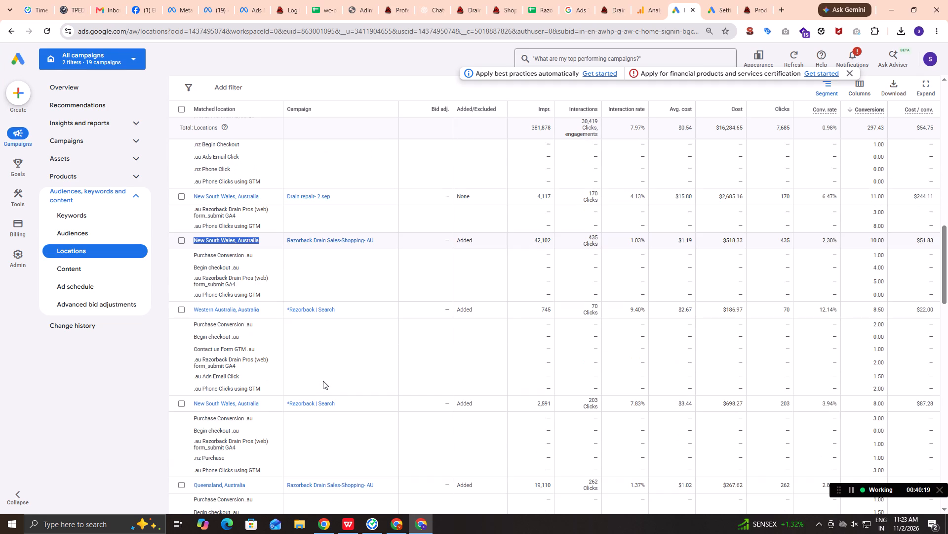
left_click_drag(262, 310, 197, 312)
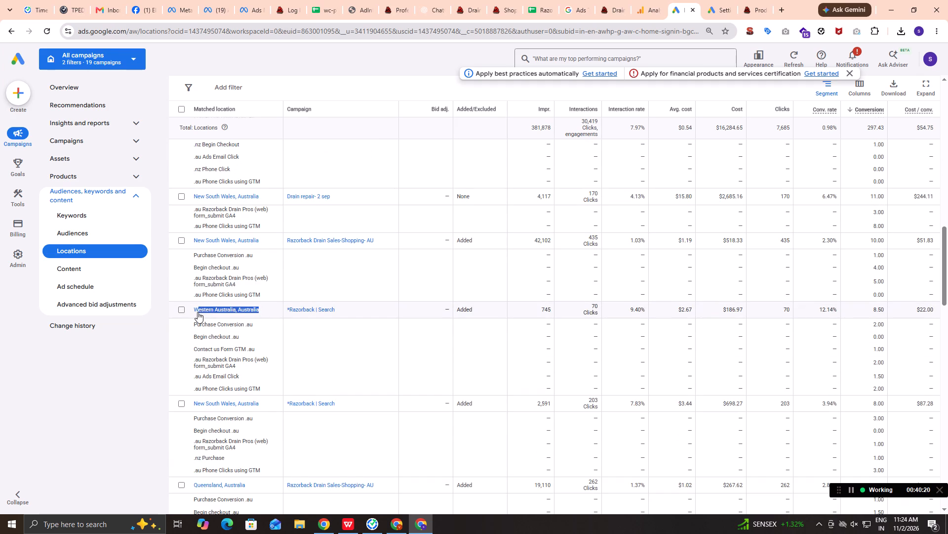
left_click_drag(197, 312, 196, 312)
key("ctrl+c")
key("alt+Tab")
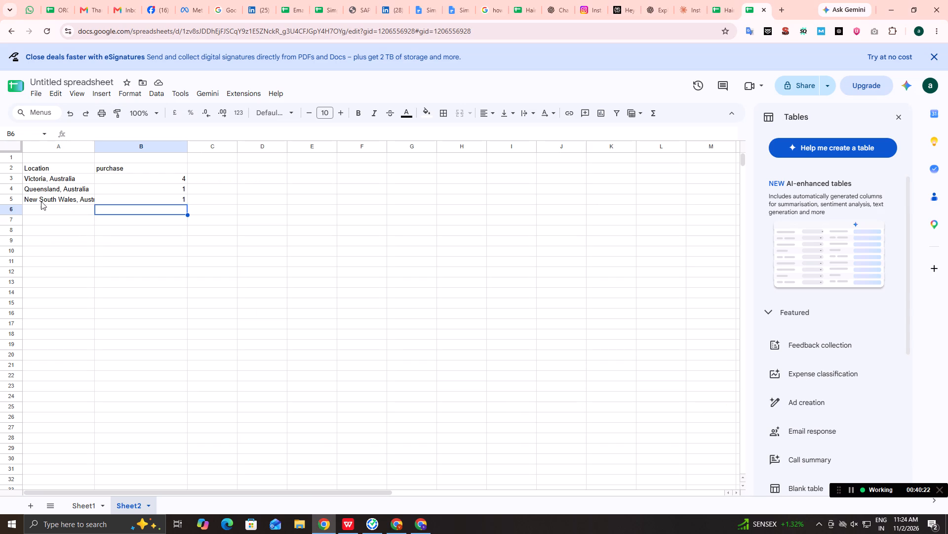
double_click(49, 208)
key("ctrl+v")
left_click(111, 248)
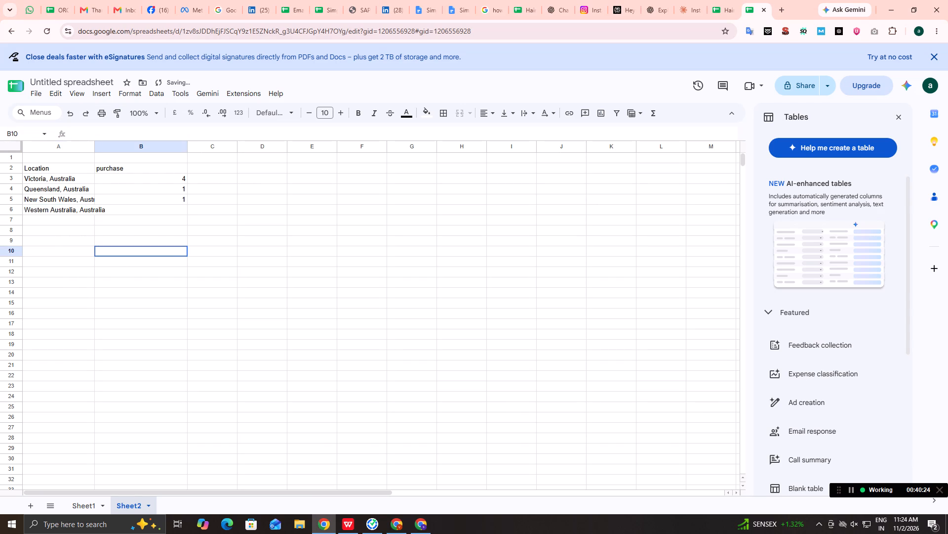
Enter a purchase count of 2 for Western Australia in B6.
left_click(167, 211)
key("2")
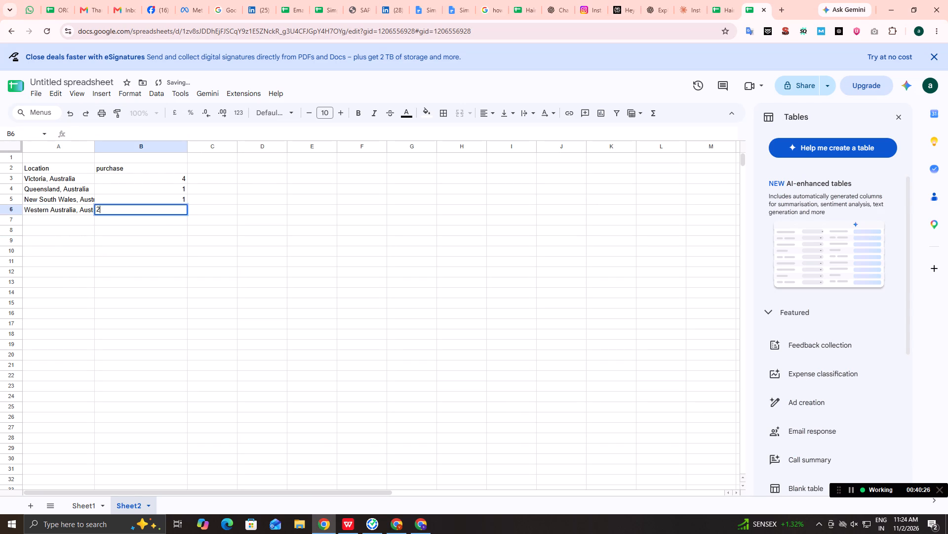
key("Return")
Recheck the Google Ads locations report and set Western Australia's purchase count in B6 to 3.
key("alt+Tab")
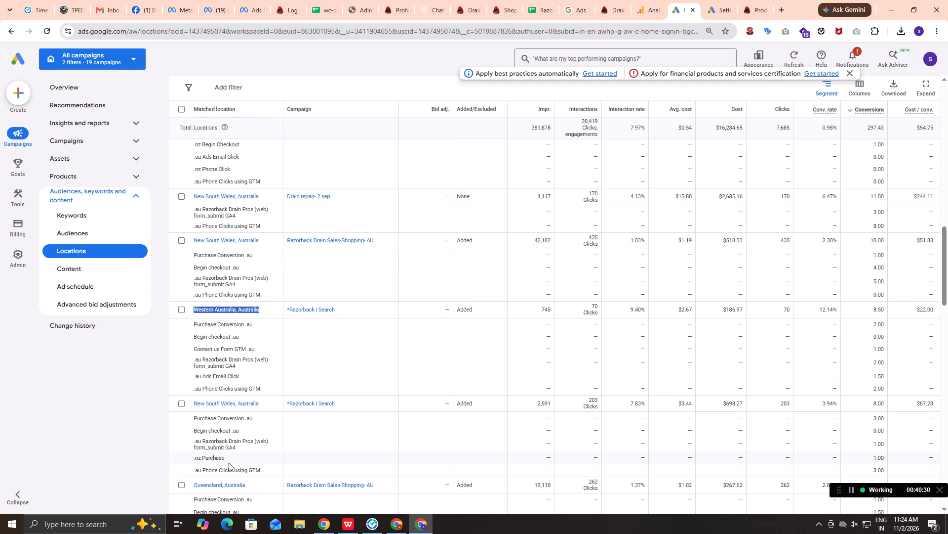
key("alt+Tab")
left_click(162, 210)
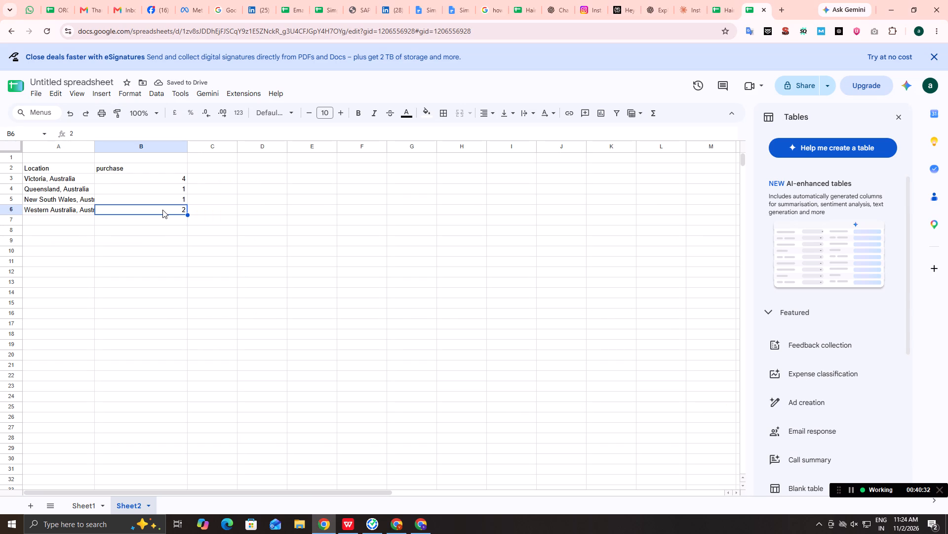
key("3")
key("Return")
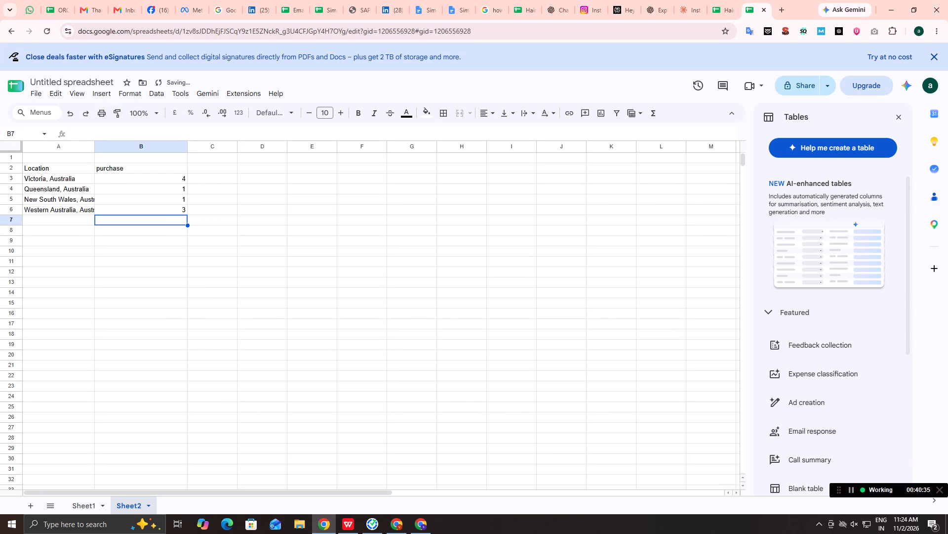
Review the Google Ads entries through Queensland's Razorback Drain Sales-Shopping- AU and set Queensland's purchase count in B4 to 2.
key("alt+Tab")
scroll(296, 469, "down", 1)
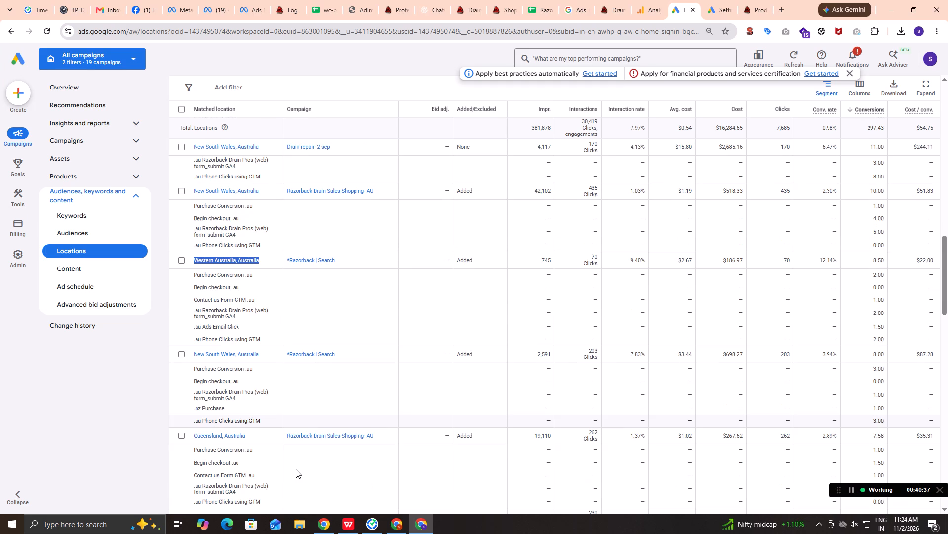
scroll(296, 469, "down", 1)
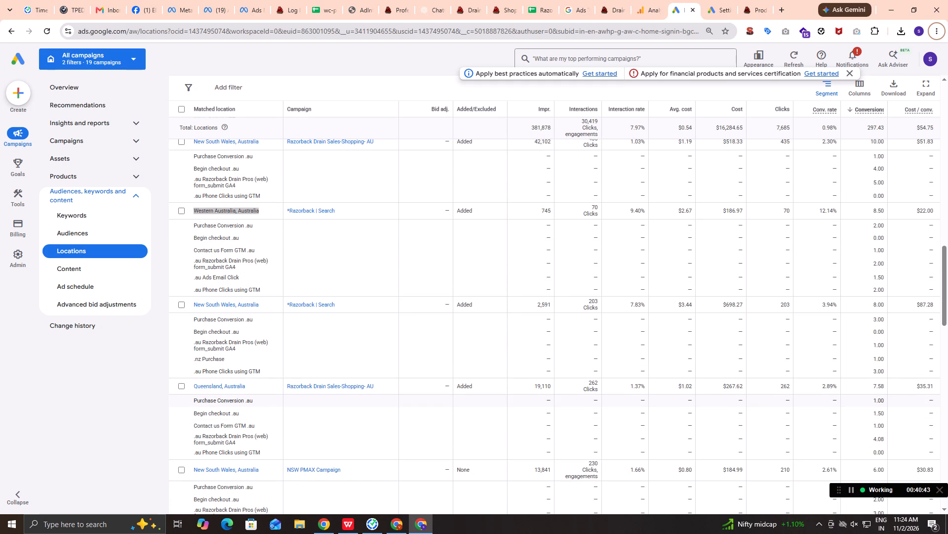
key("alt+Tab")
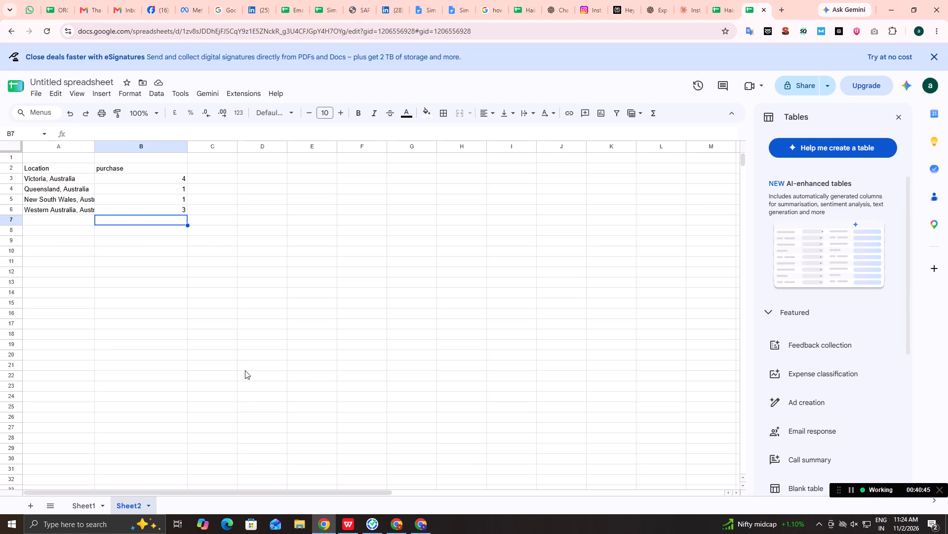
key("alt+Tab")
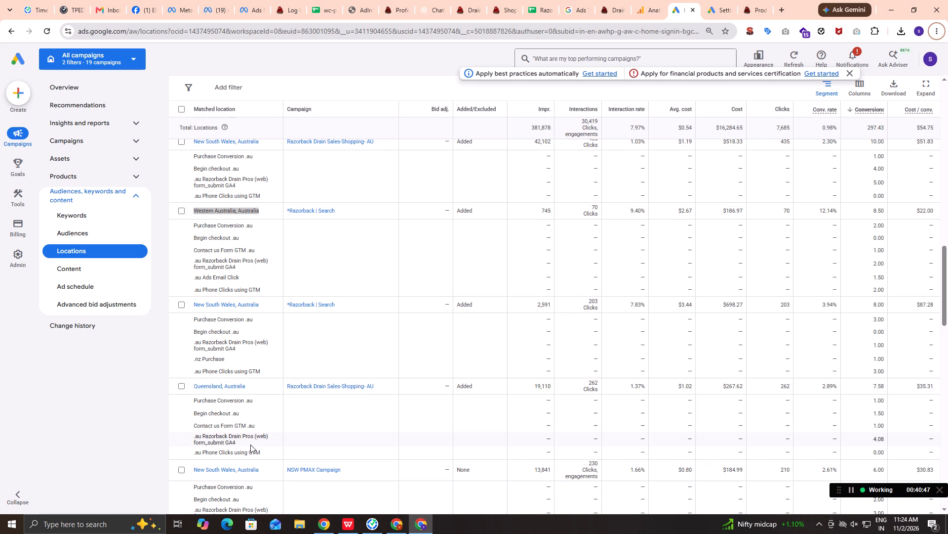
scroll(250, 445, "up", 4)
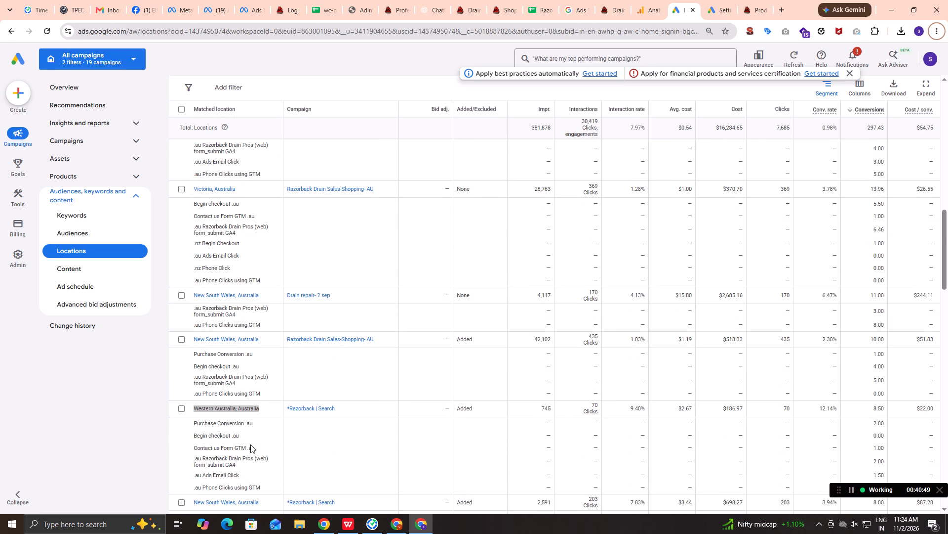
scroll(250, 445, "down", 3)
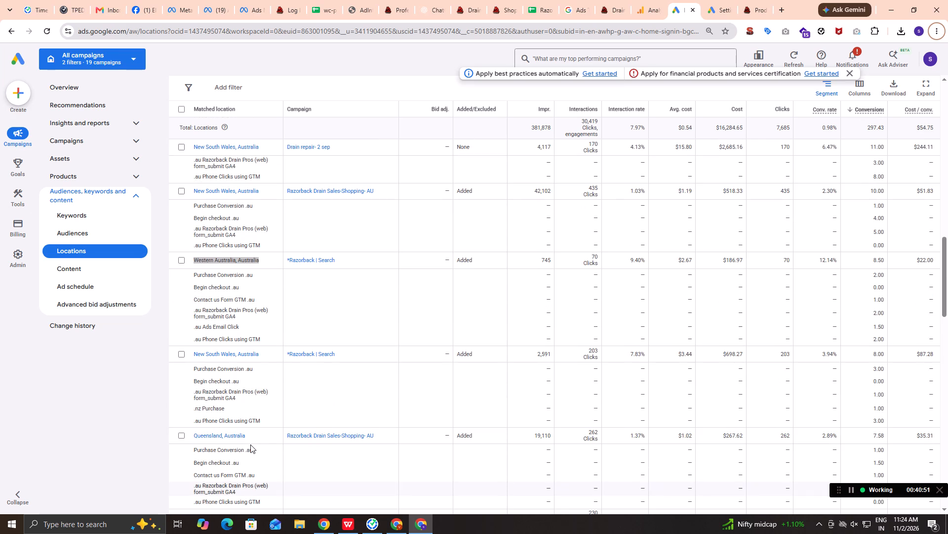
scroll(250, 445, "down", 1)
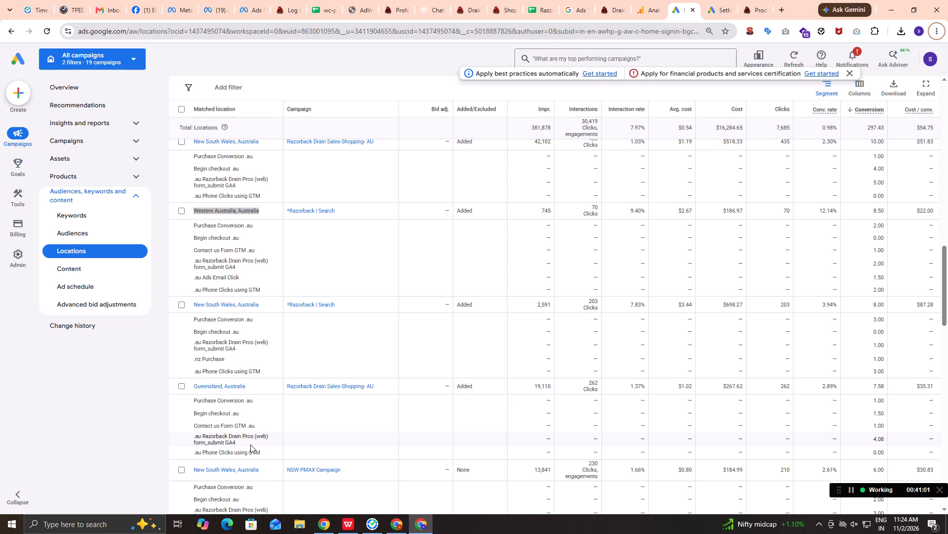
key("alt+Tab")
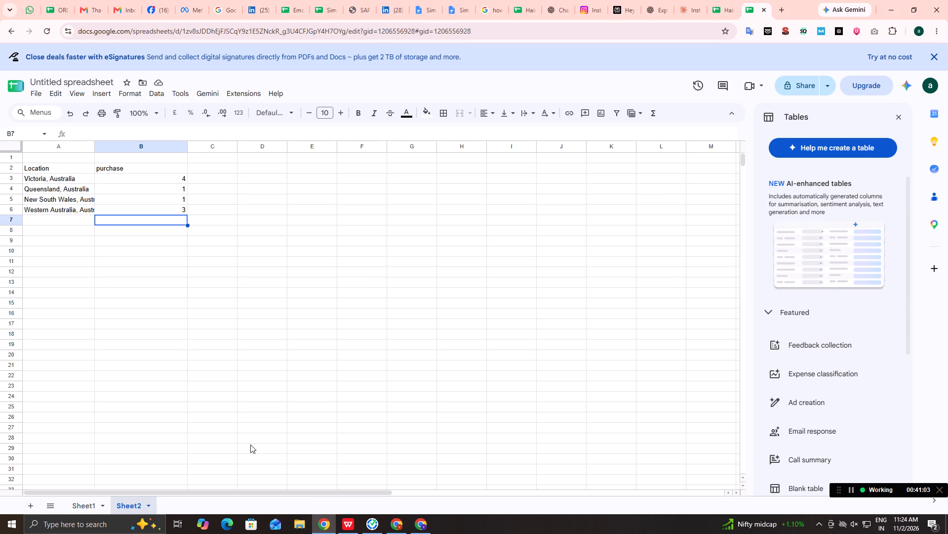
key("alt+Tab")
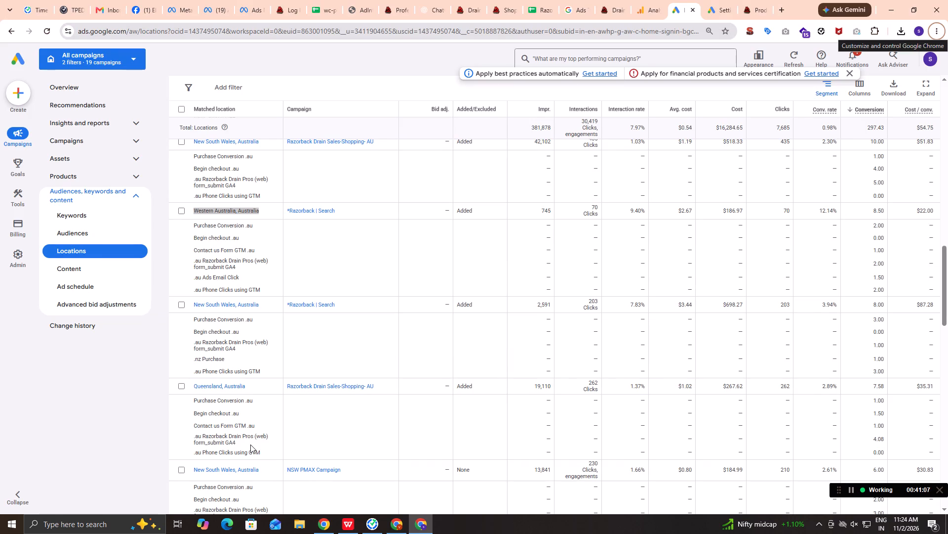
key("alt+Tab")
left_click(152, 187)
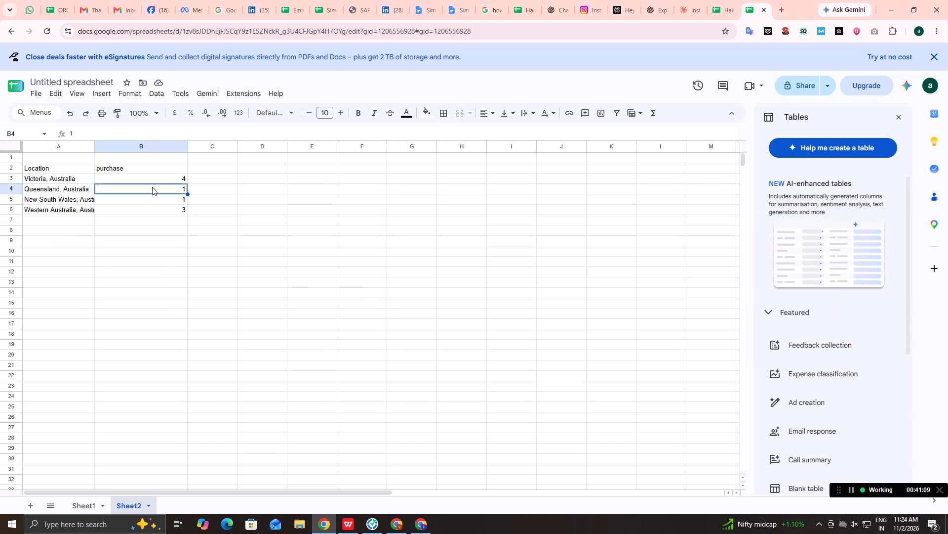
key("2")
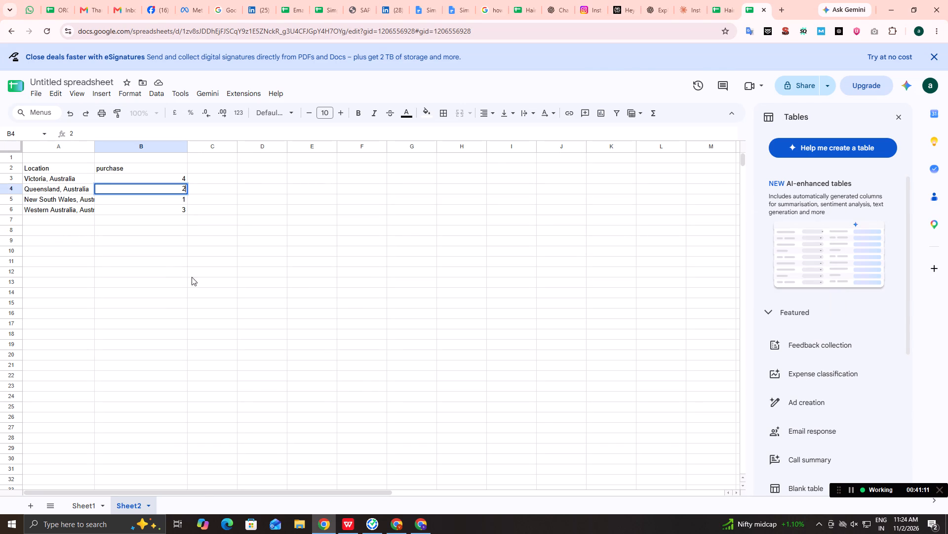
Check the New South Wales NSW PMAX Campaign entry in Google Ads and set New South Wales' purchase count in B5 to 2.
key("alt+Tab")
scroll(290, 454, "down", 2)
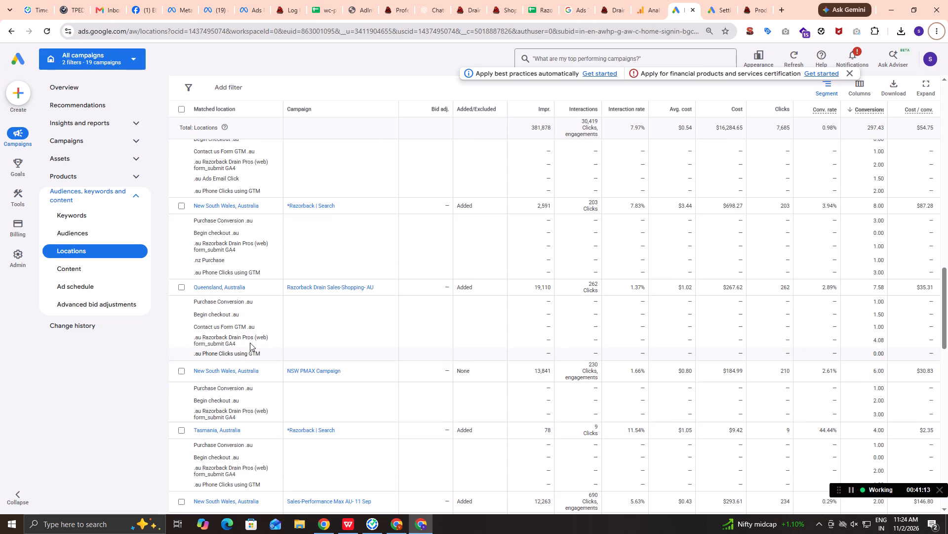
key("alt+Tab")
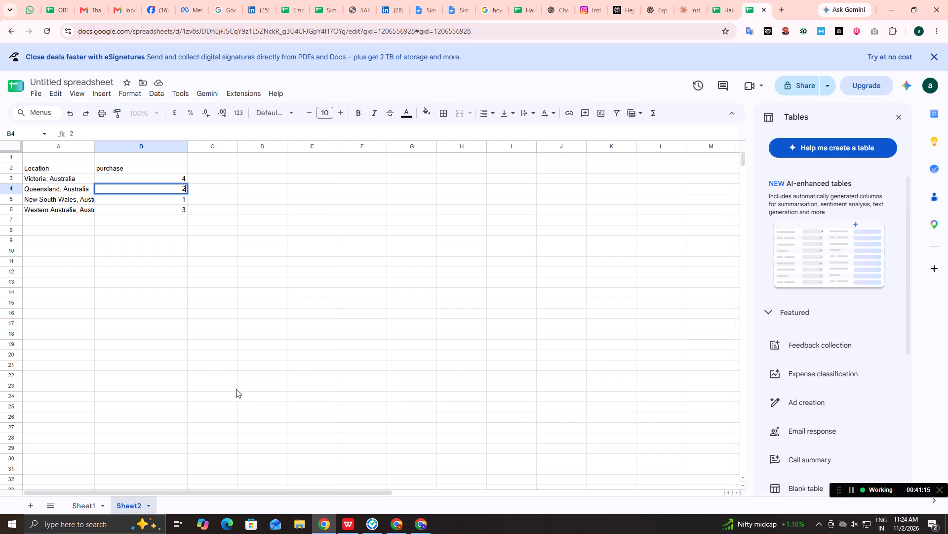
left_click(166, 197)
key("2")
key("Return")
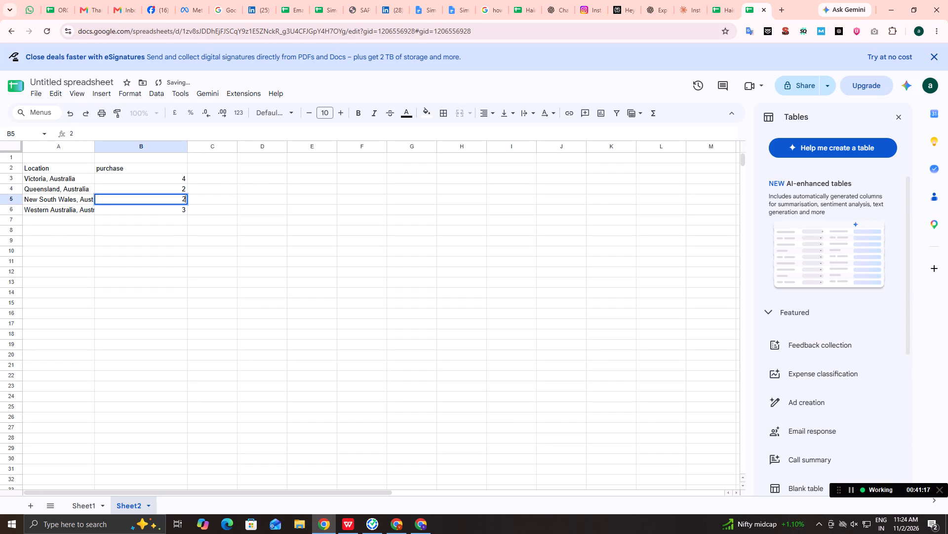
Copy Tasmania, Australia from the Google Ads locations report into A7 of the sheet and enter a purchase count of 1 in B7.
key("alt+Tab")
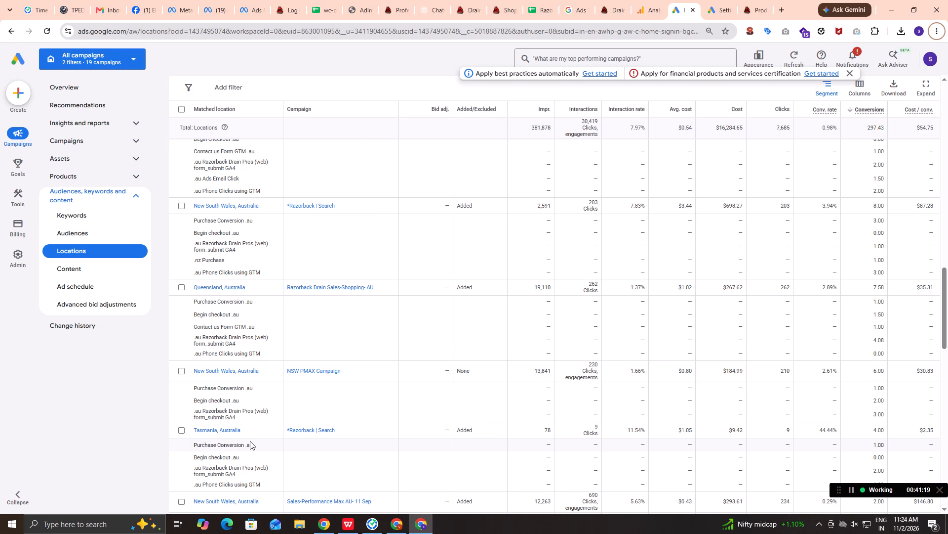
scroll(250, 441, "down", 1)
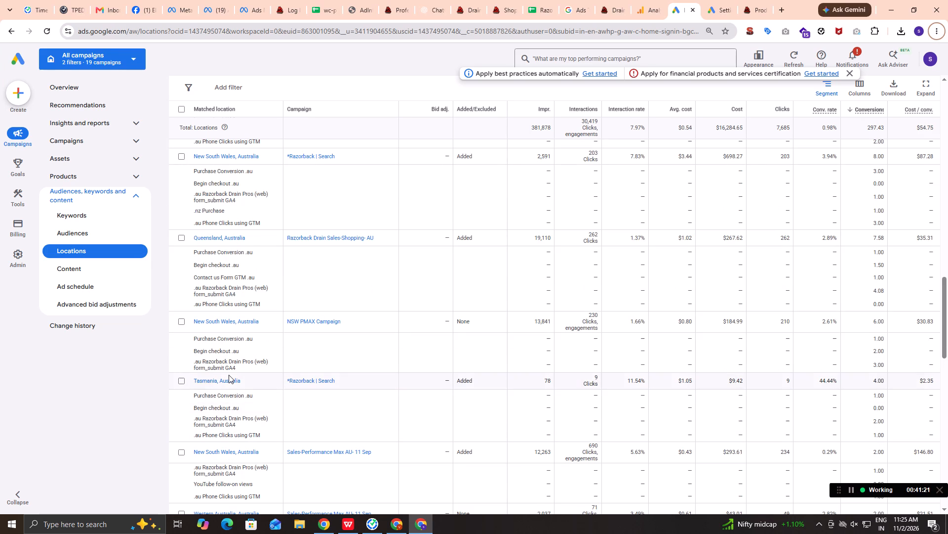
left_click_drag(255, 381, 197, 382)
left_click_drag(197, 382, 168, 385)
key("ctrl+c")
key("alt+Tab")
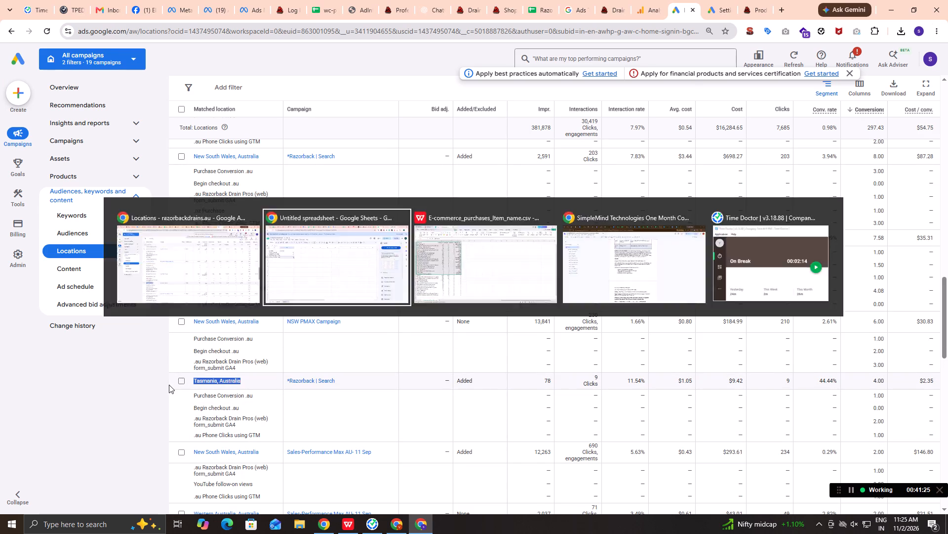
double_click(37, 222)
key("ctrl+v")
left_click(141, 222)
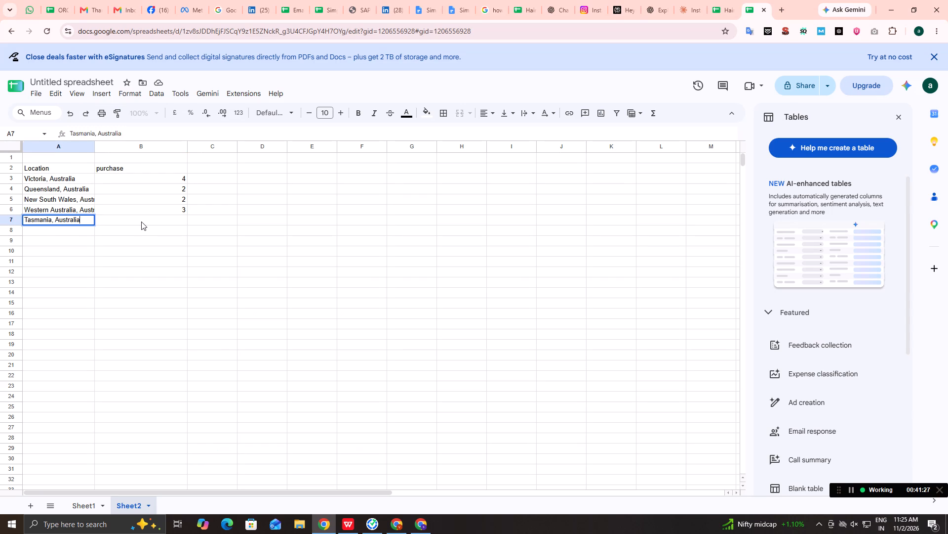
key("alt+Tab")
key("alt+Tab")
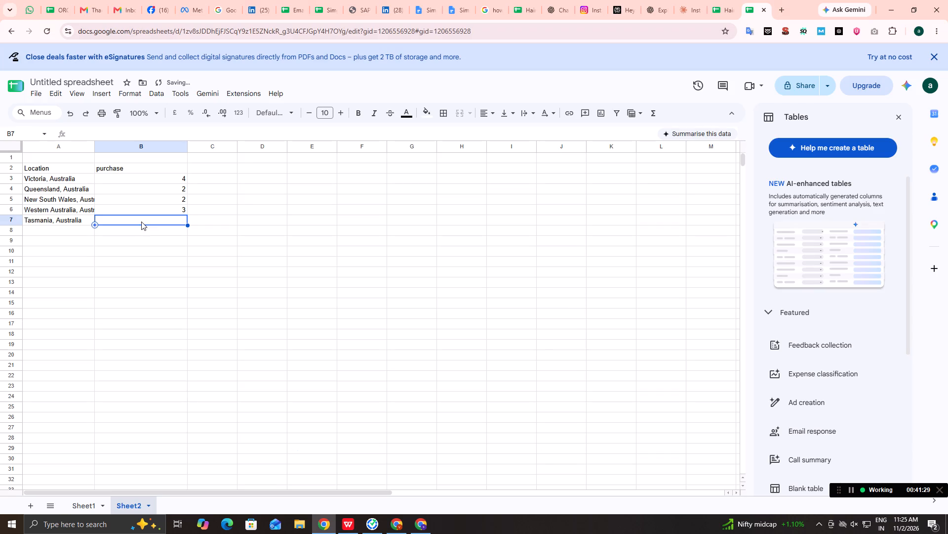
key("1")
key("Return")
Examine the remaining Australian entries in the Google Ads matched locations report, through the end of the table, for purchase conversions.
key("alt+Tab")
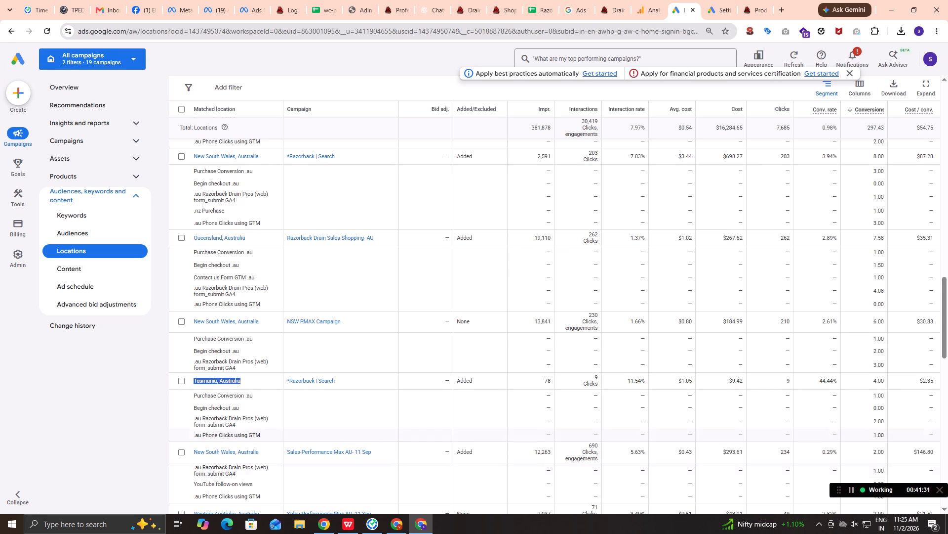
scroll(262, 471, "down", 1)
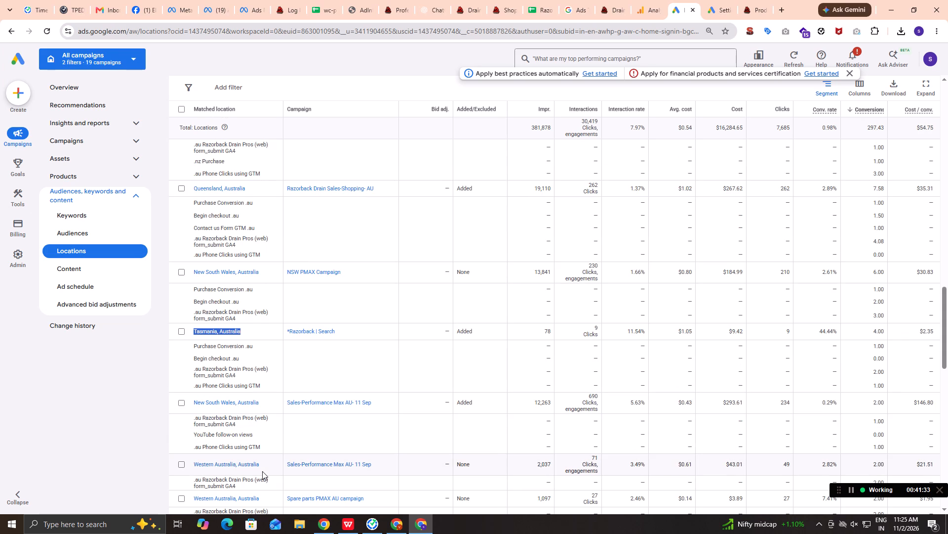
scroll(262, 471, "down", 1)
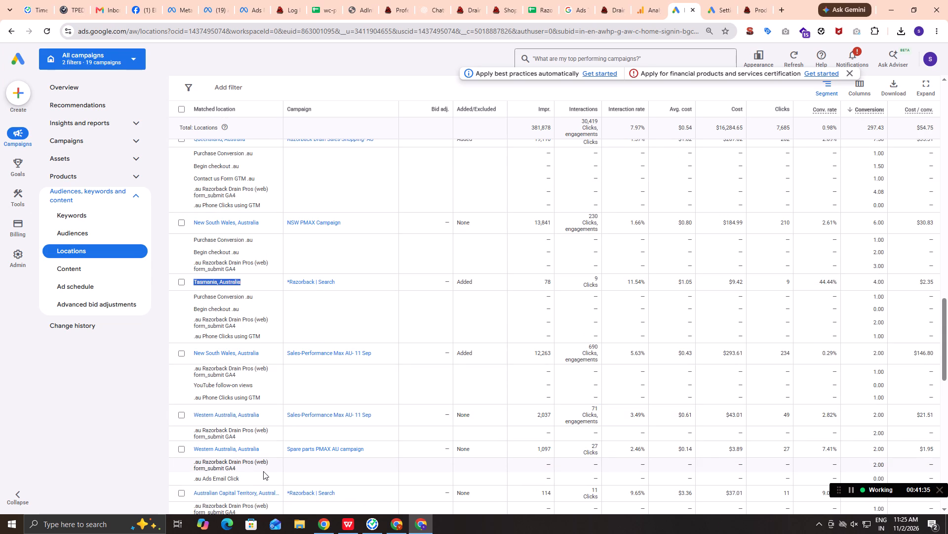
scroll(263, 471, "down", 1)
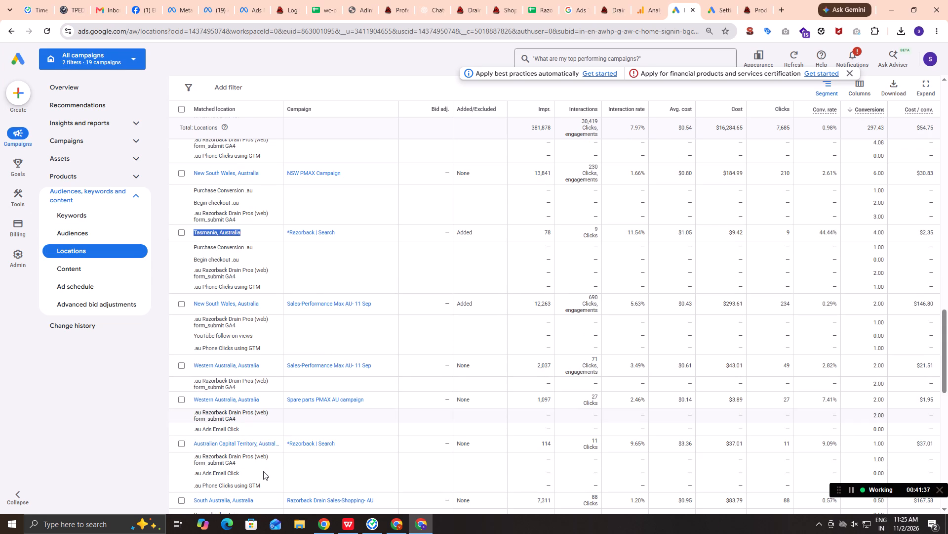
scroll(263, 471, "down", 1)
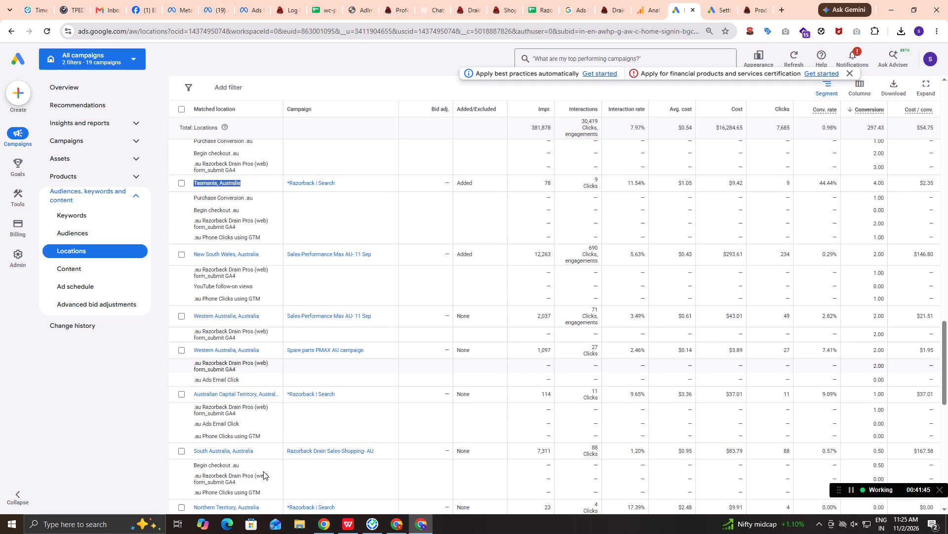
scroll(263, 471, "down", 2)
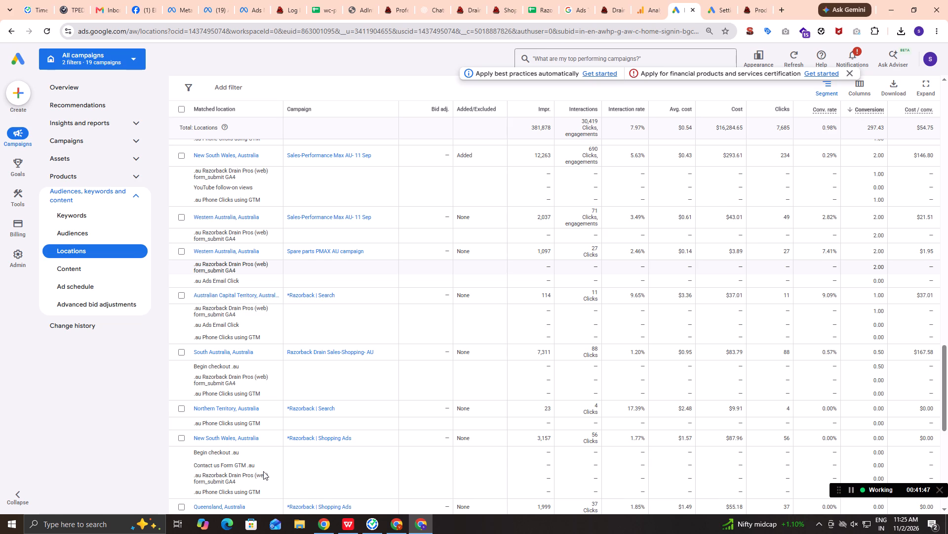
scroll(263, 471, "down", 2)
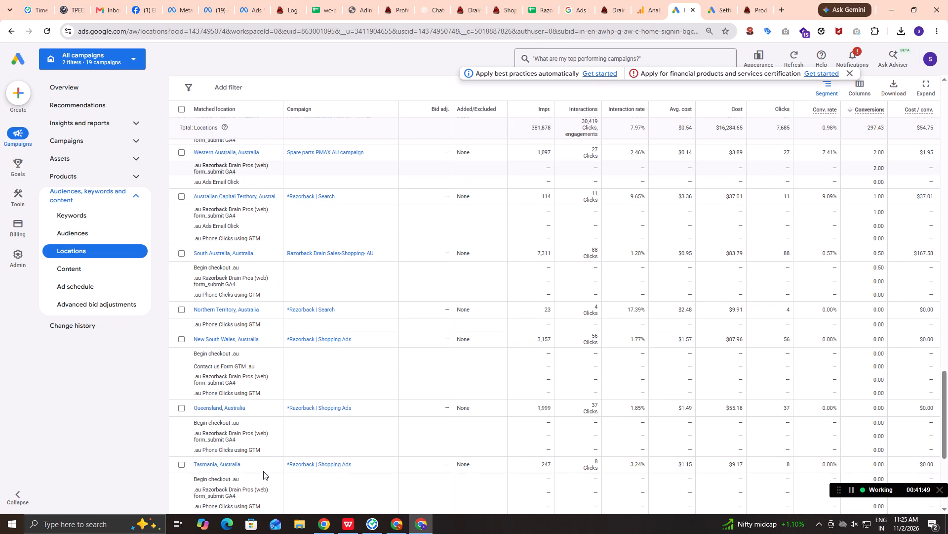
scroll(263, 471, "down", 1)
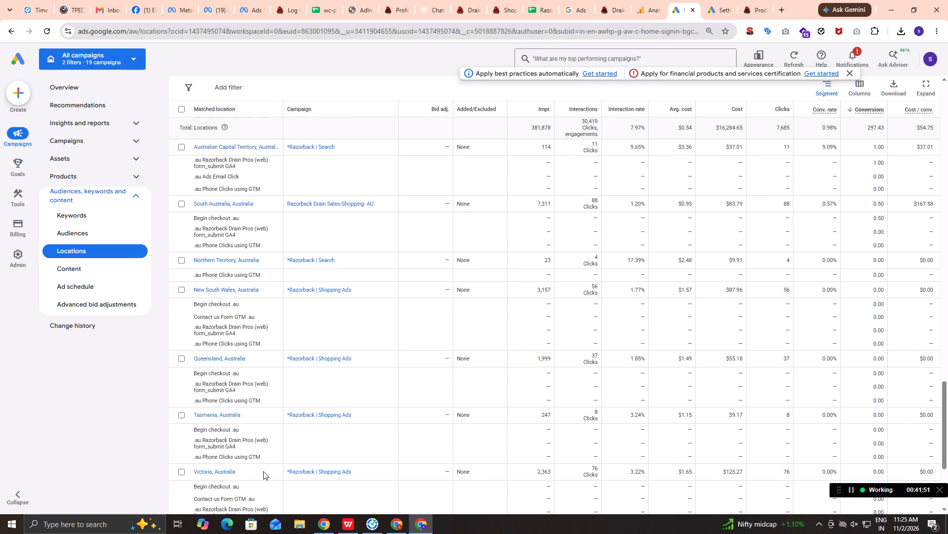
scroll(263, 471, "down", 2)
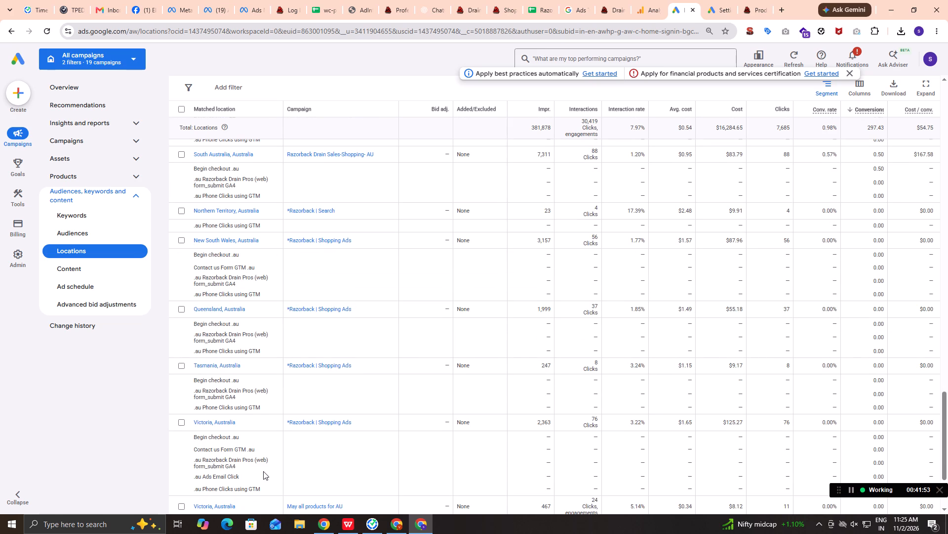
scroll(263, 471, "down", 1)
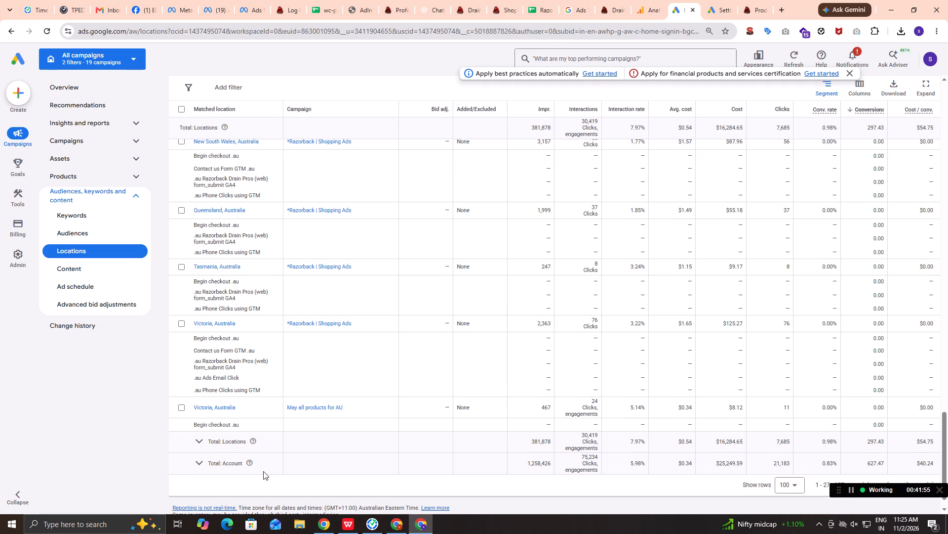
scroll(263, 471, "down", 2)
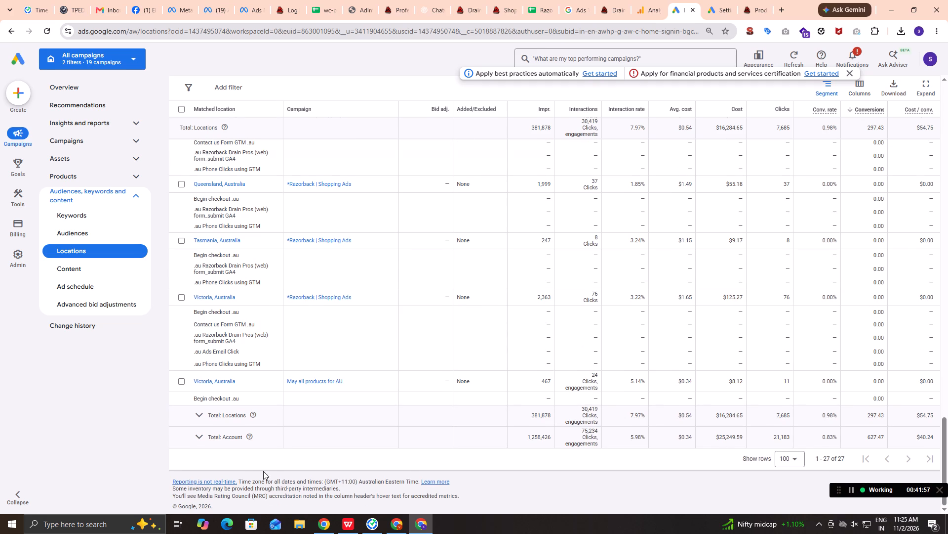
scroll(263, 471, "up", 13)
scroll(263, 471, "down", 1)
scroll(263, 471, "up", 6)
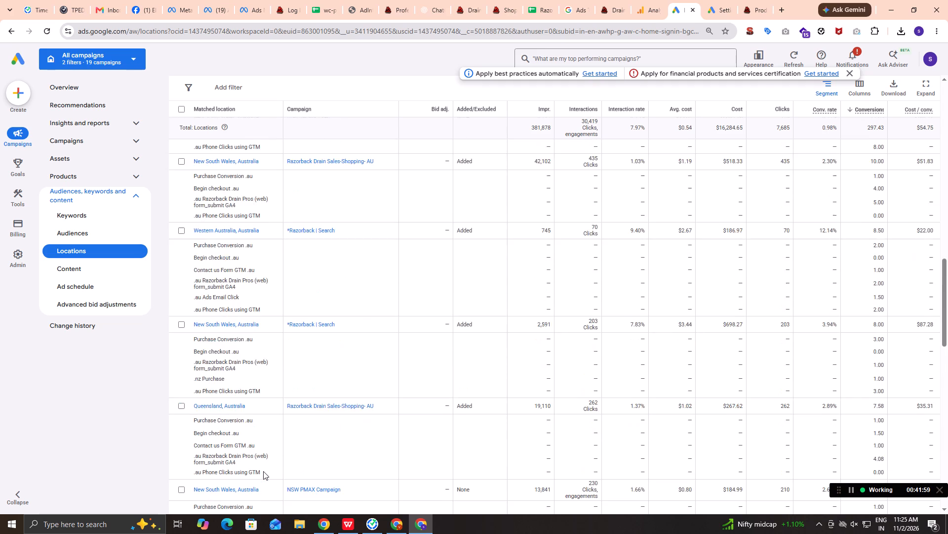
scroll(263, 471, "up", 11)
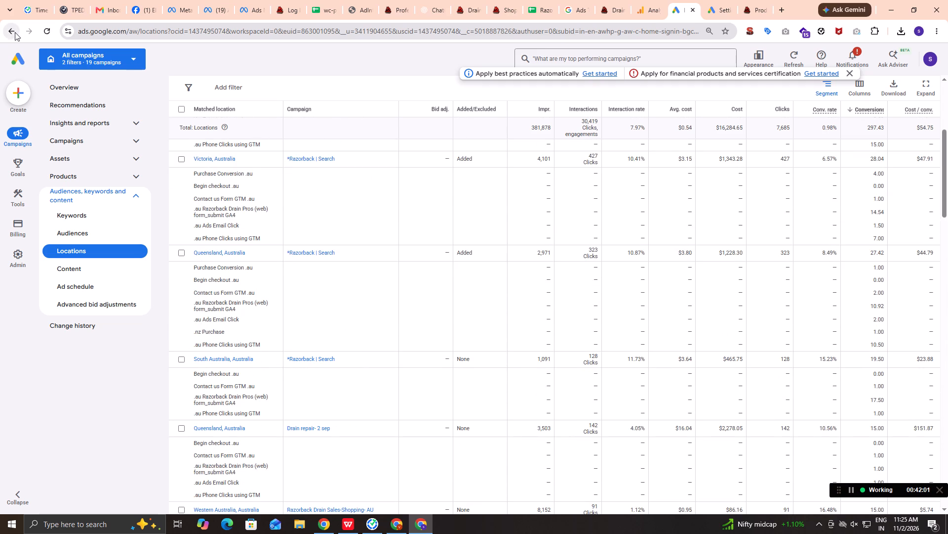
Reopen the full targeted locations report and examine its entries down to New Zealand's Sales-Shopping- nz campaign for purchase conversions.
left_click(13, 32)
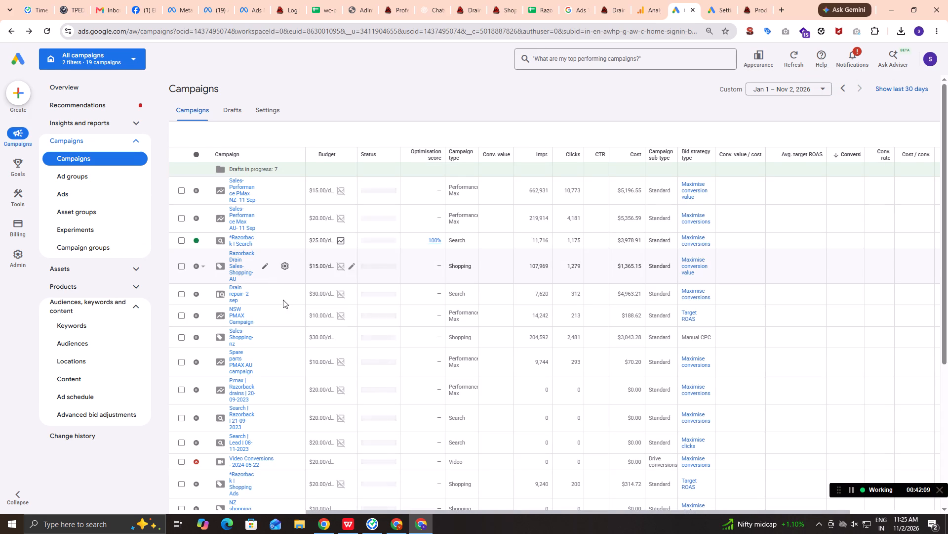
left_click(81, 363)
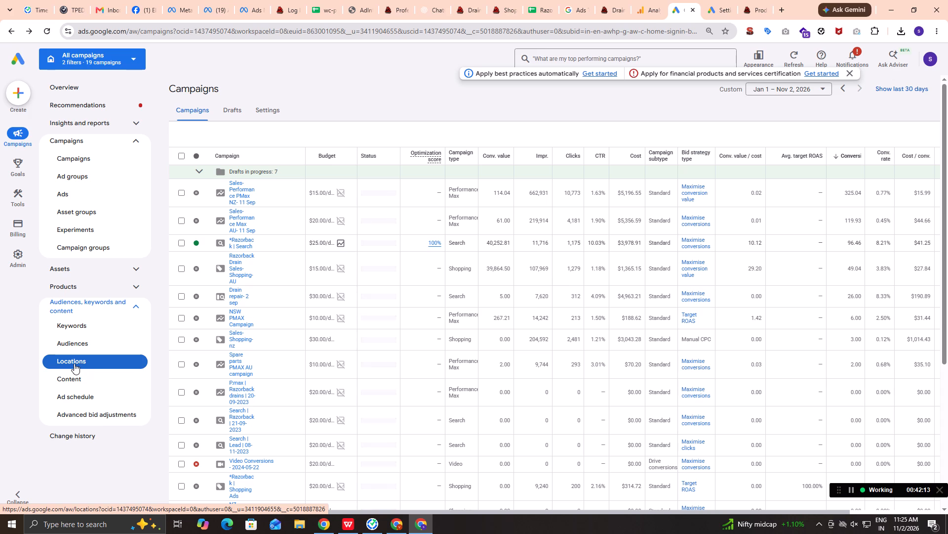
left_click(74, 361)
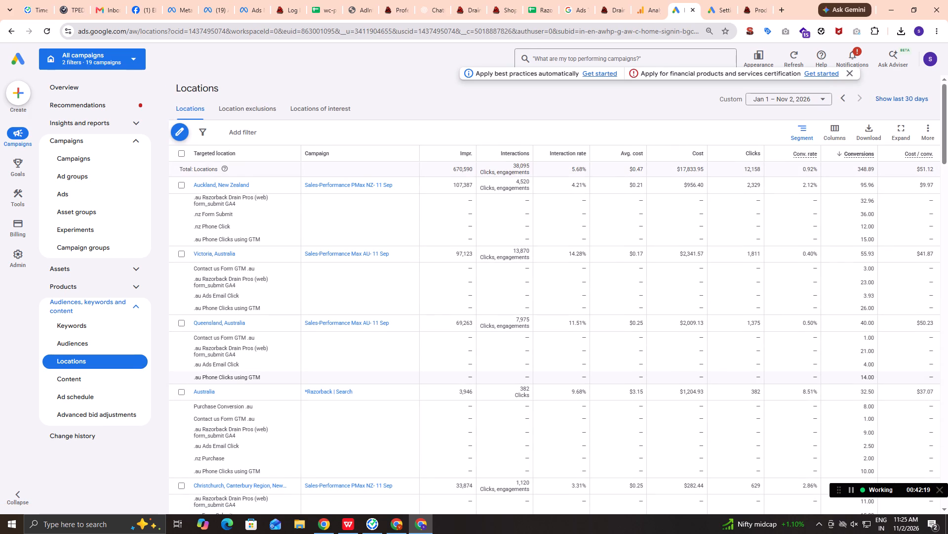
scroll(238, 375, "down", 1)
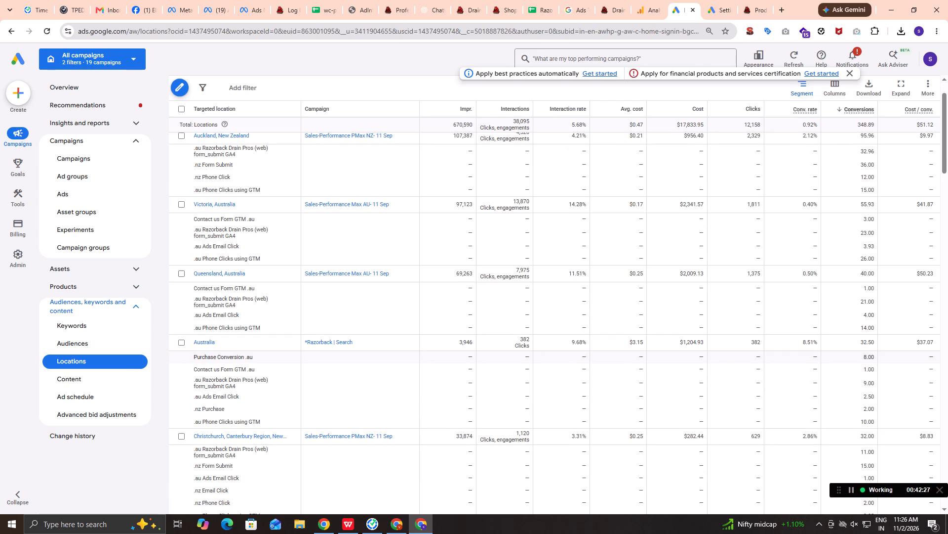
key("alt+Tab")
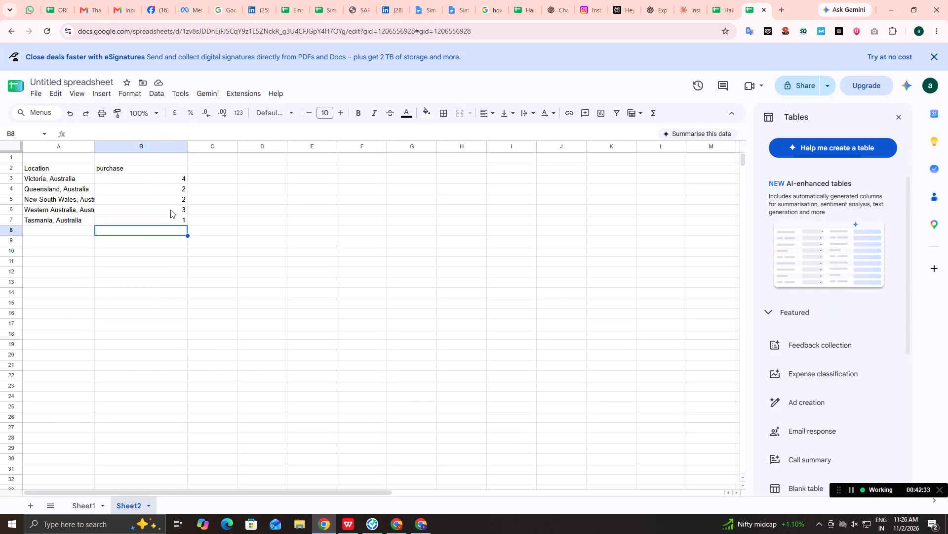
key("alt+Tab")
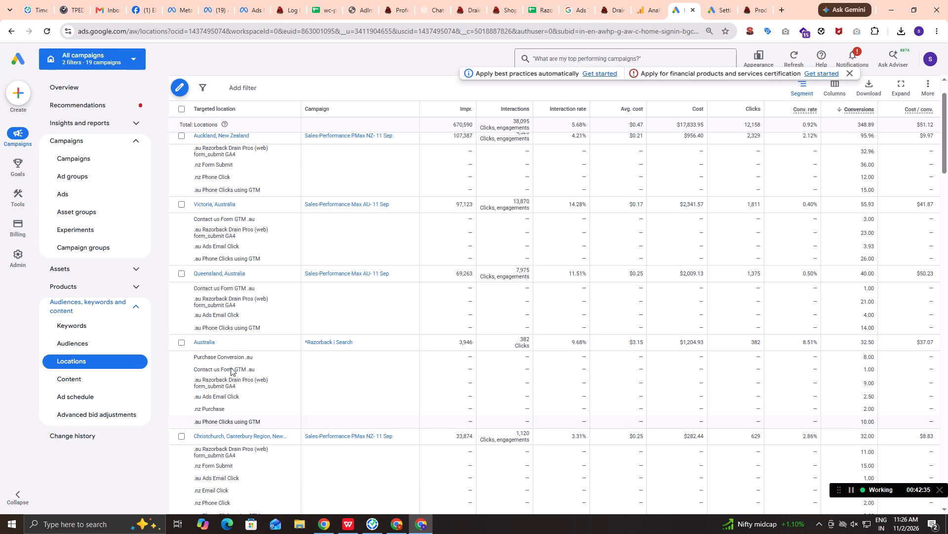
scroll(279, 428, "down", 1)
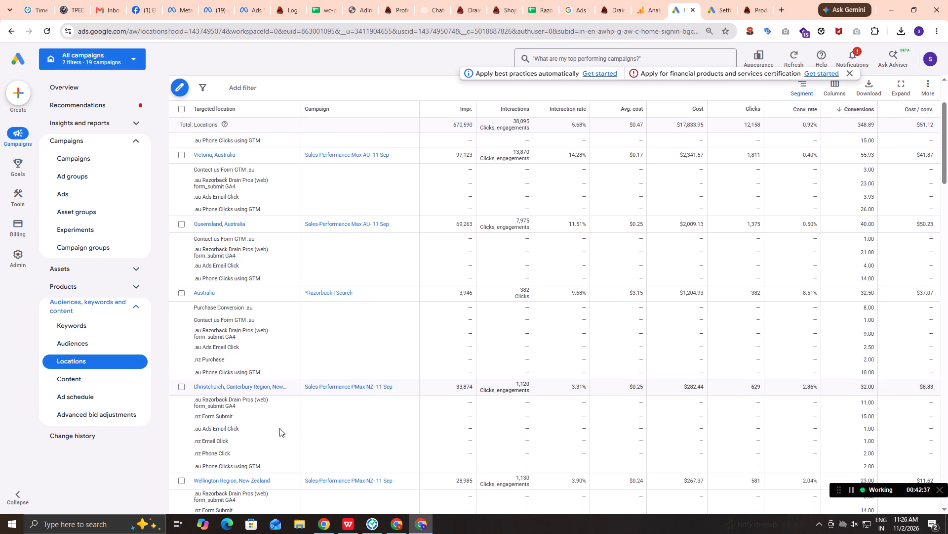
scroll(279, 428, "down", 2)
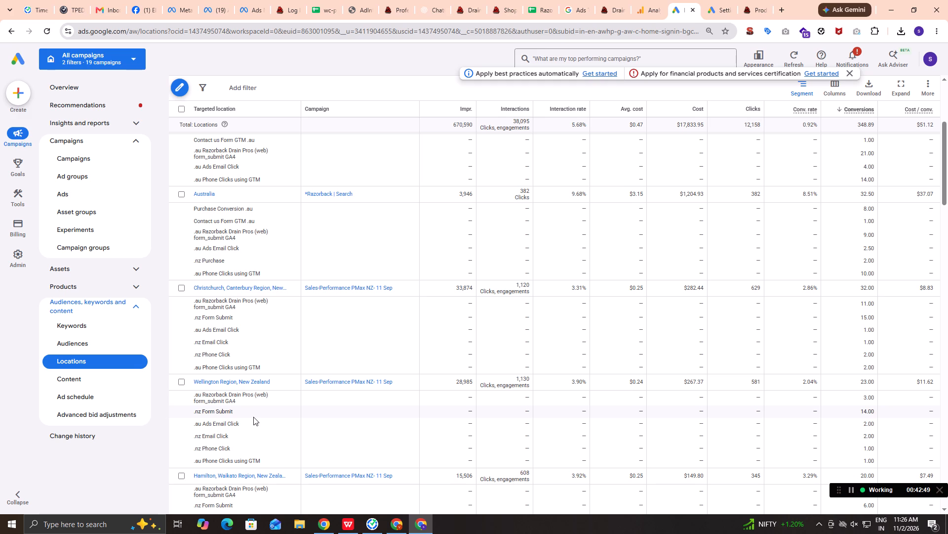
scroll(253, 417, "down", 2)
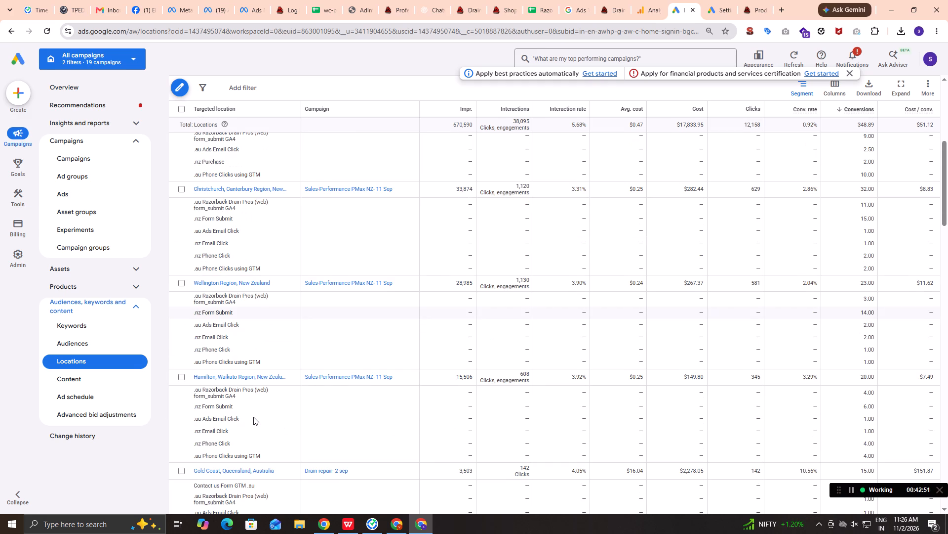
scroll(253, 417, "down", 3)
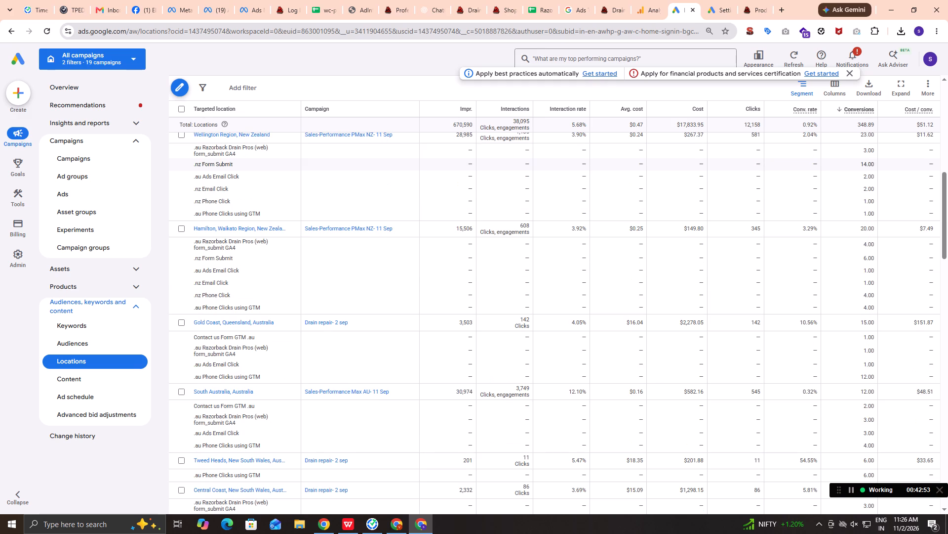
scroll(253, 417, "down", 2)
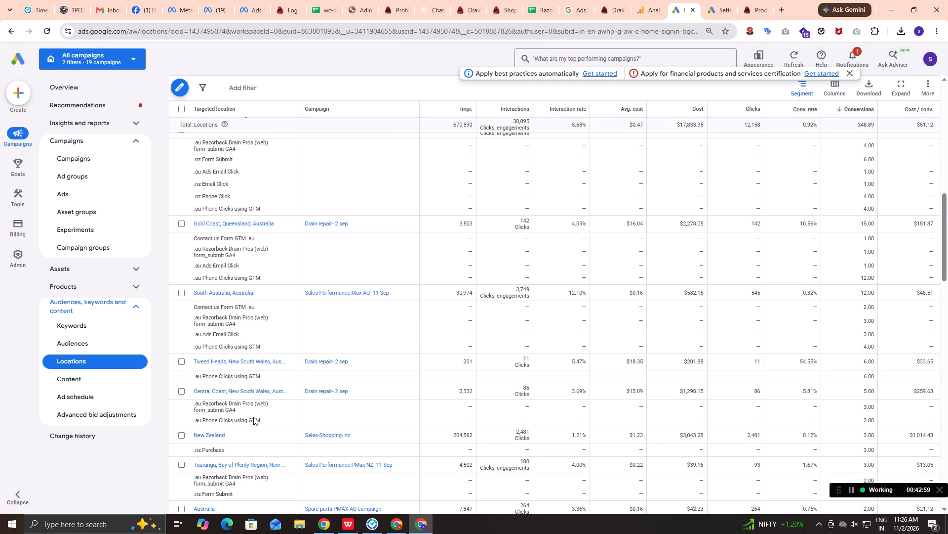
Narrow the New Zealand location to cities and segment the report by conversion action.
left_click(211, 437)
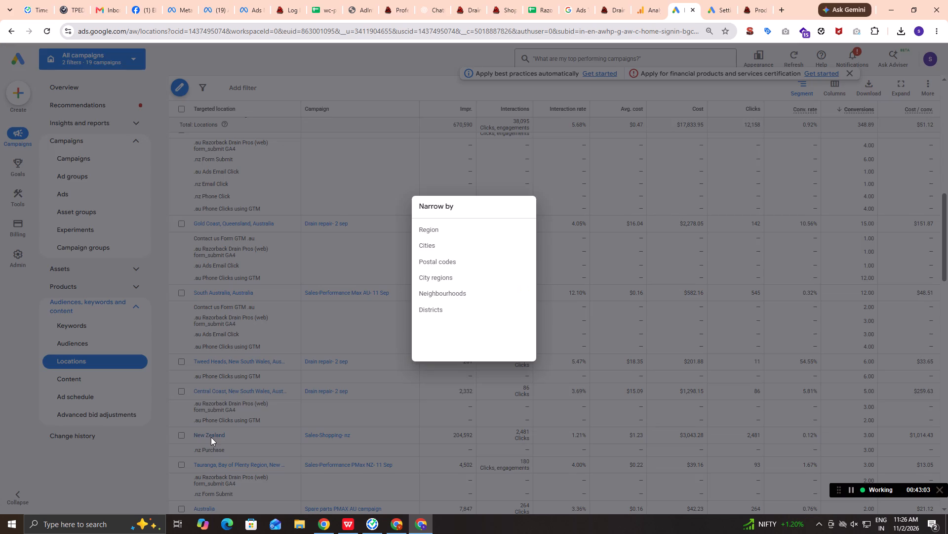
left_click(435, 249)
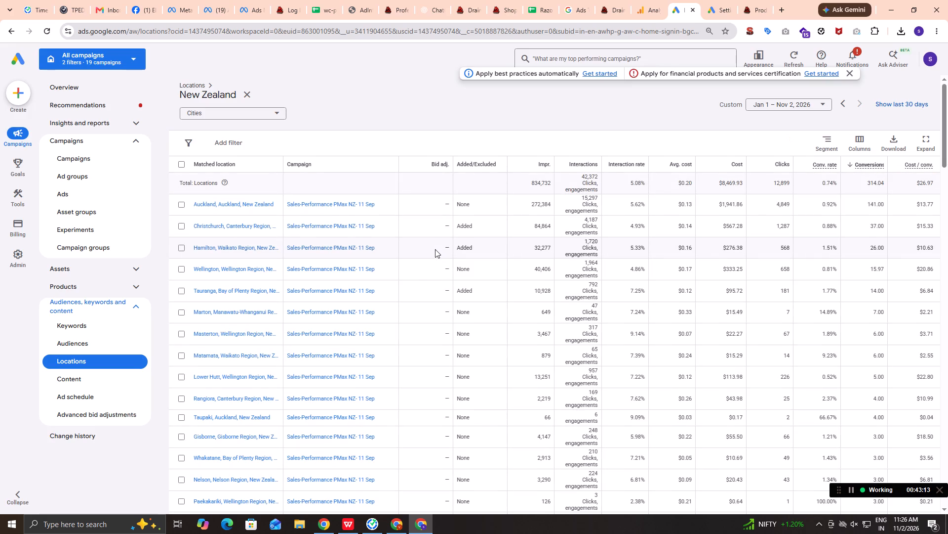
left_click(829, 144)
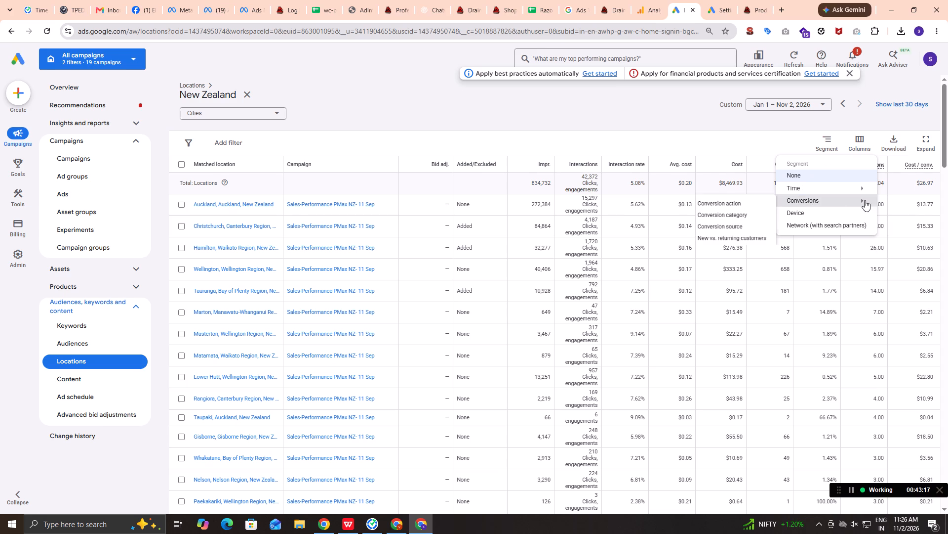
left_click(739, 206)
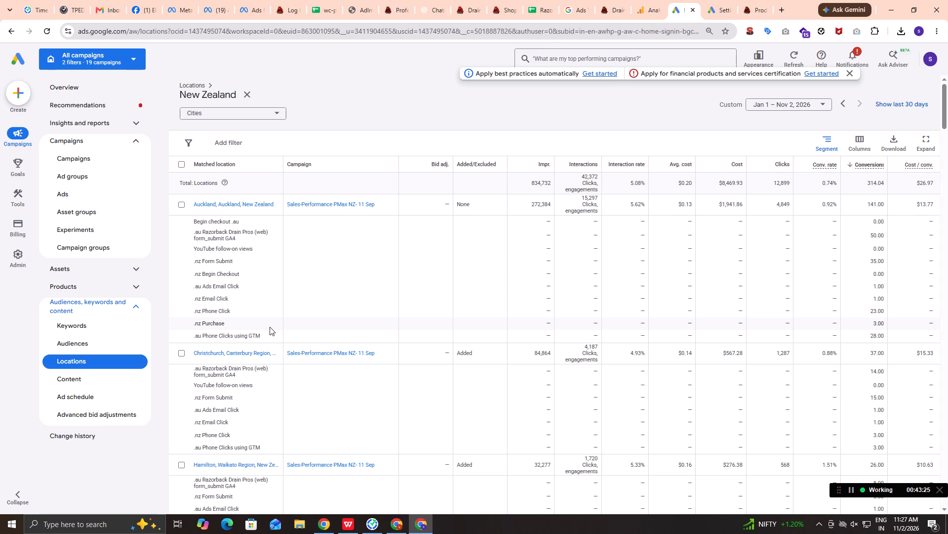
Copy Auckland, New Zealand from the Google Ads cities report into A12 of the sheet and enter a purchase count of 3 in B12.
key("alt+Tab")
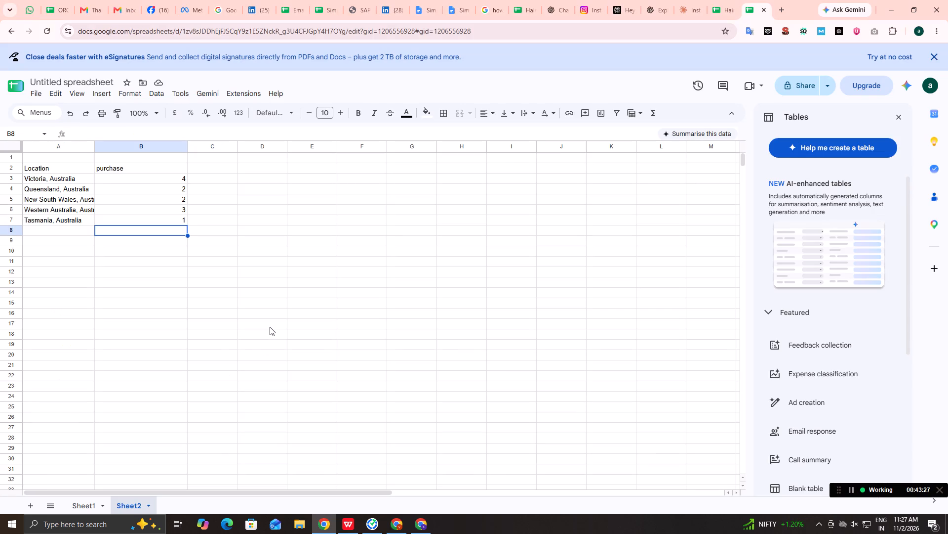
key("alt+Tab")
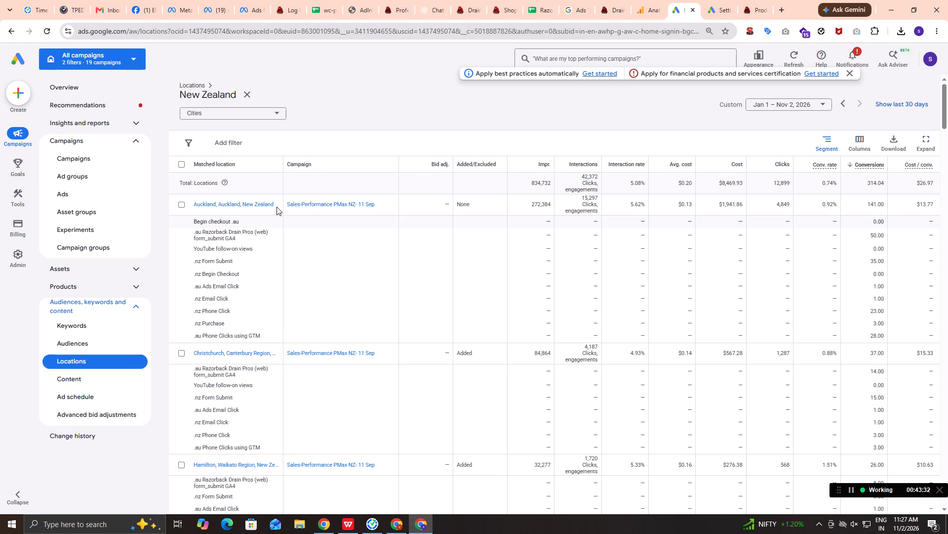
left_click_drag(277, 204, 223, 212)
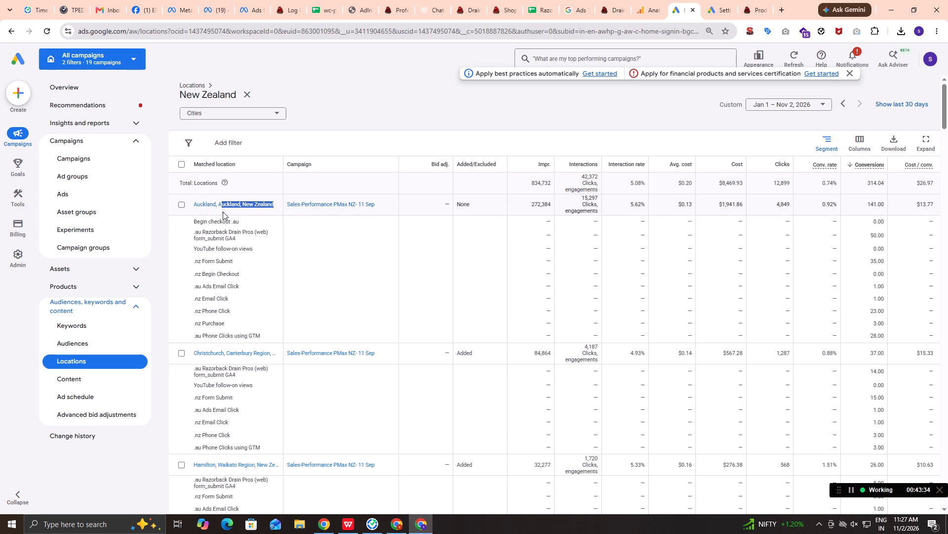
left_click_drag(223, 212, 217, 210)
key("ctrl+c")
key("alt+Tab")
left_click(51, 256)
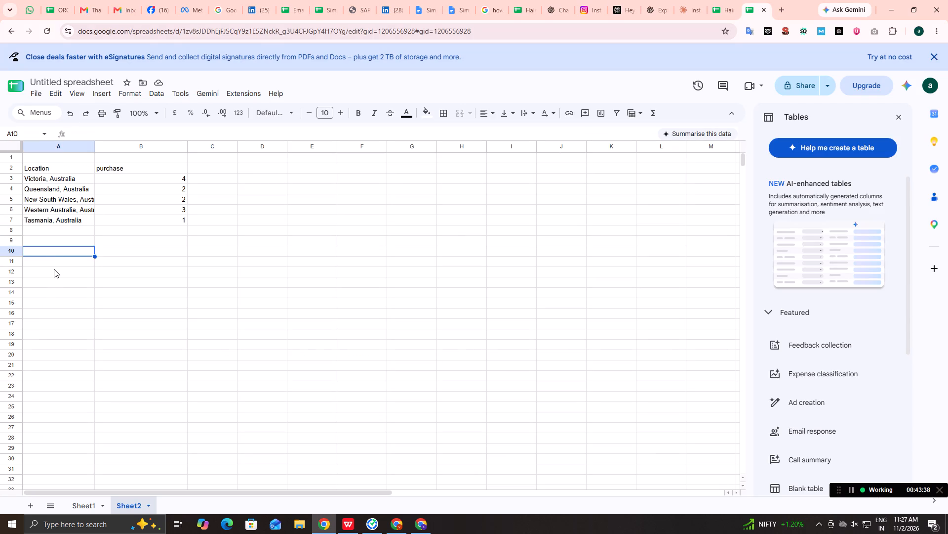
left_click(43, 275)
key("ctrl+v")
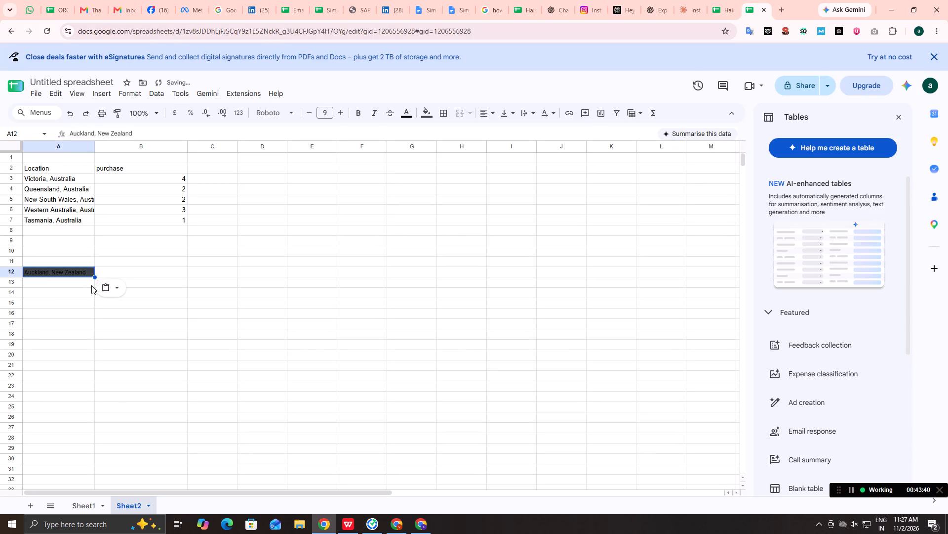
key("ctrl+z")
double_click(69, 269)
key("ctrl+v")
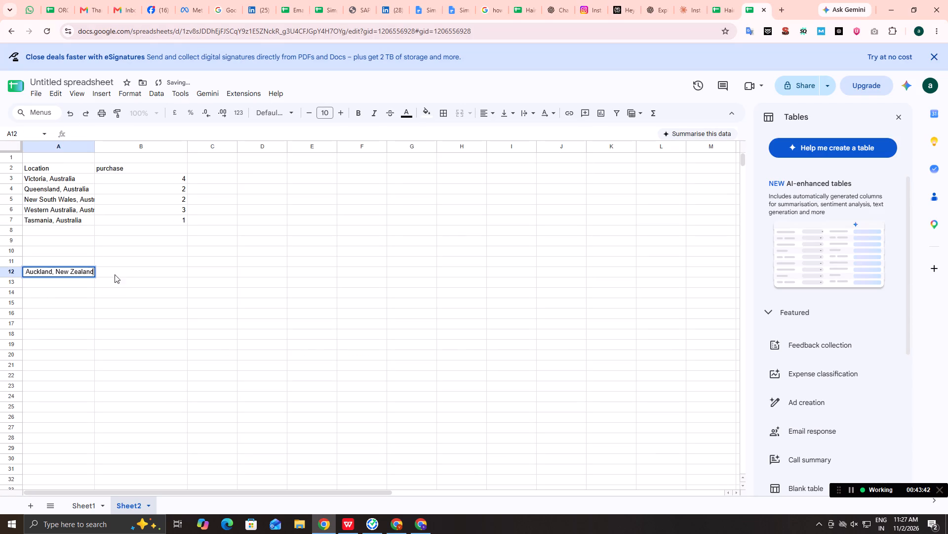
left_click(136, 274)
key("3")
key("Return")
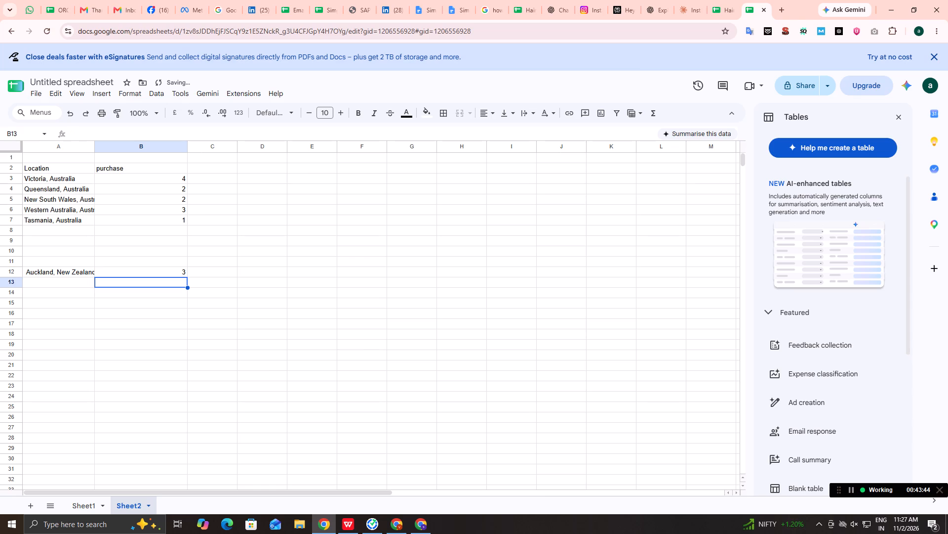
Copy the Tauranga, Bay of Plenty Region location from the Google Ads report into A13 and enter a purchase count of 1 in B13.
key("alt+Tab")
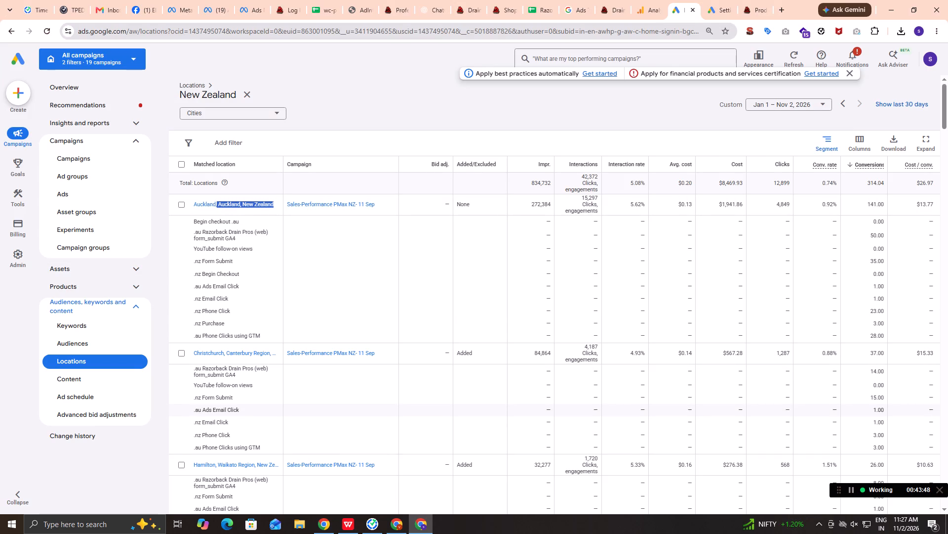
scroll(235, 410, "down", 1)
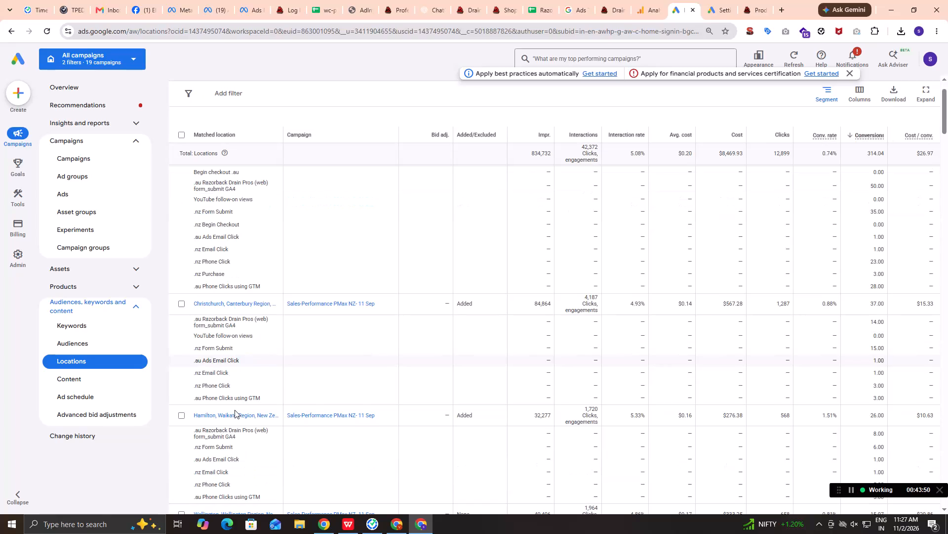
scroll(235, 410, "down", 2)
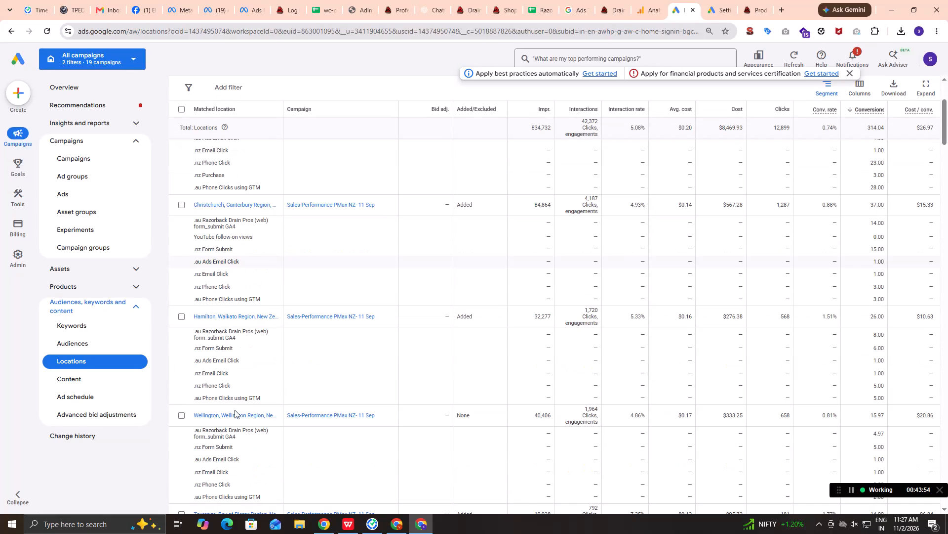
scroll(235, 410, "down", 3)
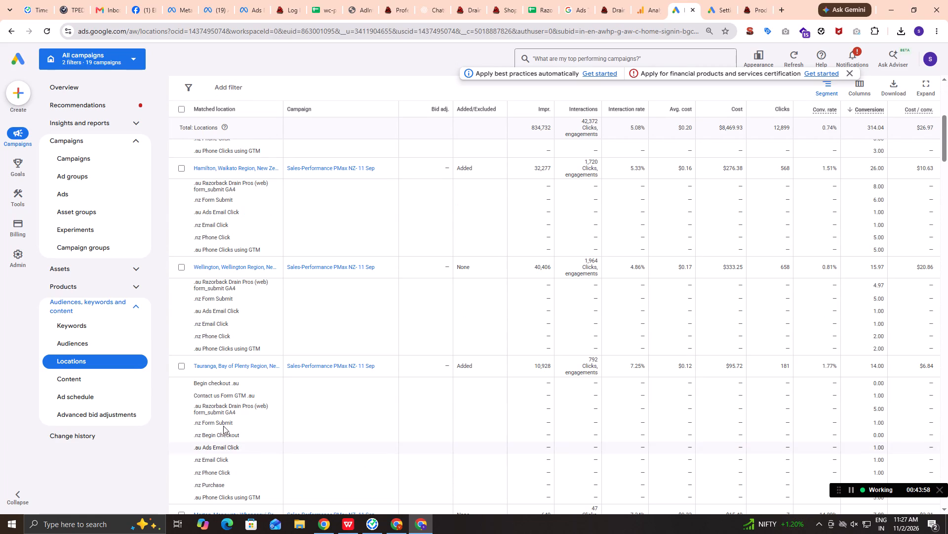
left_click_drag(187, 366, 231, 366)
left_click_drag(194, 374, 206, 362)
left_click_drag(206, 362, 280, 368)
key("ctrl+c")
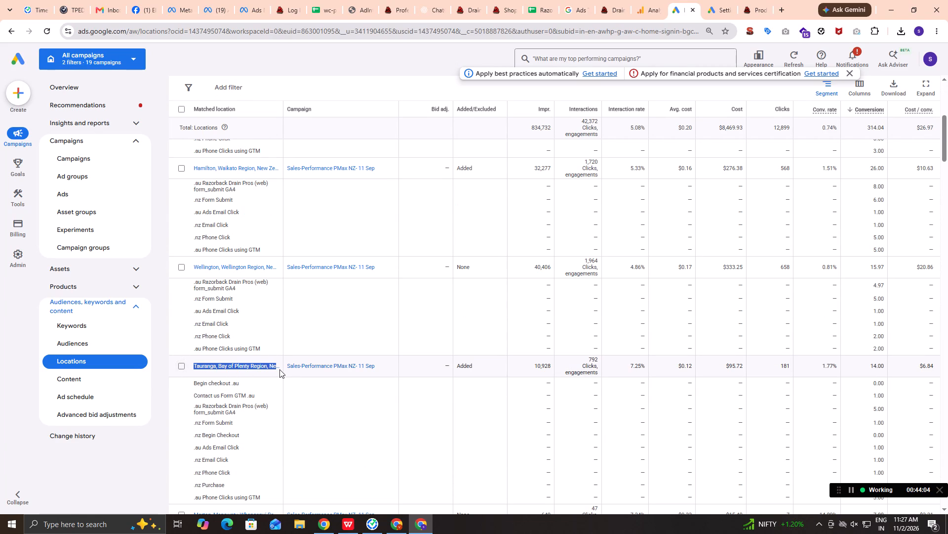
scroll(259, 409, "down", 1)
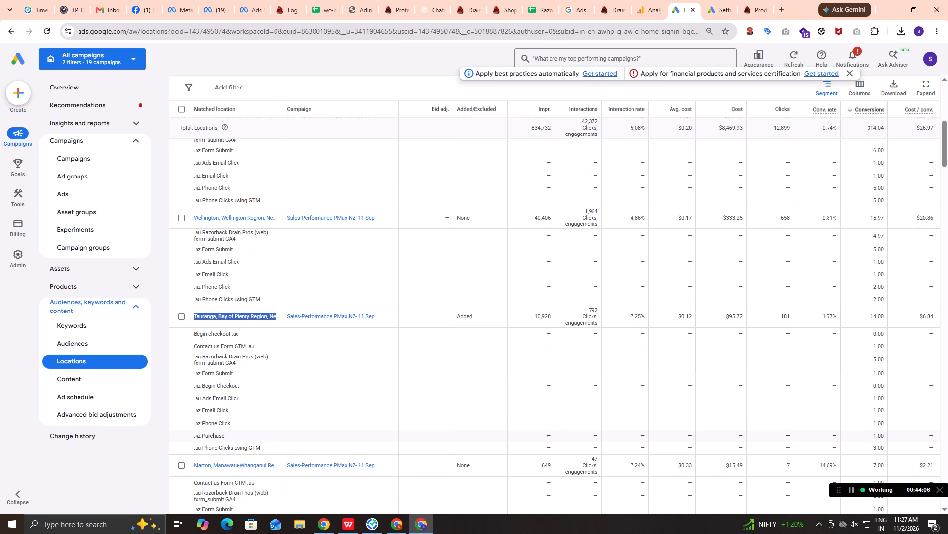
key("alt+Tab")
double_click(69, 282)
key("ctrl+v")
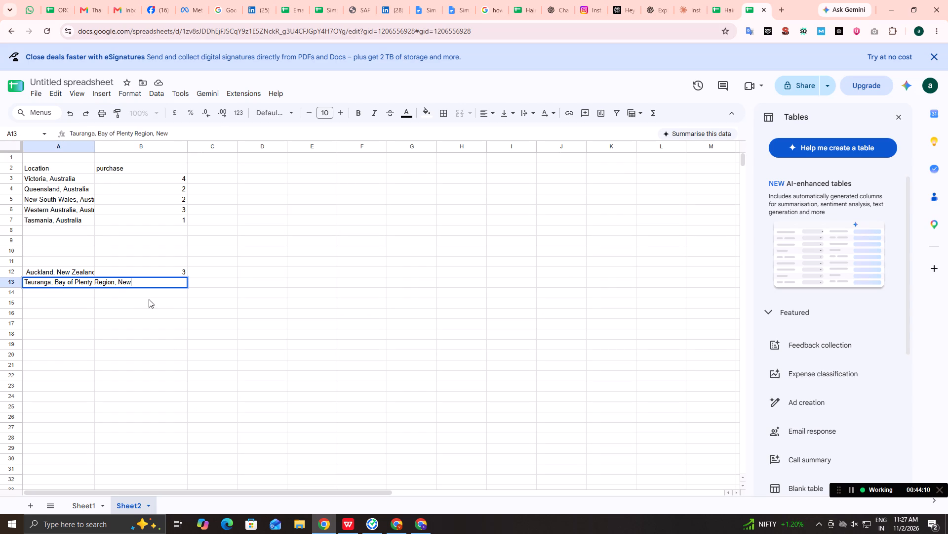
left_click(146, 302)
left_click(162, 282)
key("1")
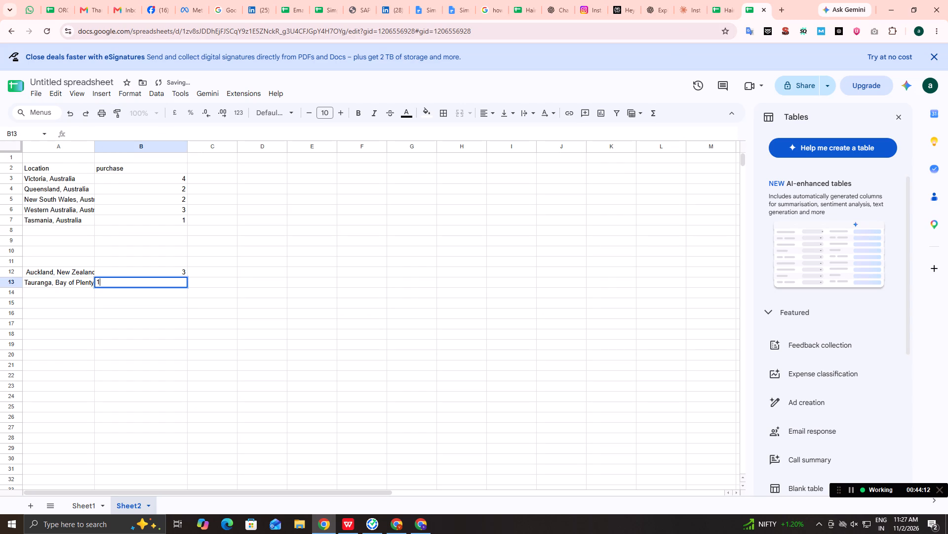
key("Return")
Copy Masterton, Wellington Region, New Zealand from the Google Ads report into A14 and enter a purchase count of 1 in B14.
key("alt+Tab")
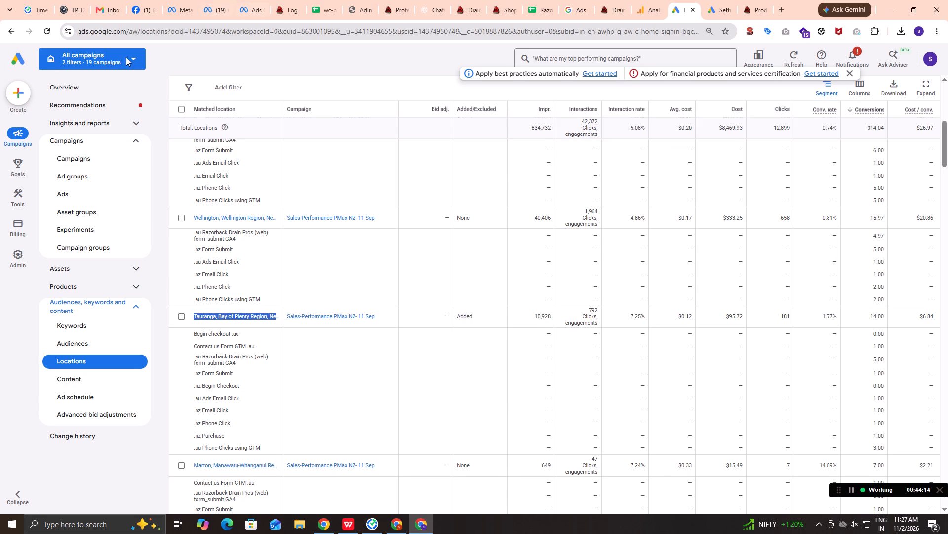
scroll(341, 389, "down", 2)
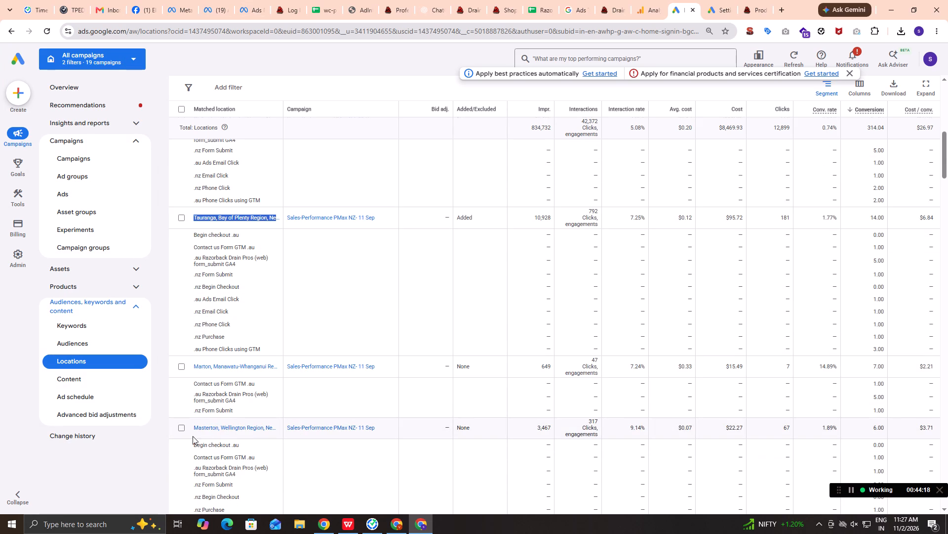
left_click_drag(187, 436, 253, 429)
scroll(207, 429, "down", 1)
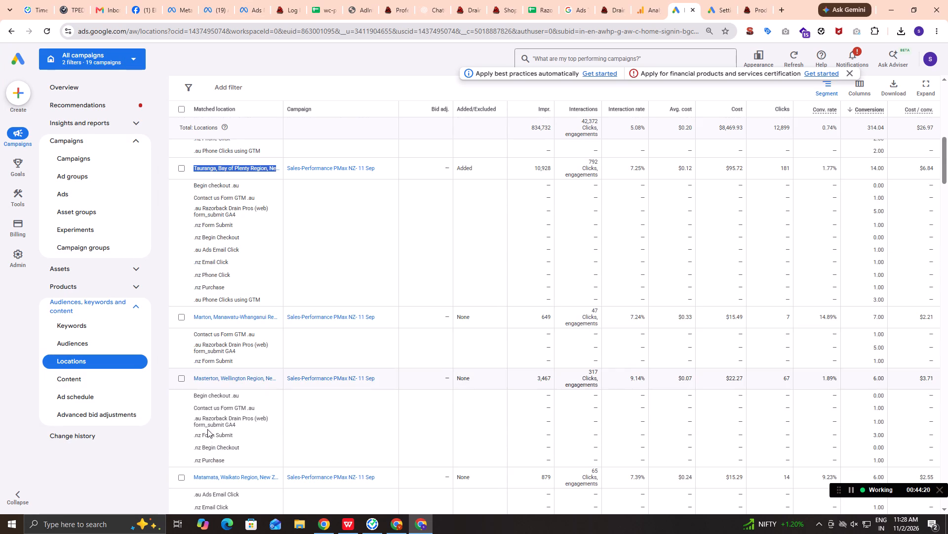
left_click_drag(193, 371, 262, 384)
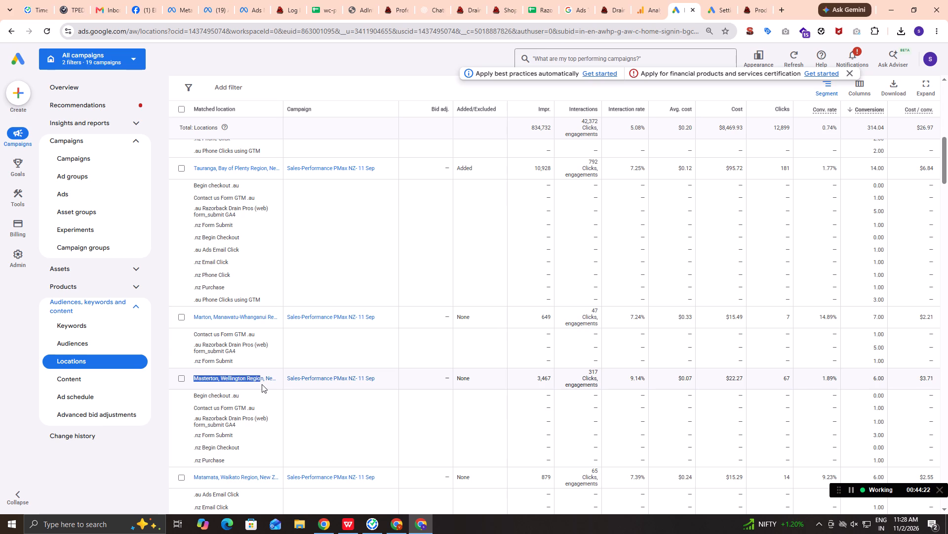
left_click_drag(262, 384, 287, 389)
key("ctrl+c")
scroll(253, 479, "down", 1)
key("alt+Tab")
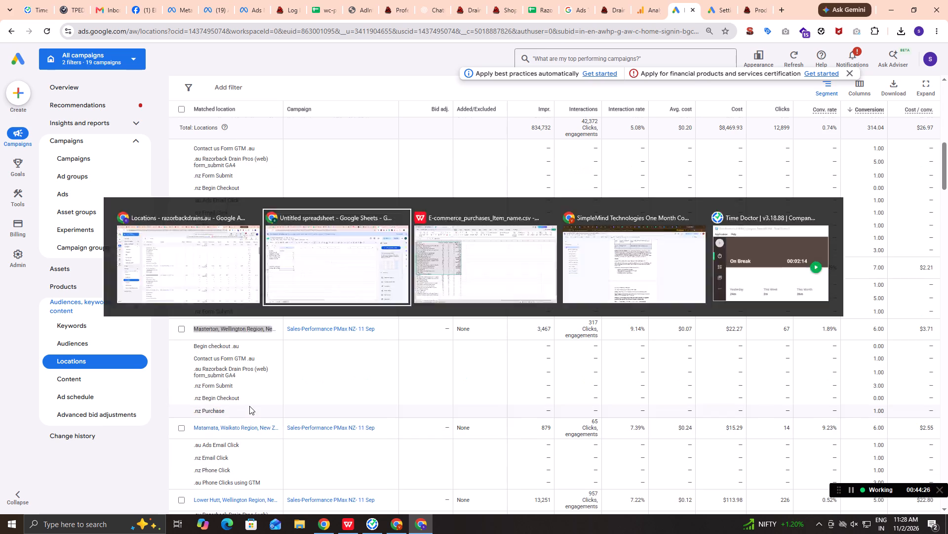
left_click(47, 295)
double_click(54, 292)
key("ctrl+v")
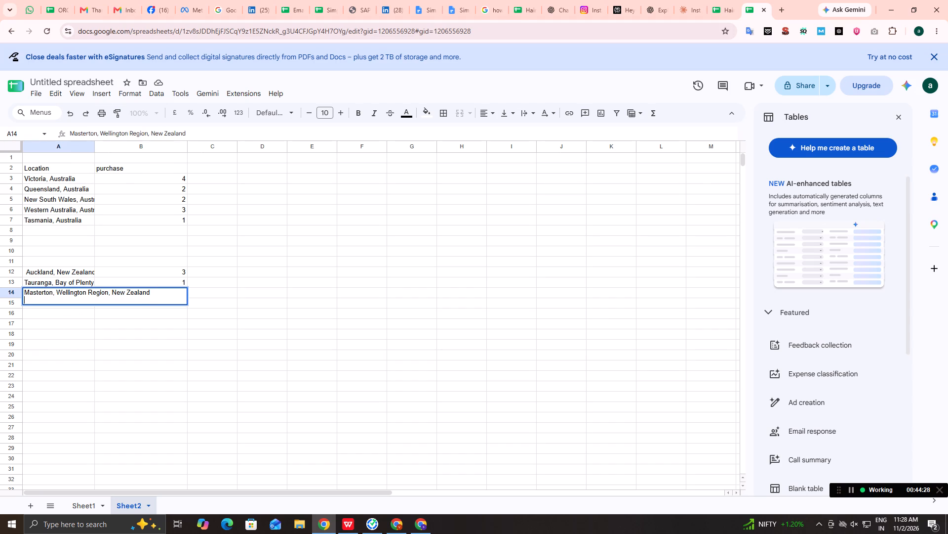
left_click(81, 327)
left_click(171, 296)
key("1")
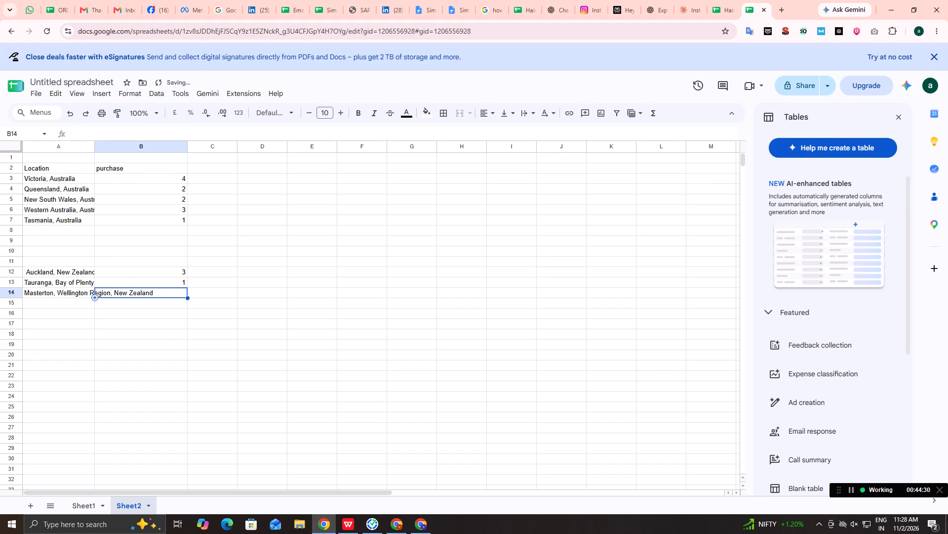
key("Return")
Copy the Rangiora, Canterbury Region location from the Google Ads report into A15 and enter a purchase count of 1 in B15.
key("alt+Tab")
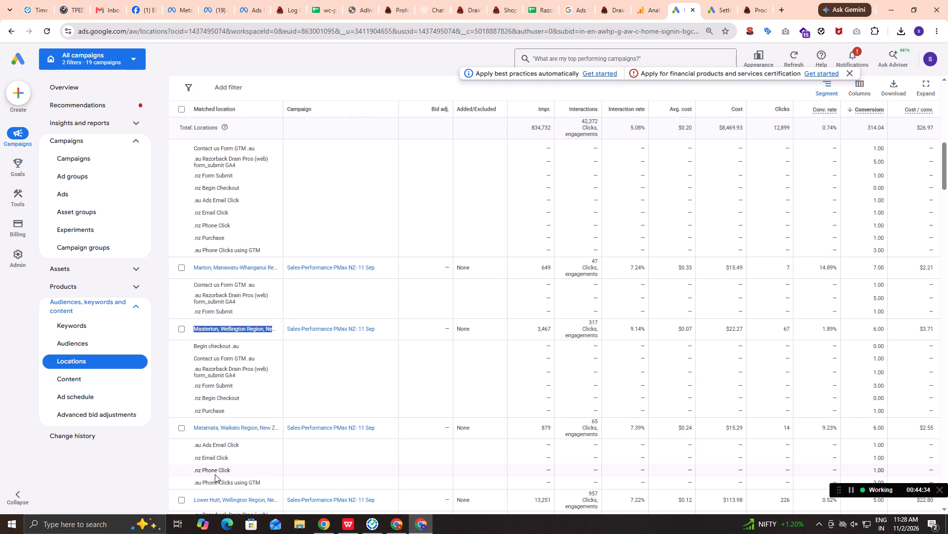
scroll(215, 474, "down", 2)
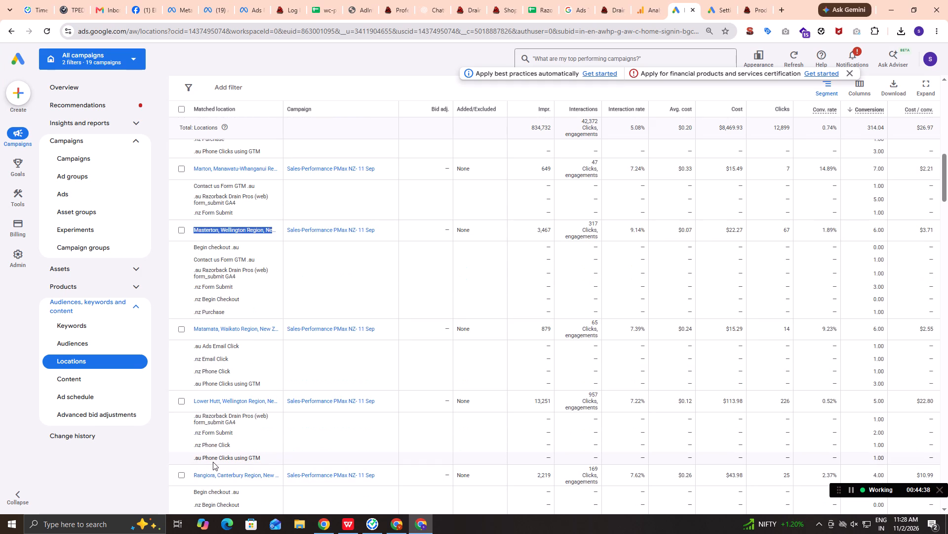
scroll(213, 462, "down", 1)
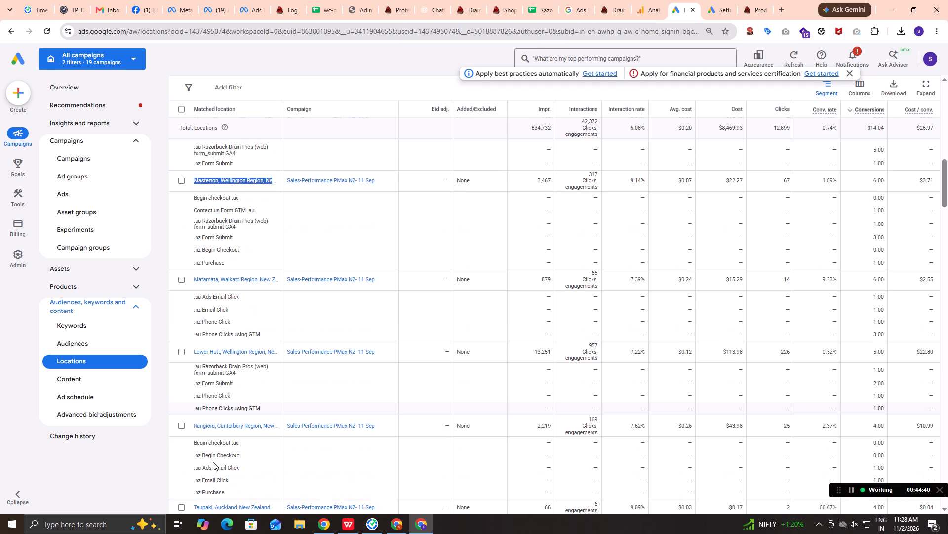
left_click_drag(193, 432, 203, 424)
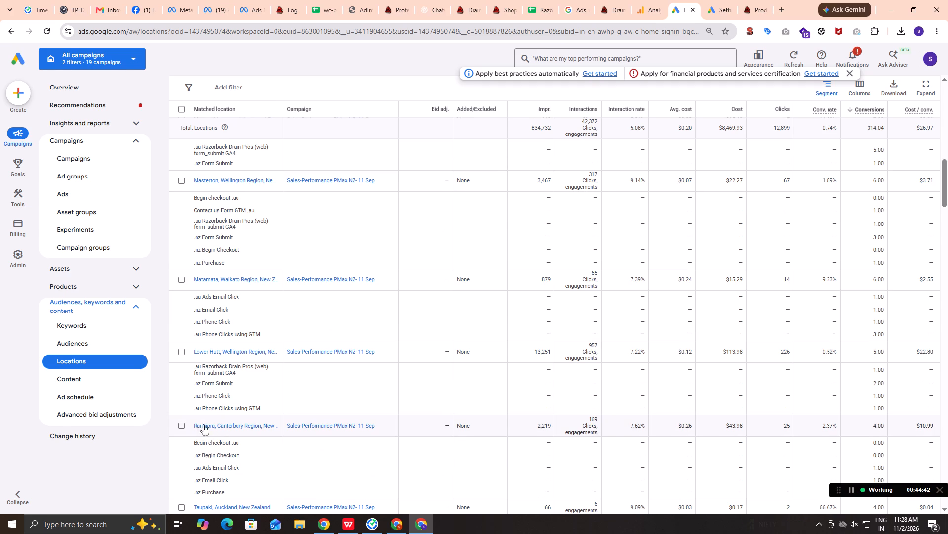
left_click_drag(203, 424, 279, 426)
key("ctrl+c")
key("alt+Tab")
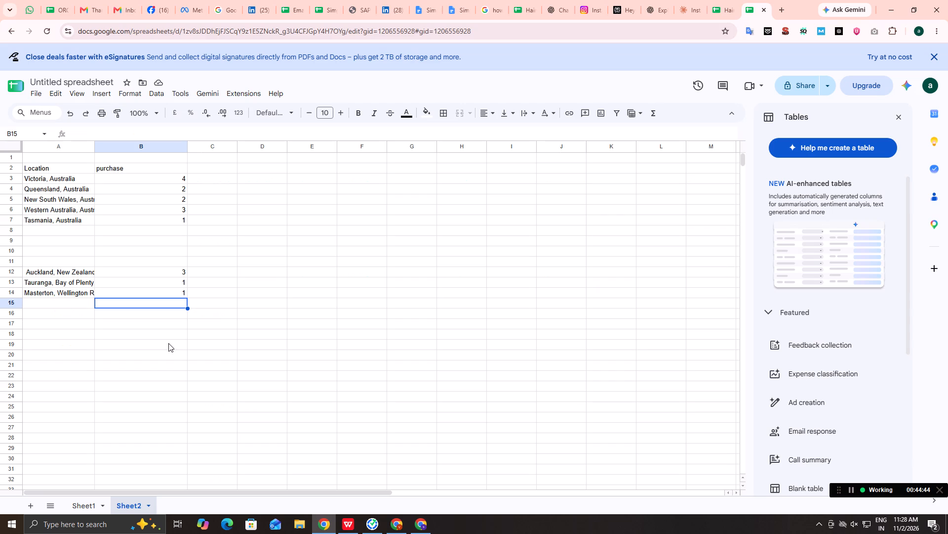
double_click(42, 307)
key("ctrl+v")
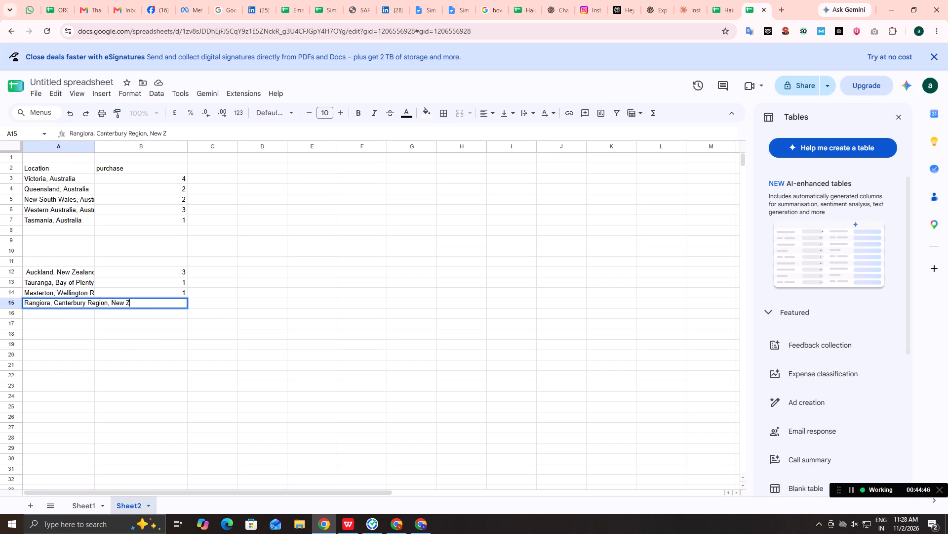
left_click(117, 339)
double_click(147, 305)
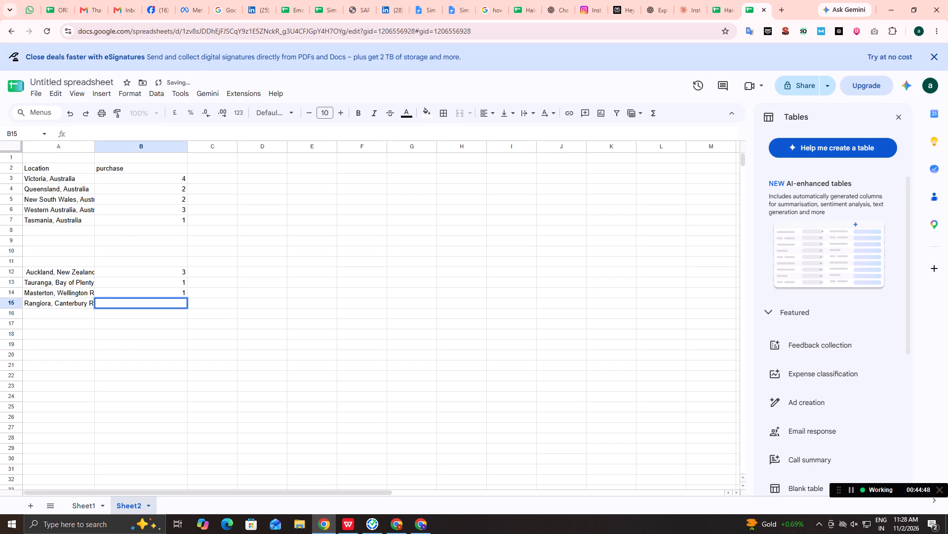
key("1")
key("Return")
Copy the Palmerston North, Manawatu-Whanganui location from the Sales-Performance PMax NZ campaign in Google Ads into A16 and enter a purchase count of 1 in B16.
key("alt+Tab")
scroll(274, 476, "down", 2)
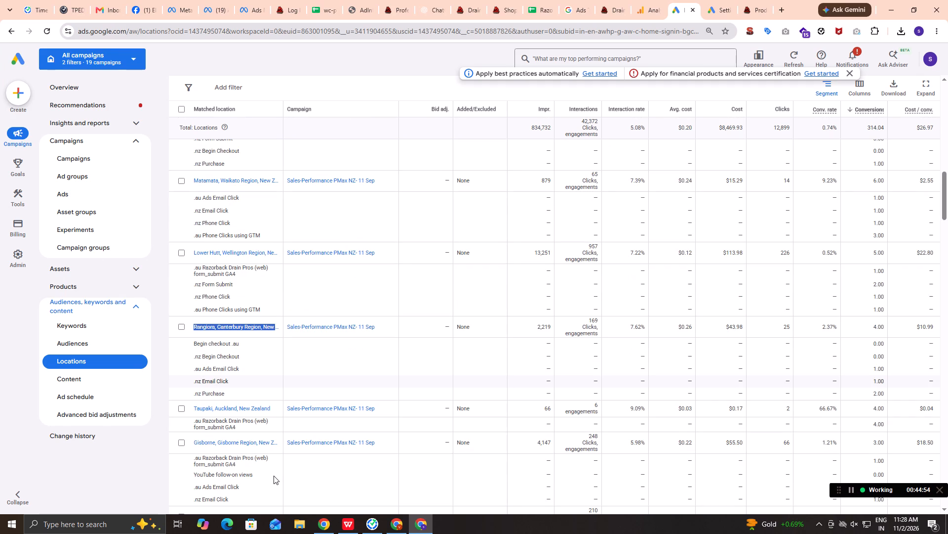
scroll(274, 476, "down", 3)
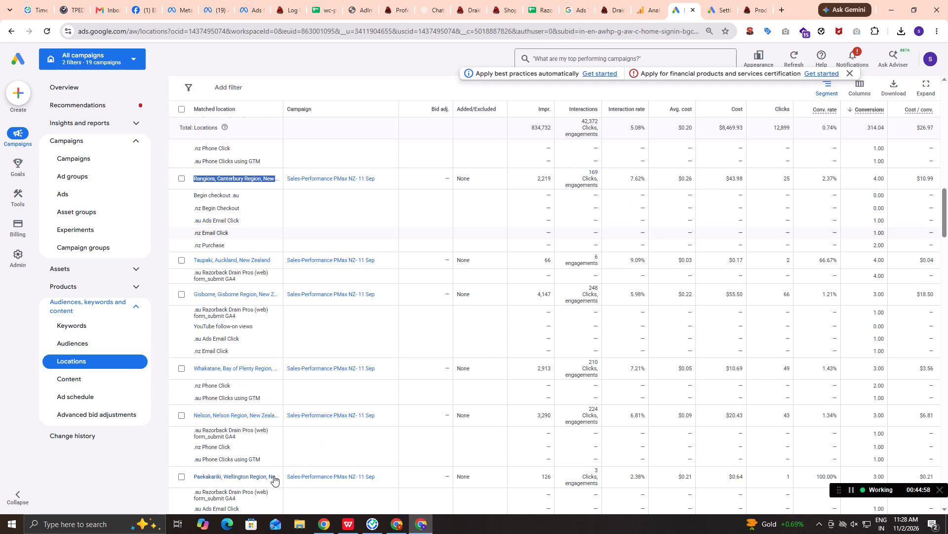
scroll(274, 476, "down", 1)
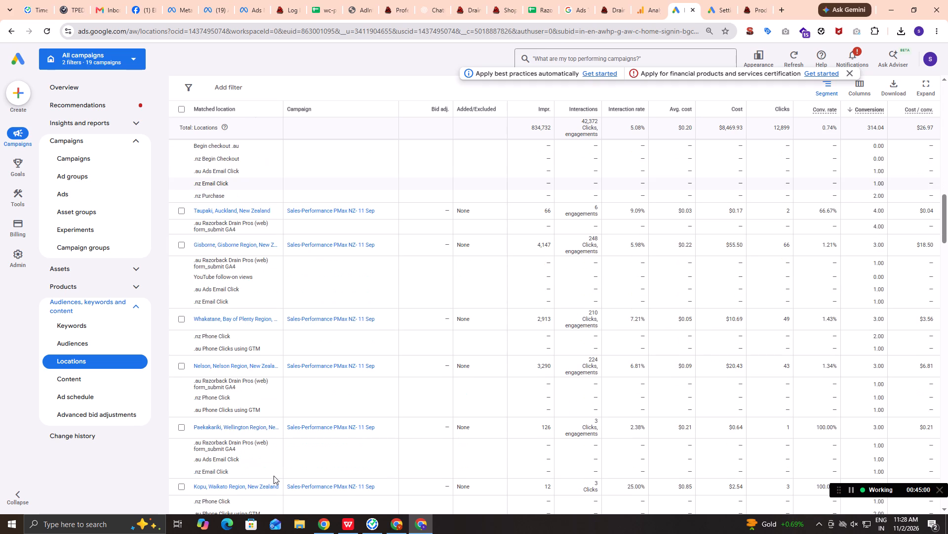
scroll(274, 476, "down", 2)
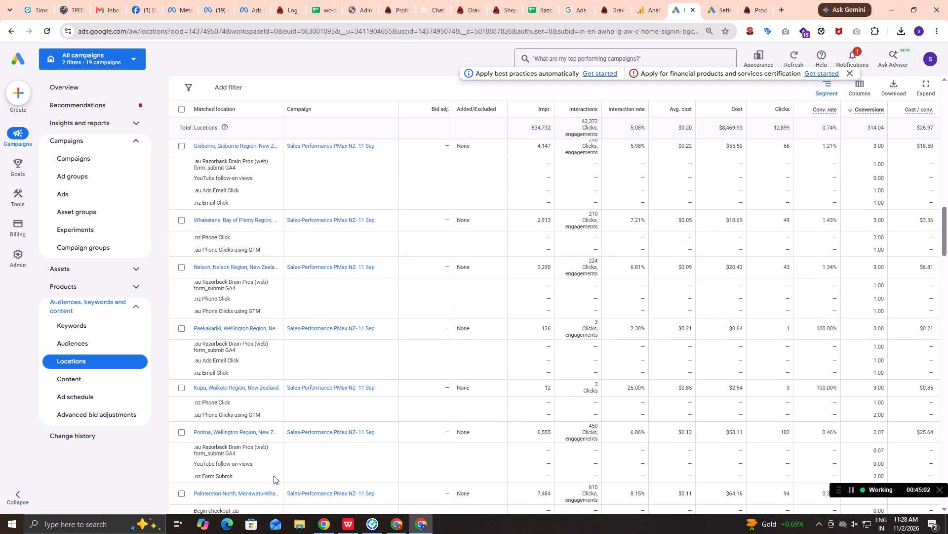
scroll(274, 476, "down", 1)
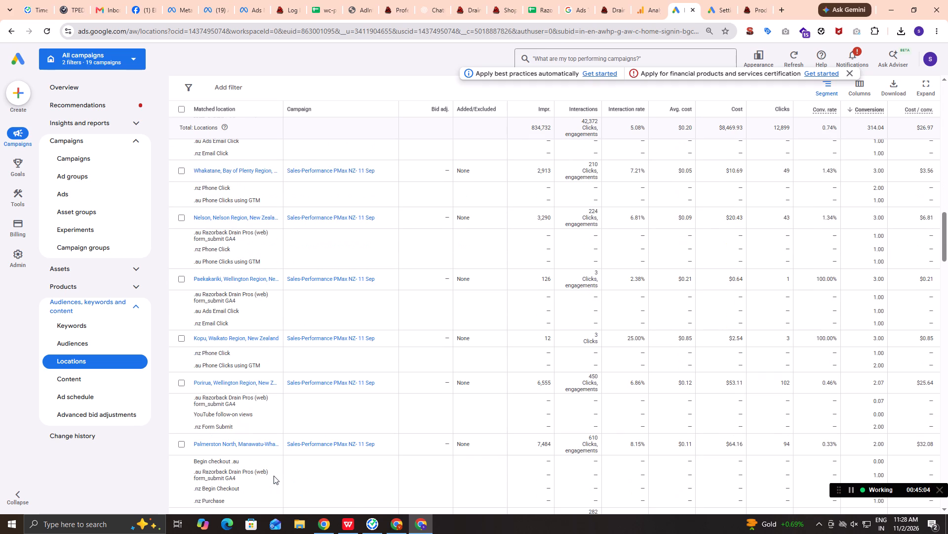
scroll(274, 476, "down", 1)
left_click_drag(194, 400, 264, 392)
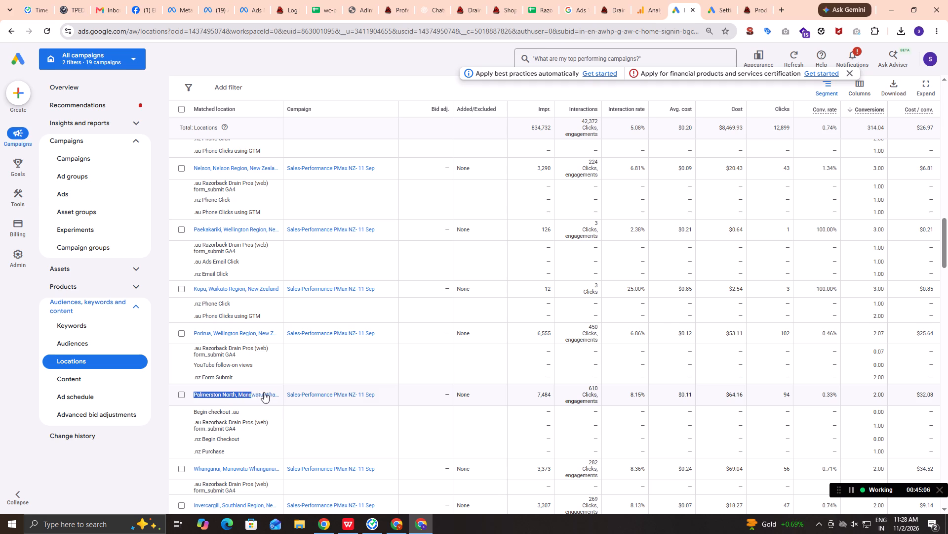
left_click_drag(264, 392, 280, 393)
key("ctrl+c")
key("alt+Tab")
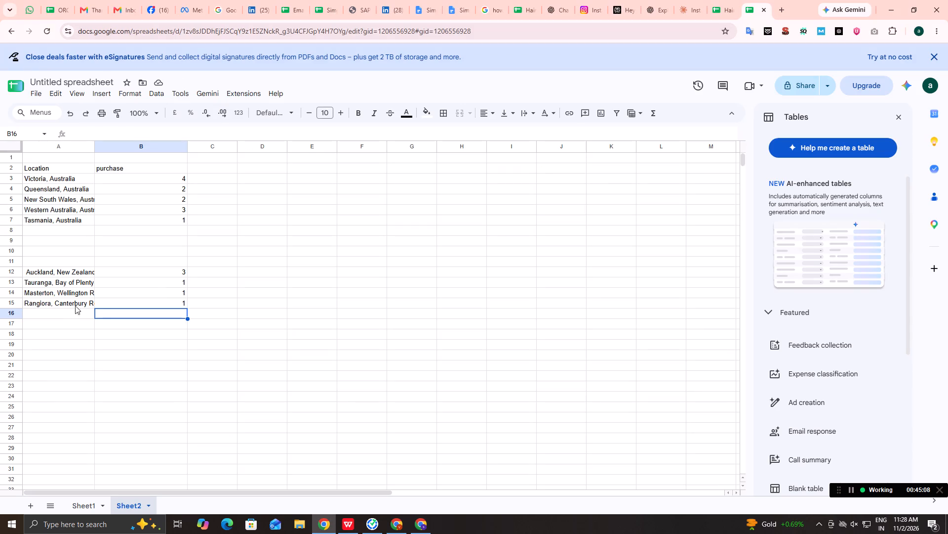
double_click(58, 311)
key("ctrl+v")
left_click(120, 352)
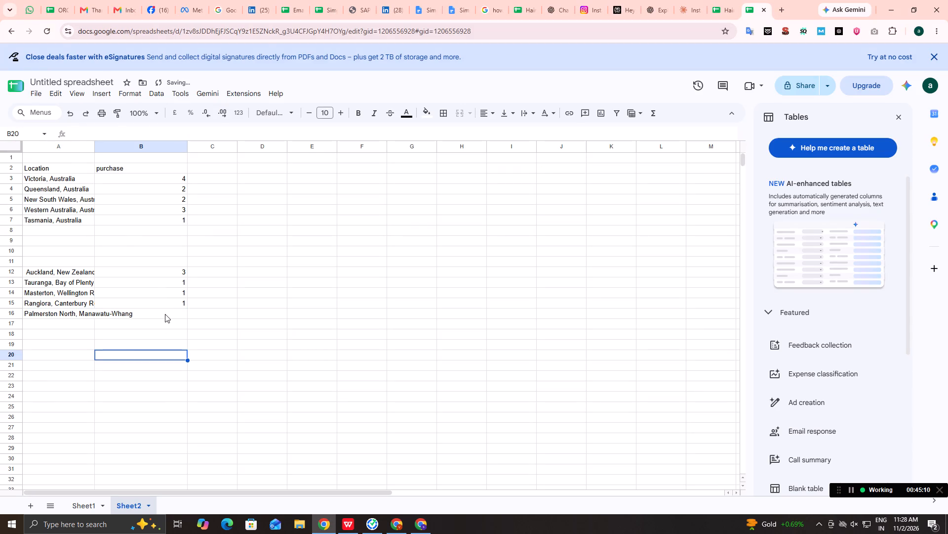
left_click(165, 314)
key("1")
key("Return")
Copy the Palmerston North location of the Sales-Shopping- nz campaign from the Google Ads report into A17 and enter a purchase count of 1 in B17.
key("alt+Tab")
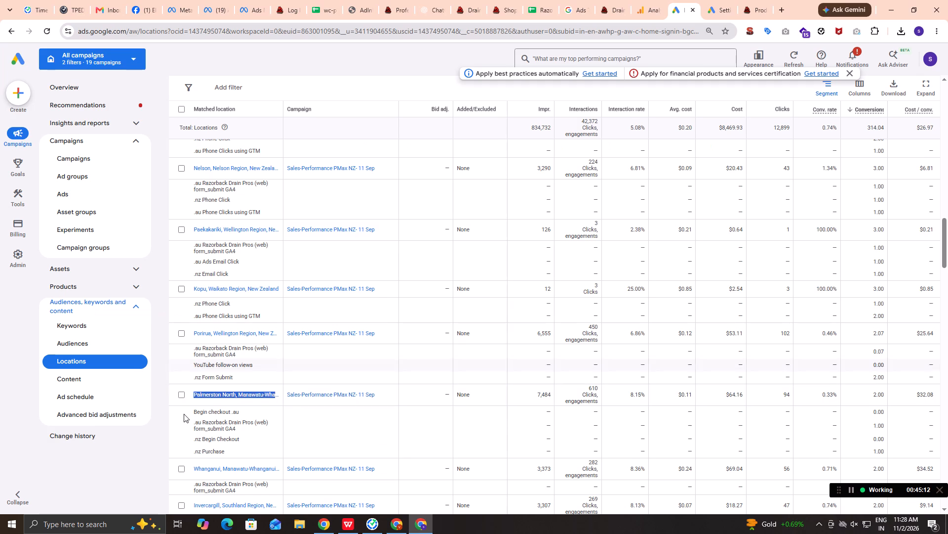
scroll(184, 415, "down", 3)
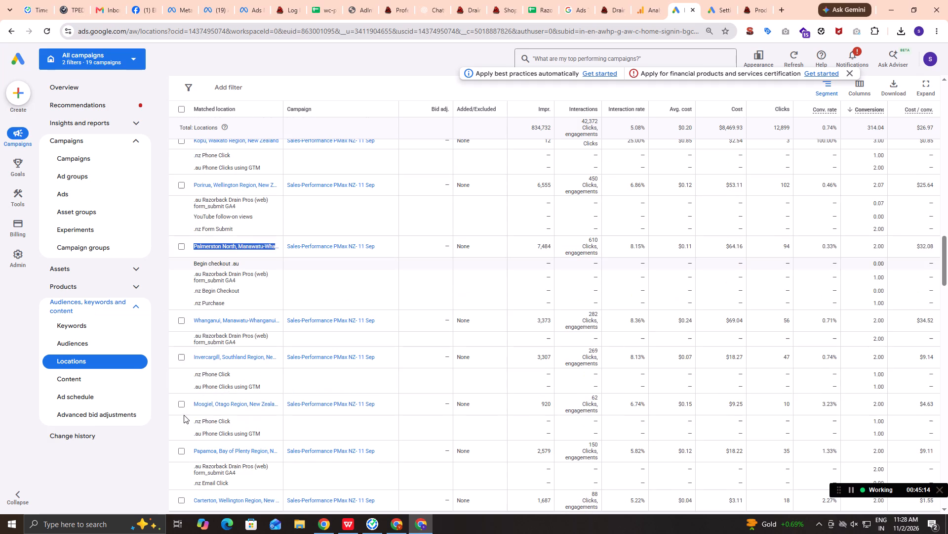
scroll(222, 443, "down", 1)
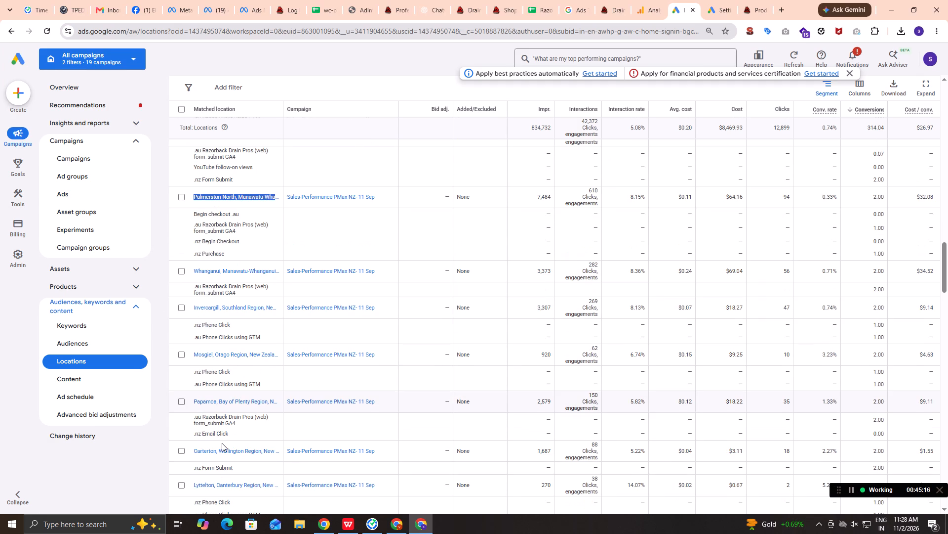
scroll(222, 443, "down", 3)
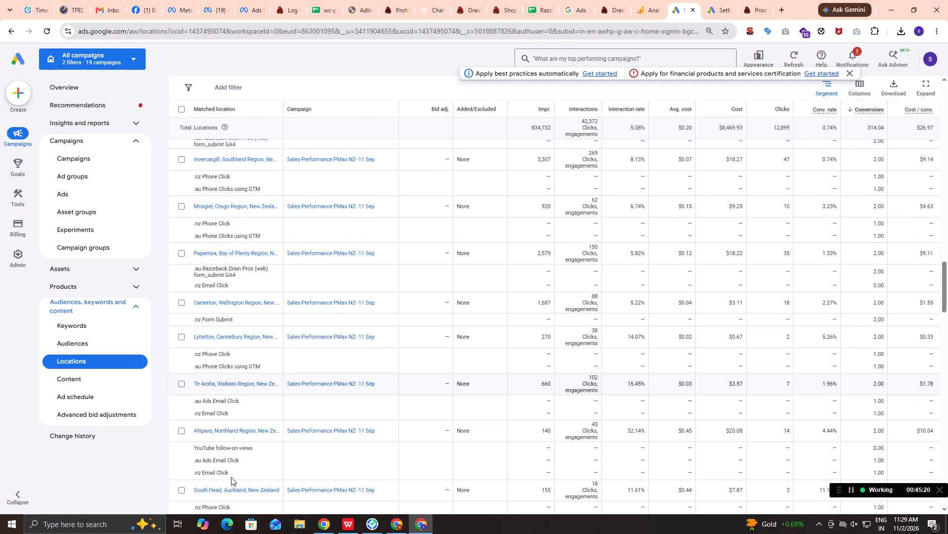
scroll(231, 477, "down", 3)
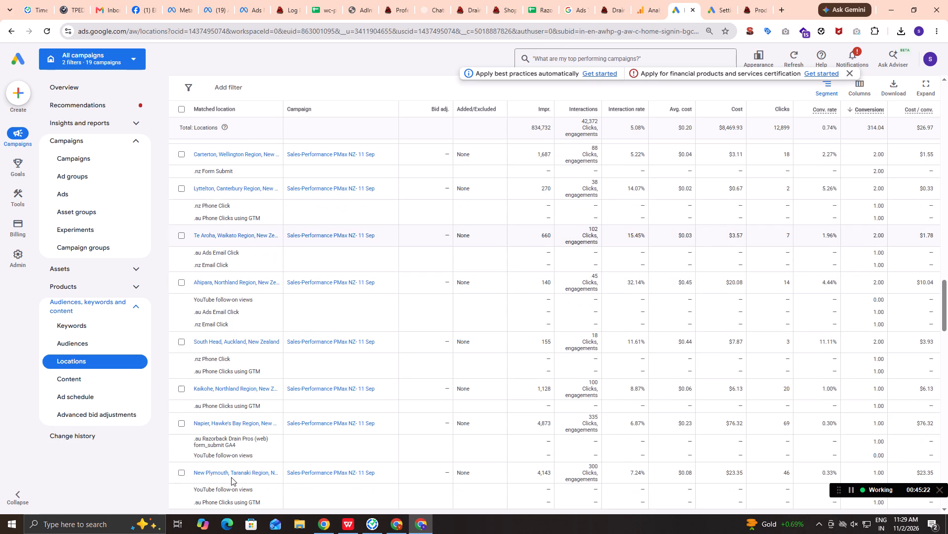
scroll(231, 477, "down", 3)
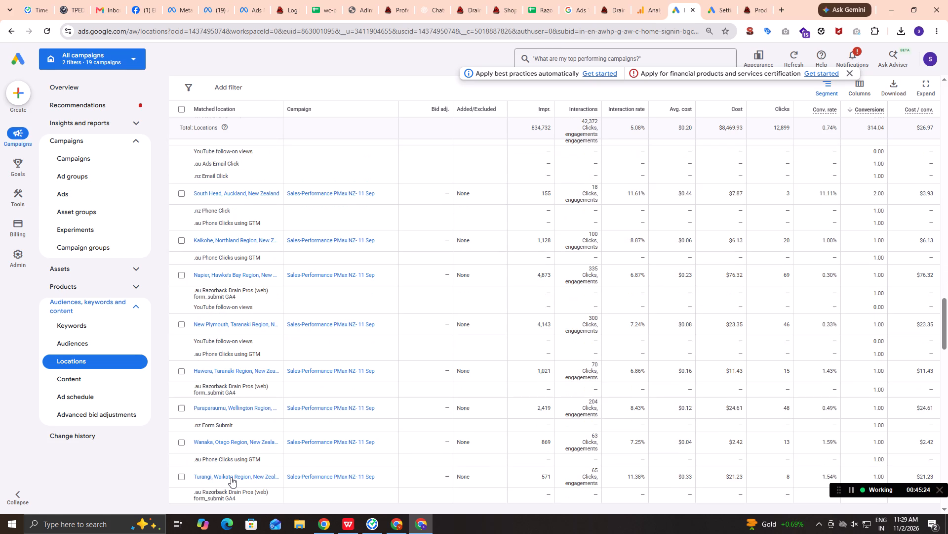
scroll(231, 477, "down", 3)
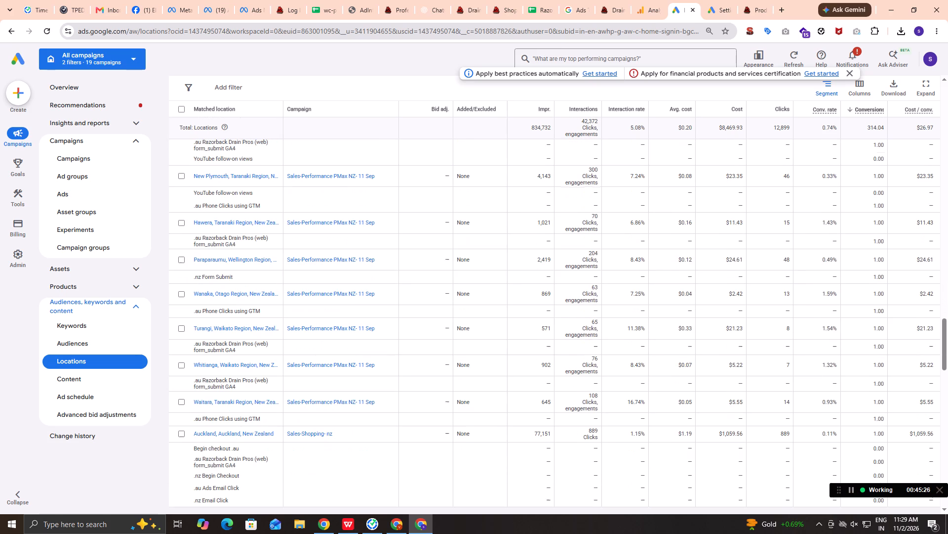
scroll(231, 477, "down", 1)
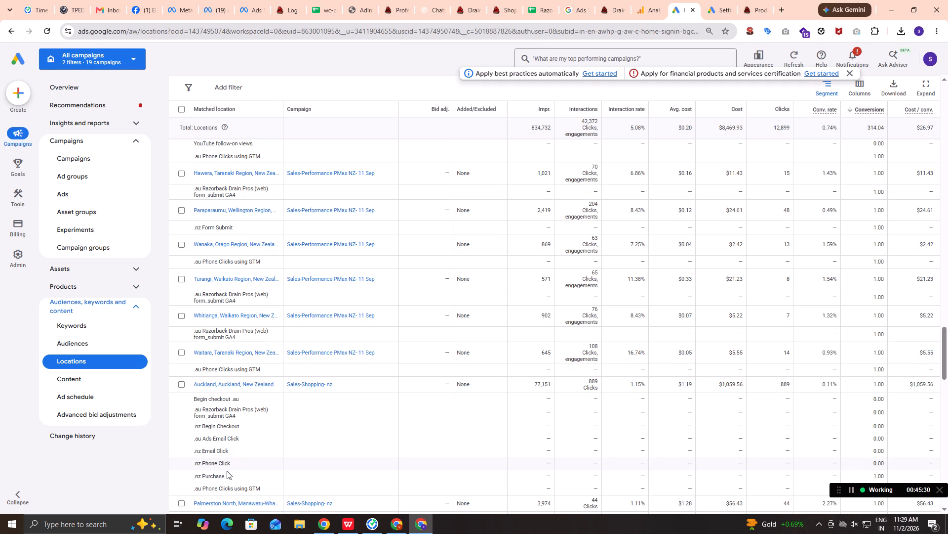
scroll(227, 471, "down", 1)
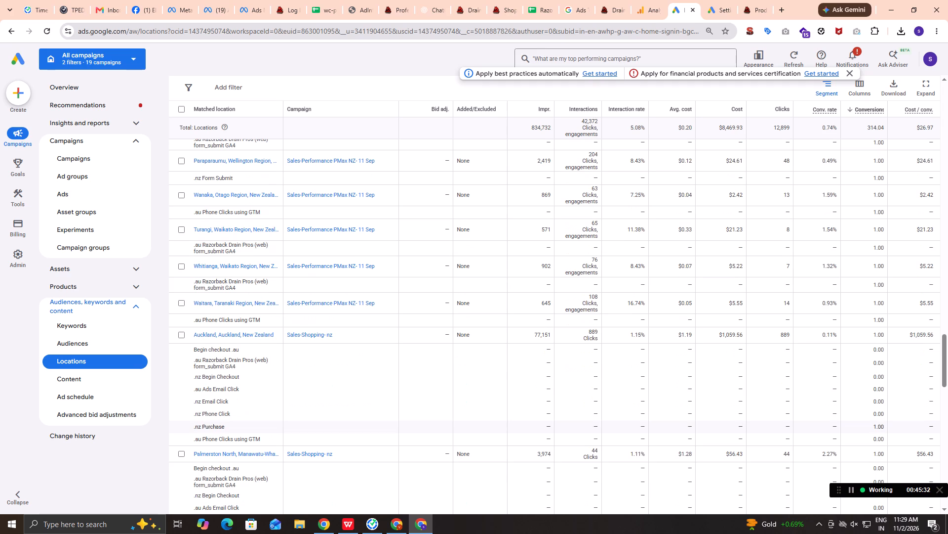
scroll(228, 429, "down", 1)
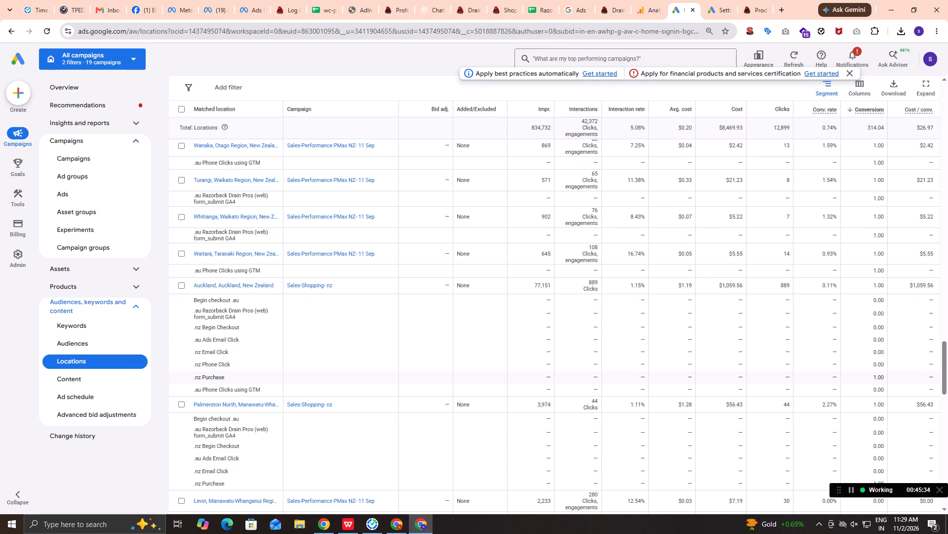
scroll(232, 463, "down", 1)
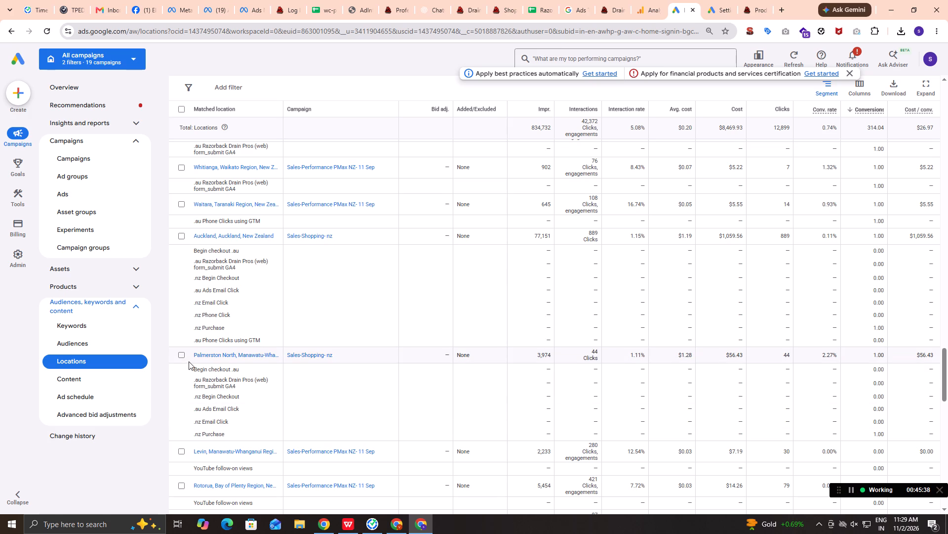
left_click_drag(189, 361, 271, 355)
left_click_drag(194, 348, 279, 354)
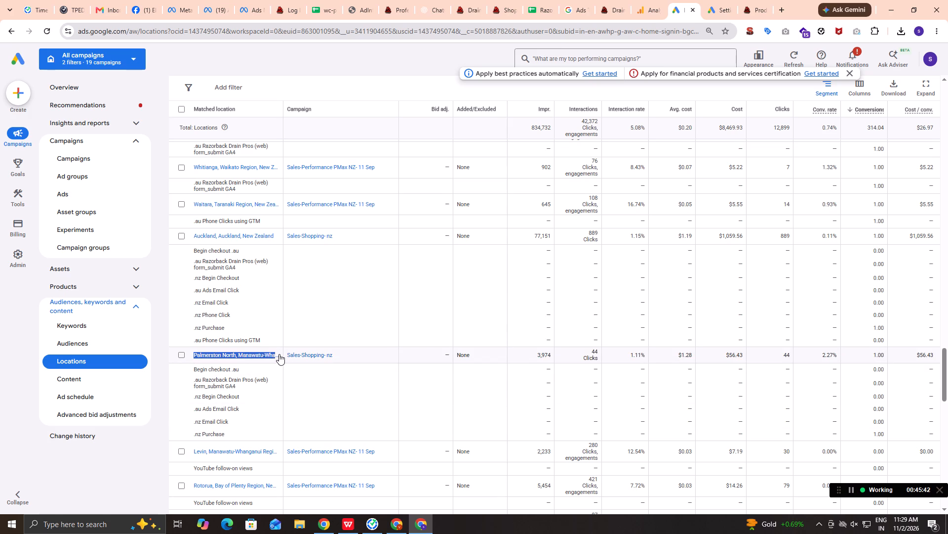
left_click_drag(279, 354, 280, 354)
key("ctrl+c")
key("alt+Tab")
double_click(51, 323)
key("ctrl+v")
left_click(78, 348)
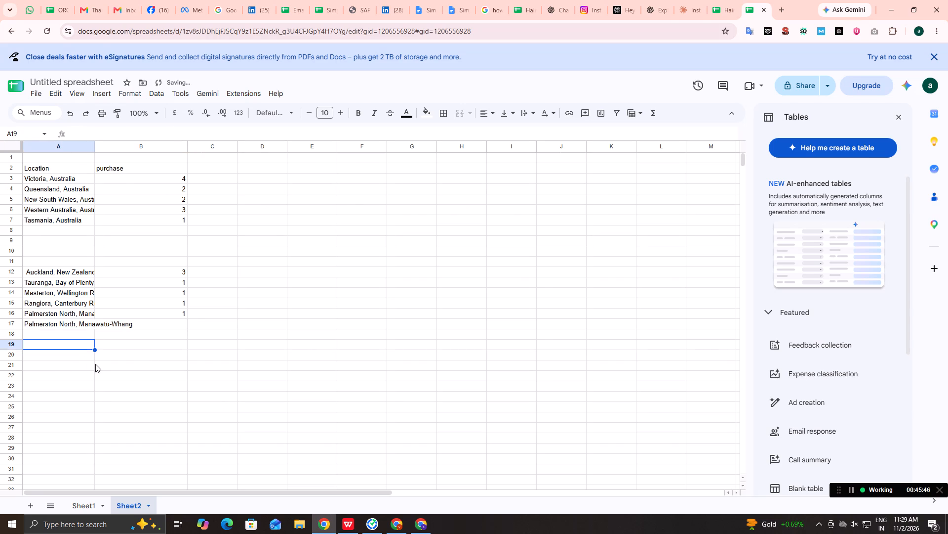
key("alt+Tab")
key("alt+Tab")
left_click(157, 323)
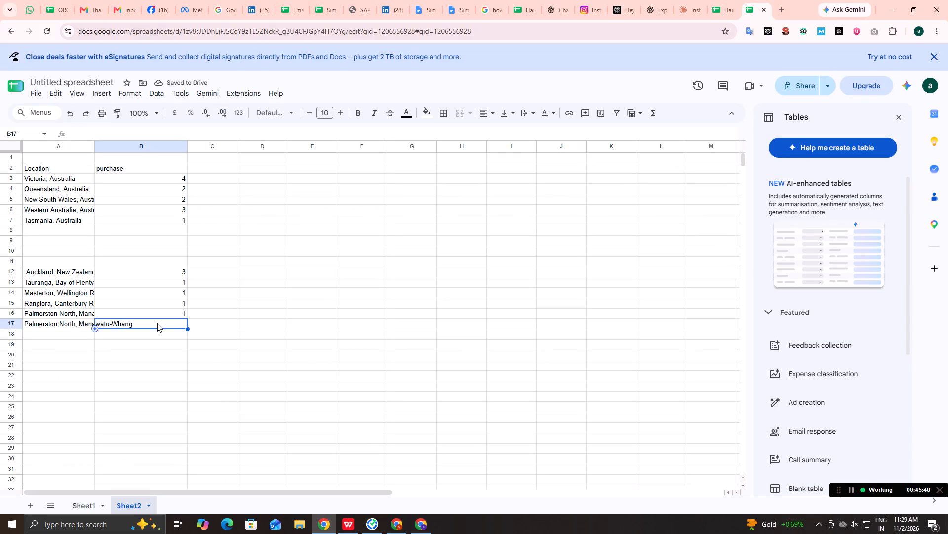
key("1")
key("Return")
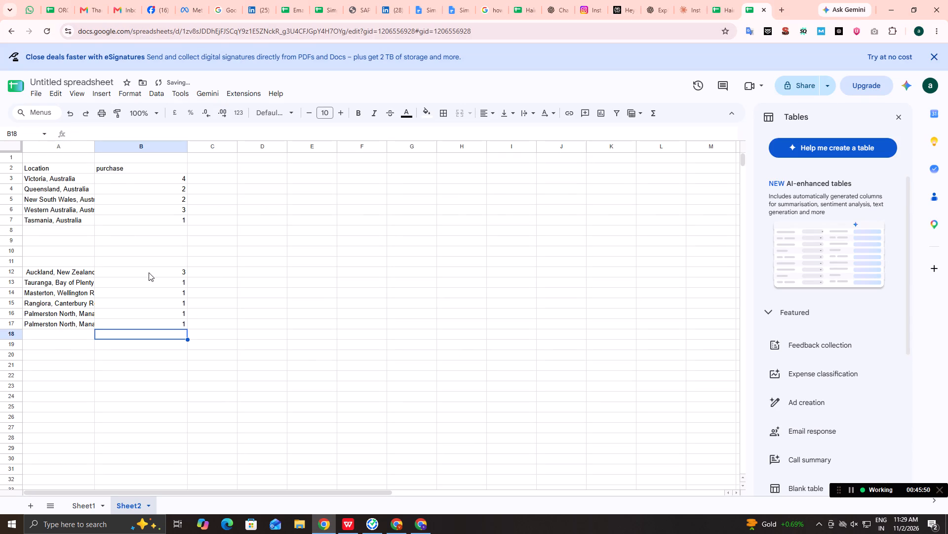
Set the Auckland, New Zealand purchase count in B12 to 4.
left_click(149, 272)
key("4")
key("Return")
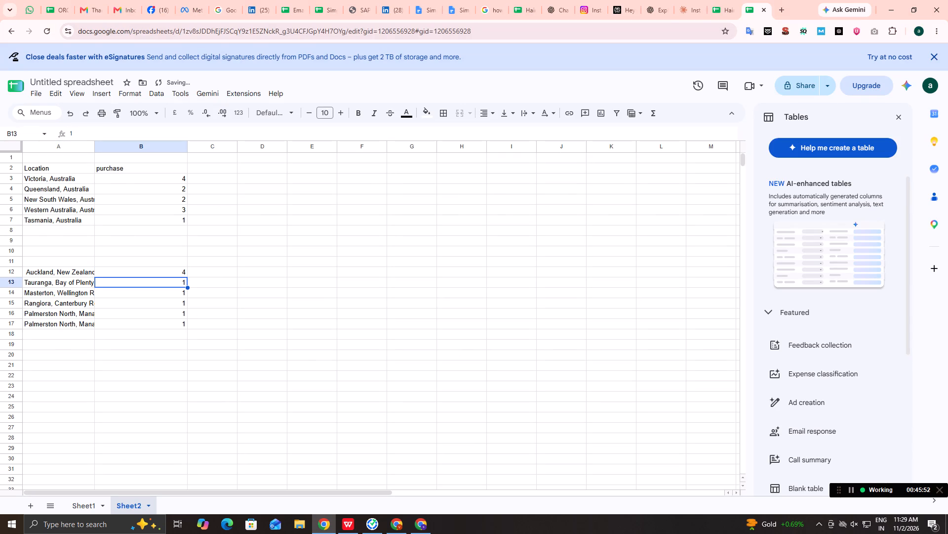
Check the remaining New Zealand locations in the Google Ads report for .nz Purchase conversions, then leave the report and return to the sheet.
key("alt+Tab")
scroll(247, 426, "down", 1)
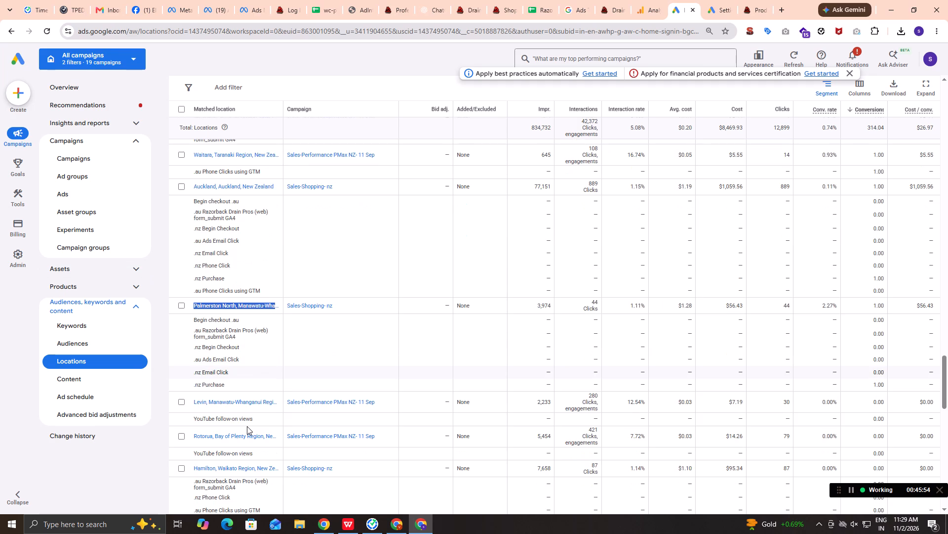
scroll(247, 426, "down", 2)
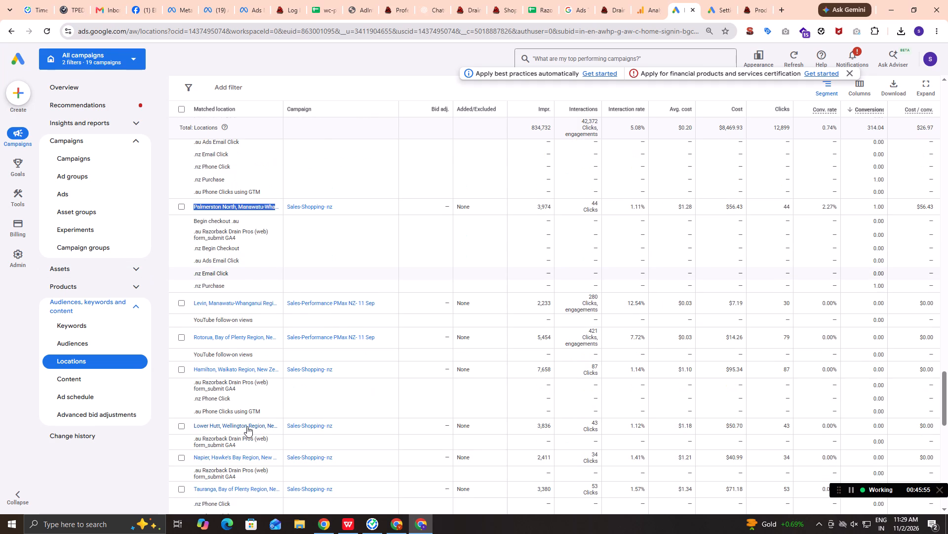
scroll(247, 426, "down", 2)
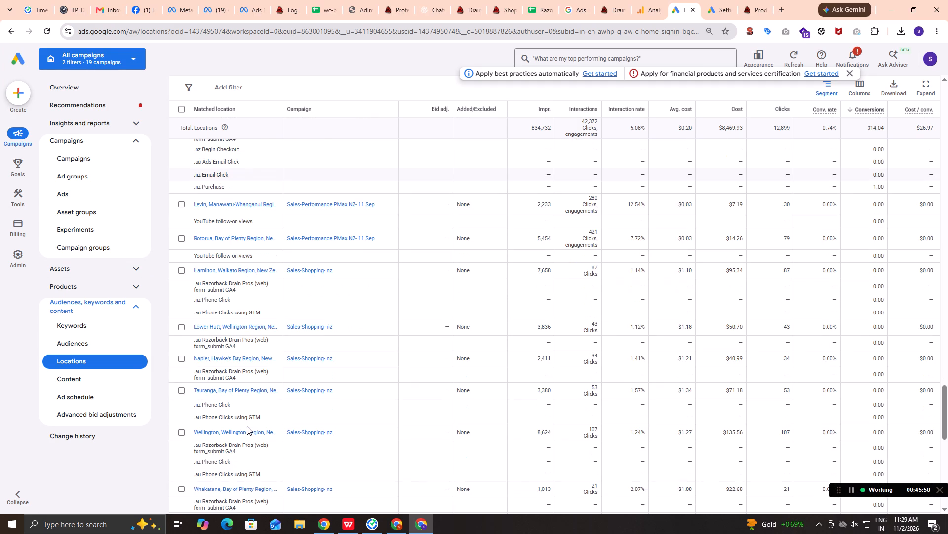
scroll(247, 426, "down", 2)
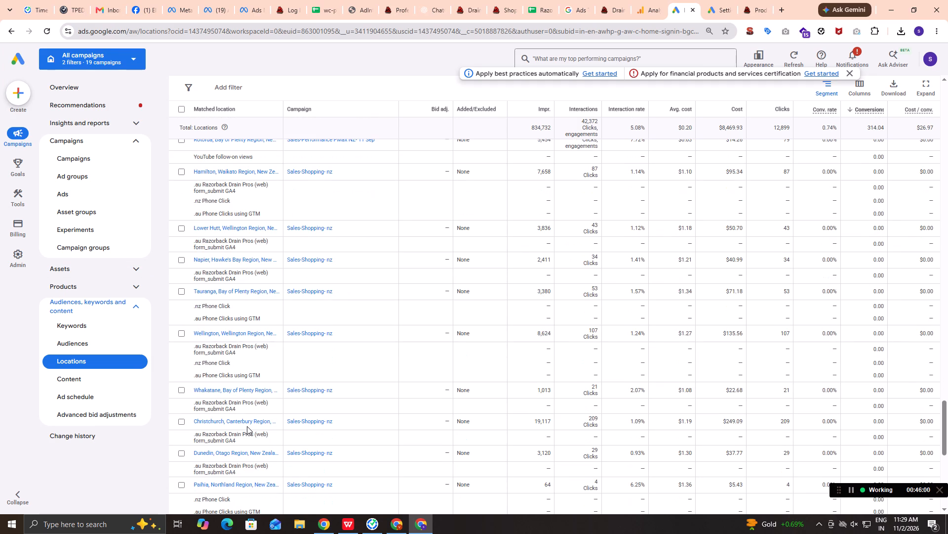
scroll(247, 426, "down", 2)
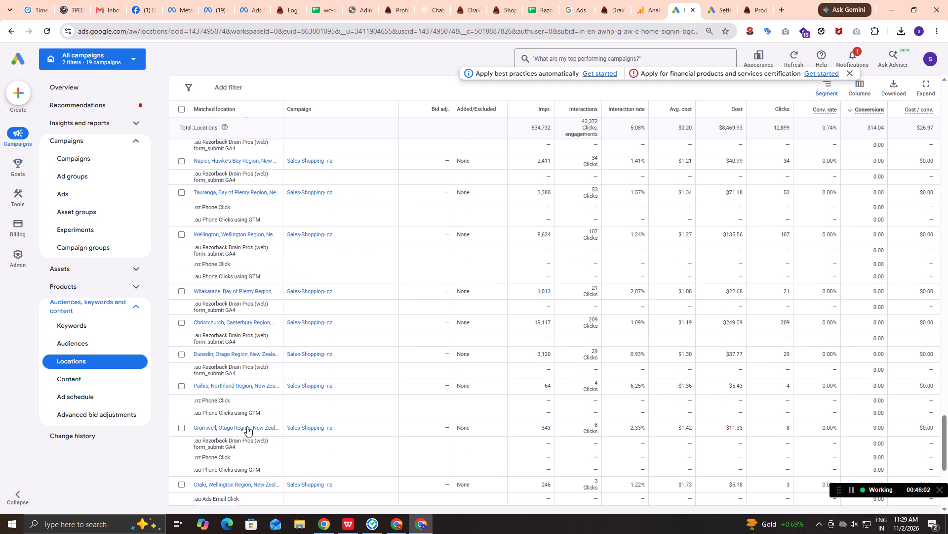
scroll(247, 426, "down", 3)
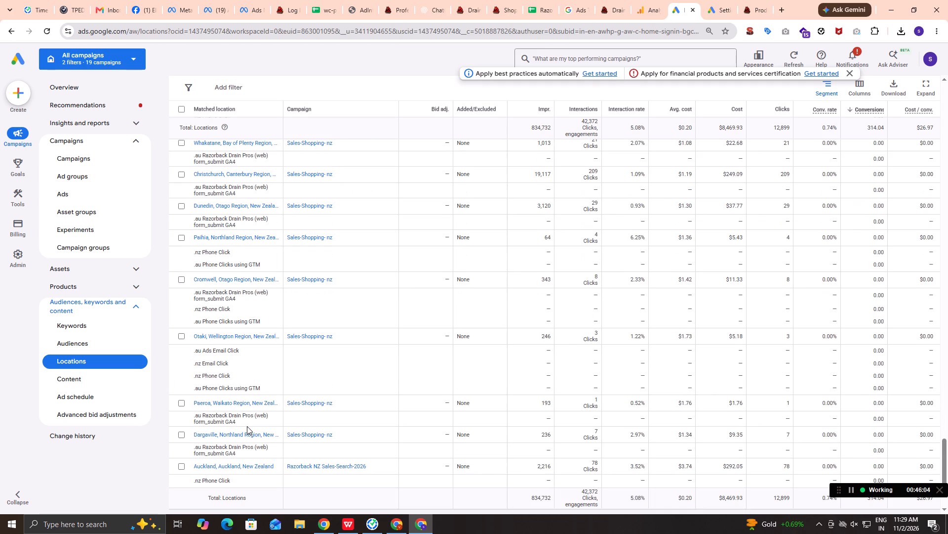
scroll(247, 426, "down", 1)
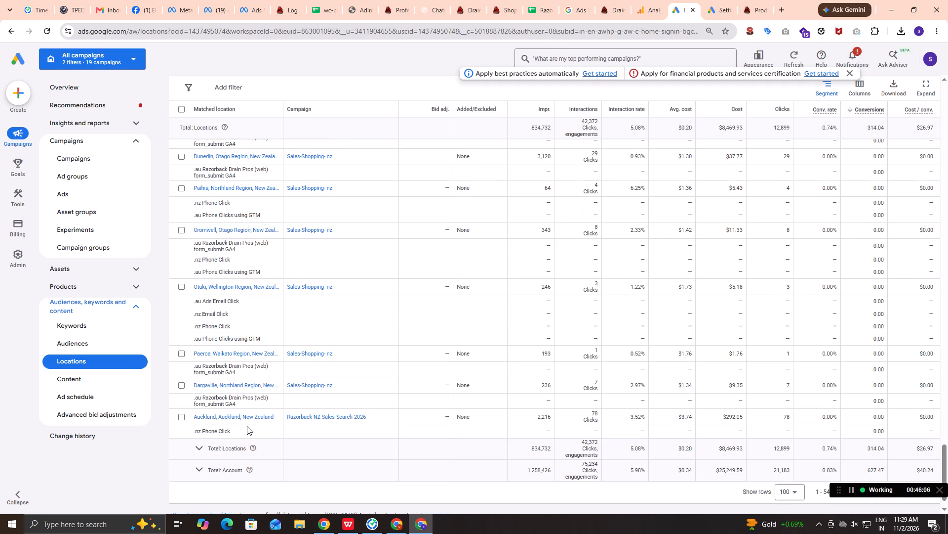
scroll(247, 426, "down", 2)
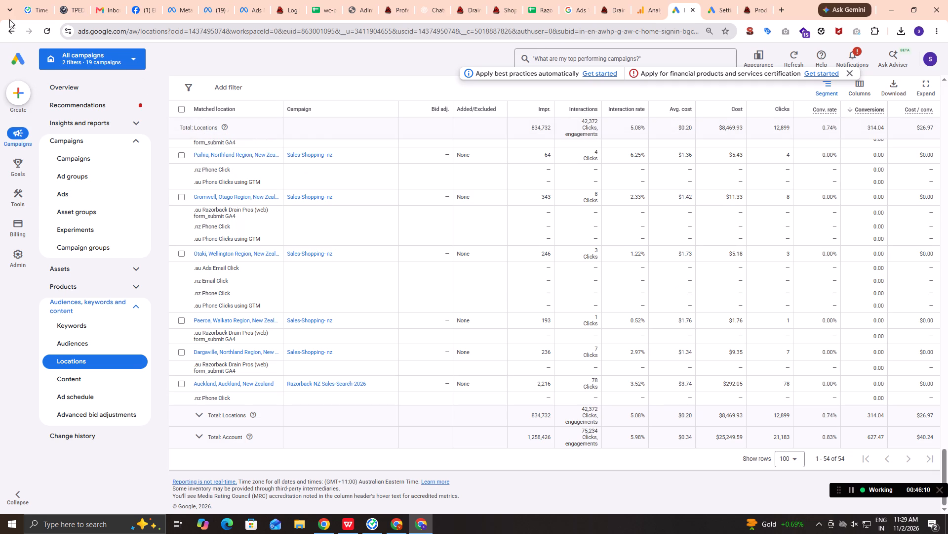
left_click(11, 32)
key("alt+Tab")
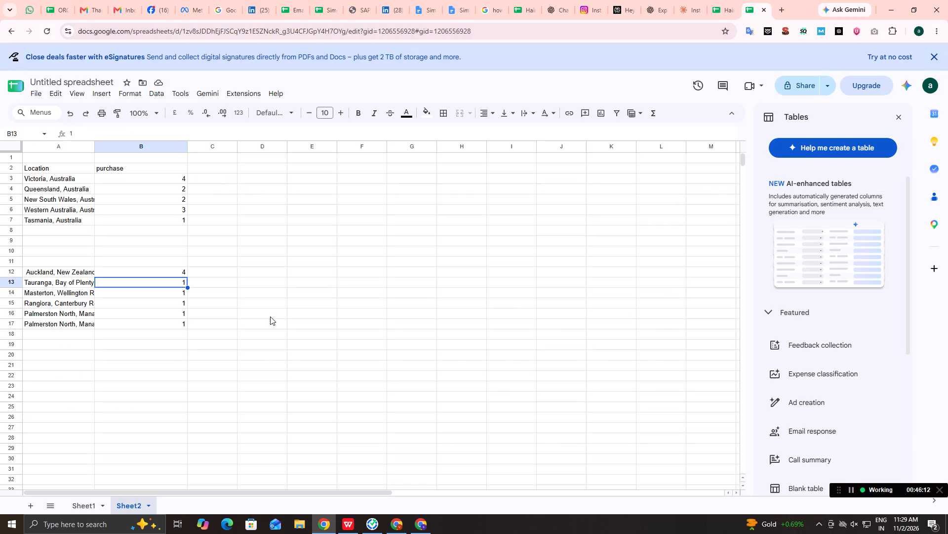
Review the New Zealand purchase counts in B13 to B17 of the sheet.
left_click(158, 275)
key("Down")
key("Down")
key("Down")
key("Down")
key("Down")
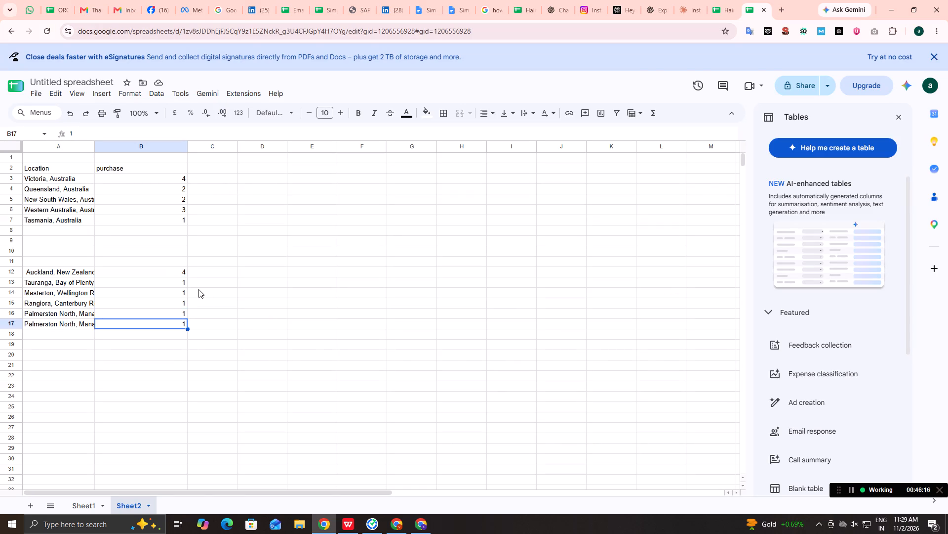
Switch to Google Ads, examine the account-wide Locations report for .au and .nz purchase conversions, and return to the sheet to compare.
key("alt+Tab")
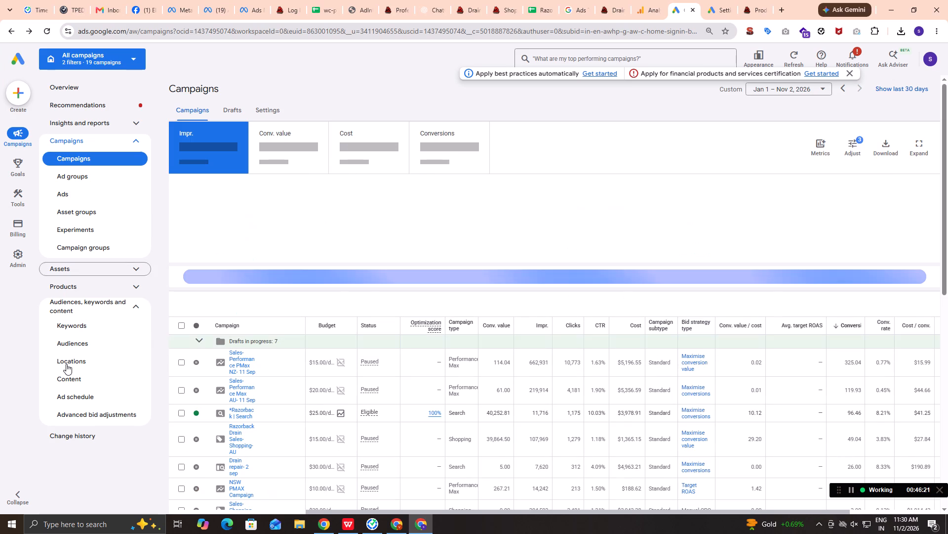
left_click(84, 362)
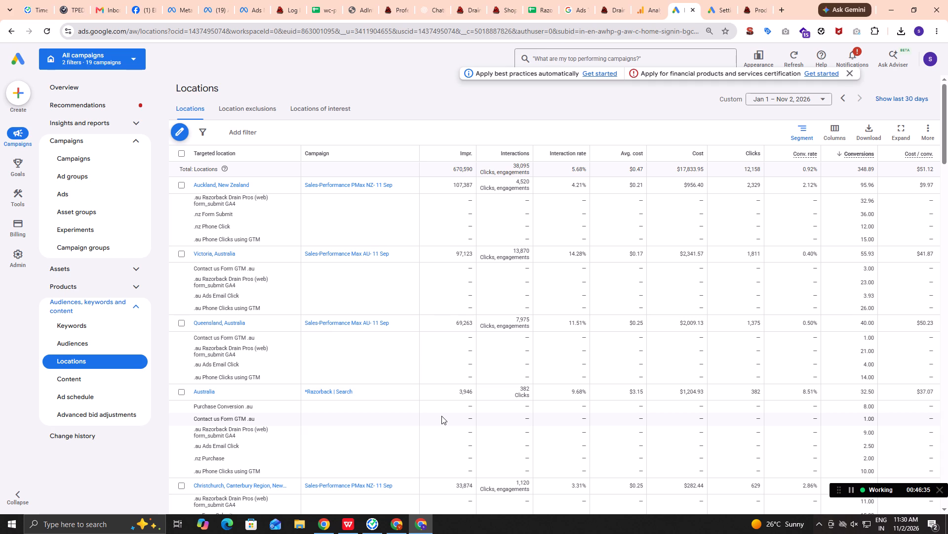
scroll(441, 416, "down", 2)
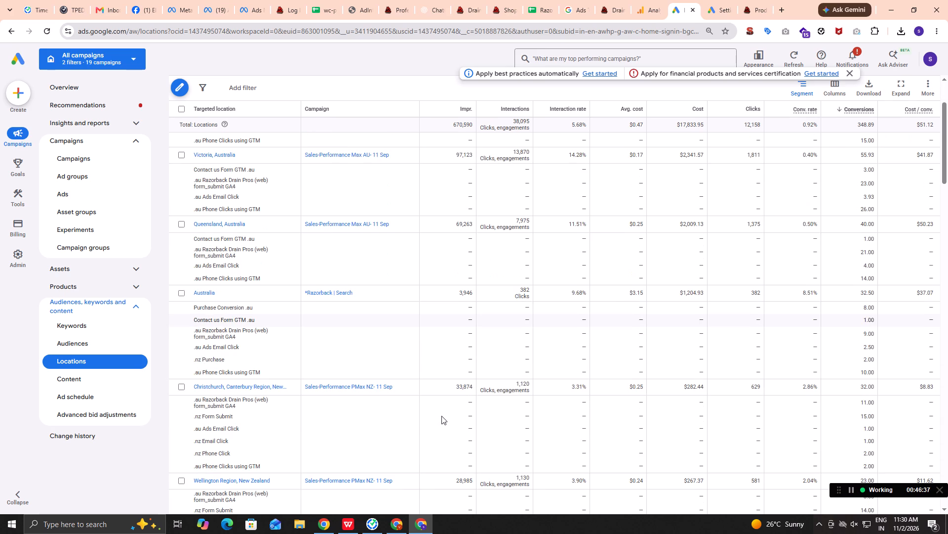
scroll(441, 416, "down", 3)
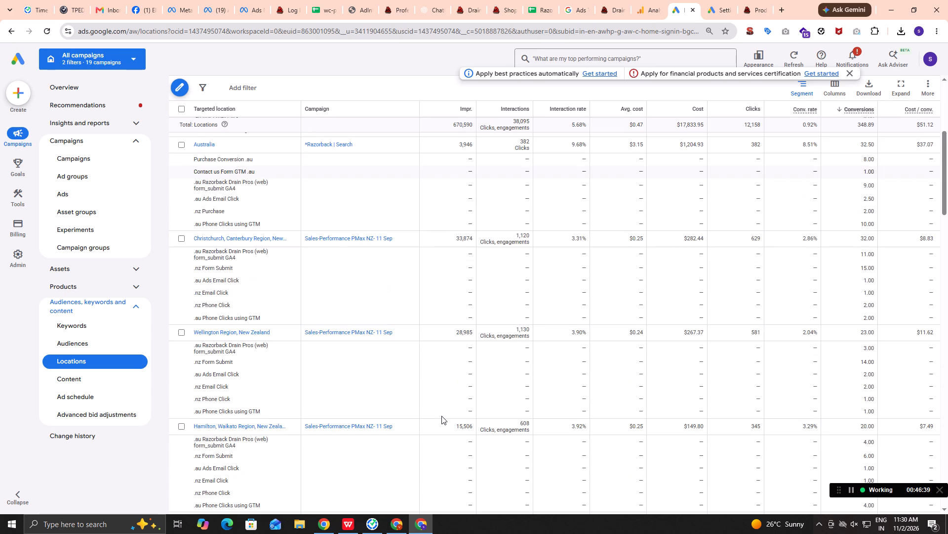
scroll(441, 416, "down", 3)
scroll(441, 416, "up", 1)
scroll(441, 416, "down", 1)
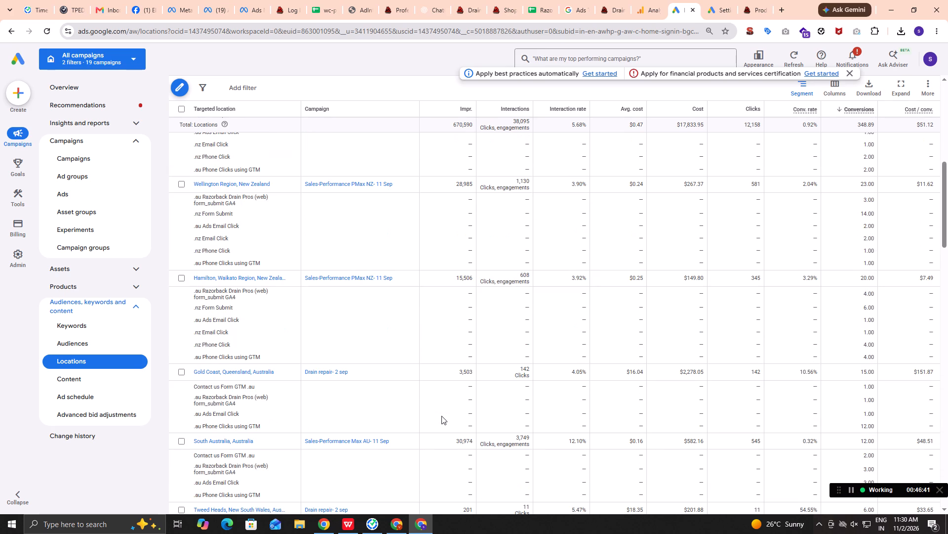
scroll(441, 416, "up", 1)
scroll(441, 416, "down", 9)
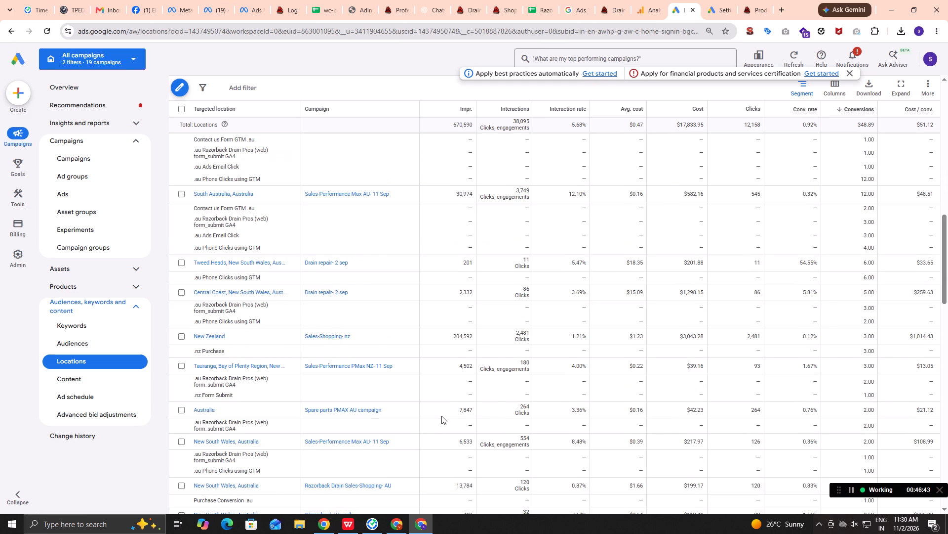
scroll(441, 416, "up", 2)
scroll(441, 416, "down", 1)
scroll(441, 416, "up", 12)
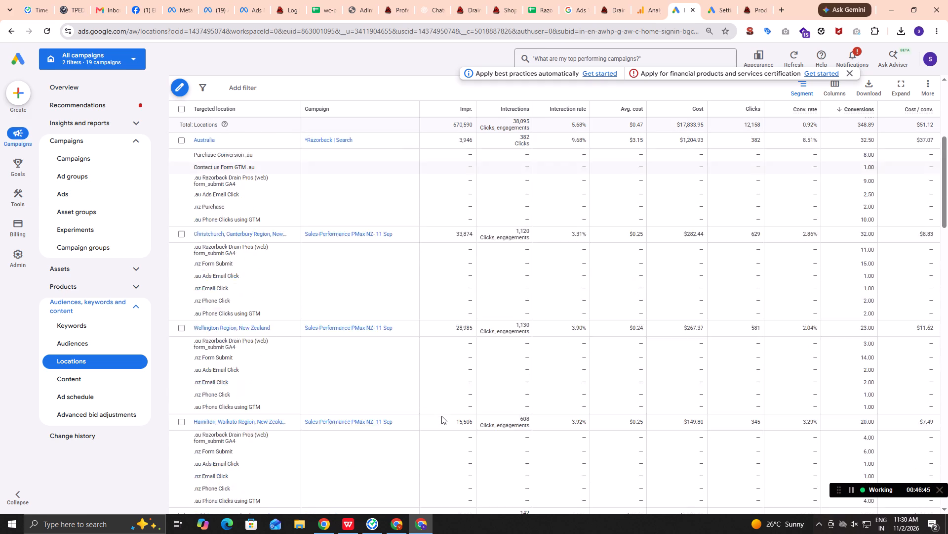
scroll(441, 416, "up", 4)
scroll(441, 416, "down", 1)
scroll(441, 416, "up", 2)
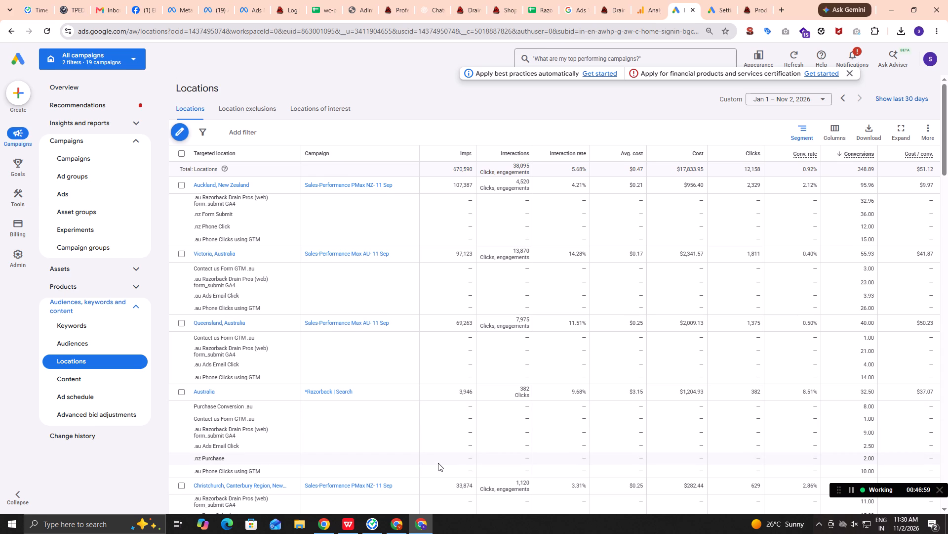
key("alt+Tab")
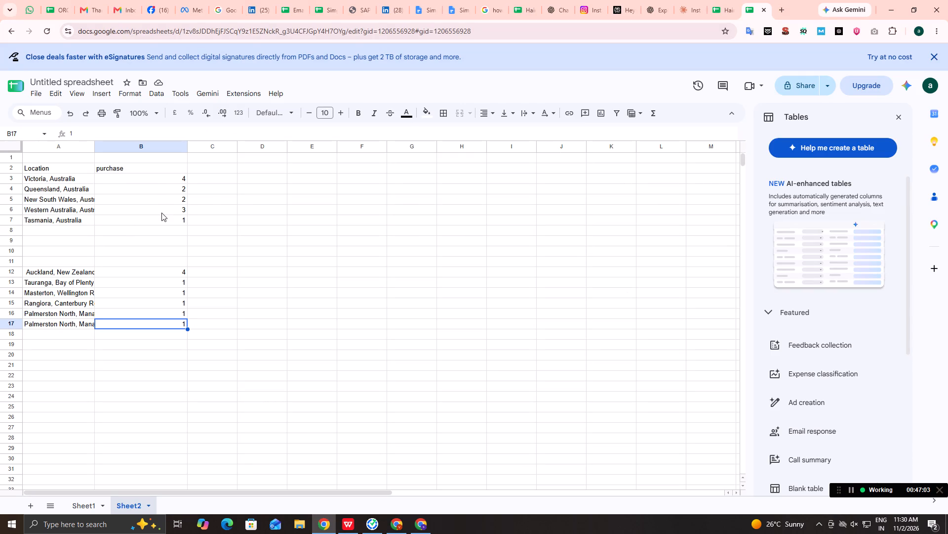
Go back to the Google Ads Locations report and recheck each targeted location's conversion actions for purchases, down to the New Zealand Sales-Shopping- nz row.
key("alt+Tab")
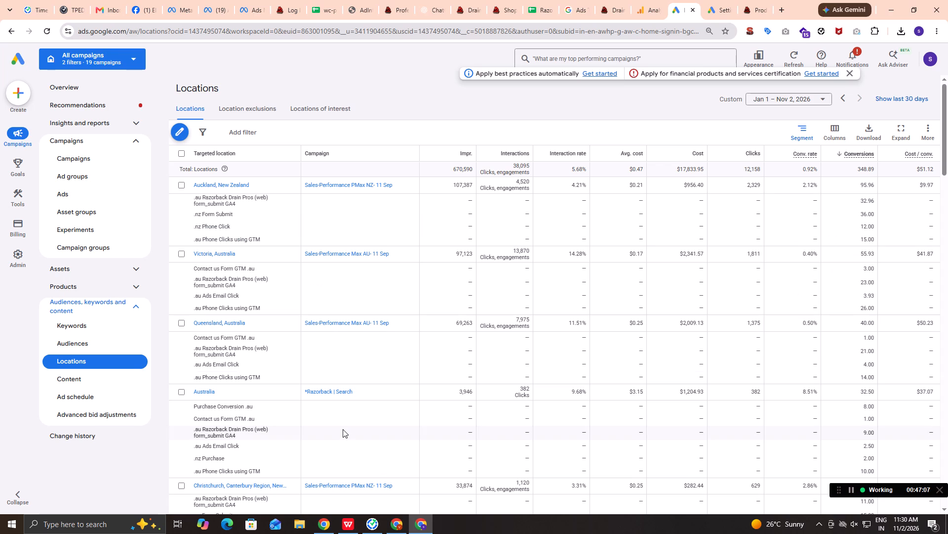
scroll(343, 429, "down", 1)
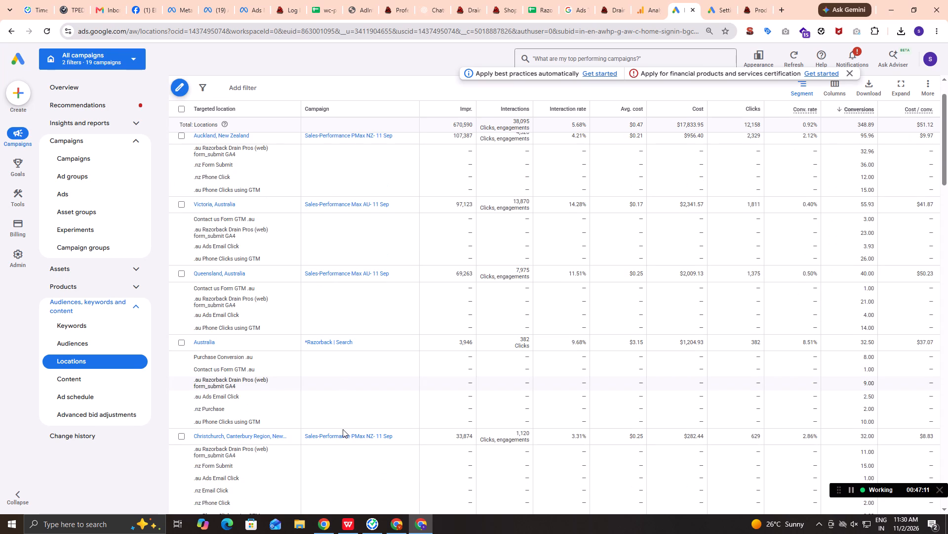
scroll(343, 429, "down", 2)
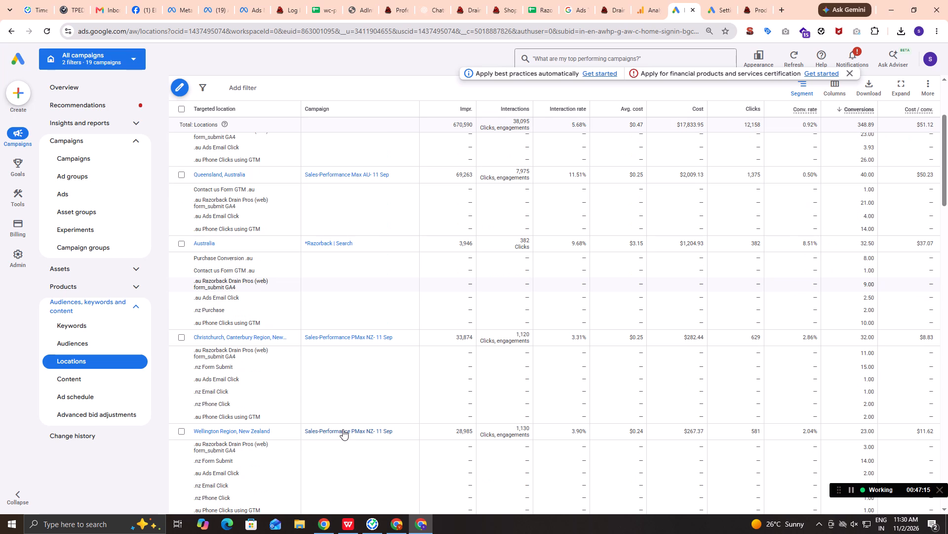
scroll(343, 429, "down", 1)
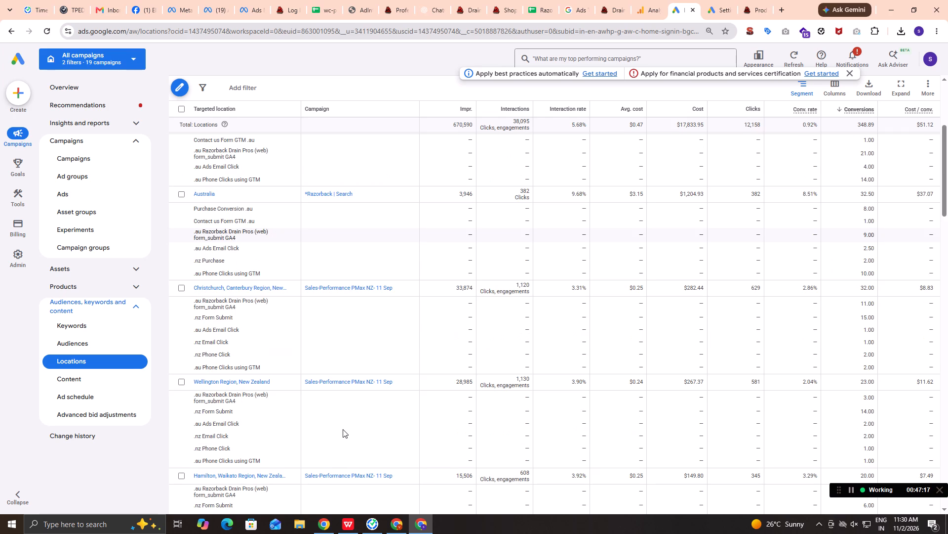
scroll(343, 429, "down", 1)
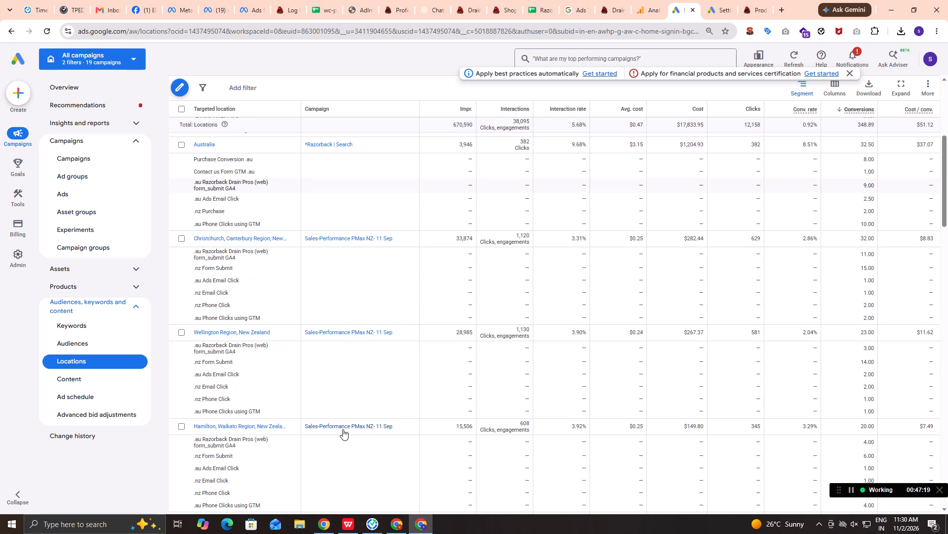
scroll(343, 429, "down", 2)
scroll(343, 429, "up", 7)
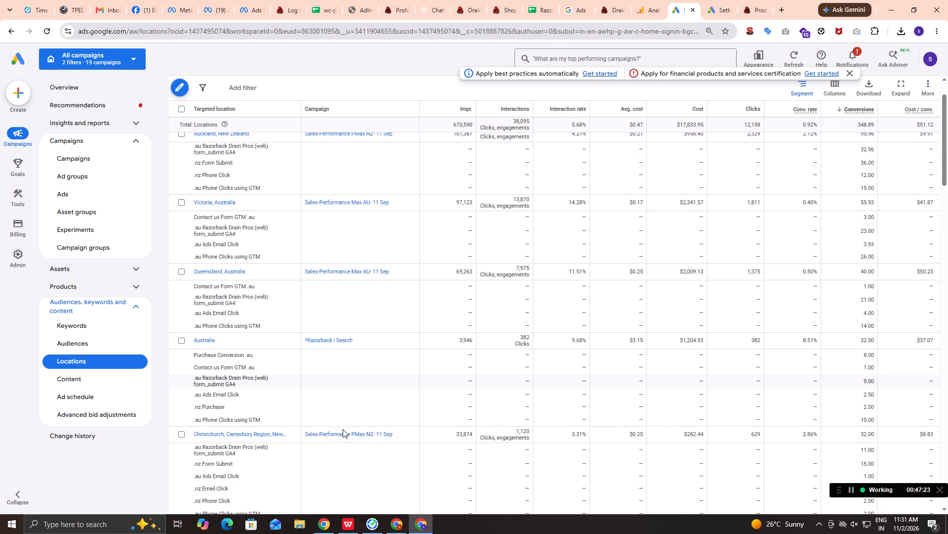
scroll(343, 429, "up", 1)
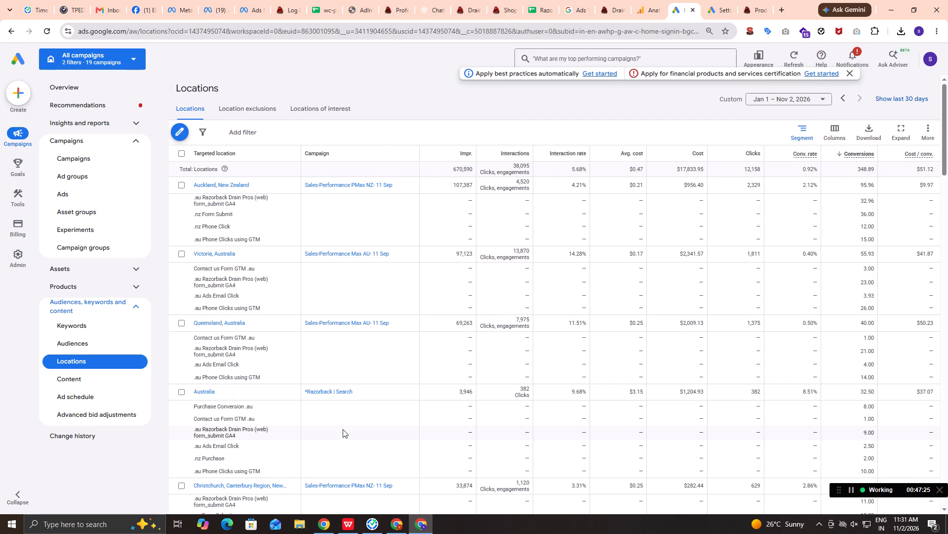
scroll(343, 429, "down", 3)
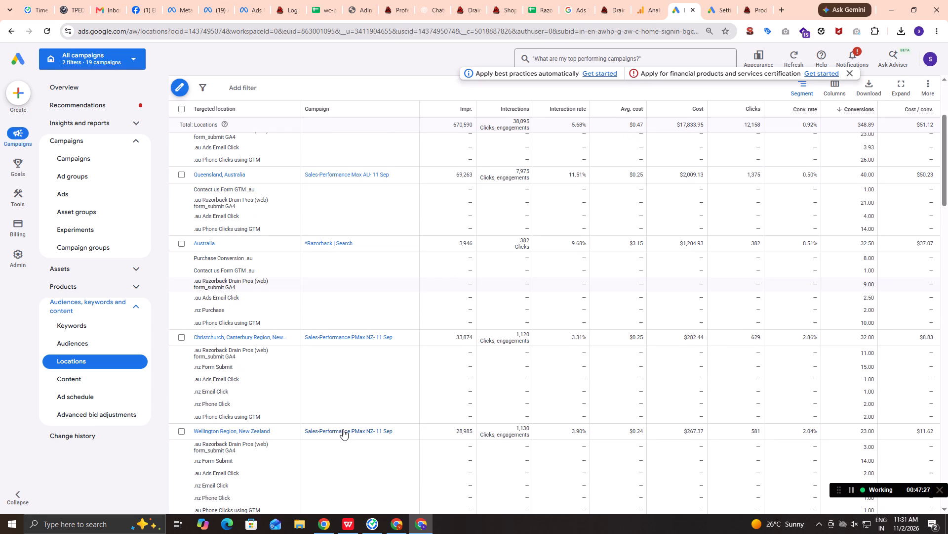
scroll(343, 429, "down", 2)
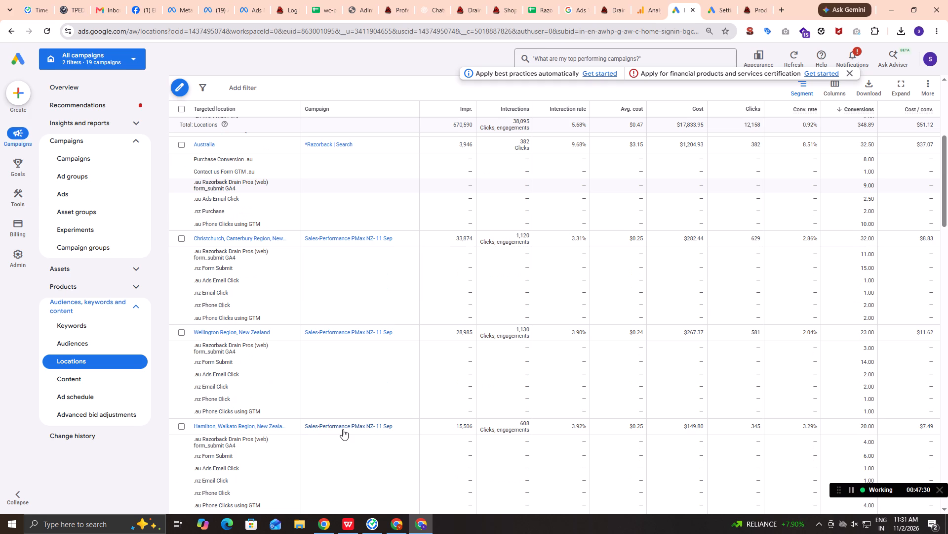
scroll(343, 429, "down", 2)
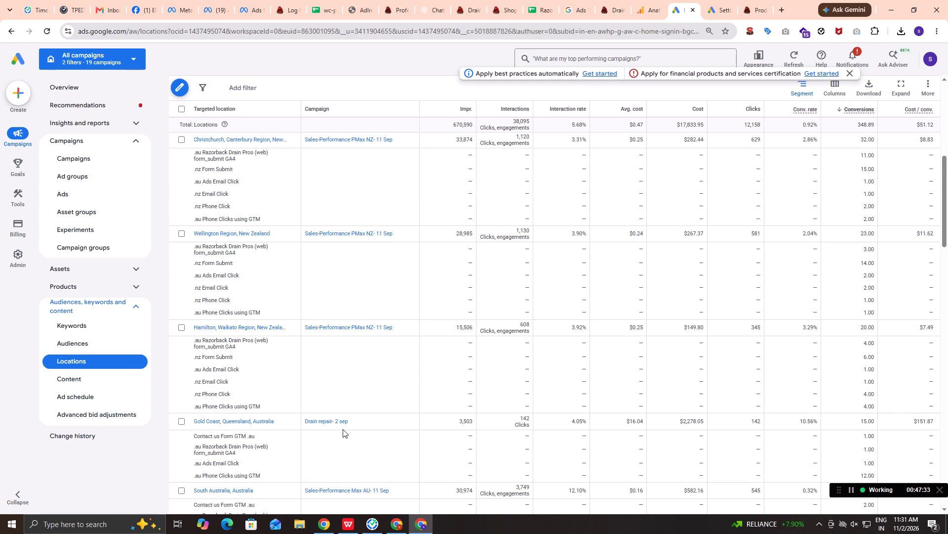
scroll(343, 429, "down", 2)
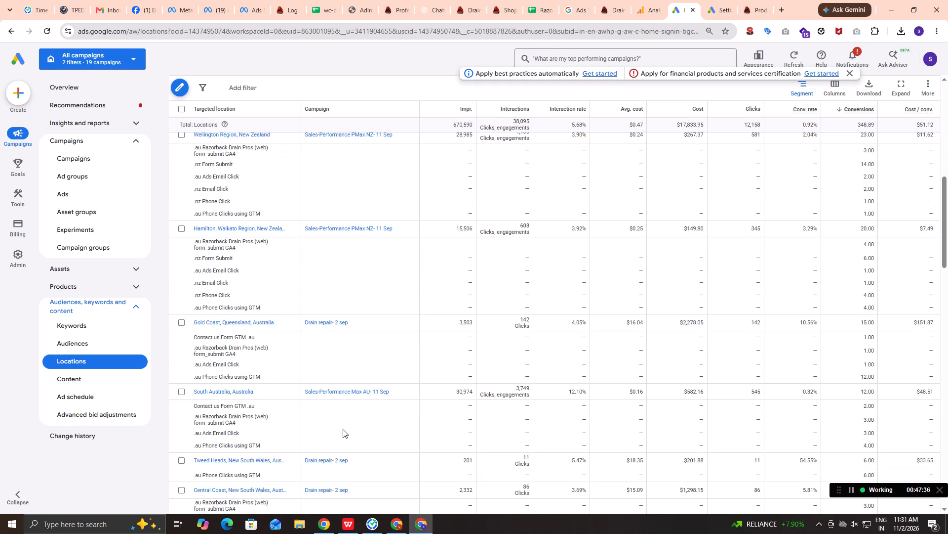
scroll(343, 429, "down", 1)
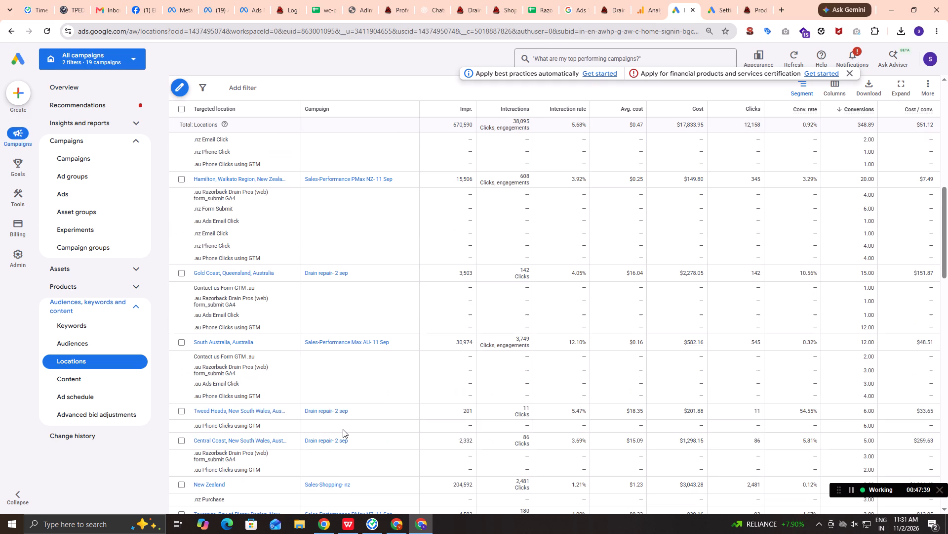
scroll(343, 429, "down", 1)
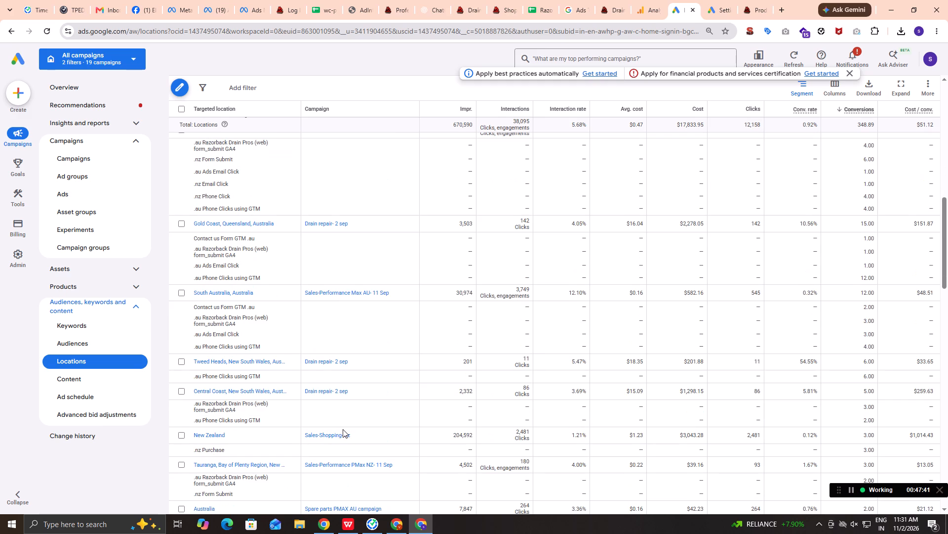
Narrow the New Zealand location of the Sales-Shopping- nz campaign by city regions and segment the report by conversion action.
right_click(209, 435)
left_click(210, 435)
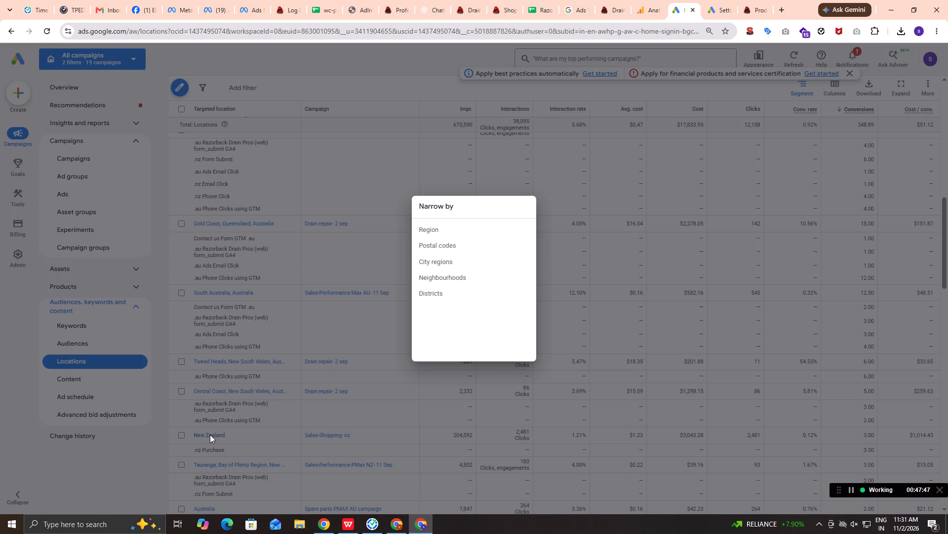
left_click(449, 260)
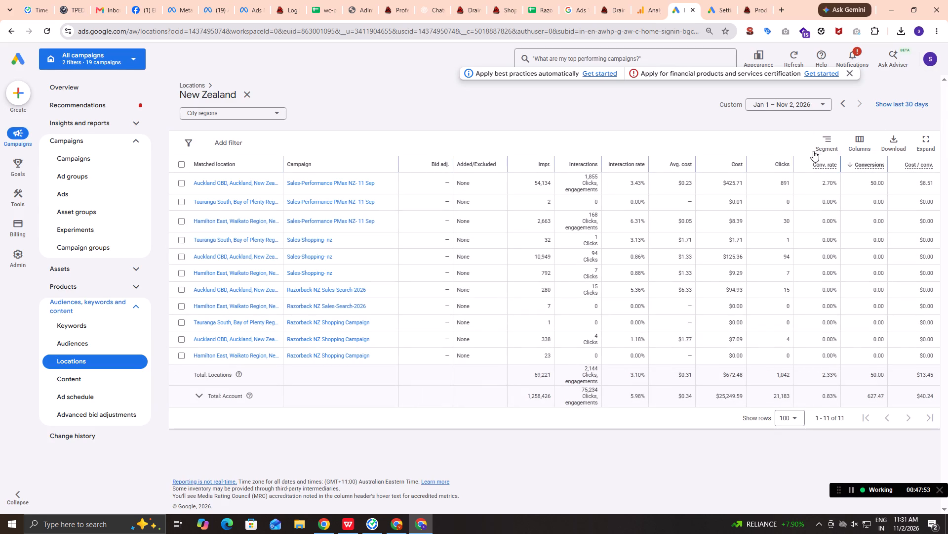
left_click(825, 145)
left_click(805, 199)
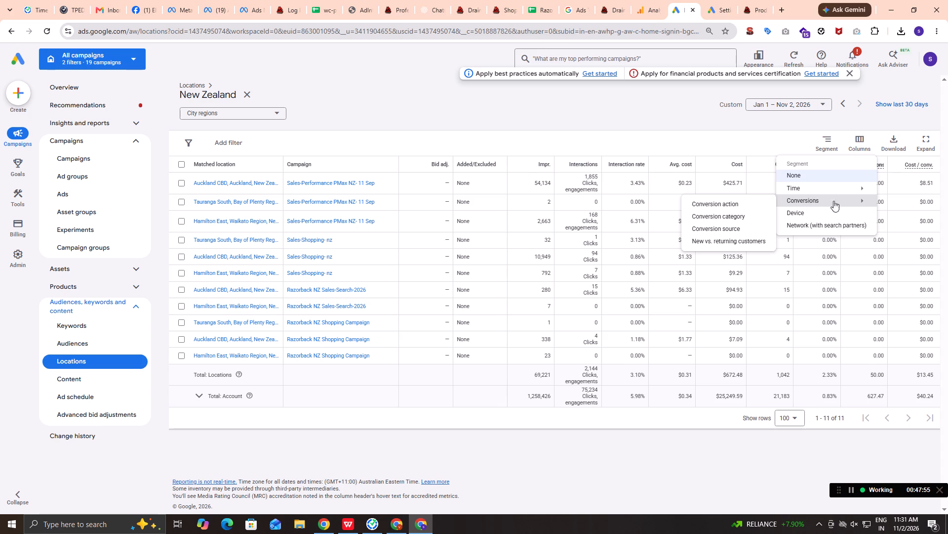
left_click(762, 204)
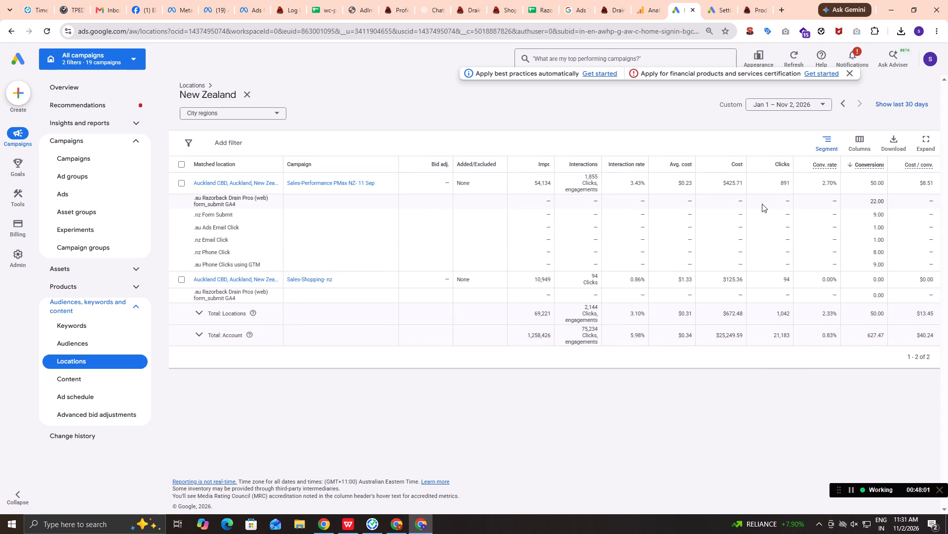
scroll(696, 318, "down", 2)
Reopen the account-wide Locations report and examine purchase conversion actions for each targeted location, down to the Razorback NZ campaign rows.
left_click(12, 31)
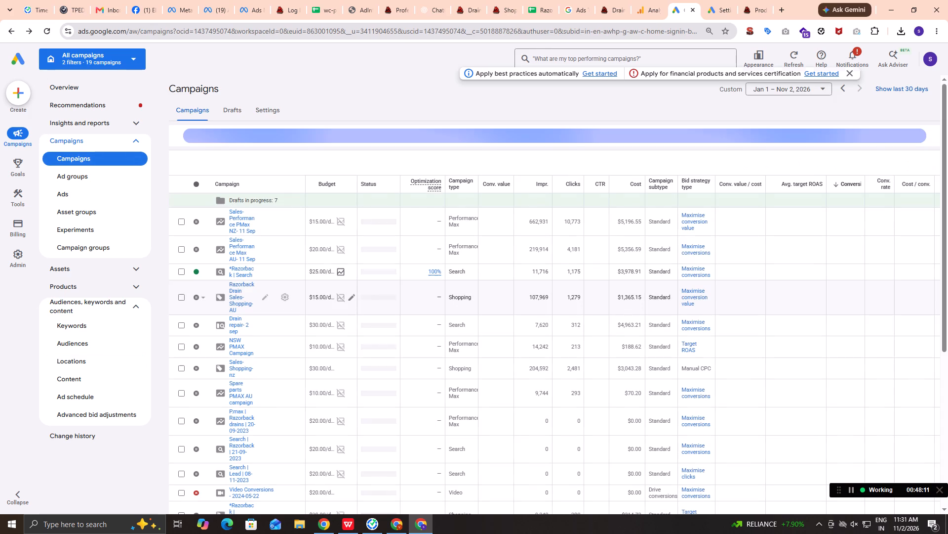
scroll(460, 297, "down", 3)
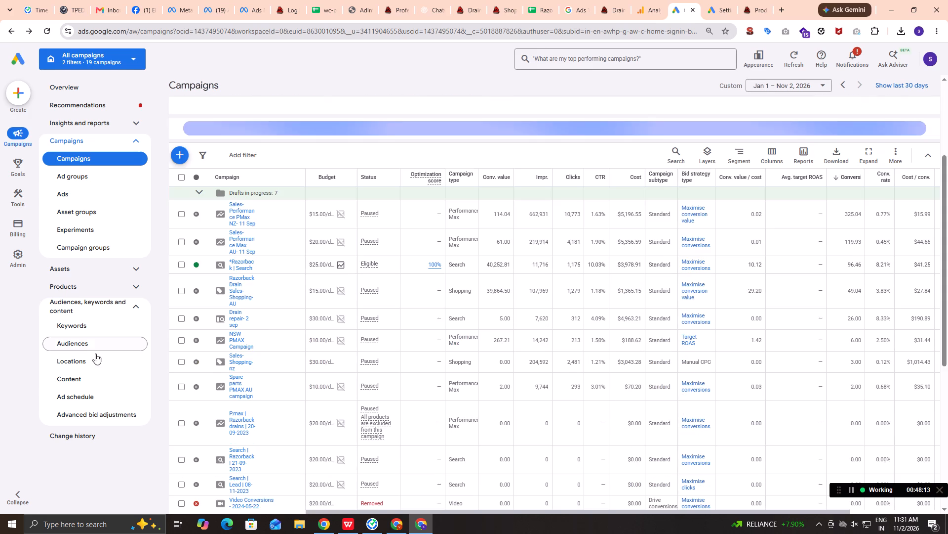
left_click(93, 341)
left_click(93, 362)
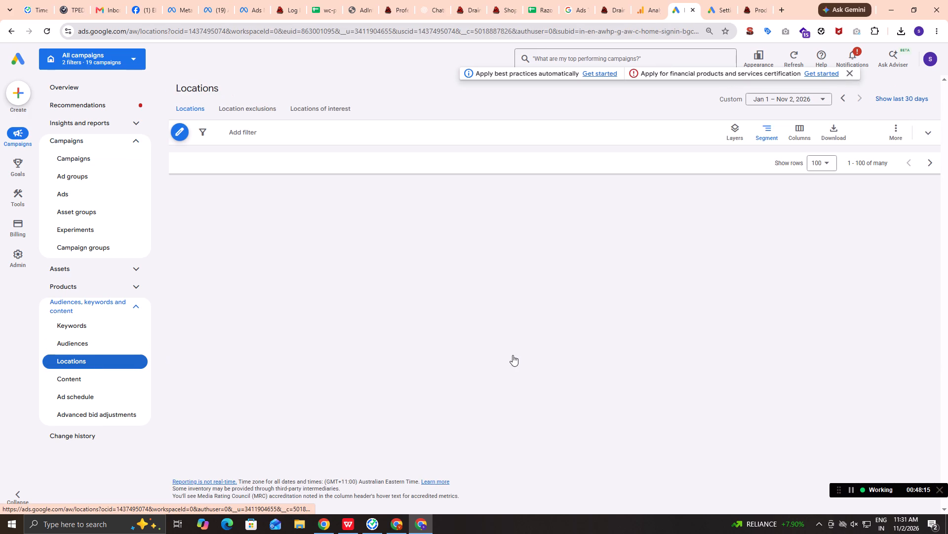
scroll(513, 355, "down", 4)
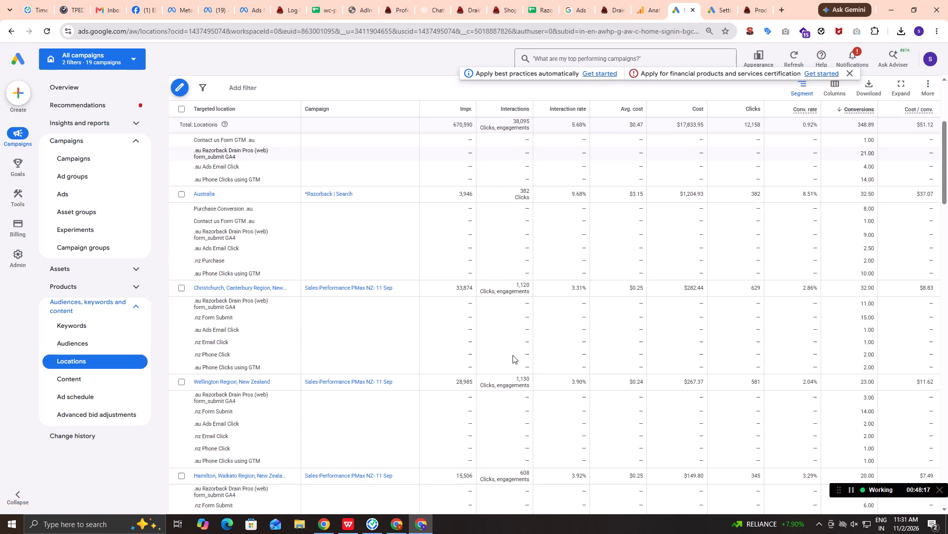
scroll(513, 355, "down", 10)
scroll(513, 355, "up", 1)
scroll(513, 355, "down", 3)
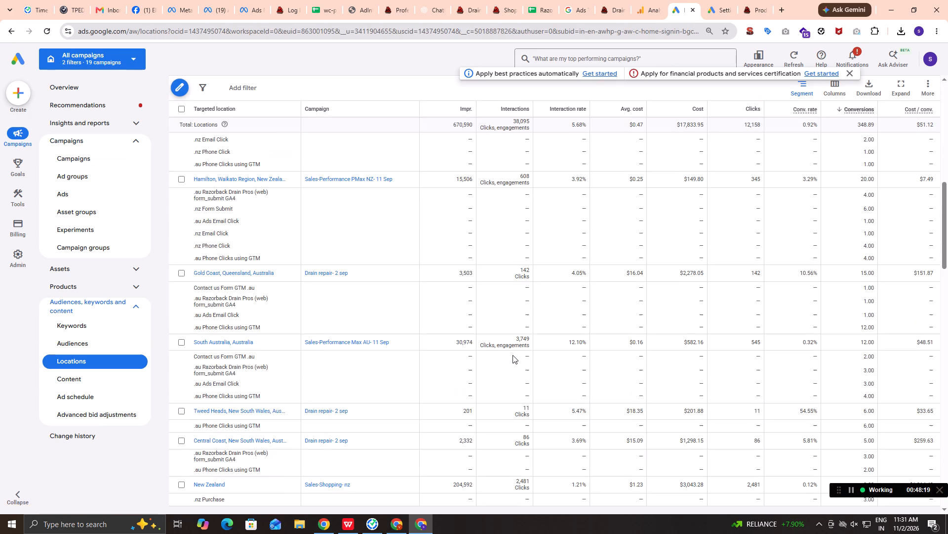
scroll(513, 355, "down", 3)
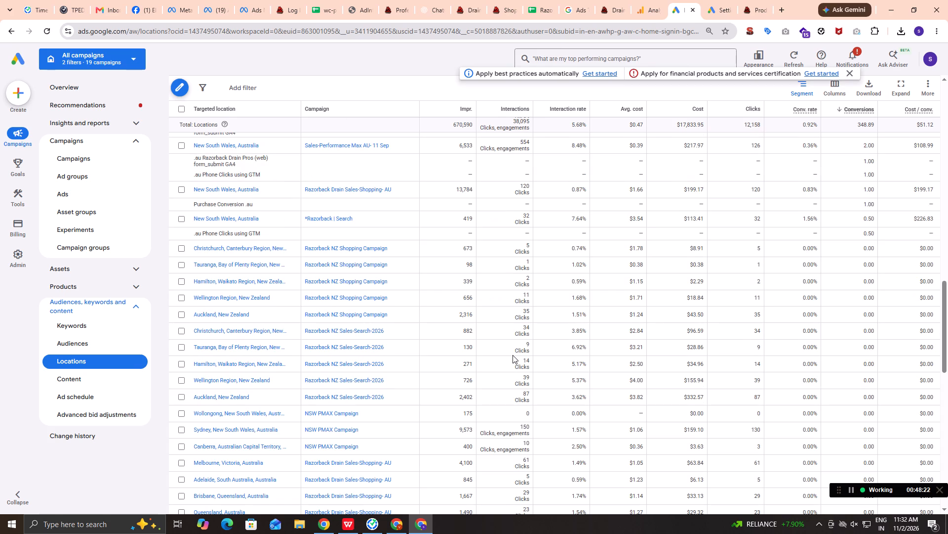
scroll(513, 355, "up", 1)
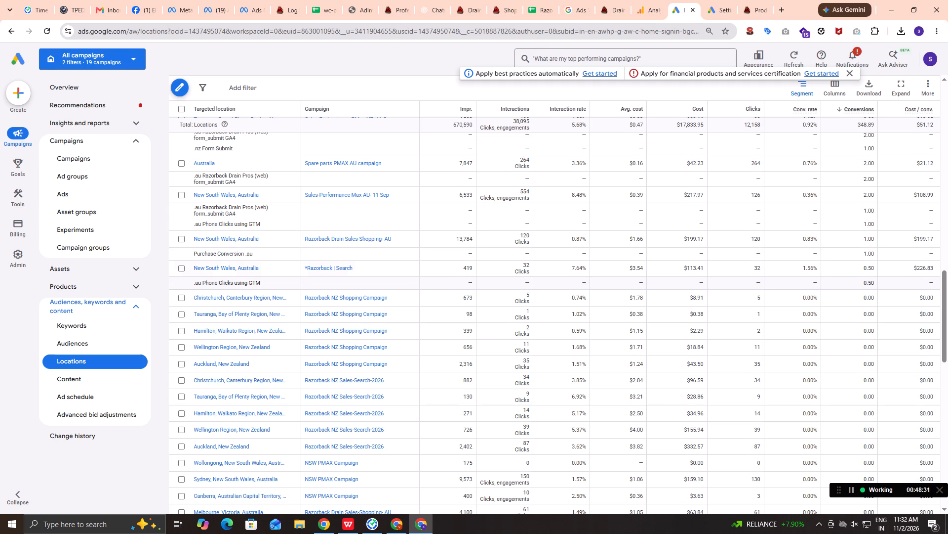
scroll(230, 280, "up", 1)
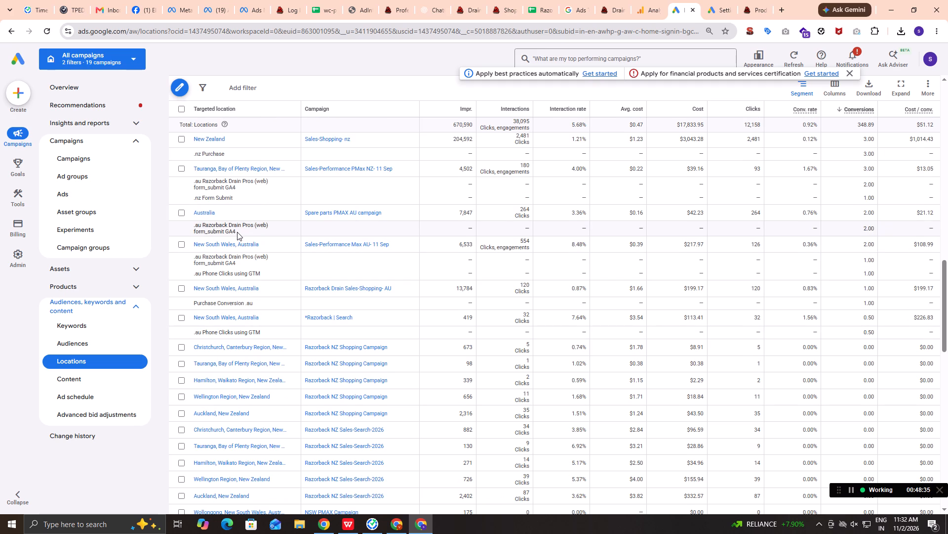
scroll(237, 232, "up", 1)
Switch to the Google Sheet, check the items purchased in Sheet1 and the location purchases in Sheet2, and return to Google Ads.
key("alt+Tab")
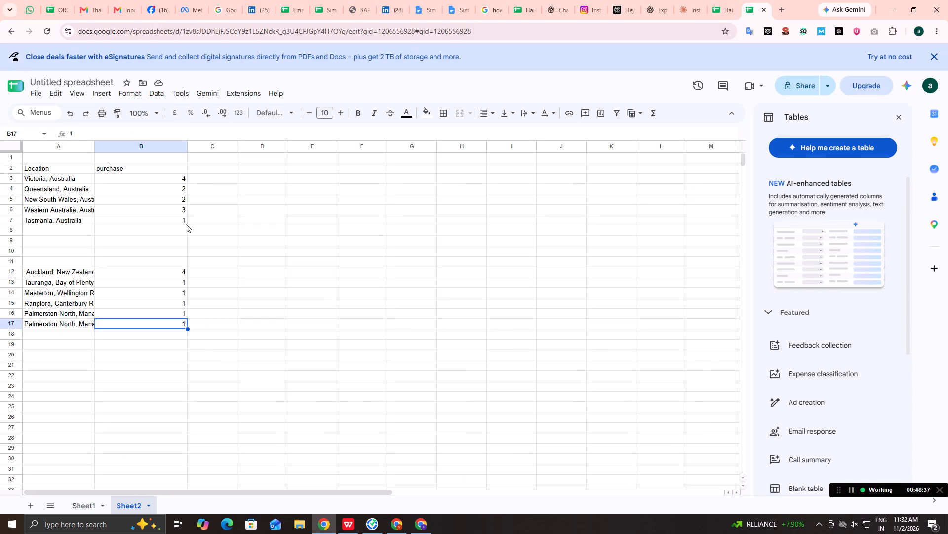
left_click(92, 504)
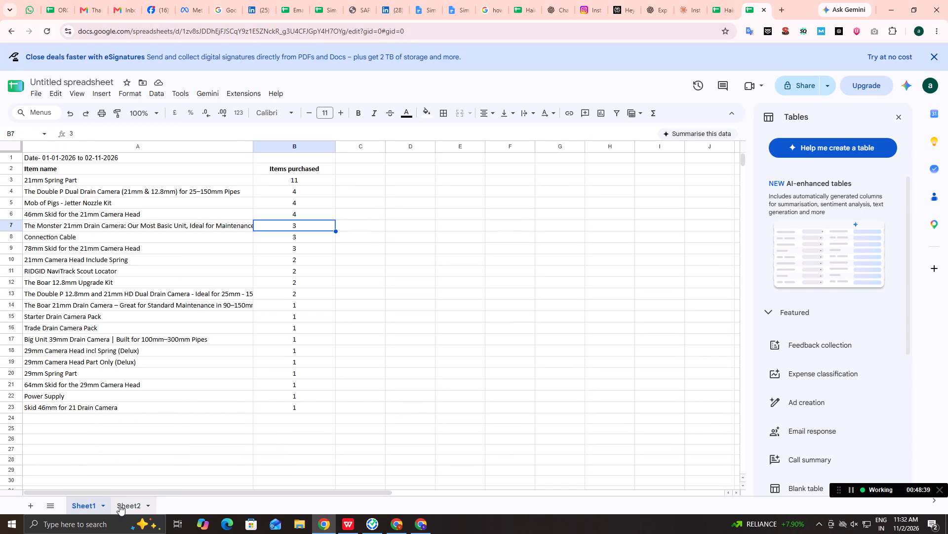
left_click(136, 502)
key("alt+Tab")
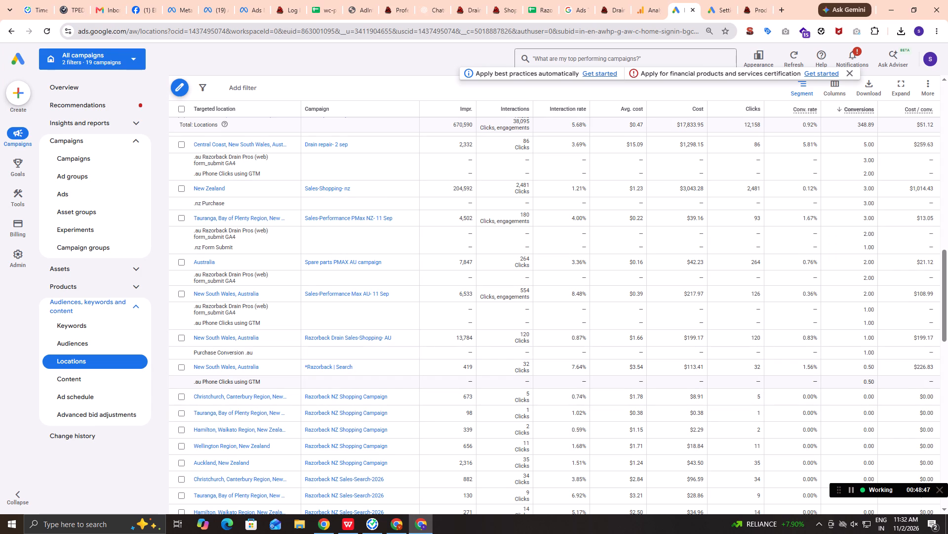
Recheck the Locations report for .au and .nz purchase conversions, from the New South Wales rows back up to Auckland.
scroll(242, 349, "up", 1)
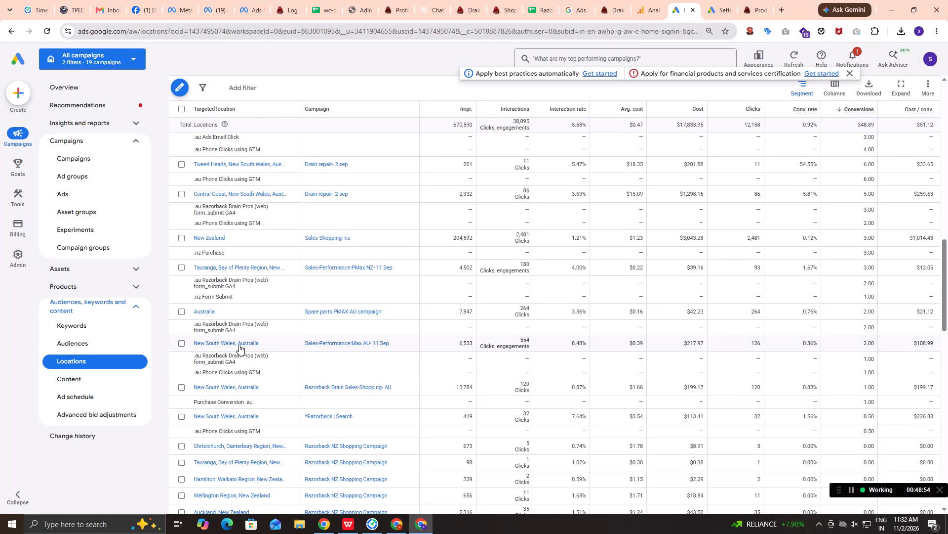
scroll(221, 336, "up", 1)
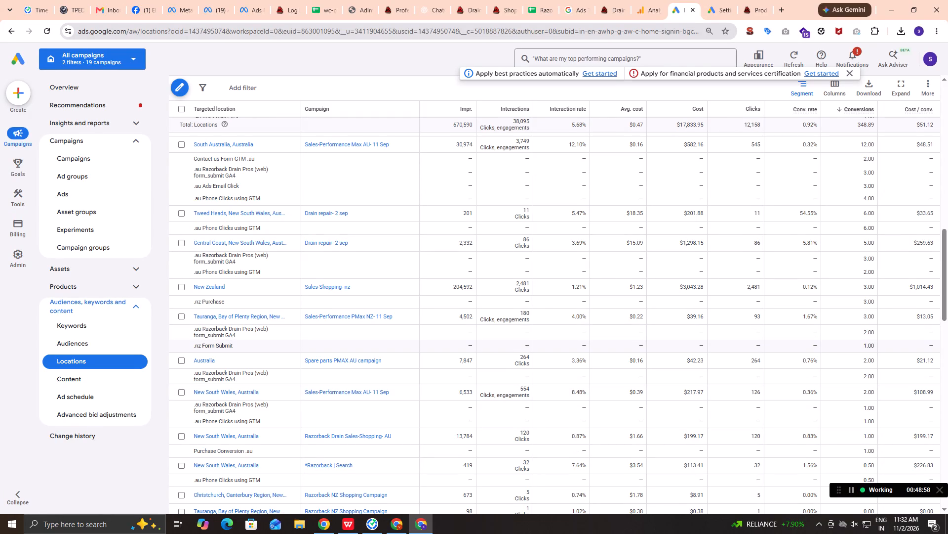
scroll(221, 345, "up", 7)
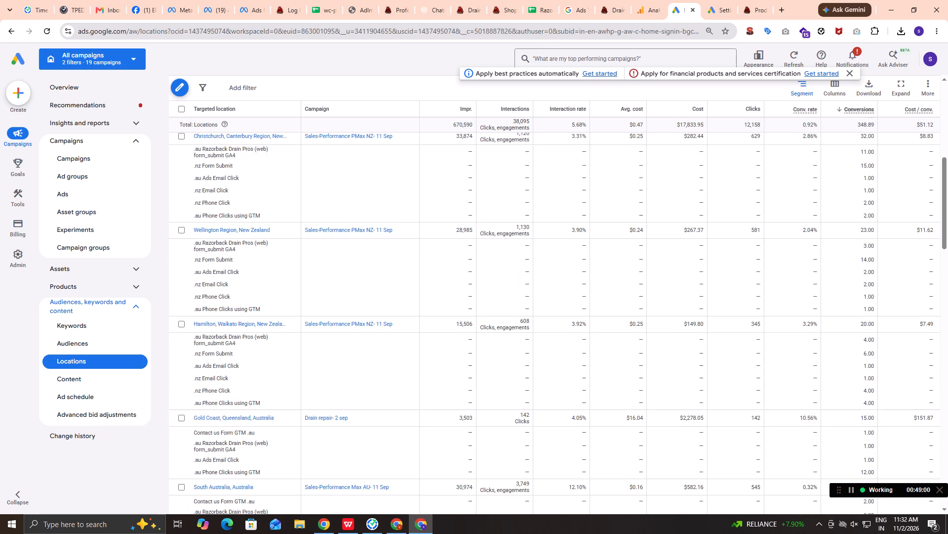
scroll(221, 345, "up", 3)
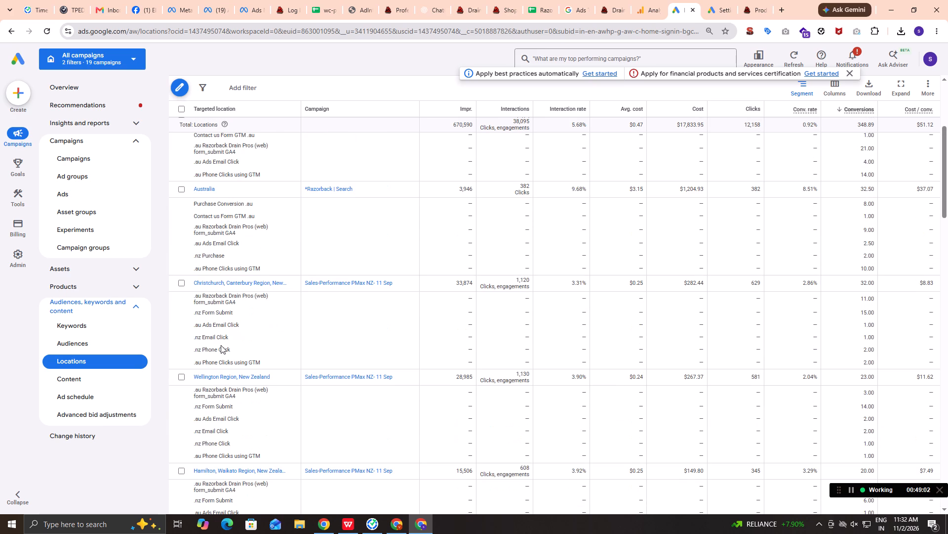
scroll(221, 345, "up", 3)
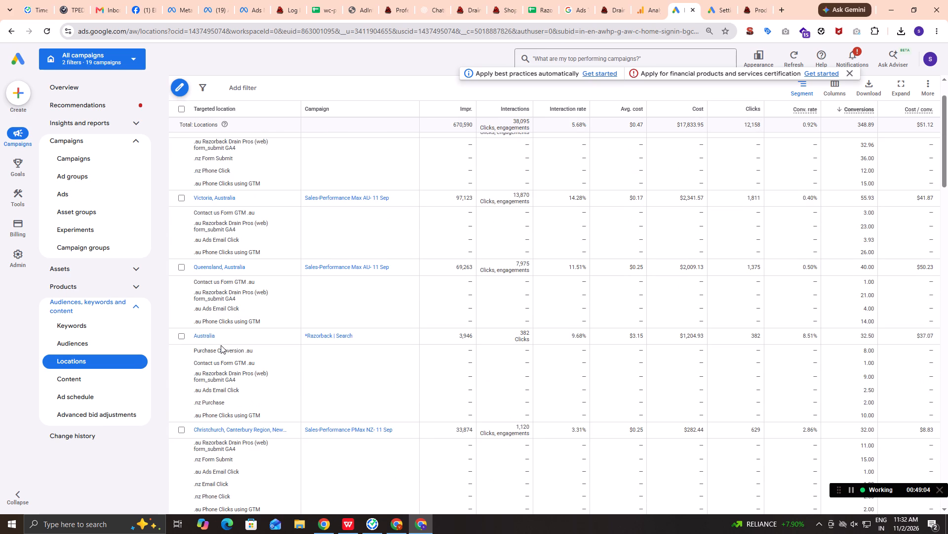
scroll(221, 345, "up", 4)
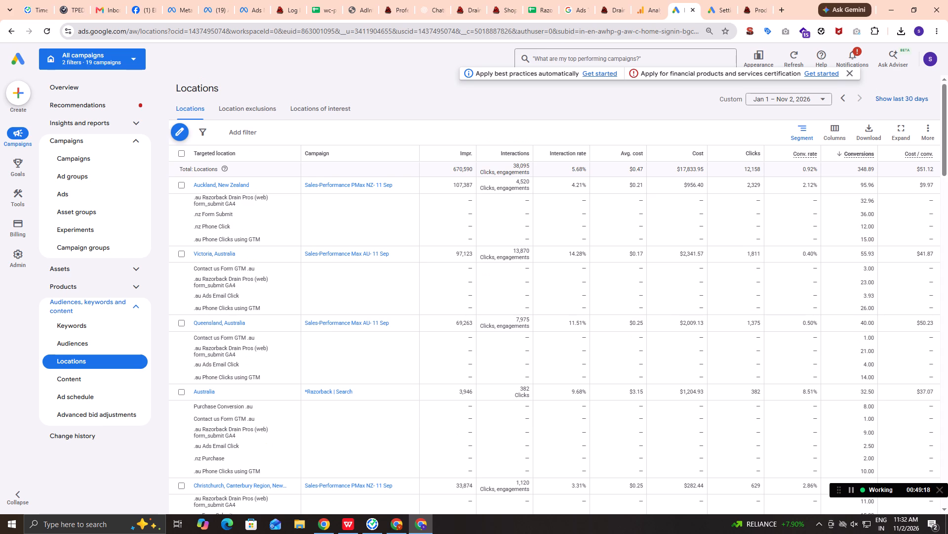
Review the conversion actions from Auckland down to the Razorback NZ Shopping Campaign rows and back, looking for purchases.
scroll(221, 345, "down", 6)
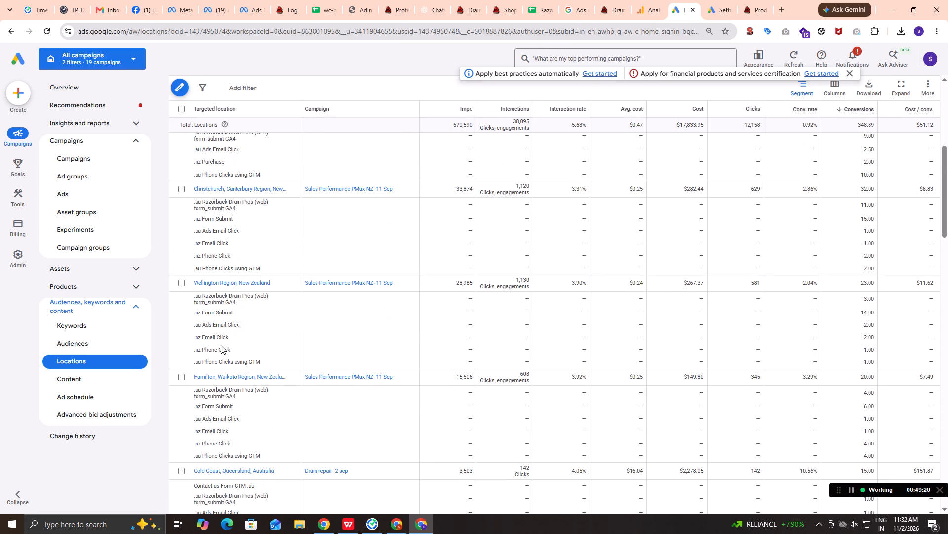
scroll(221, 345, "down", 7)
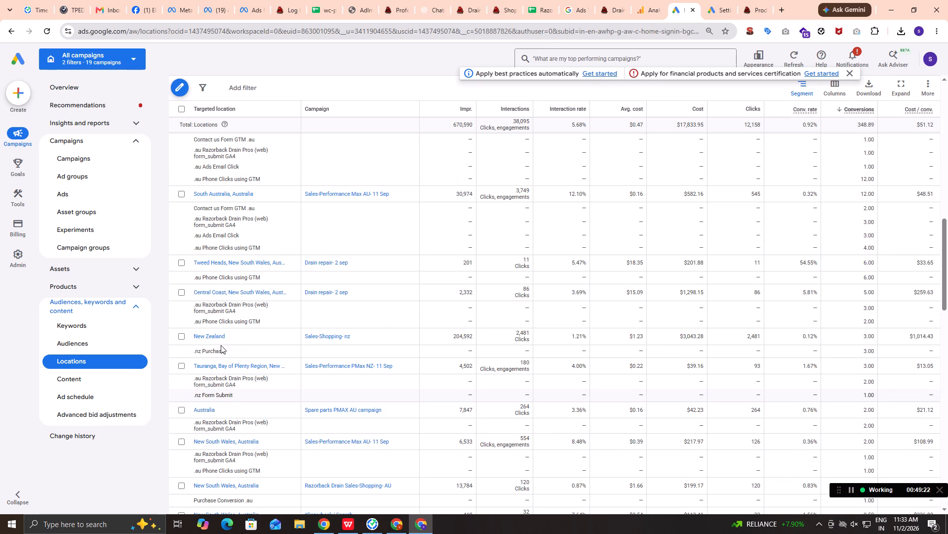
scroll(221, 345, "down", 1)
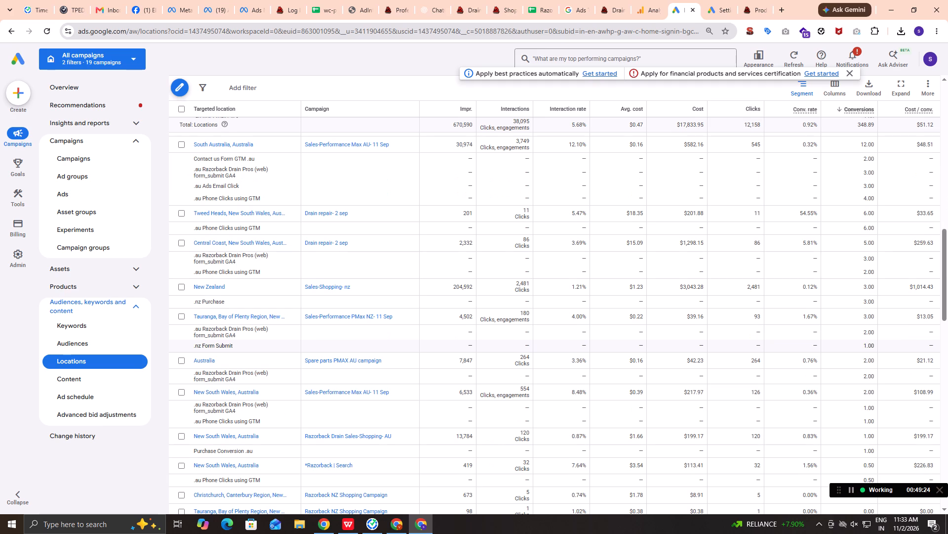
scroll(221, 345, "down", 2)
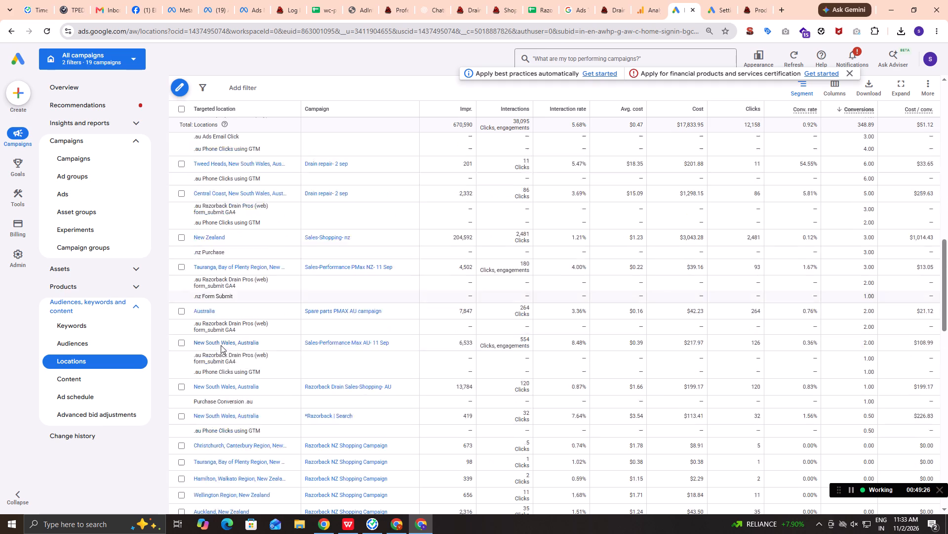
scroll(221, 345, "down", 1)
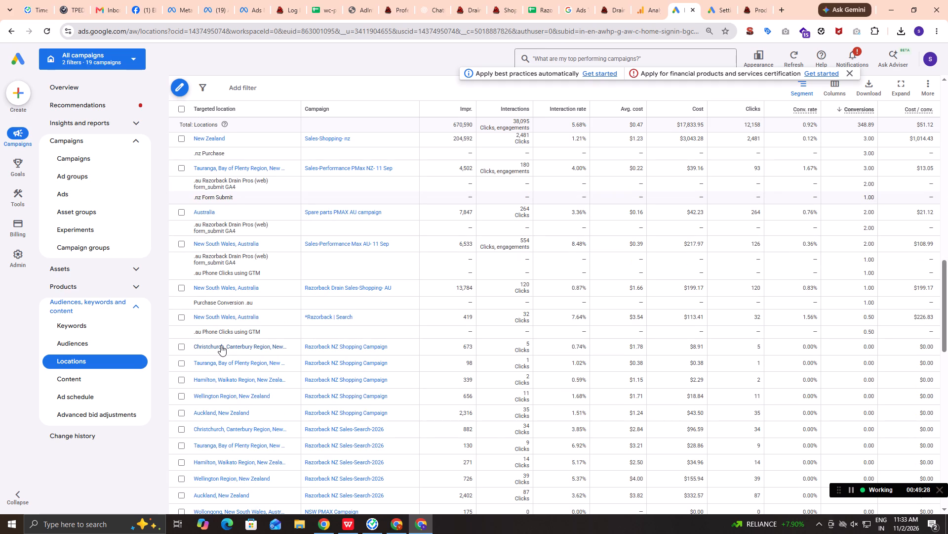
scroll(221, 345, "up", 11)
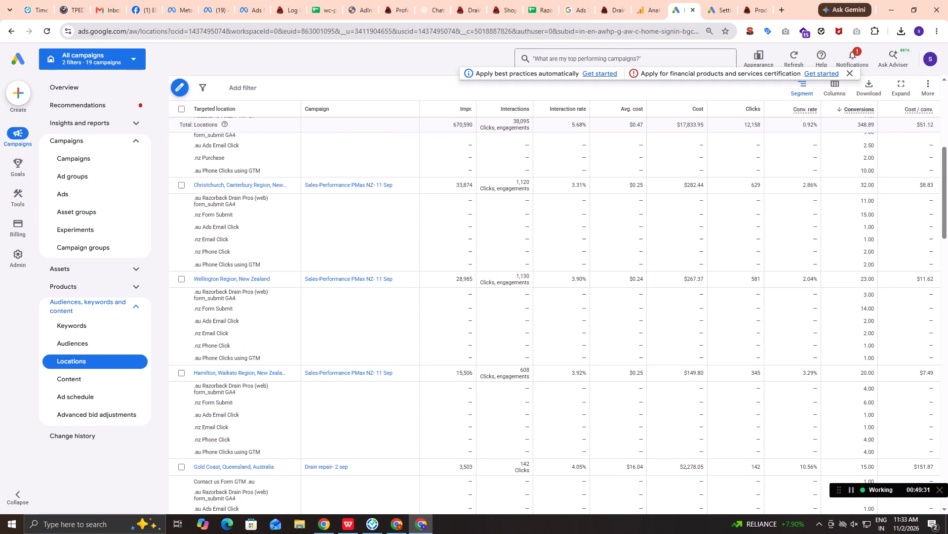
scroll(221, 345, "up", 6)
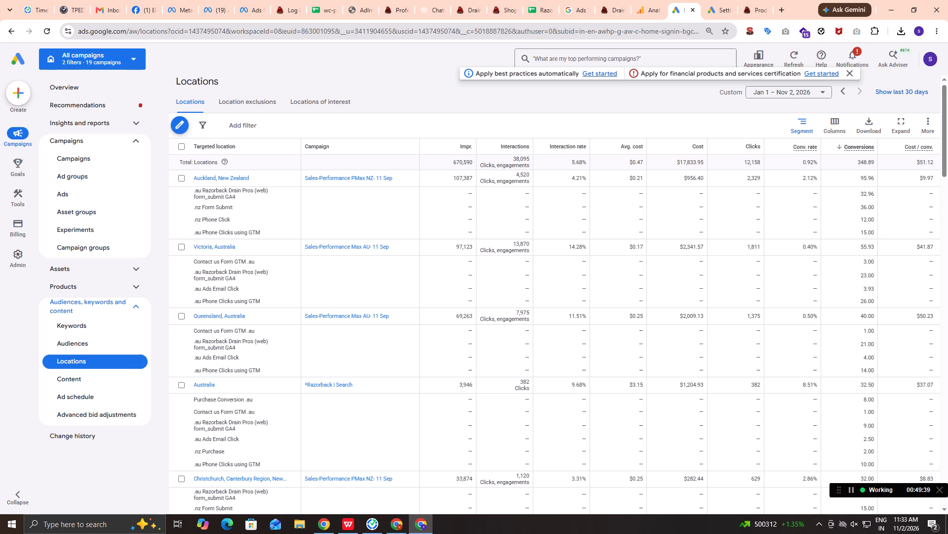
Examine the Locations report's conversion actions from Auckland down to the Razorback NZ Sales-Search-2026 rows for .au and .nz purchases.
scroll(221, 345, "down", 1)
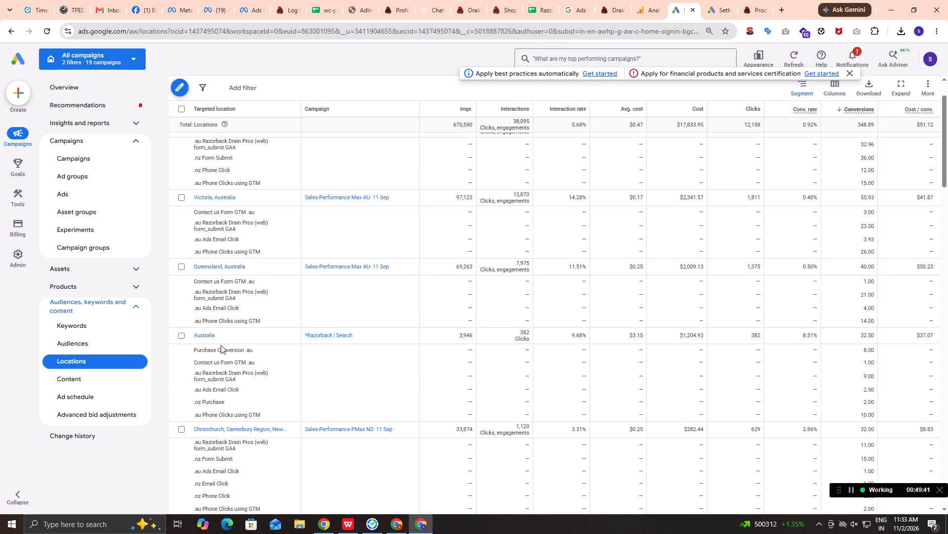
scroll(221, 345, "down", 1)
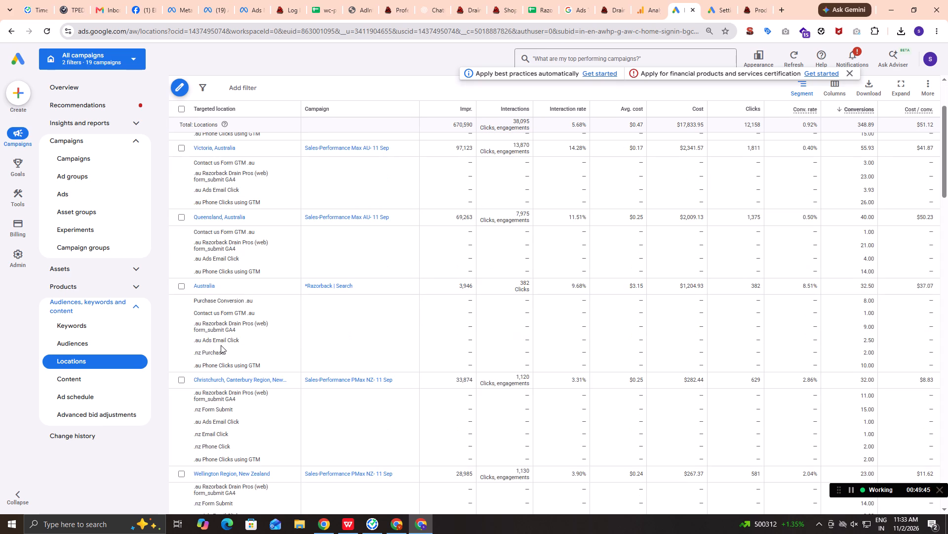
scroll(221, 345, "down", 1)
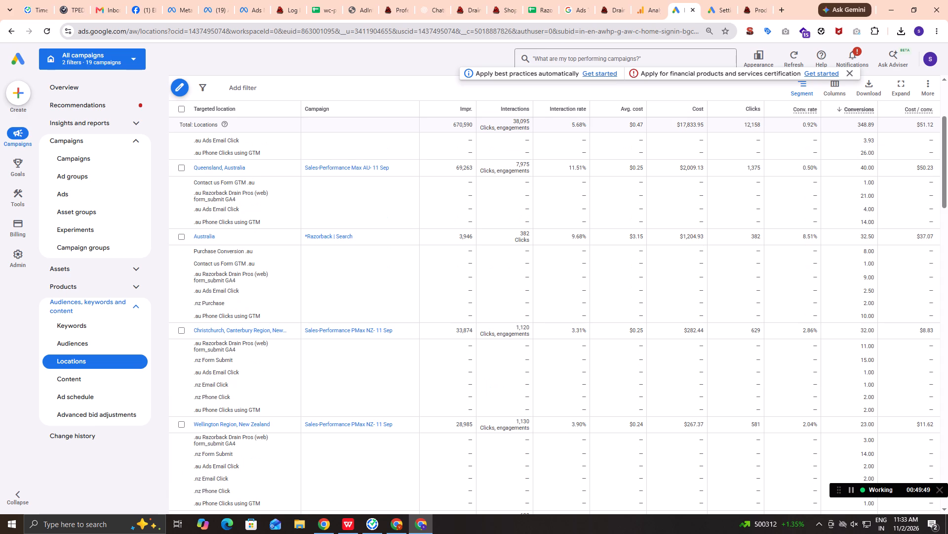
scroll(221, 345, "down", 1)
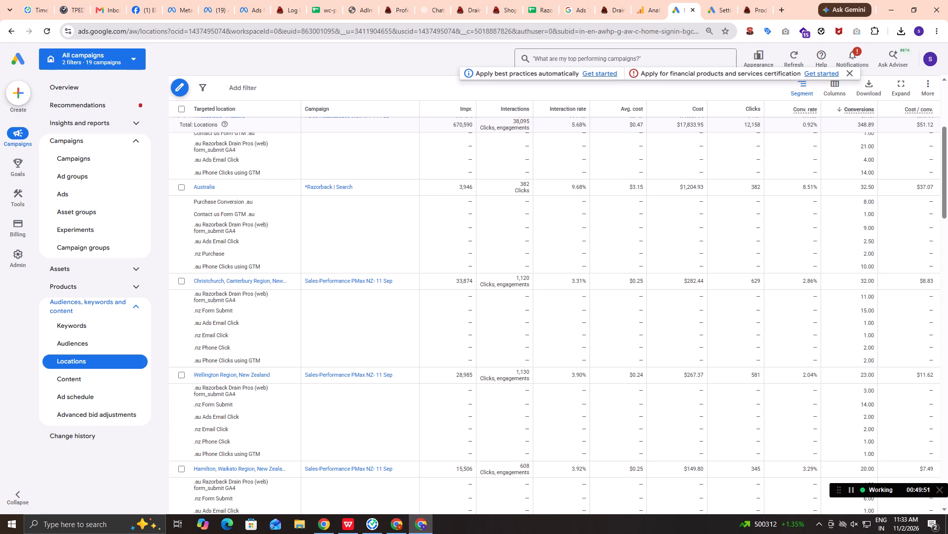
scroll(221, 345, "down", 1)
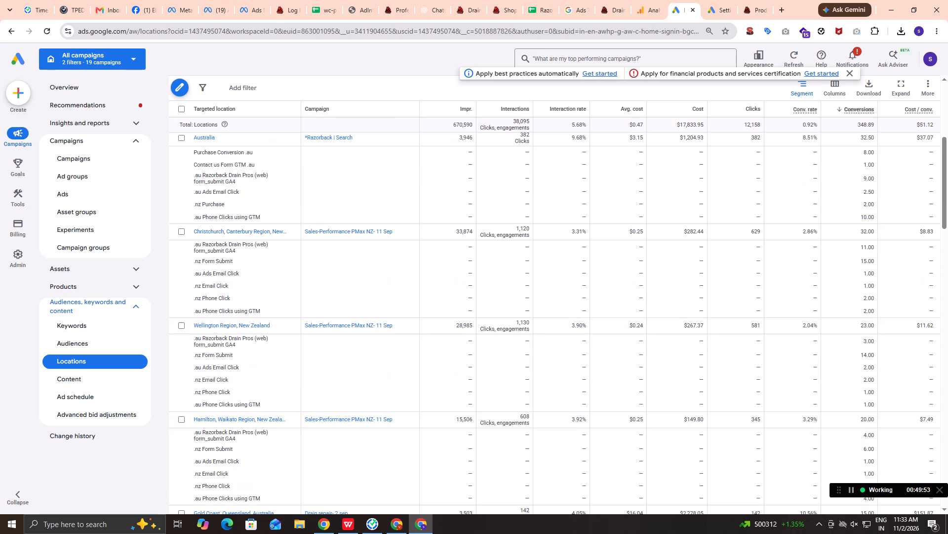
scroll(221, 345, "down", 2)
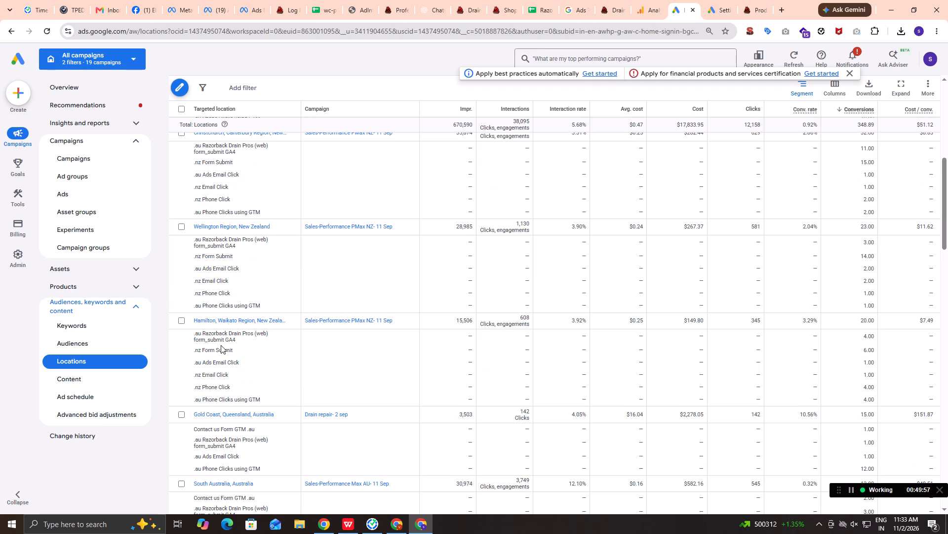
scroll(221, 345, "down", 1)
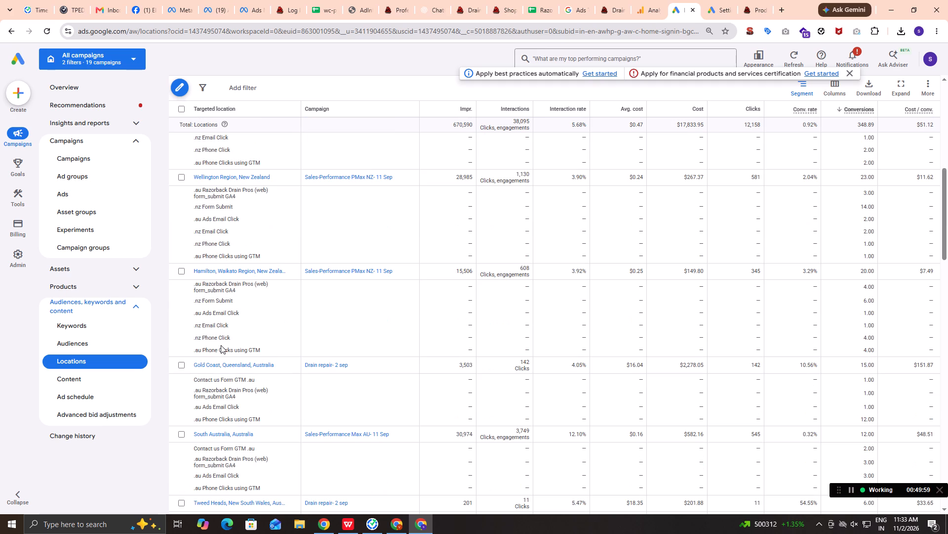
scroll(221, 345, "down", 1)
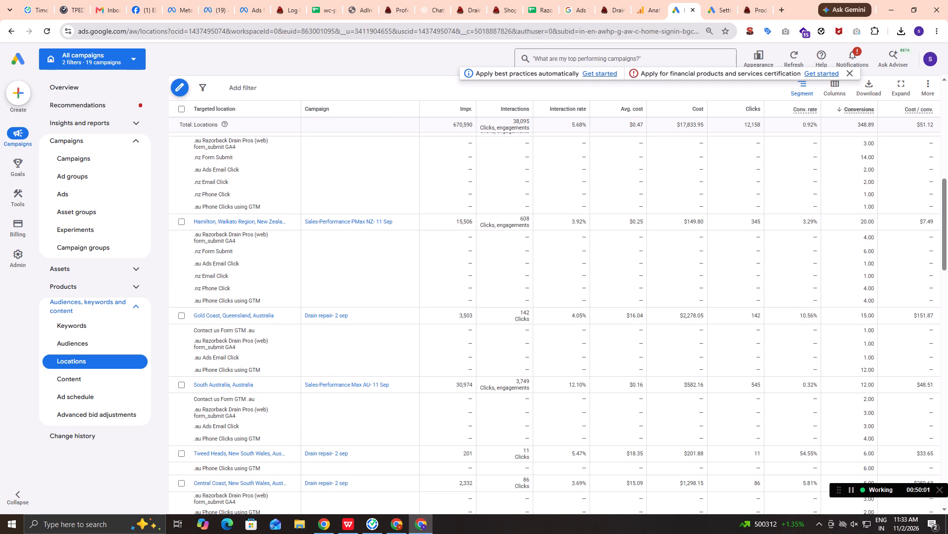
scroll(221, 345, "down", 1)
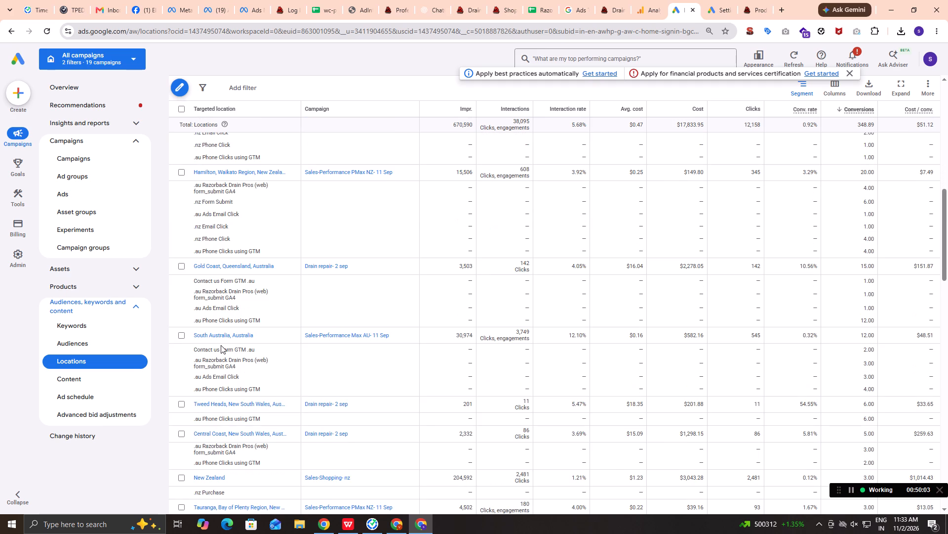
scroll(221, 345, "down", 1)
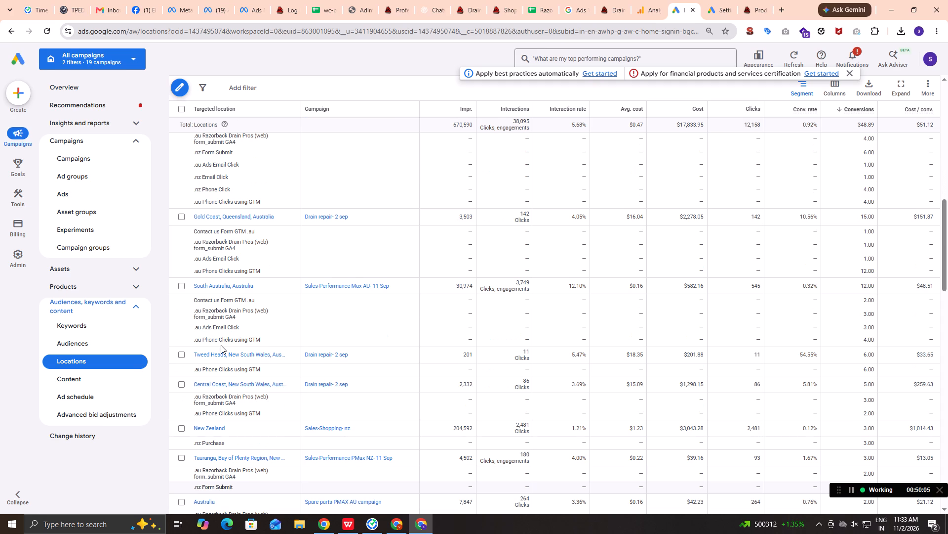
scroll(221, 345, "down", 1)
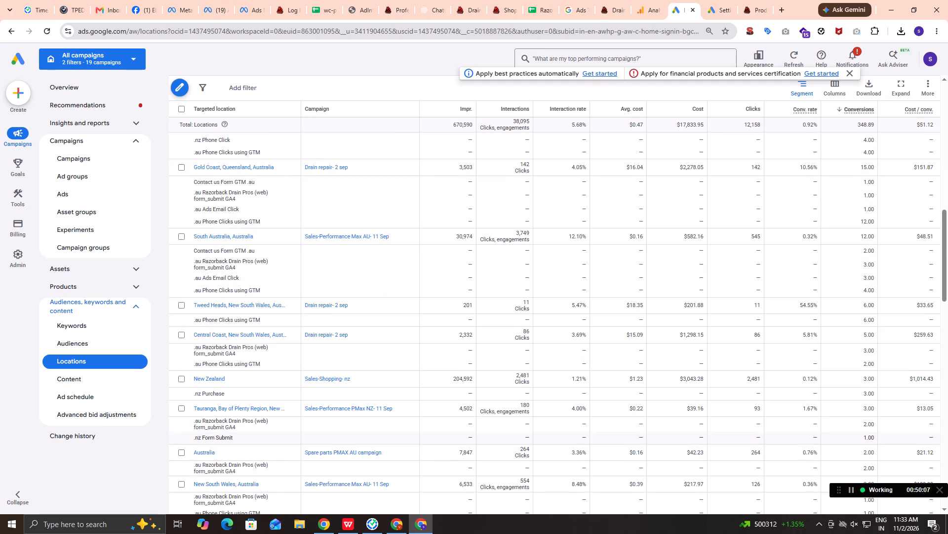
scroll(221, 345, "down", 1)
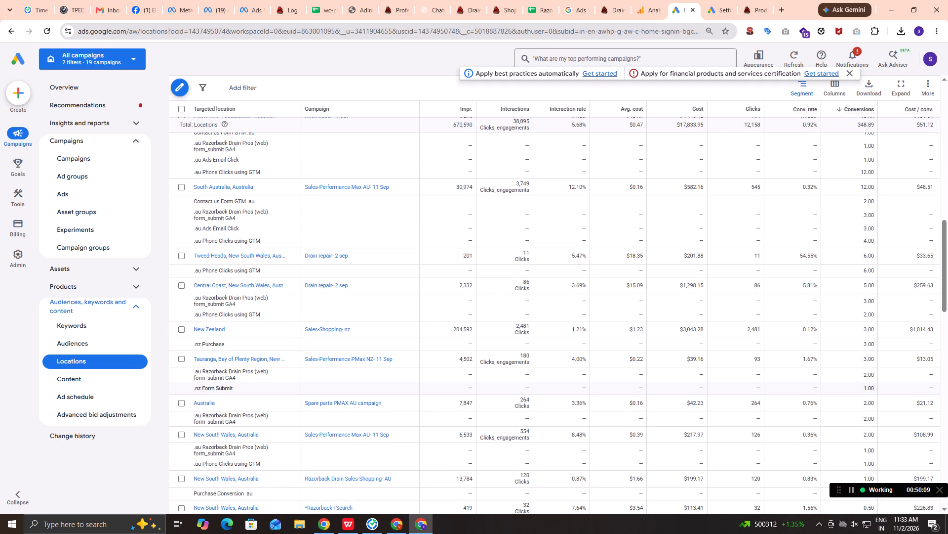
scroll(218, 347, "down", 1)
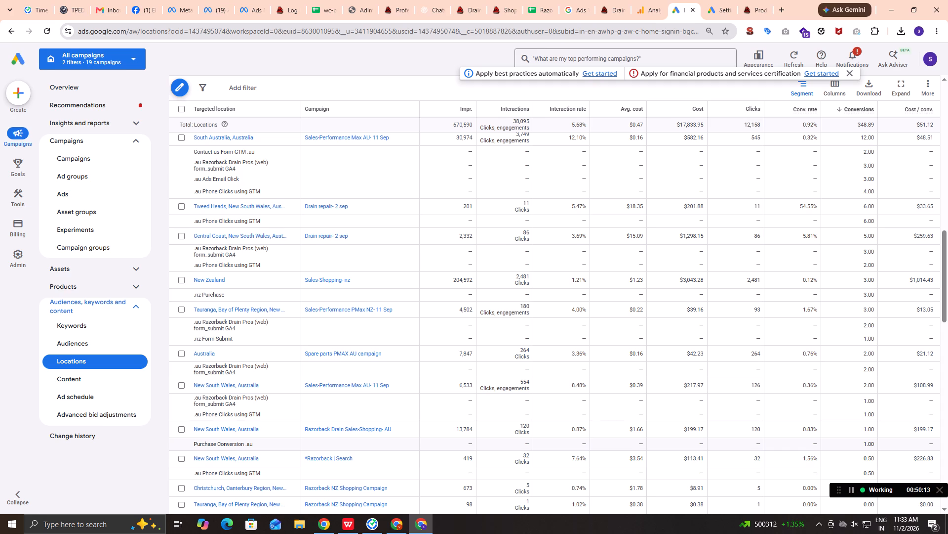
scroll(225, 445, "down", 1)
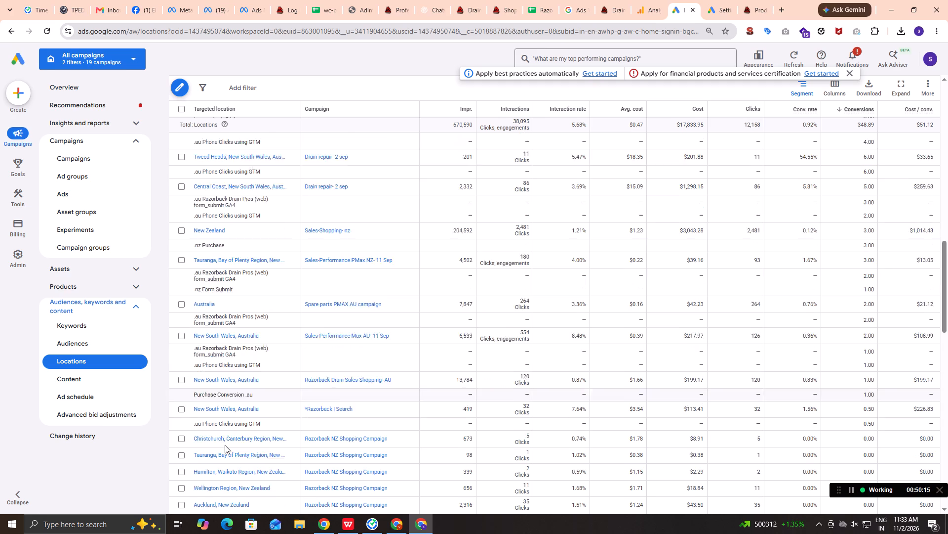
scroll(225, 445, "down", 1)
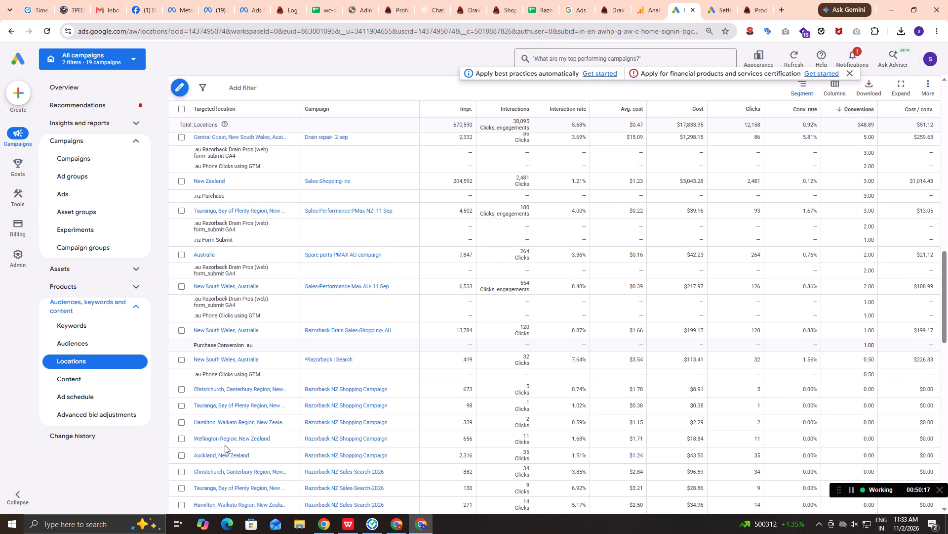
Recheck the purchase conversion actions from the Razorback NZ Shopping Campaign rows back up to Auckland.
scroll(225, 445, "up", 1)
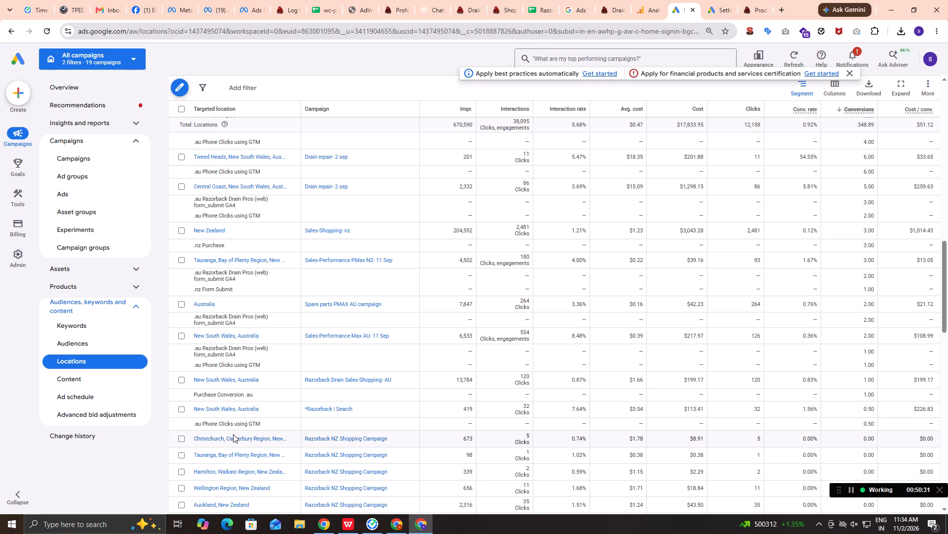
scroll(233, 434, "up", 1)
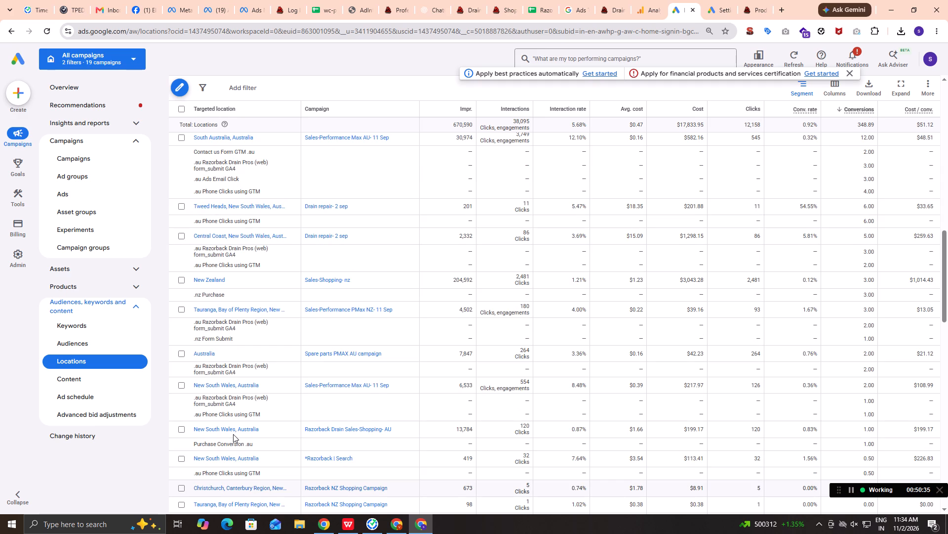
scroll(233, 434, "up", 1)
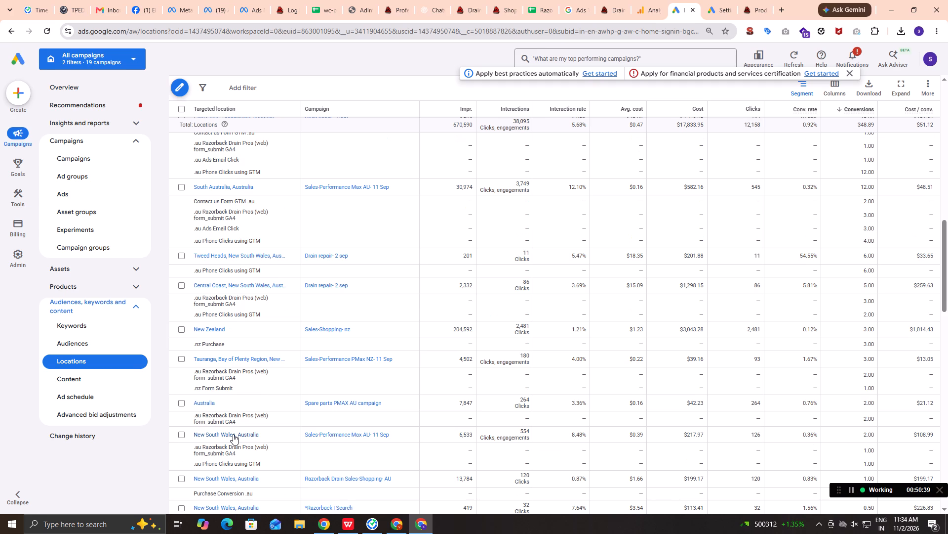
scroll(233, 434, "up", 1)
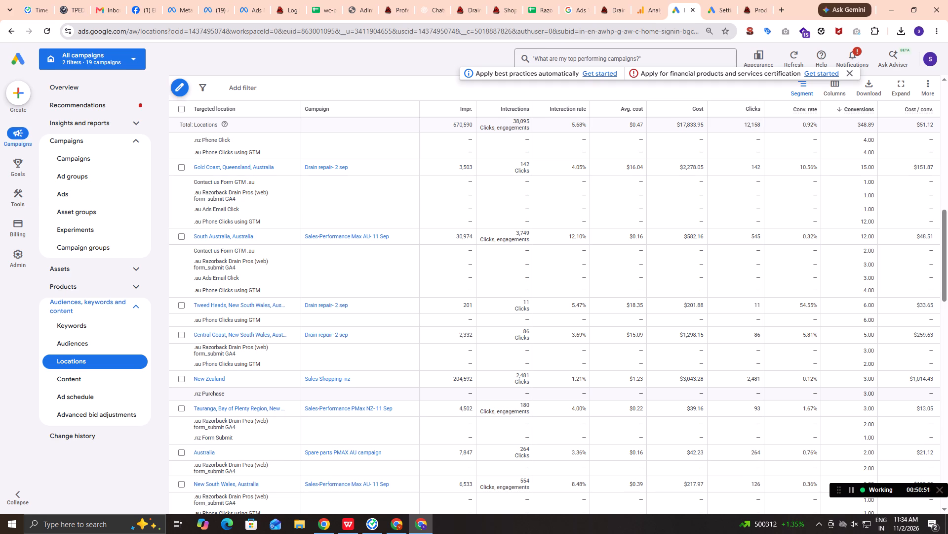
scroll(211, 394, "up", 1)
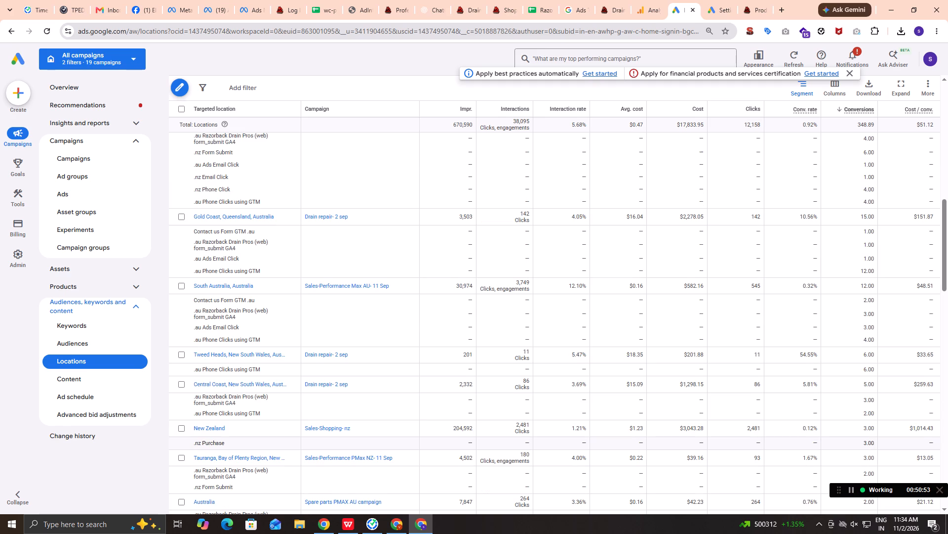
scroll(211, 394, "up", 1)
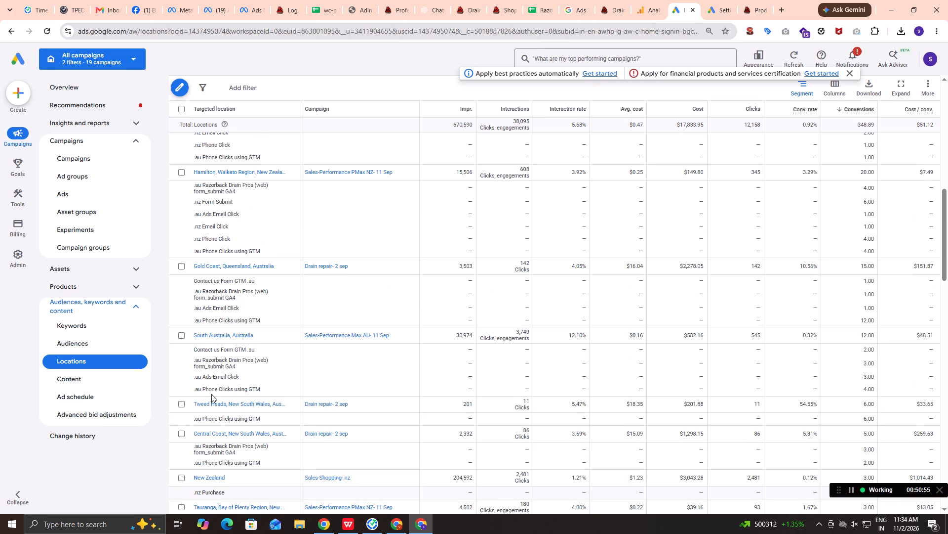
scroll(211, 394, "up", 1)
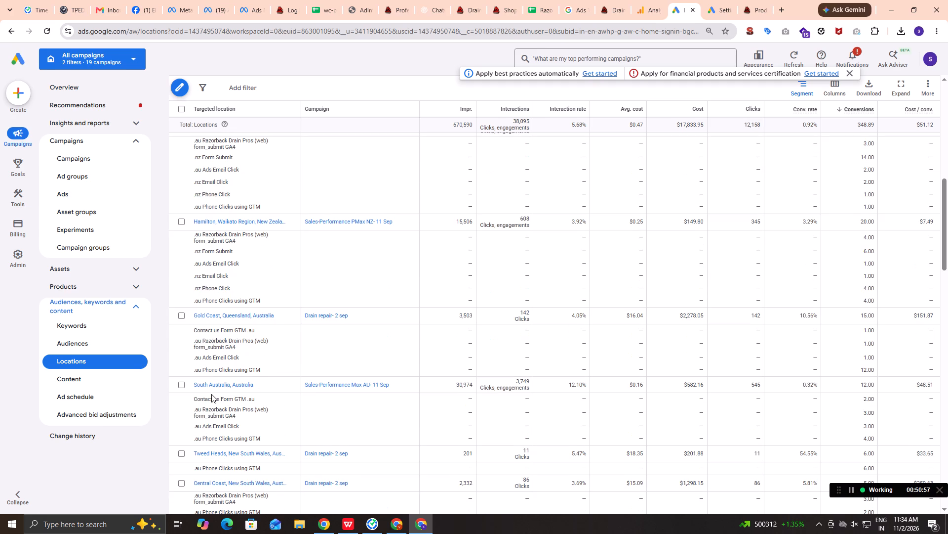
scroll(211, 394, "up", 2)
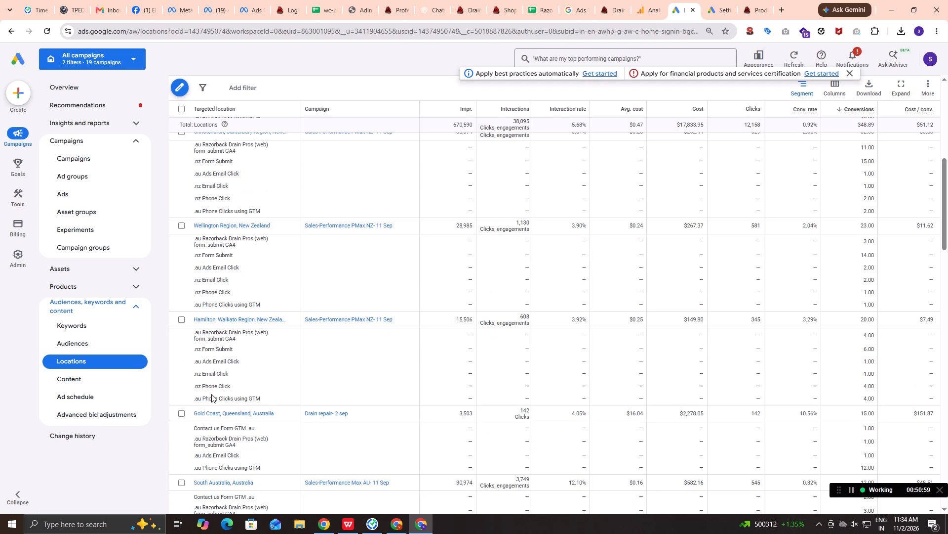
scroll(211, 394, "up", 2)
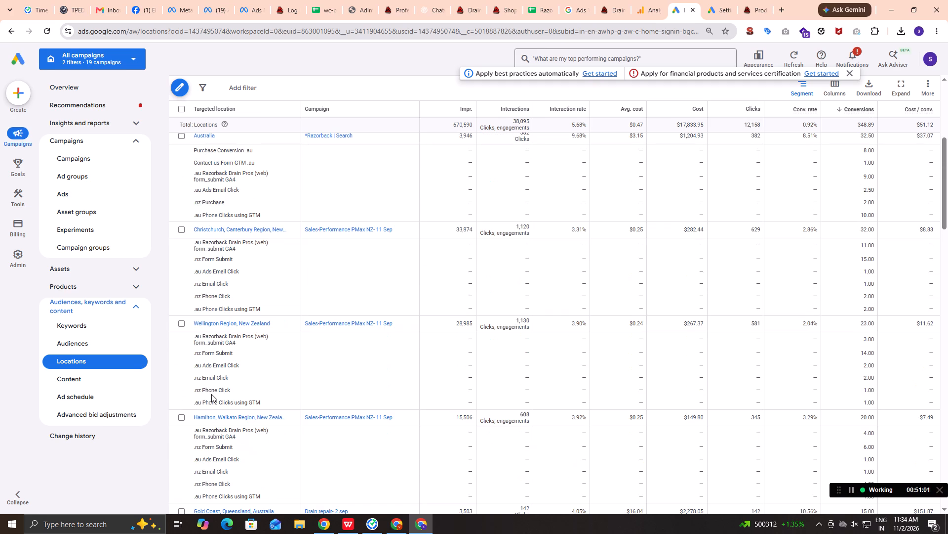
scroll(211, 394, "up", 2)
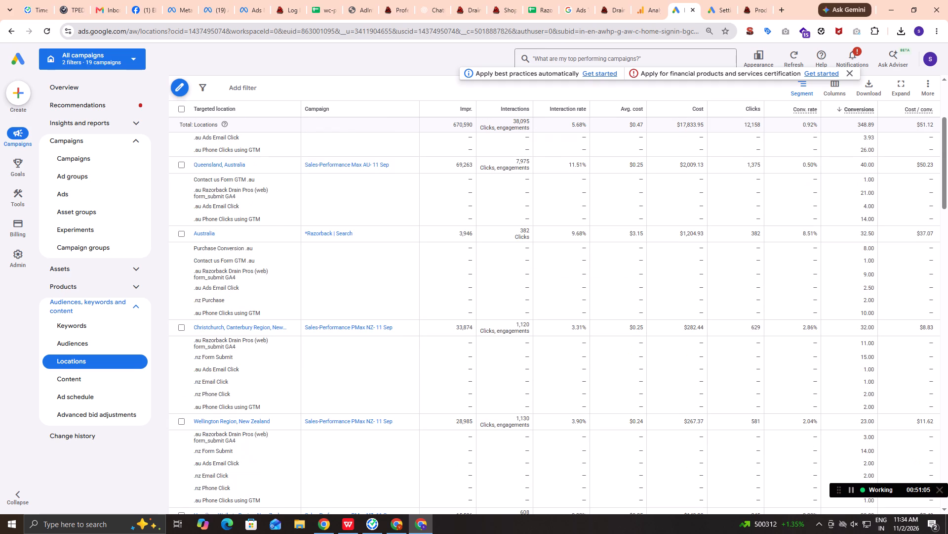
scroll(211, 394, "up", 1)
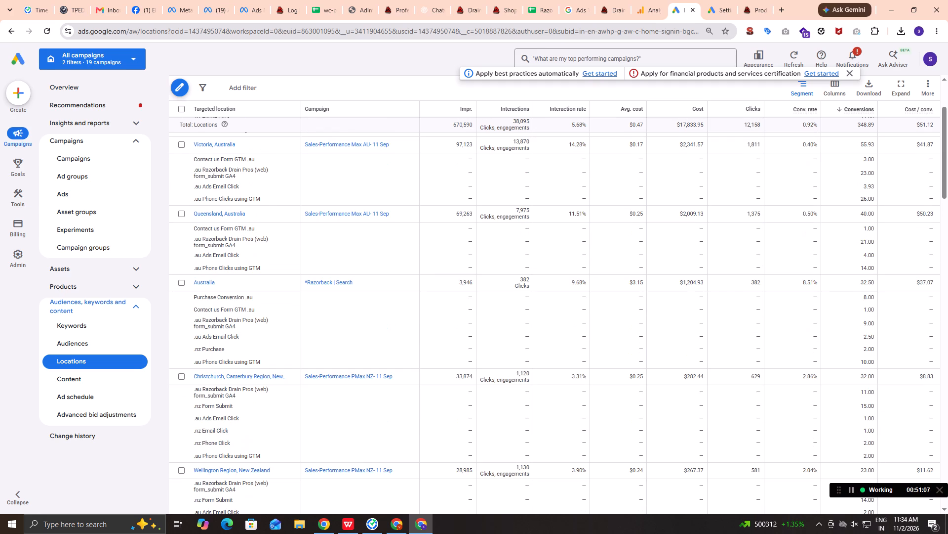
scroll(211, 394, "up", 1)
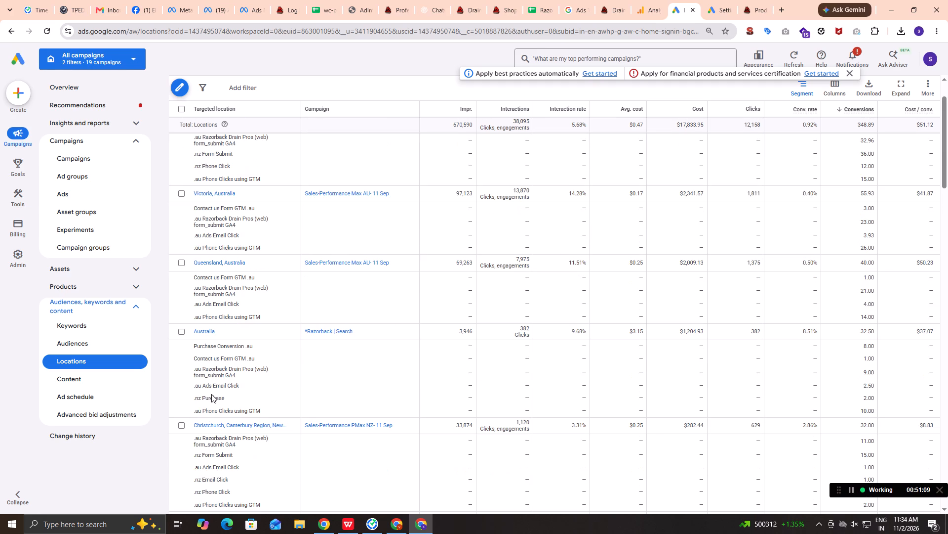
scroll(211, 394, "up", 2)
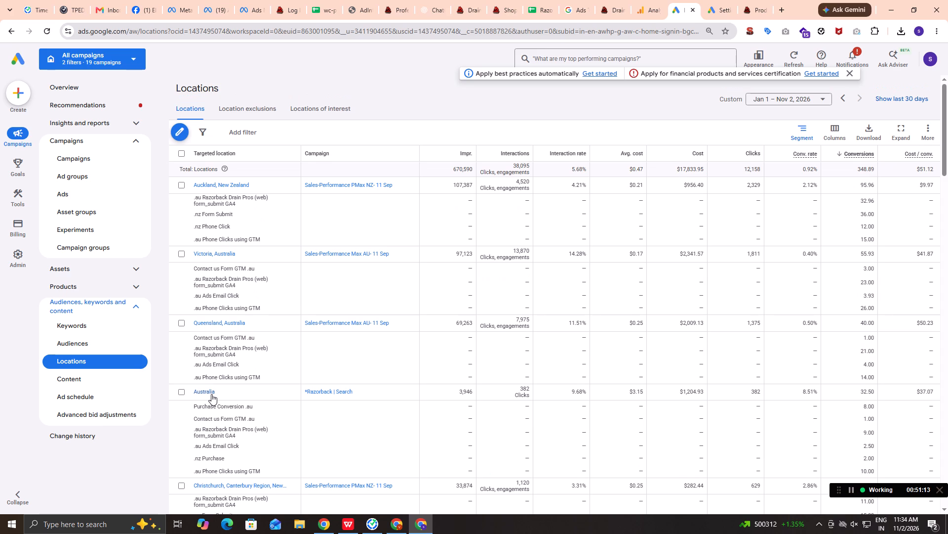
Open the predefined Conversions report in the Report editor to check purchases by conversion action.
left_click(109, 120)
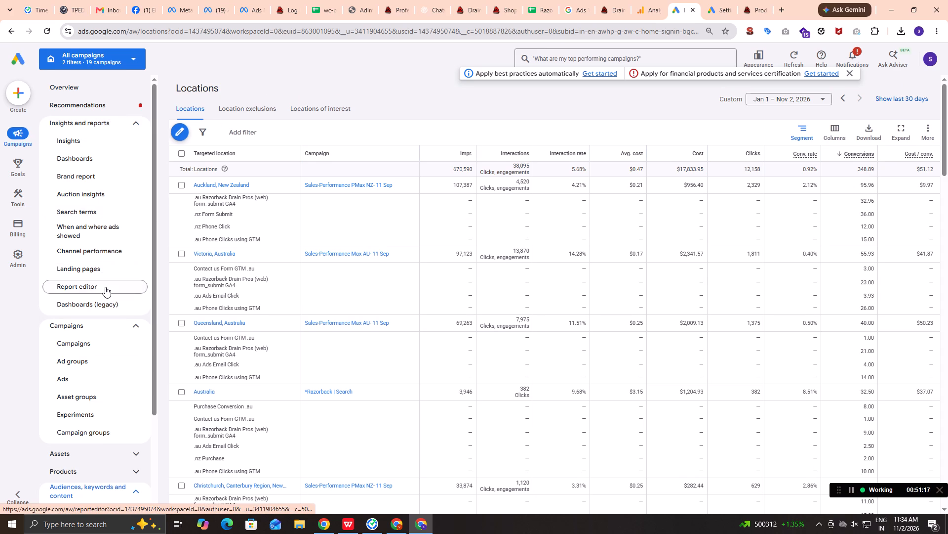
left_click(105, 287)
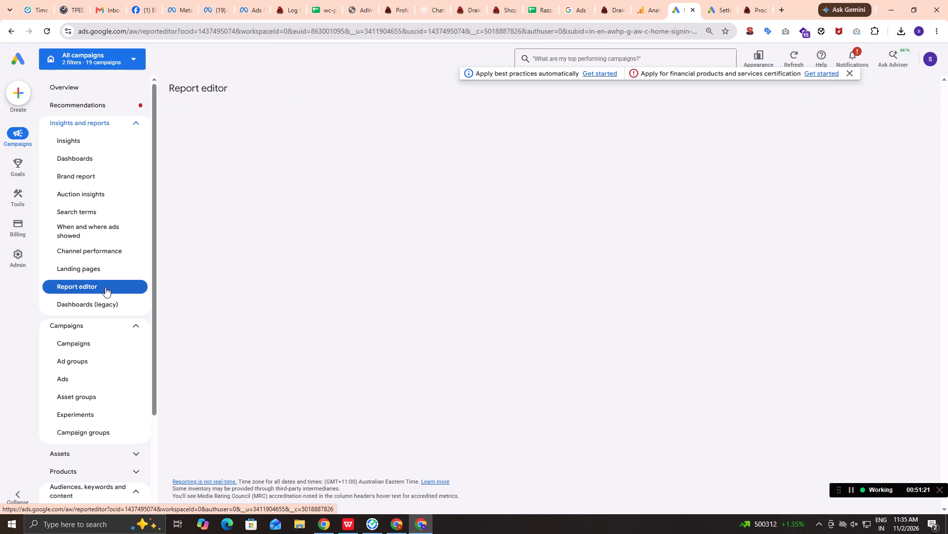
scroll(243, 448, "down", 3)
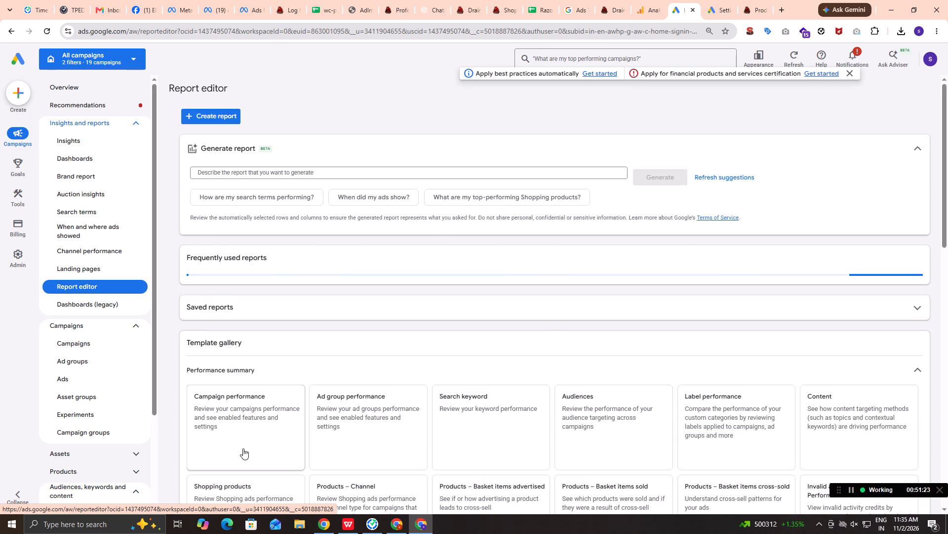
scroll(299, 332, "up", 2)
left_click(243, 239)
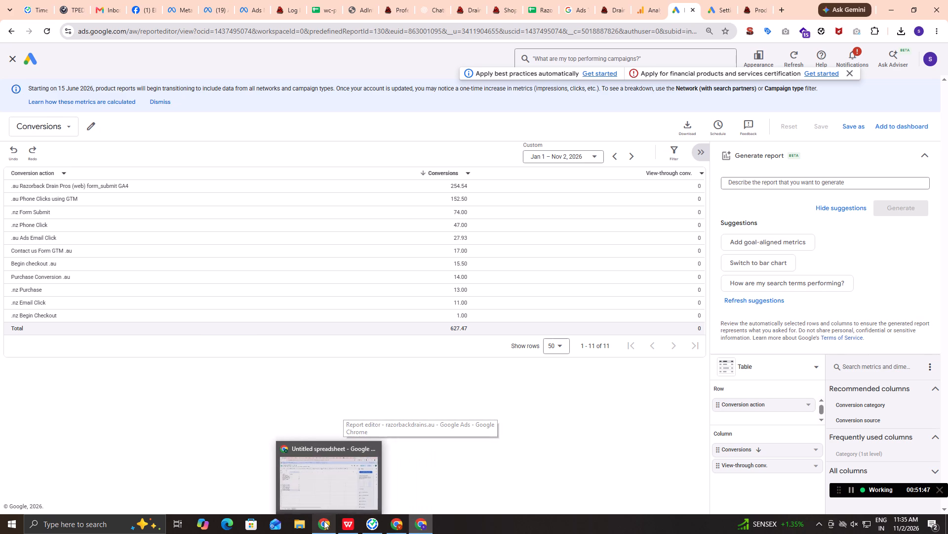
Switch to the Google Sheet, widen Sheet2's Location column to fit the location names, and return to the Google Ads Conversions report.
left_click(334, 506)
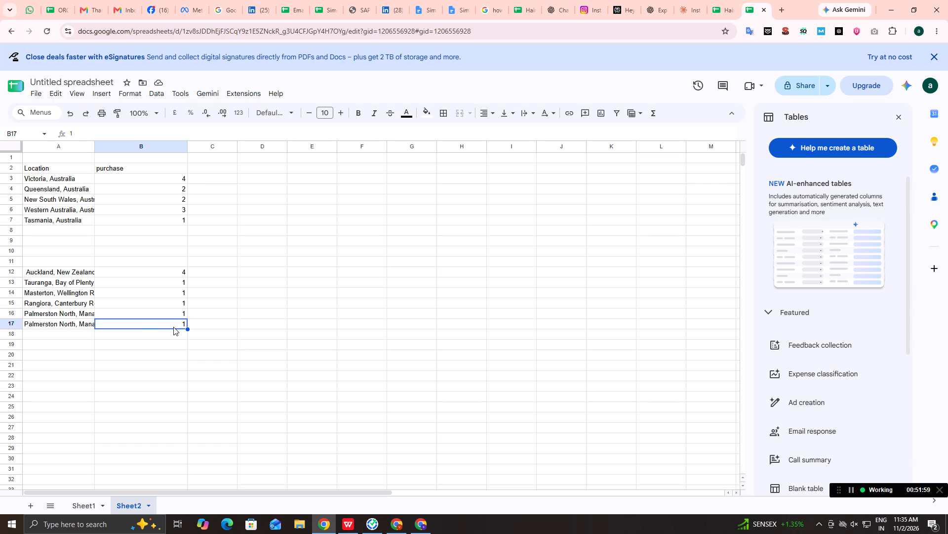
left_click_drag(92, 143, 158, 153)
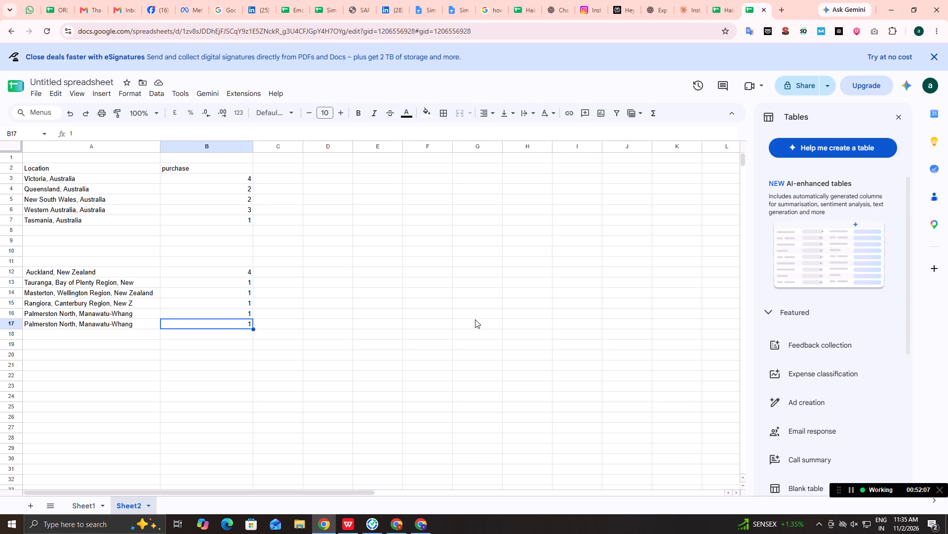
left_click(424, 525)
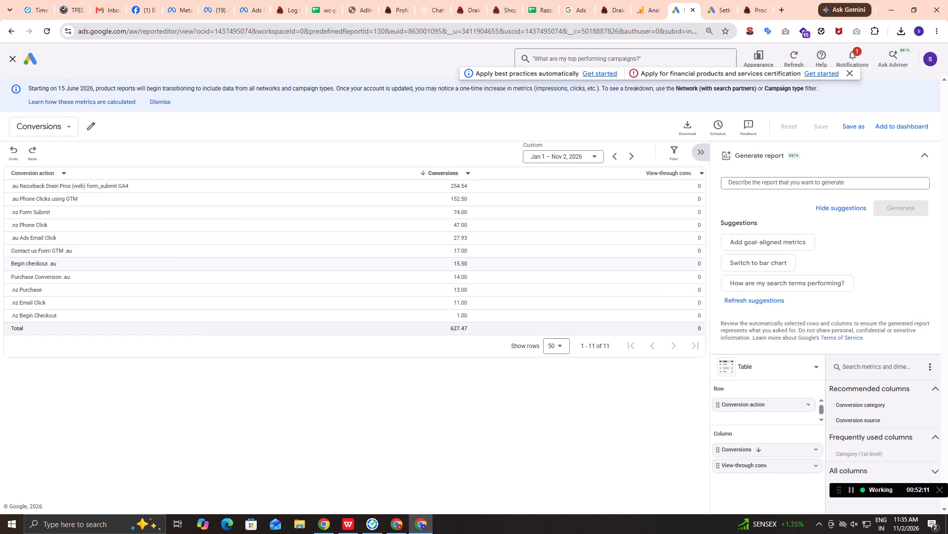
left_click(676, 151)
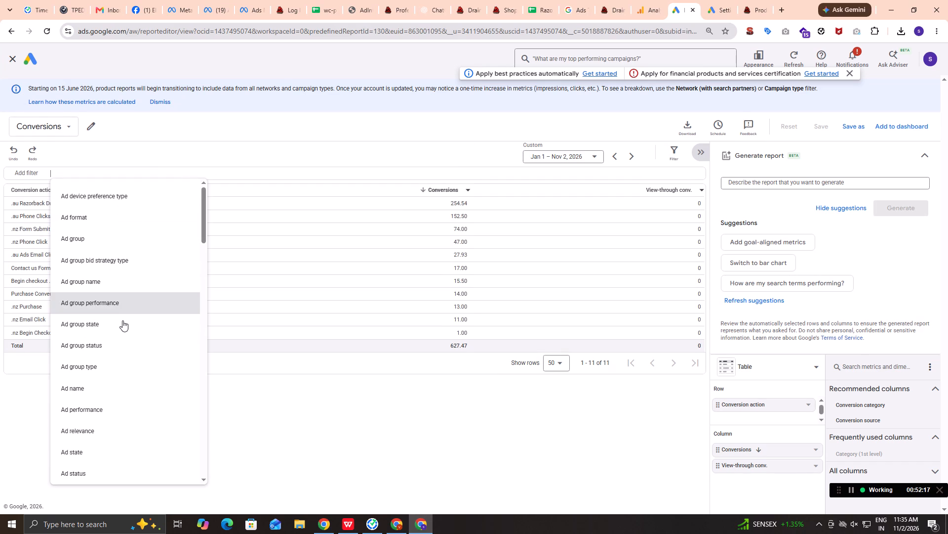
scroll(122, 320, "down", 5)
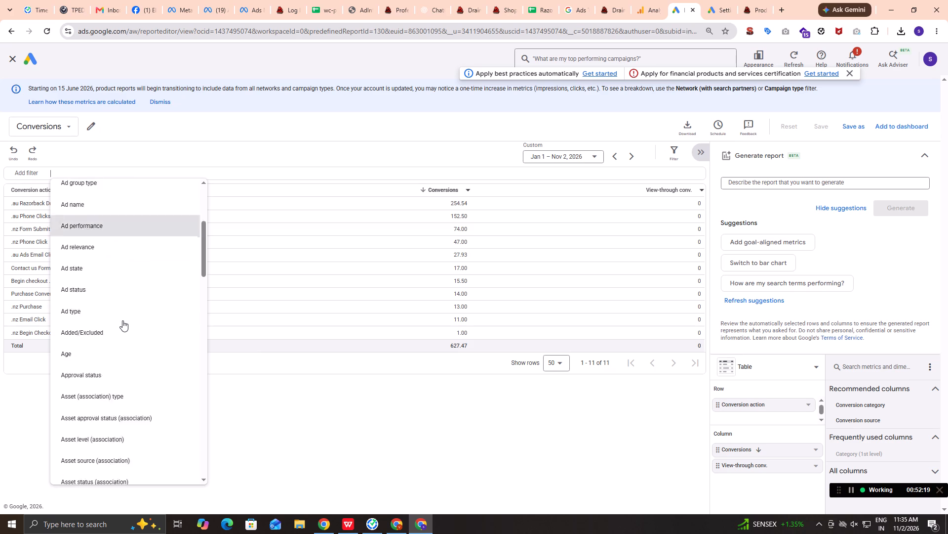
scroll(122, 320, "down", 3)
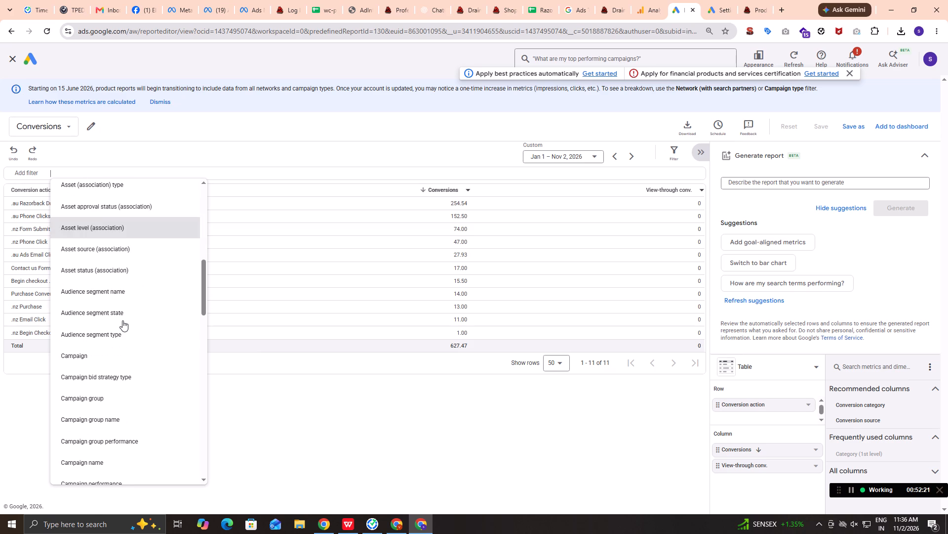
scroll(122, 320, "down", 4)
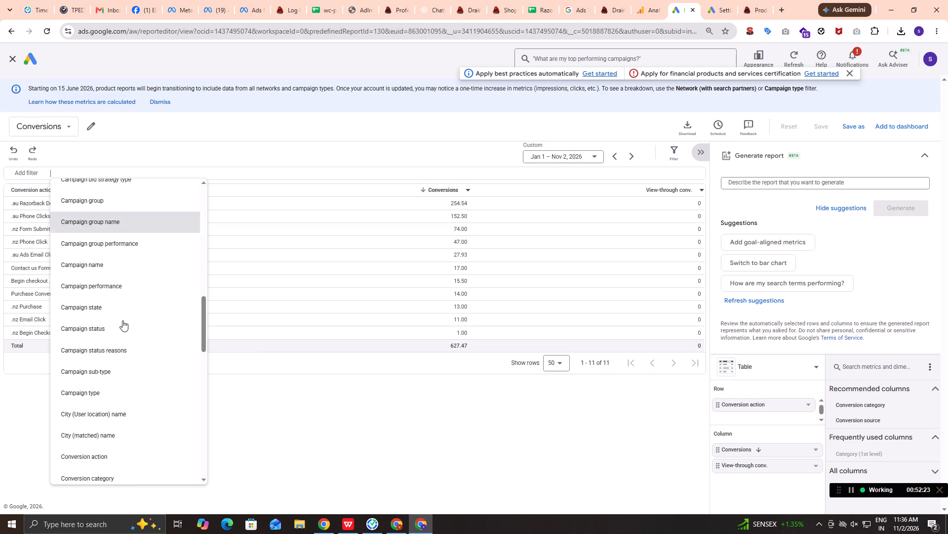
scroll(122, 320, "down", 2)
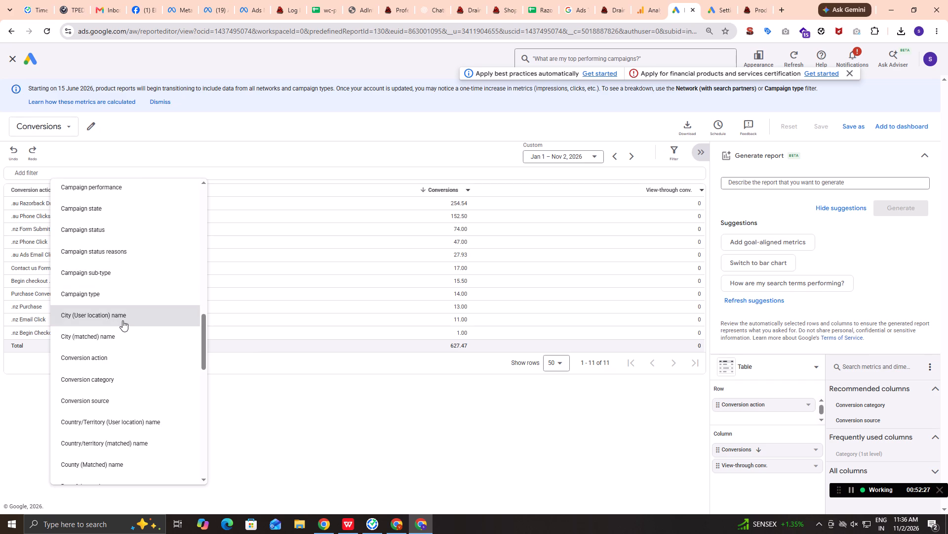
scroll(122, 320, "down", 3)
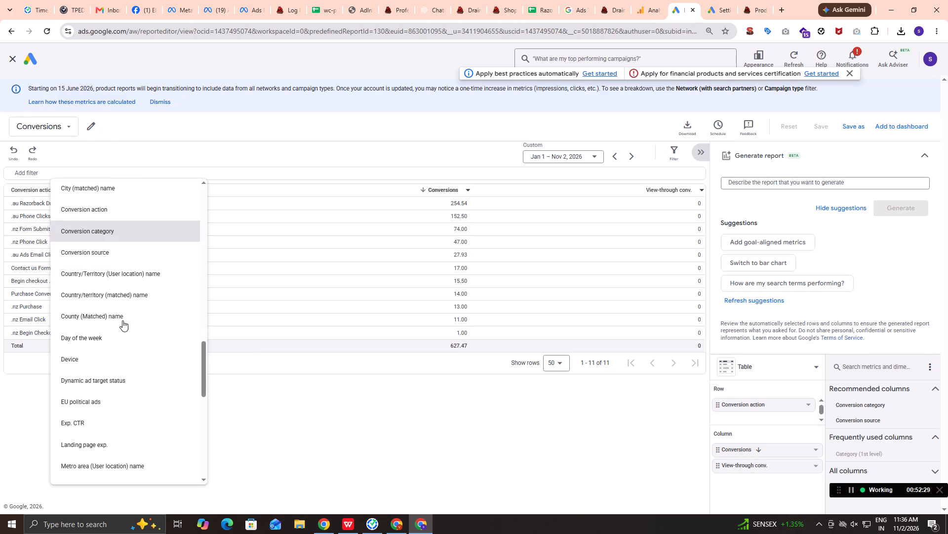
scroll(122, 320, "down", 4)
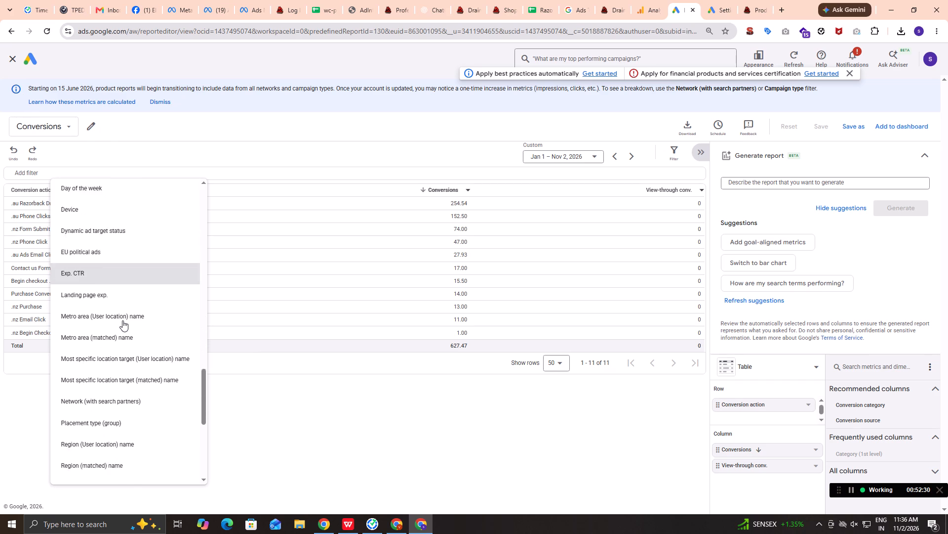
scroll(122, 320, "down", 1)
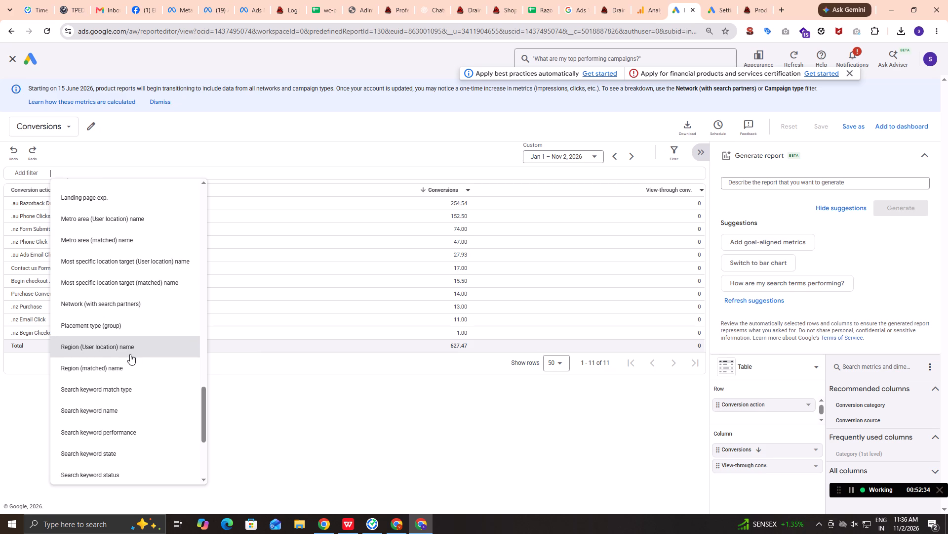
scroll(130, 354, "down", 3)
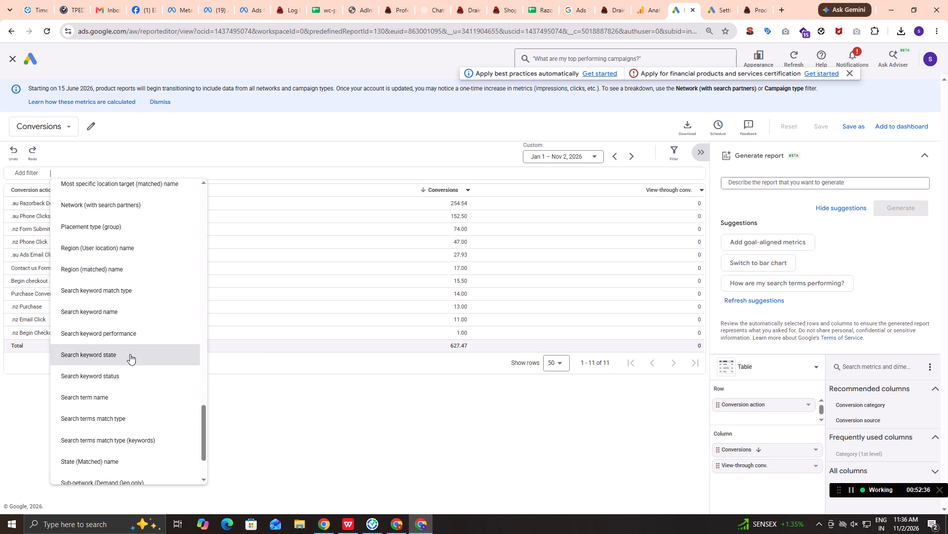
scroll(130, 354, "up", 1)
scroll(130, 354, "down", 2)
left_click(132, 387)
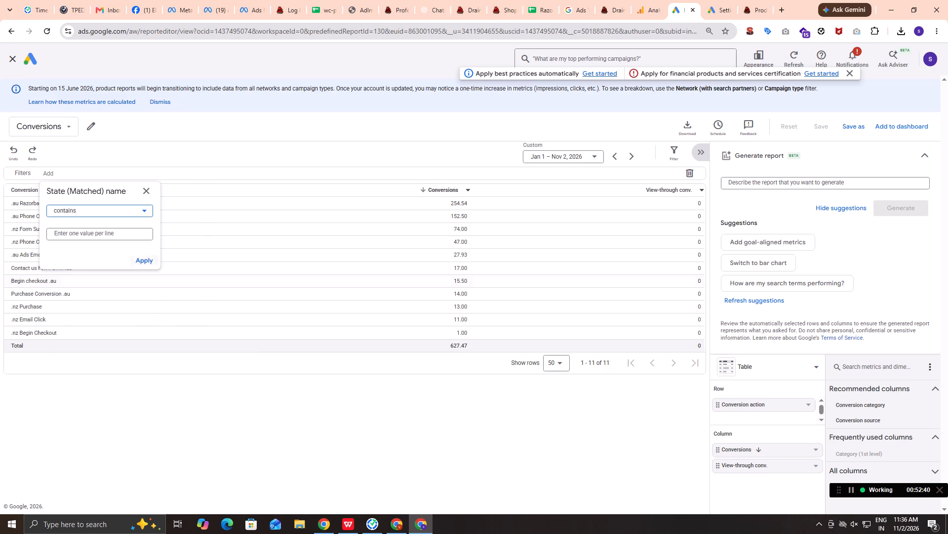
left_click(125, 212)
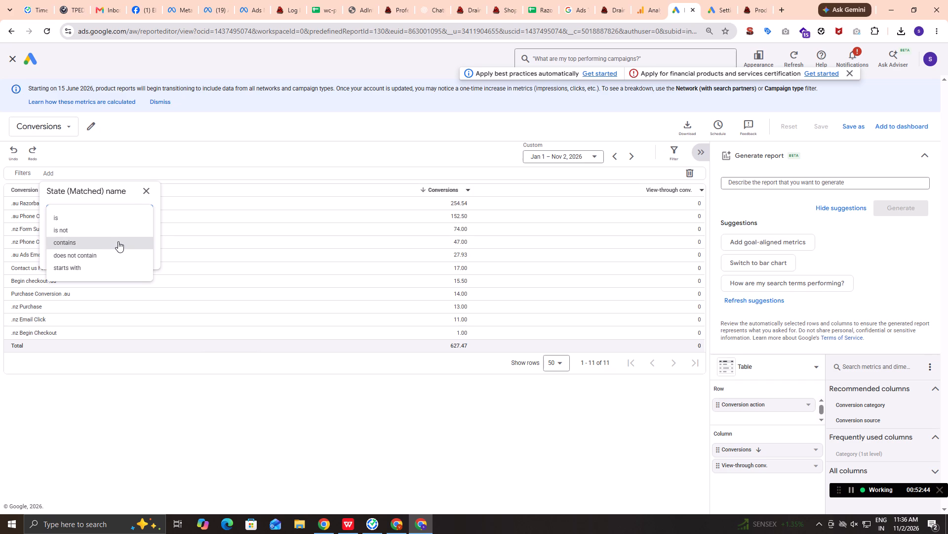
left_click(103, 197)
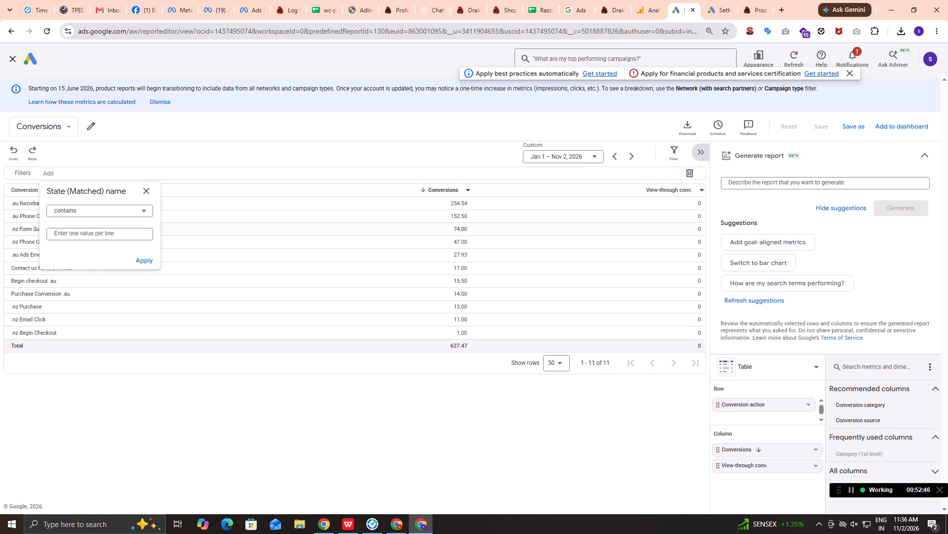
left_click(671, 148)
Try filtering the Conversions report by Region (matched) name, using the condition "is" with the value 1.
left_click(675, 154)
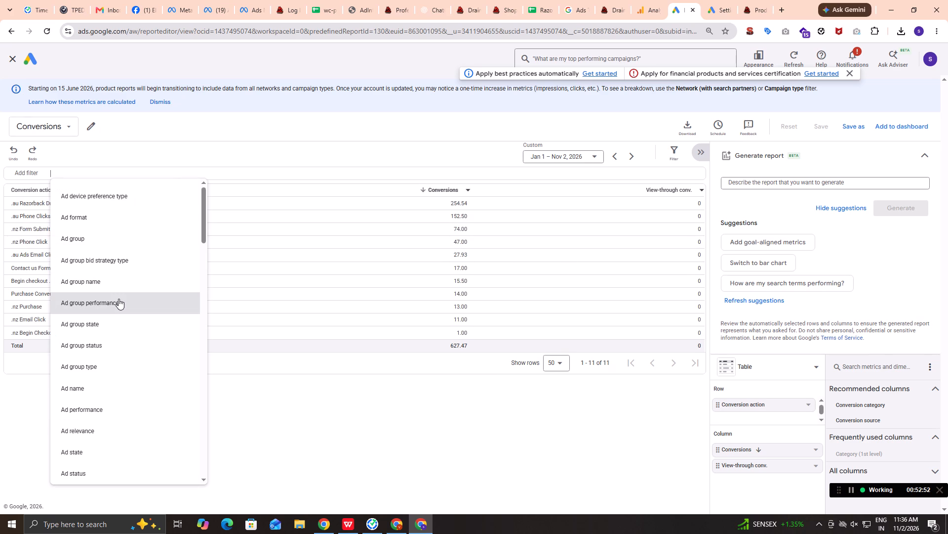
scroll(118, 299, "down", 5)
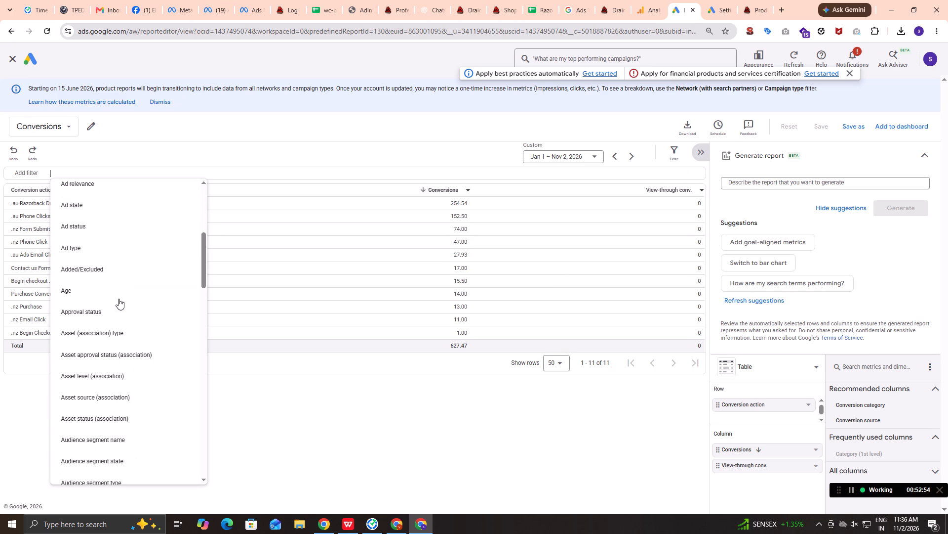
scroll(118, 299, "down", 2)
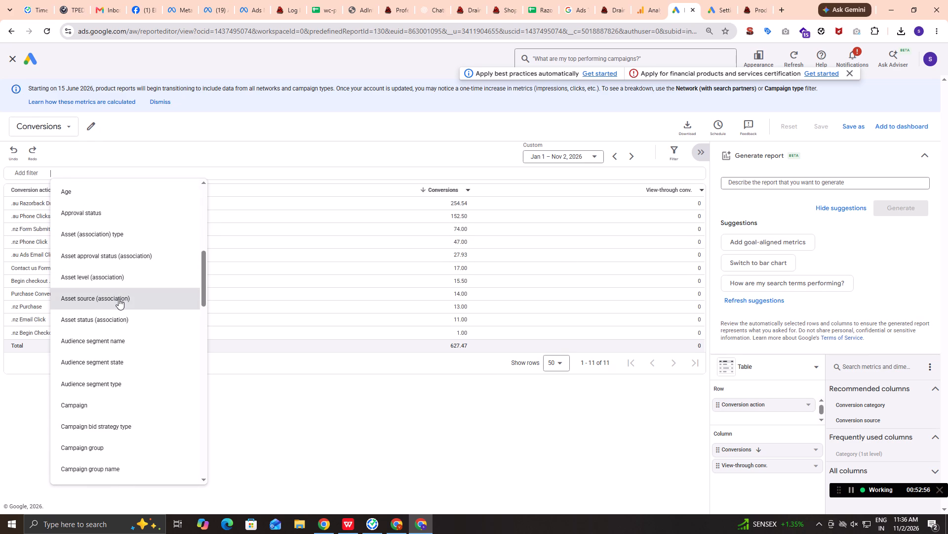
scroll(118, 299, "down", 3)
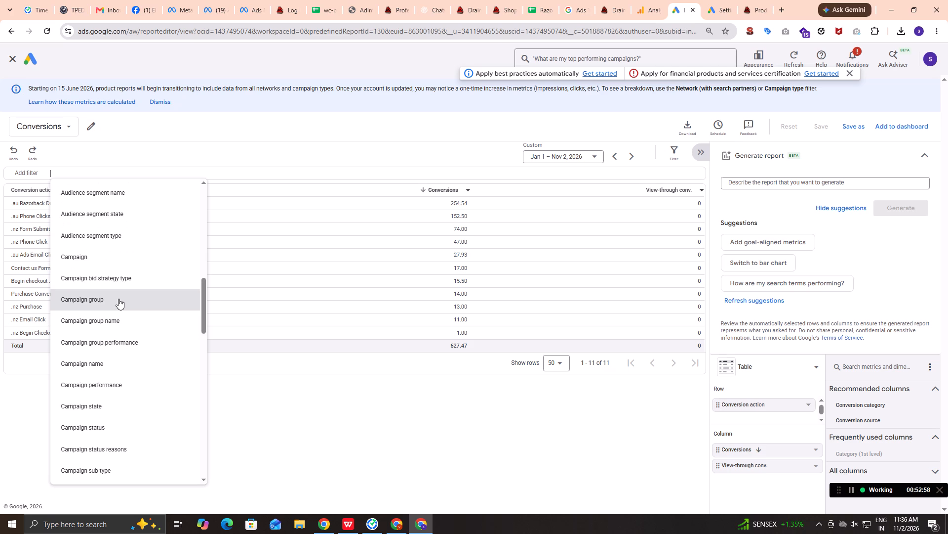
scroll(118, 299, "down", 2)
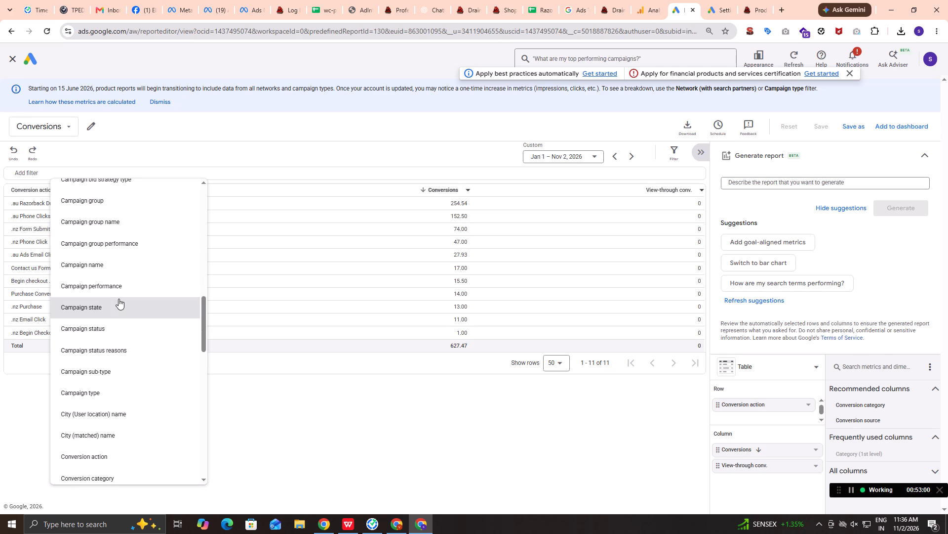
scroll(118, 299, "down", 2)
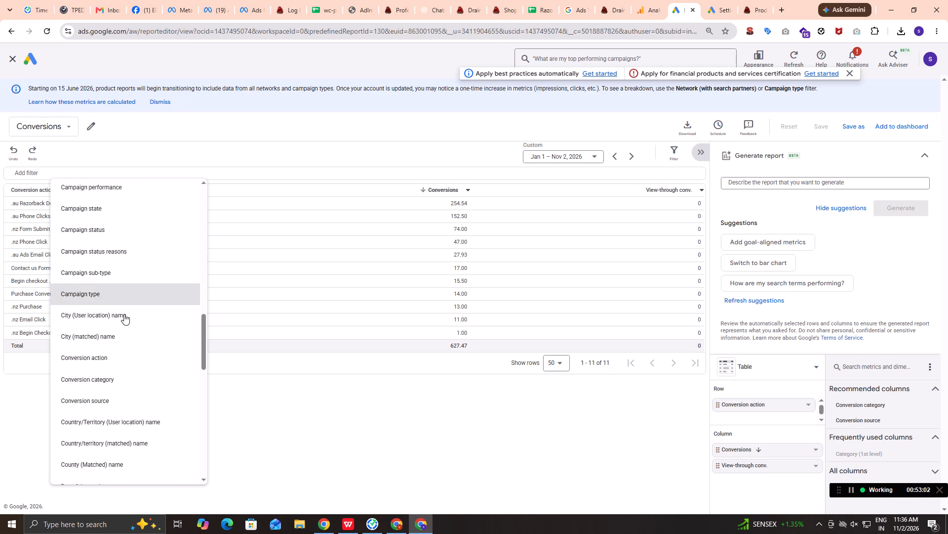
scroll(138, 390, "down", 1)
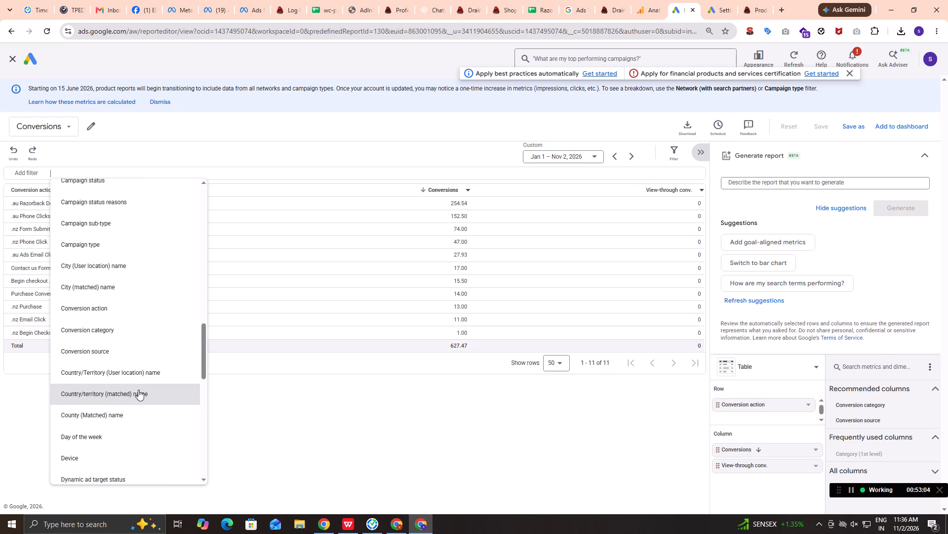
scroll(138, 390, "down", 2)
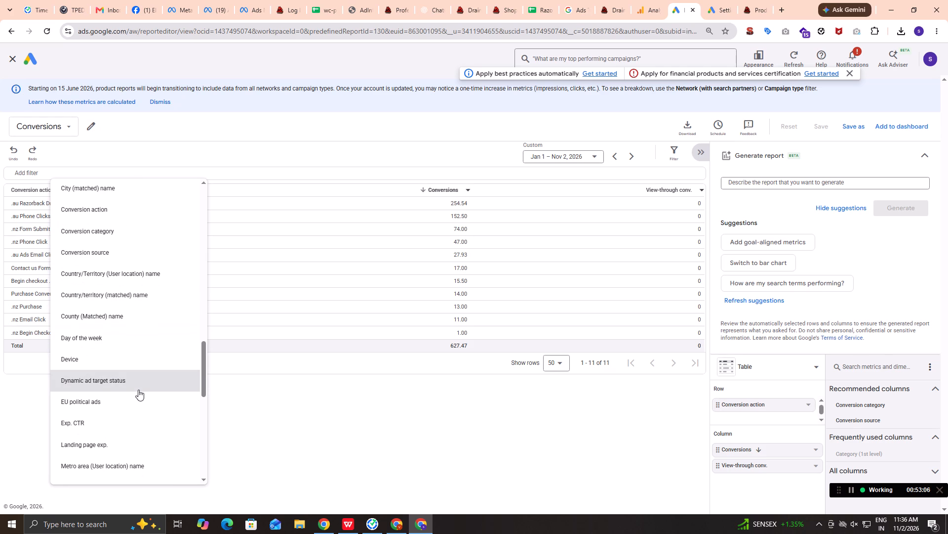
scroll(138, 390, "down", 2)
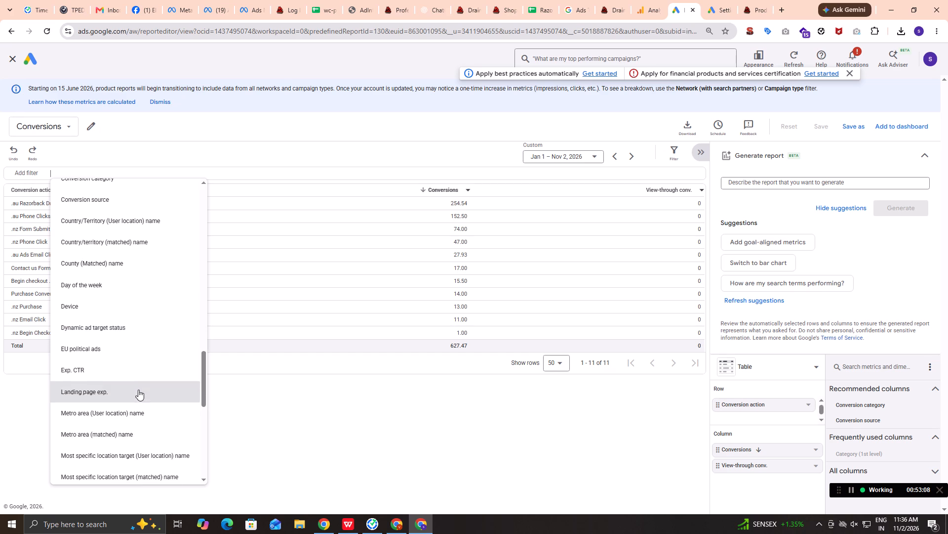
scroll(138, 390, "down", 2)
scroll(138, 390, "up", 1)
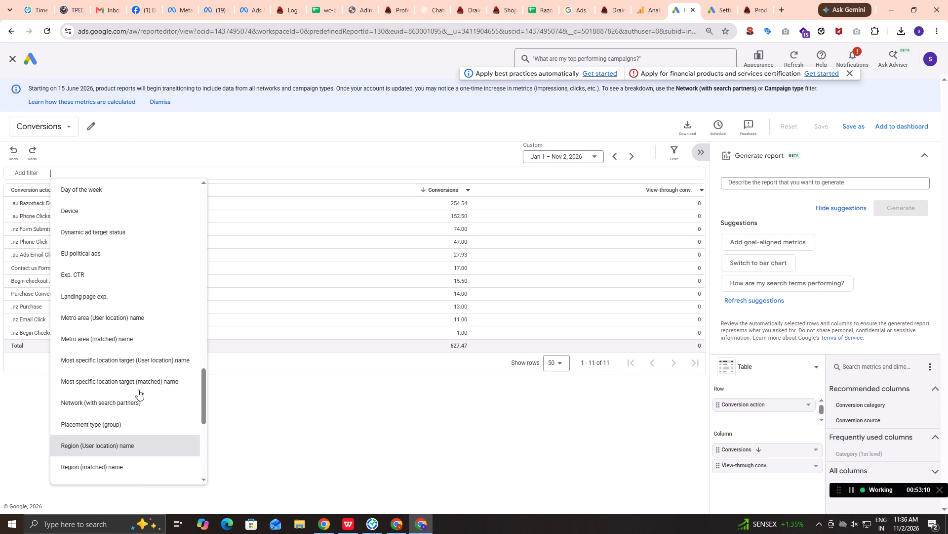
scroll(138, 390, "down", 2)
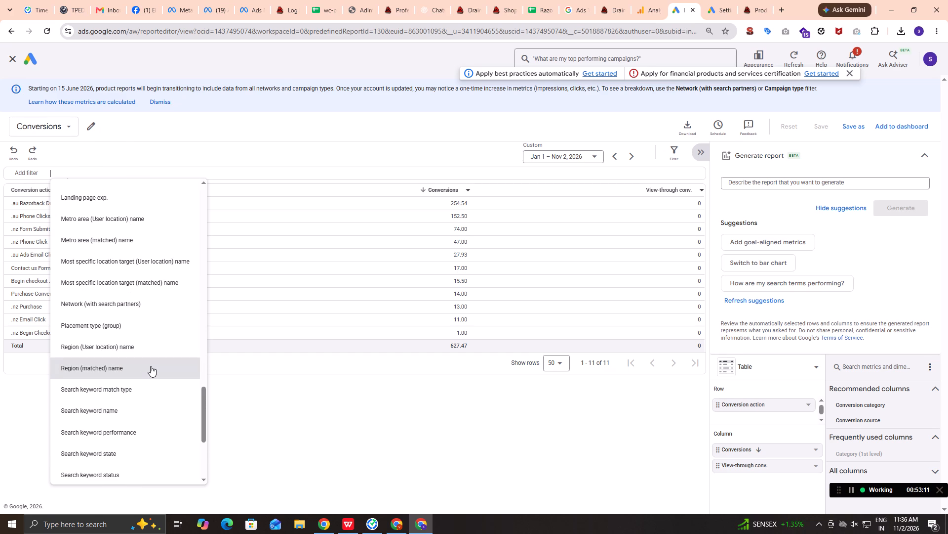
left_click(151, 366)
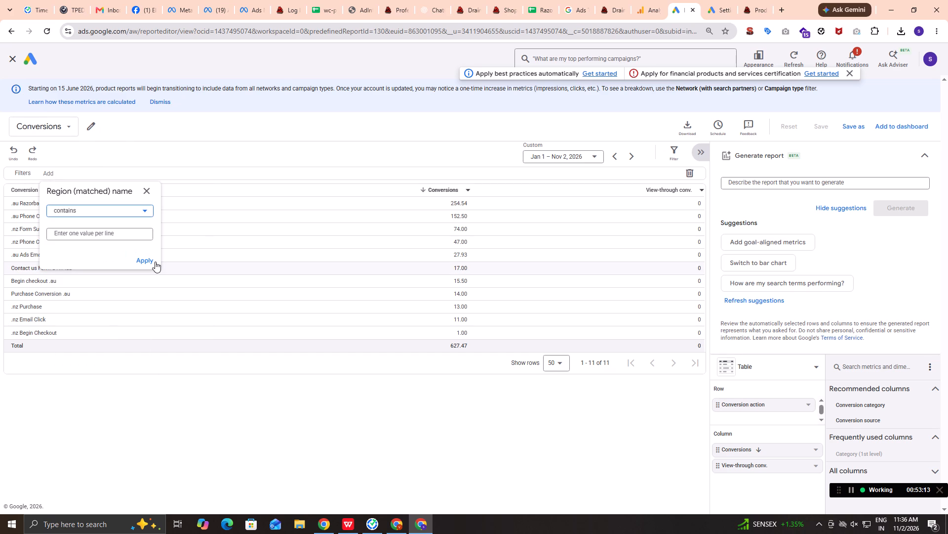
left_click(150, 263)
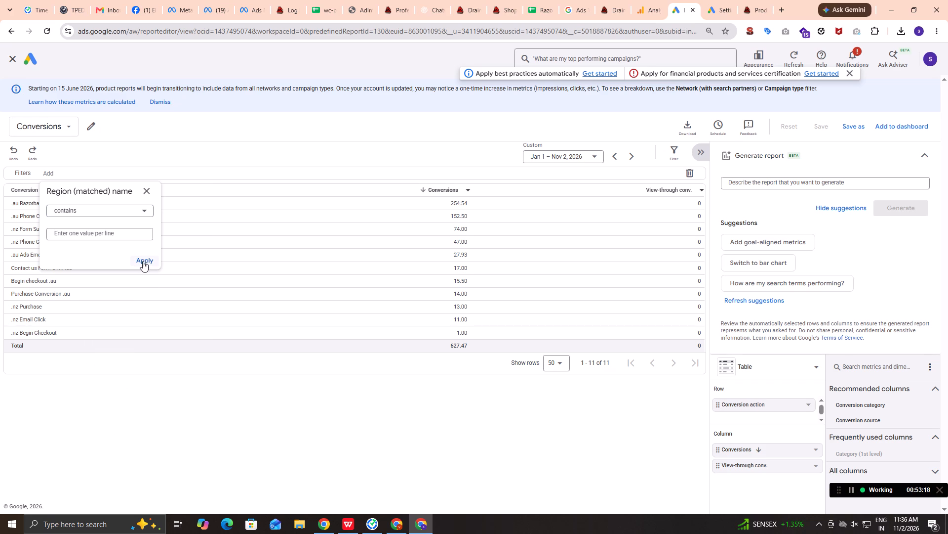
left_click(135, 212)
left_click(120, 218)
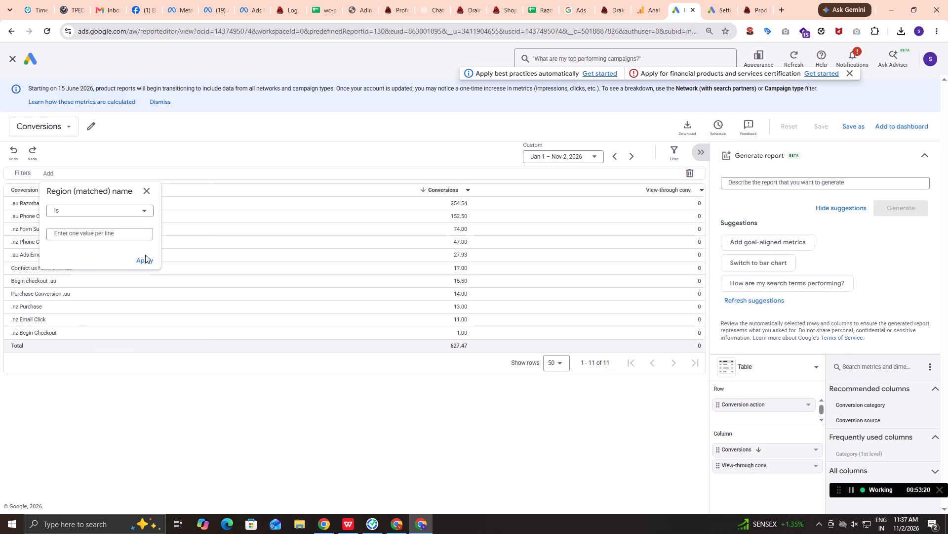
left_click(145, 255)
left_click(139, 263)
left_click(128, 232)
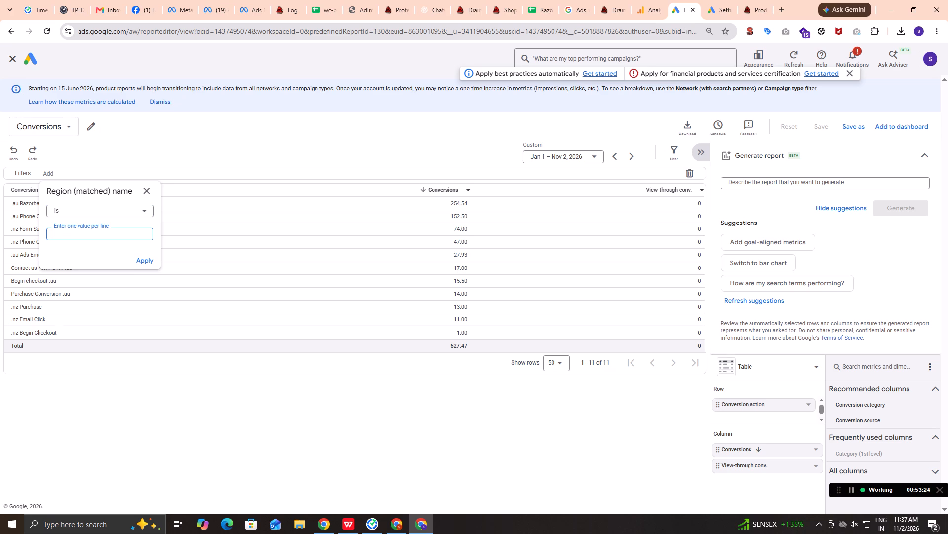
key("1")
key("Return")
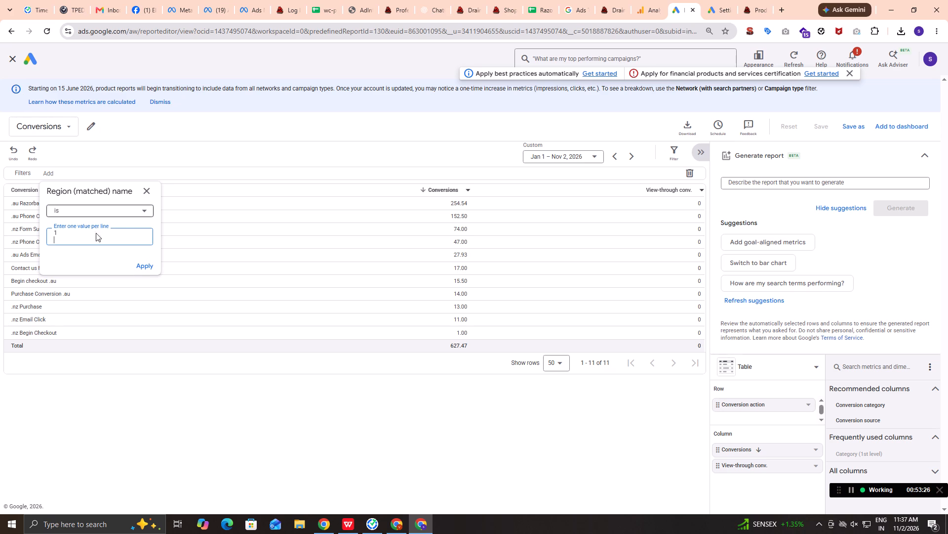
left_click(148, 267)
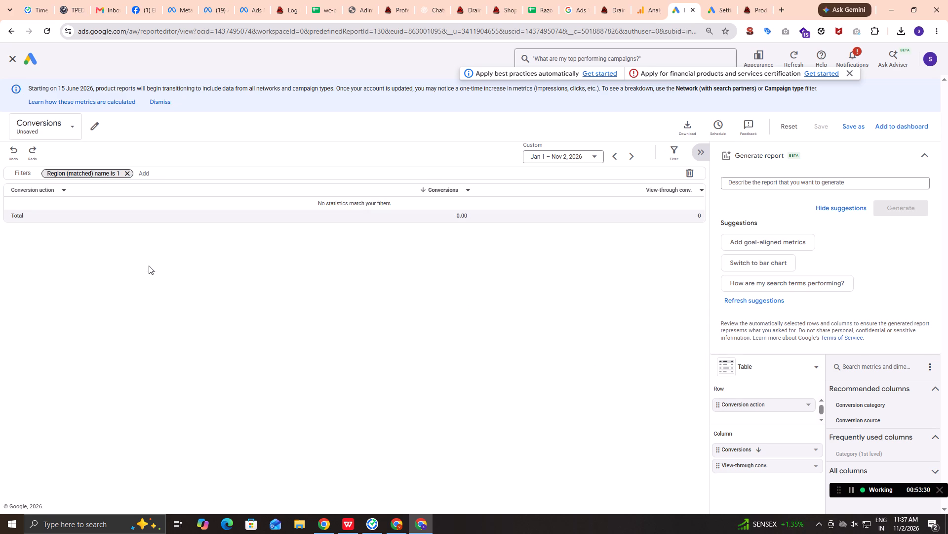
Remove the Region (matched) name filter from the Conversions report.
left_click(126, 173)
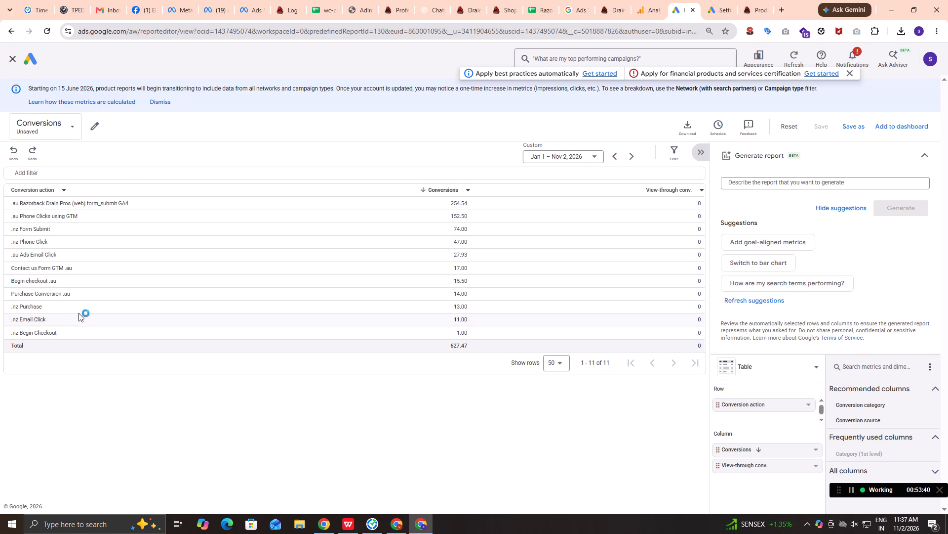
Copy the conversion action name "Purchase Conversion .au" into cell E2 of Sheet2 in the Google Sheet, and return to the Google Ads Conversions report.
left_click_drag(77, 295, 10, 294)
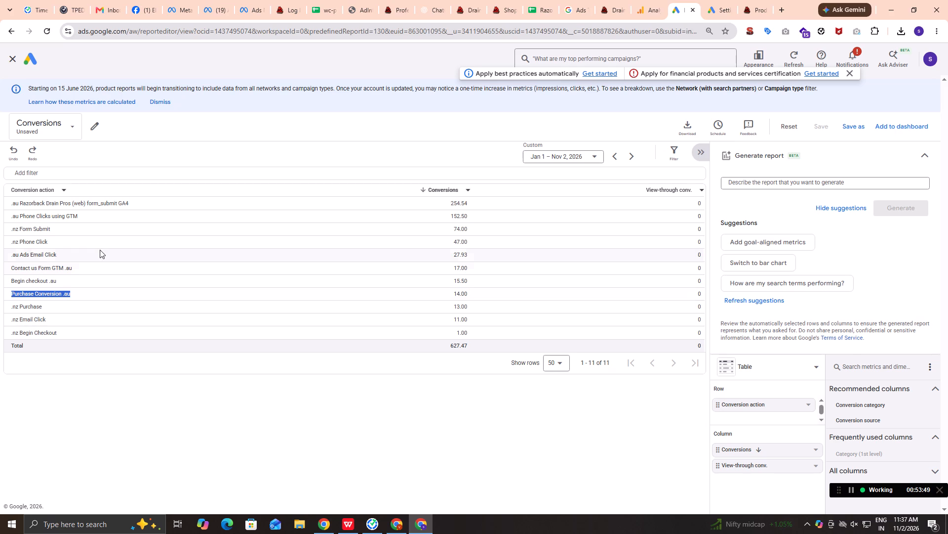
key("ctrl+c")
key("alt+Tab")
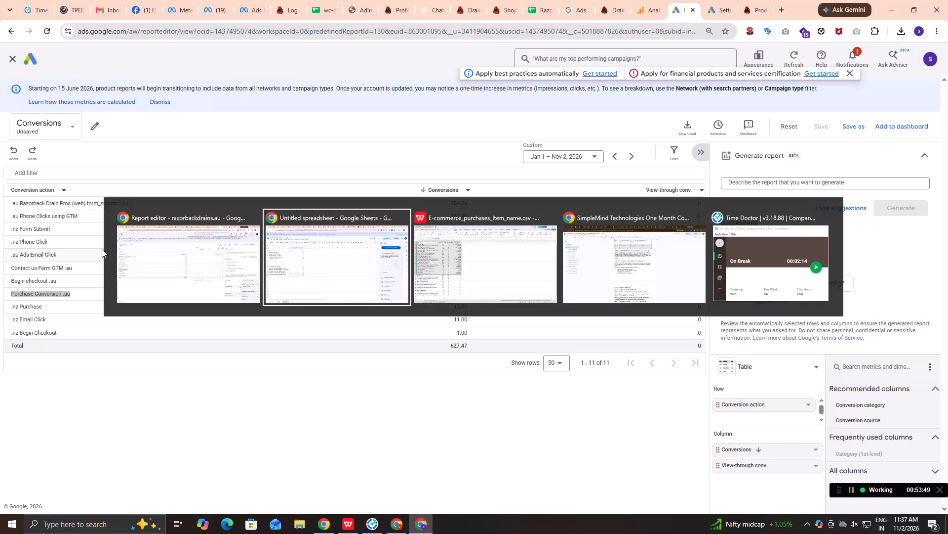
left_click(394, 160)
left_click(386, 164)
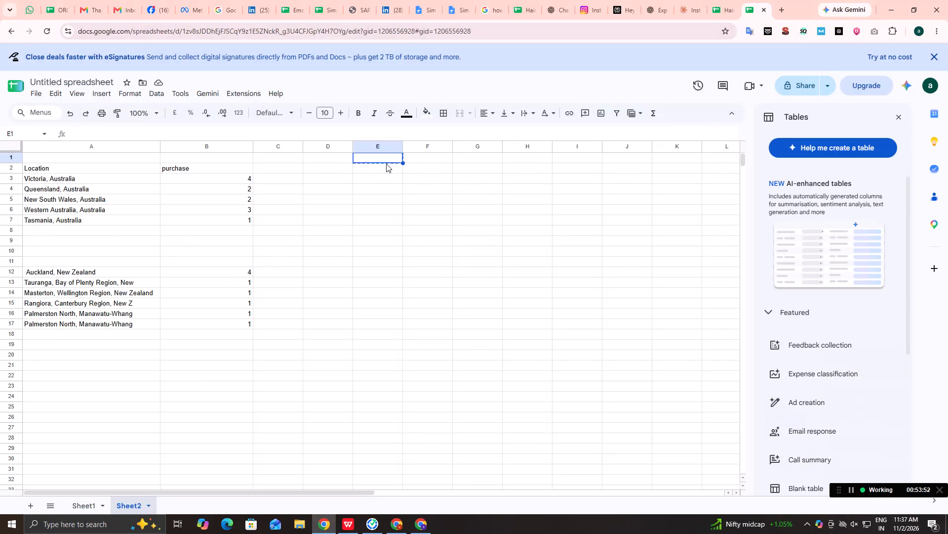
double_click(381, 169)
left_click(376, 191)
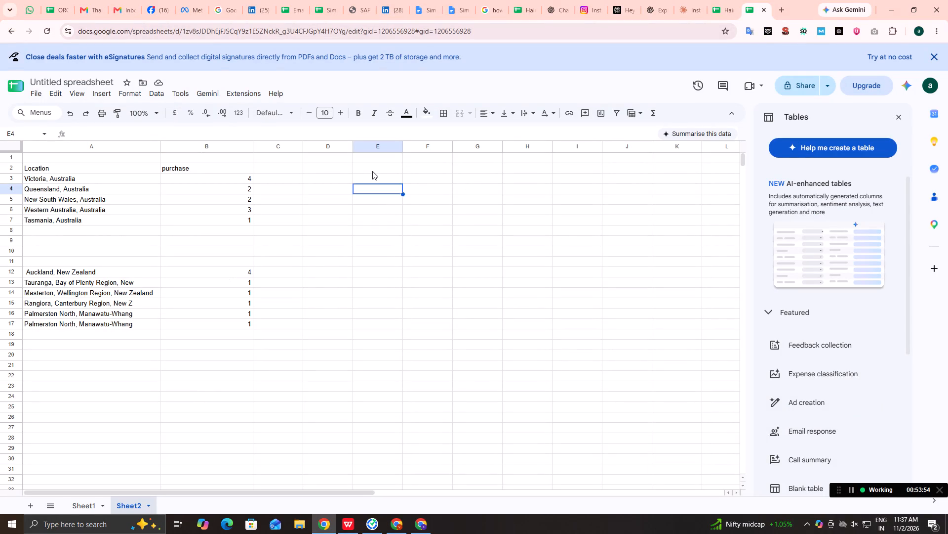
double_click(373, 168)
key("ctrl+v")
left_click(365, 186)
key("alt+Tab")
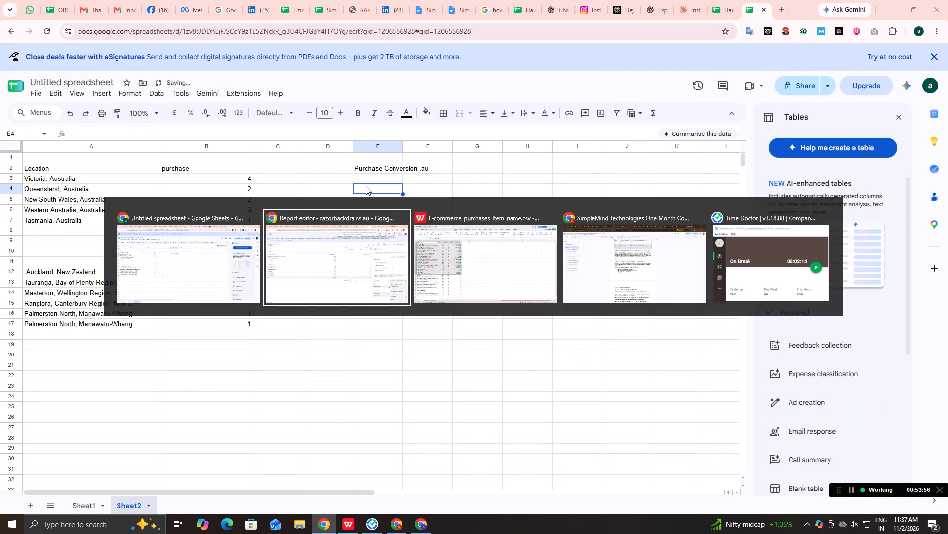
Widen column E of Sheet2 to fit the conversion action name and enter 16 beside it in cell F2.
key("alt+Tab")
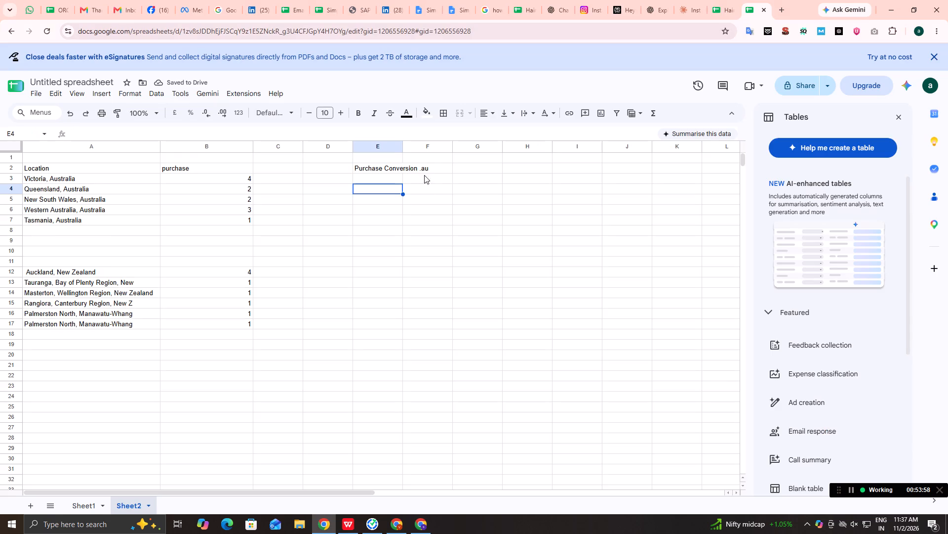
left_click_drag(402, 147, 446, 147)
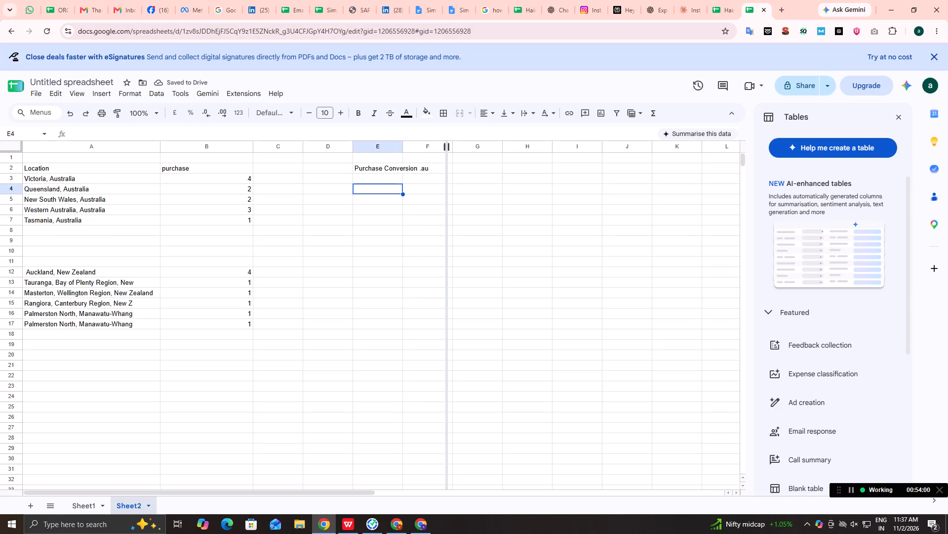
left_click(477, 167)
type("16")
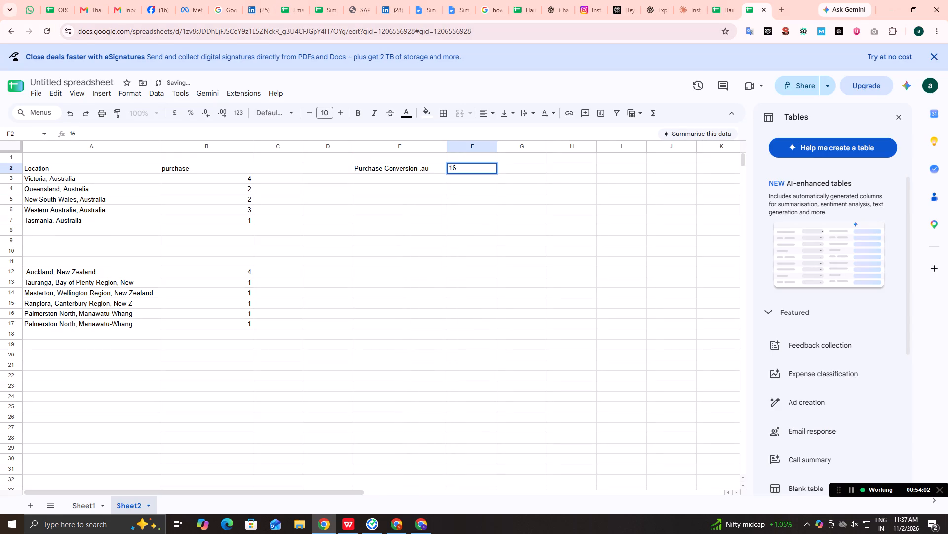
key("Return")
Copy the conversion action name ".nz Purchase" from the Google Ads Conversions report into cell E3 of Sheet2, and enter 11 in F3.
key("alt+Tab")
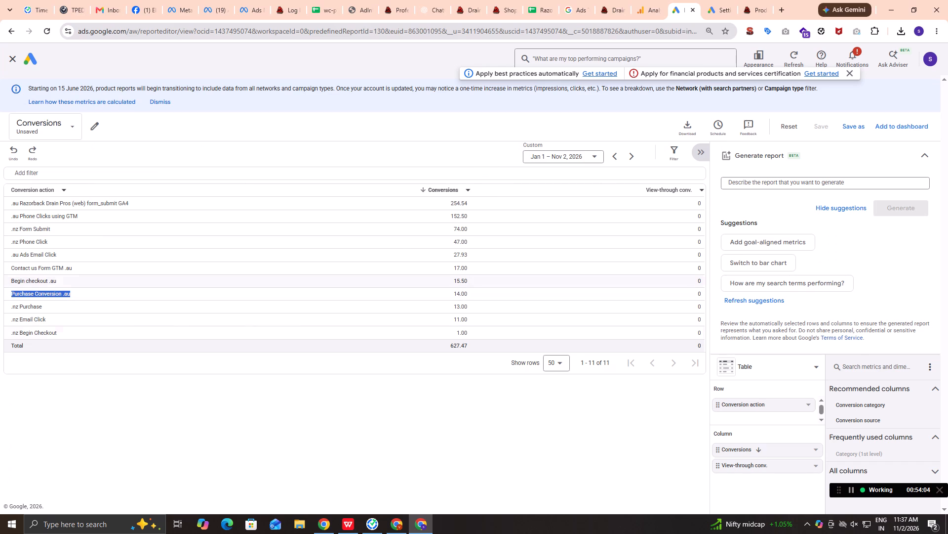
left_click_drag(46, 315, 44, 309)
left_click_drag(46, 307, 17, 307)
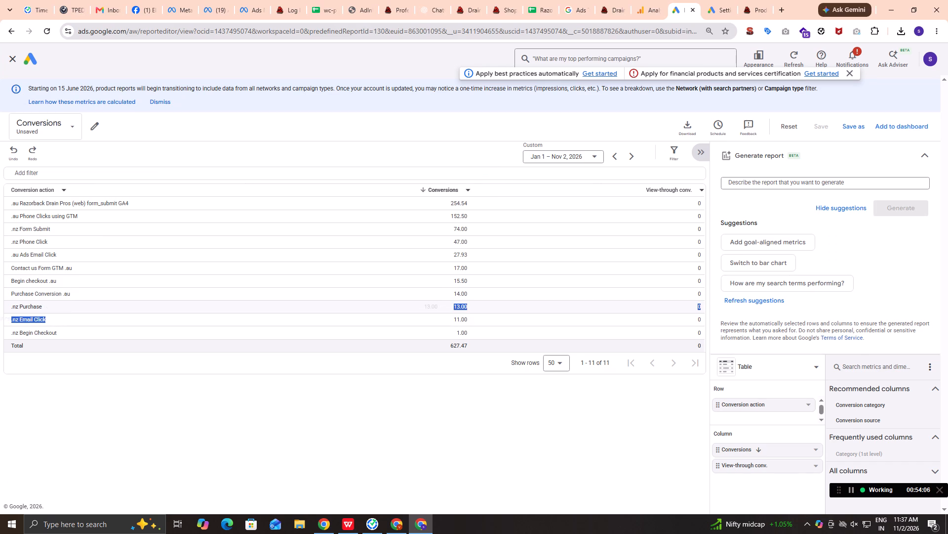
left_click(36, 437)
left_click_drag(49, 309, 7, 309)
key("ctrl+c")
key("alt+Tab")
double_click(375, 180)
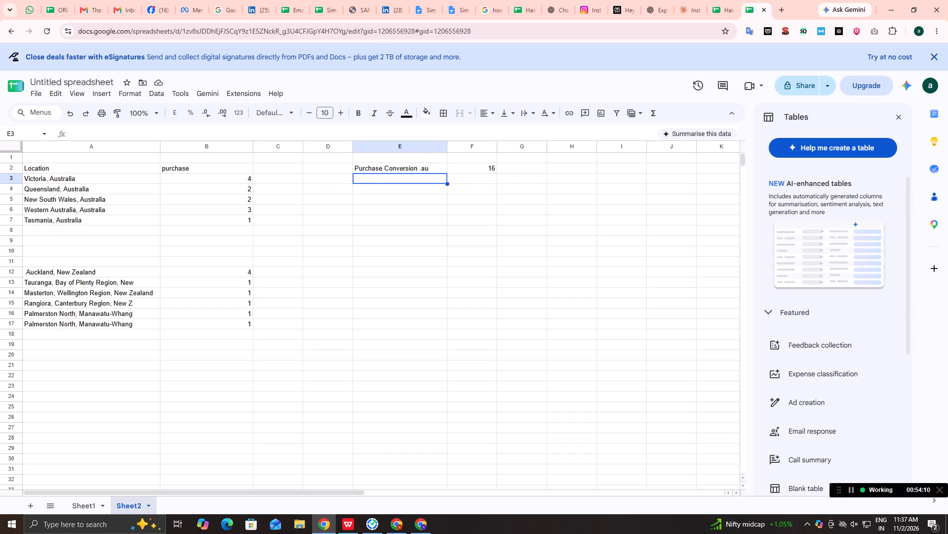
key("ctrl+v")
left_click(473, 178)
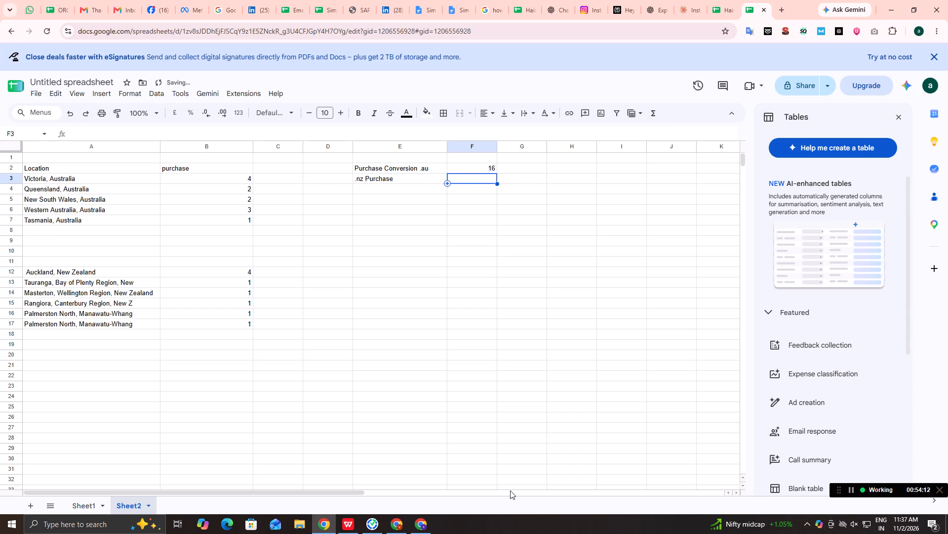
type("11")
key("Return")
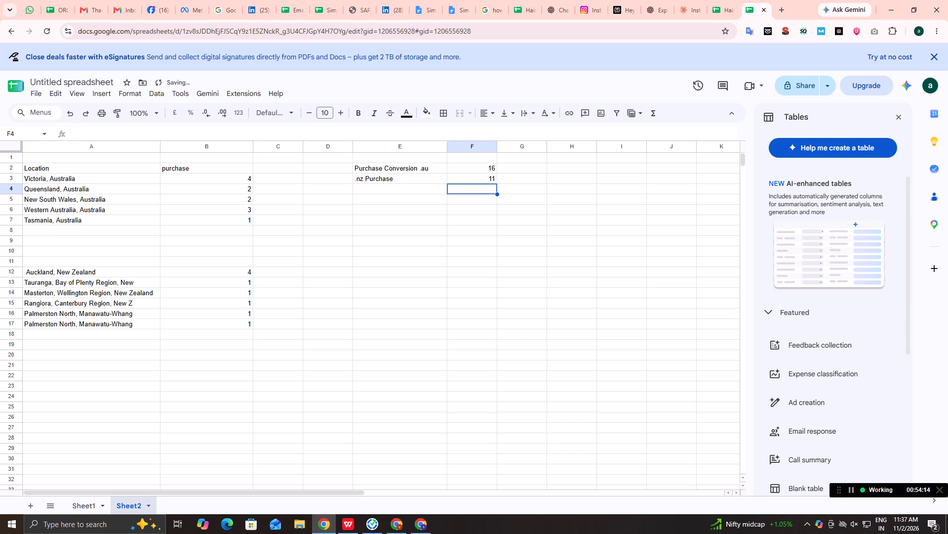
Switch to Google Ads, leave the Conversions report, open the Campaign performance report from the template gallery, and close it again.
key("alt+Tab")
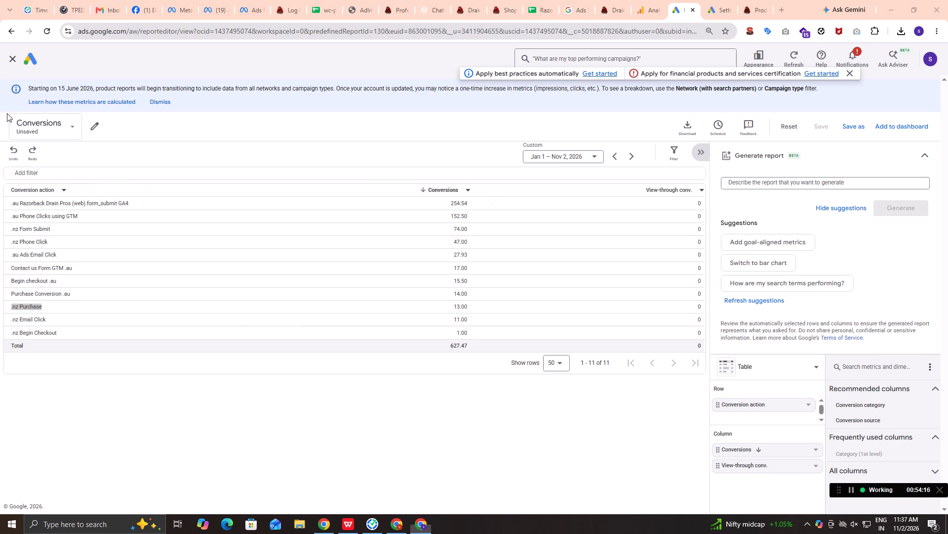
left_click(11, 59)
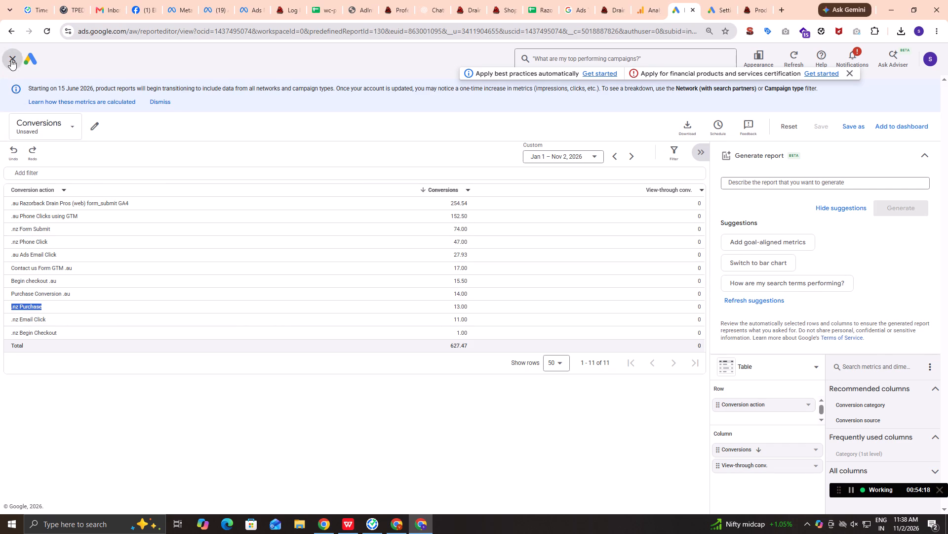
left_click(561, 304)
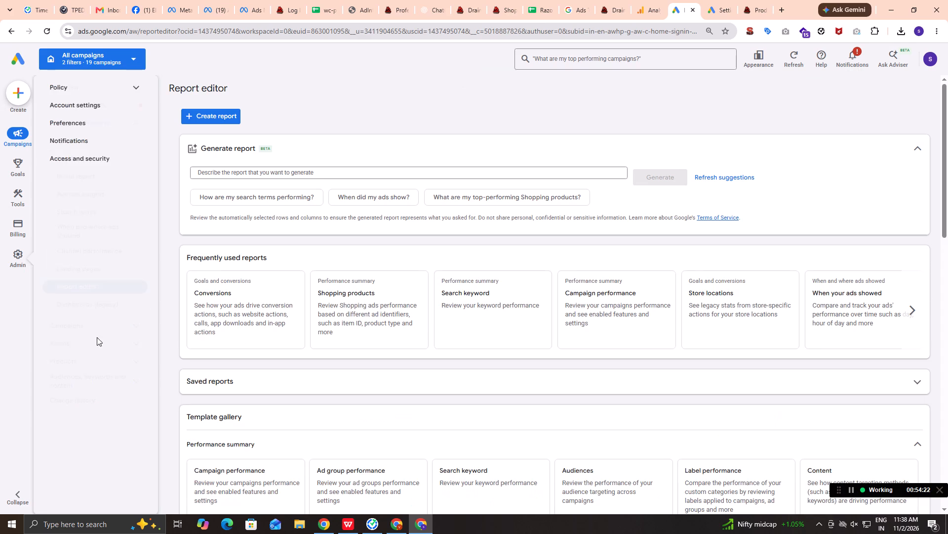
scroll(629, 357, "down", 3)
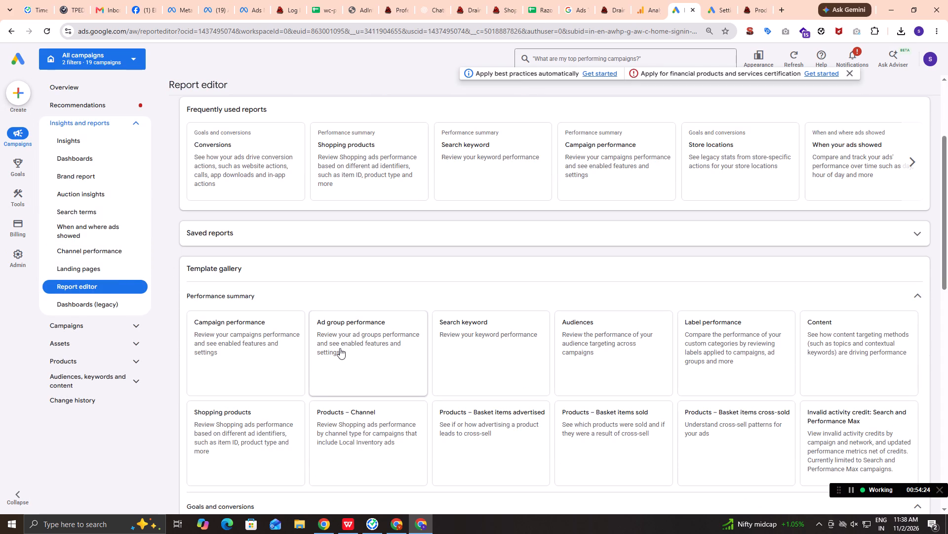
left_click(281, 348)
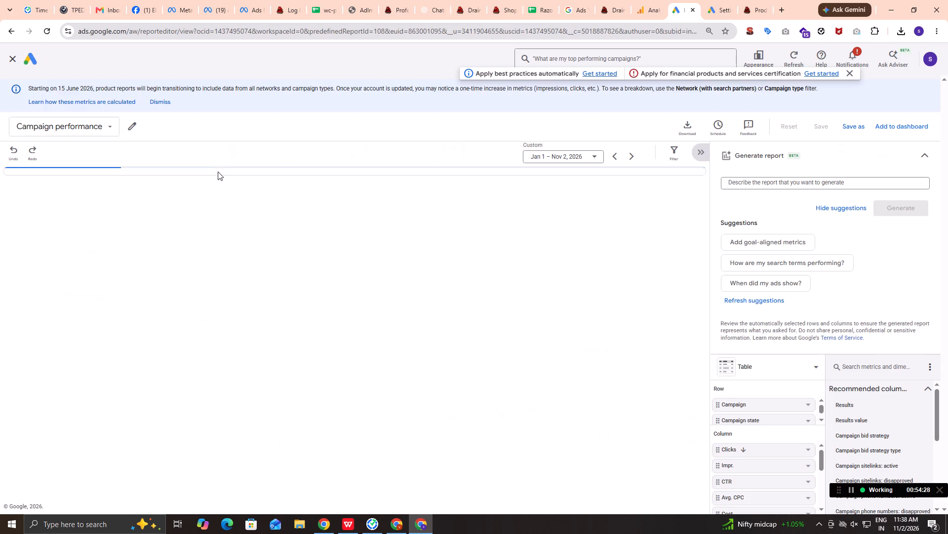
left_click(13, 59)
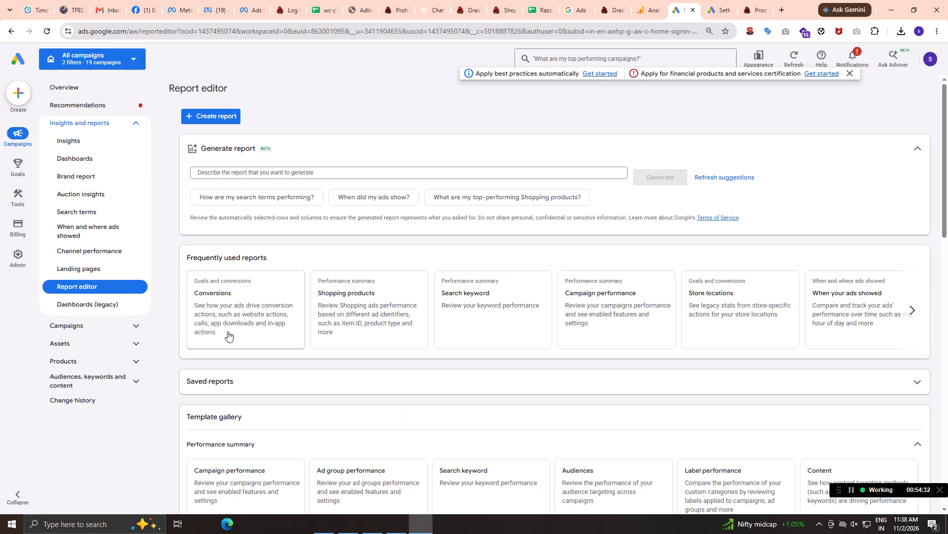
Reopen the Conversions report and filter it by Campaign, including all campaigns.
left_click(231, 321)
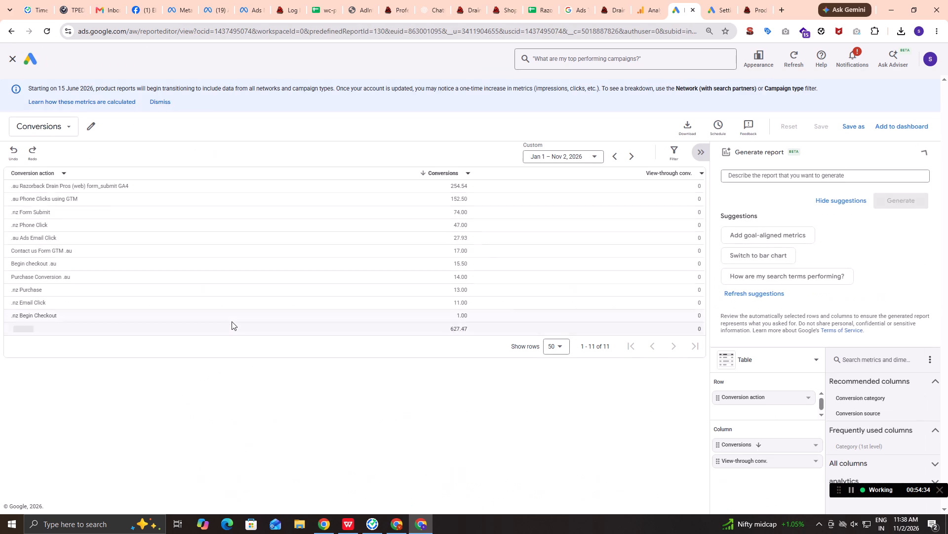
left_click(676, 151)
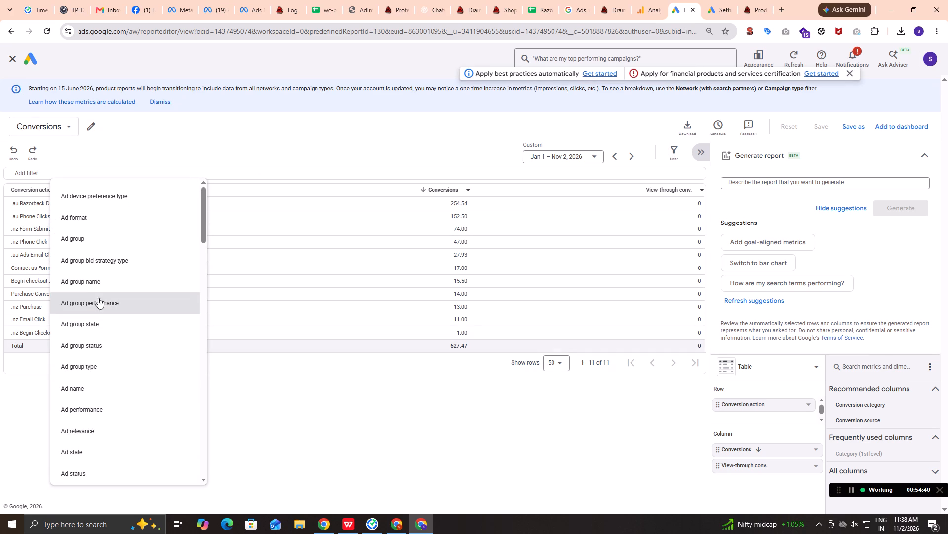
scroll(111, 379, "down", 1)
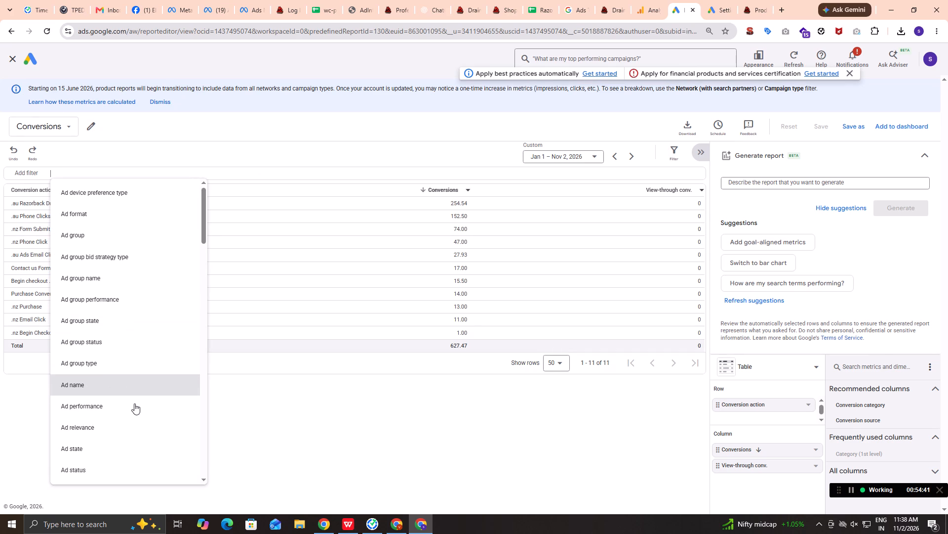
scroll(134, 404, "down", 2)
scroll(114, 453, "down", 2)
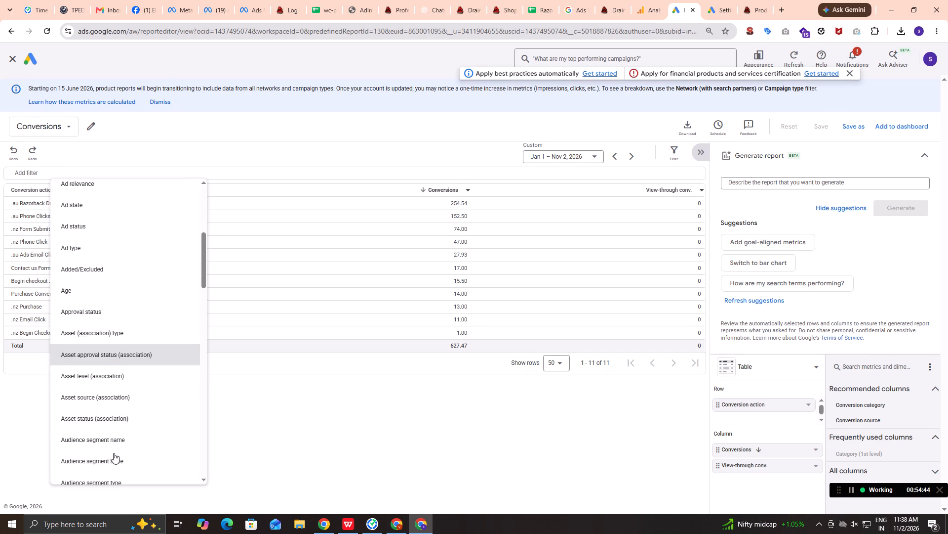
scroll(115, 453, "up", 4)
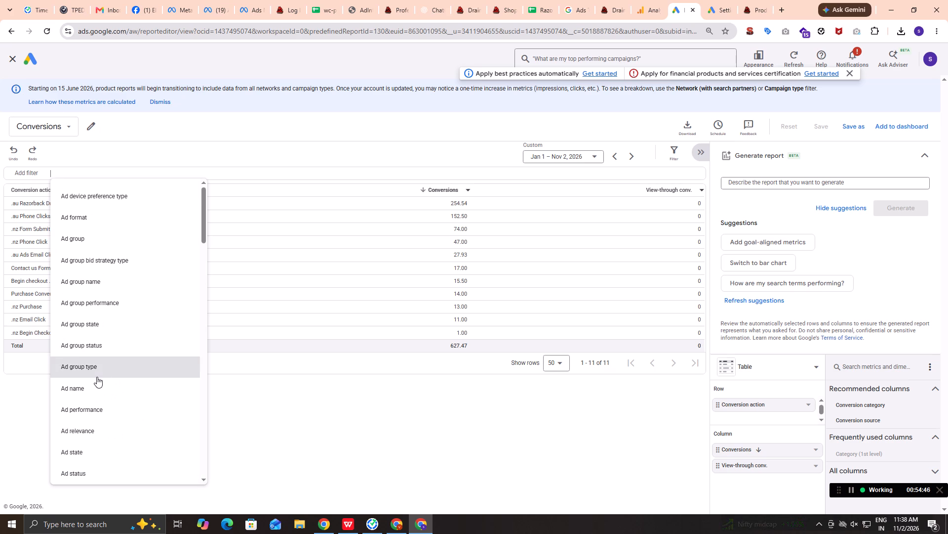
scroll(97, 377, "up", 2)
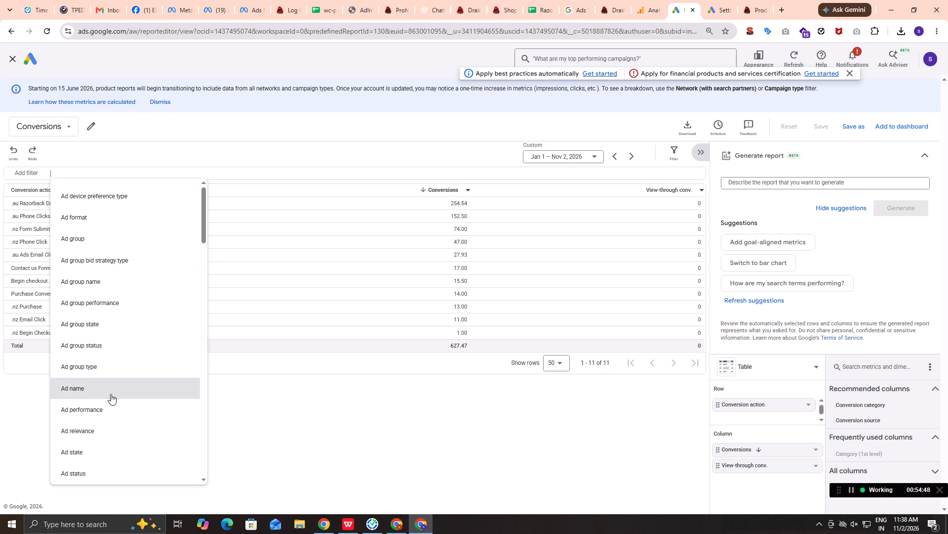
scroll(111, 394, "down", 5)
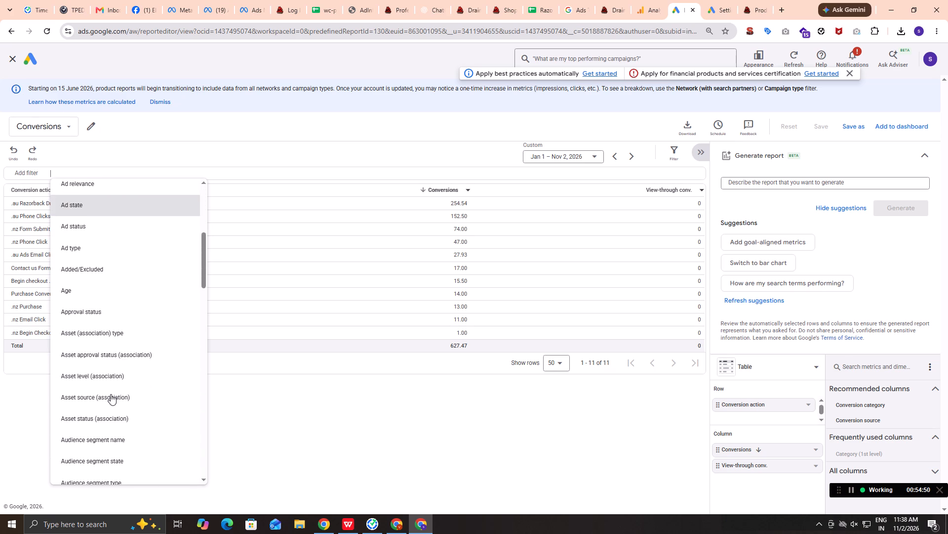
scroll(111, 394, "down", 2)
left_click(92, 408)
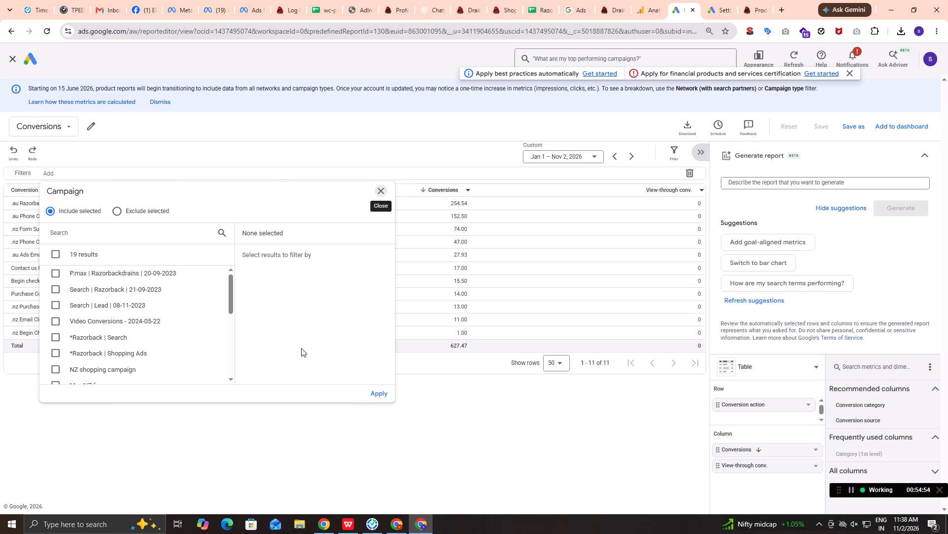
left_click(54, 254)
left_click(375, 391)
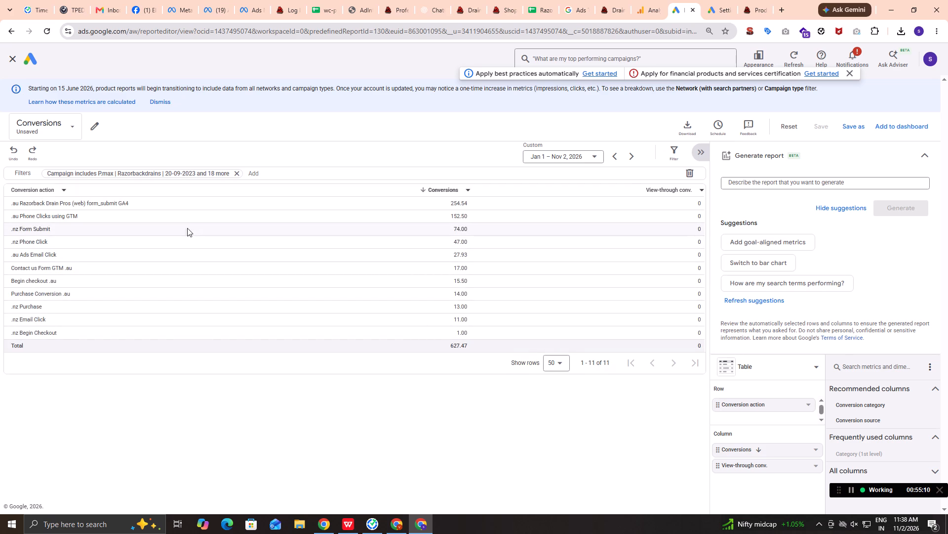
Examine the list of campaigns included in the Conversions report's Campaign filter.
left_click(206, 169)
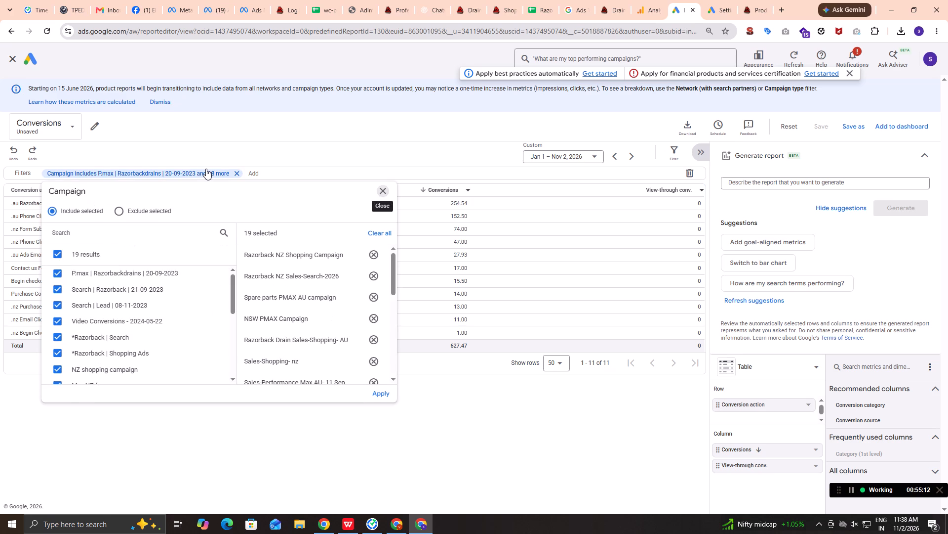
scroll(192, 282, "down", 2)
scroll(192, 282, "up", 1)
scroll(192, 282, "down", 8)
scroll(192, 282, "up", 1)
scroll(192, 282, "down", 2)
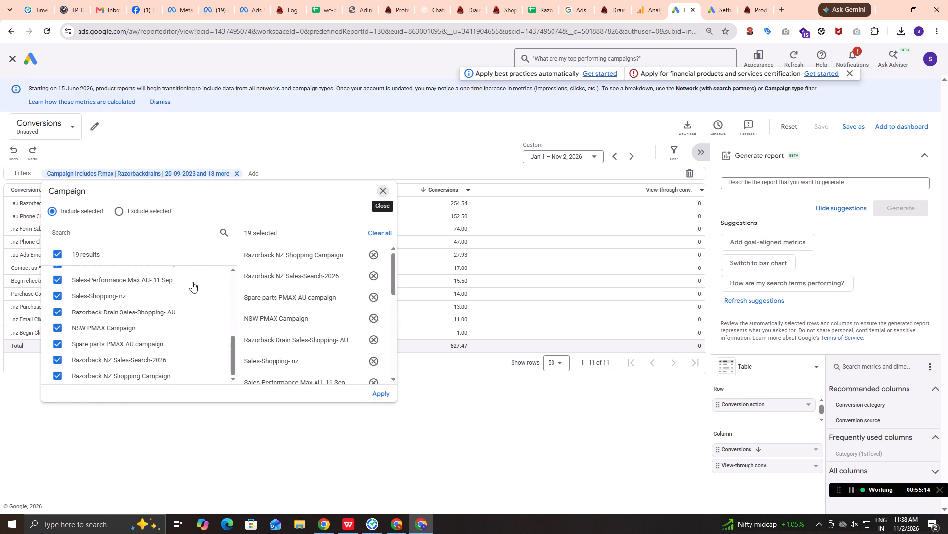
scroll(192, 282, "down", 3)
scroll(192, 282, "up", 1)
scroll(192, 282, "down", 1)
left_click(384, 189)
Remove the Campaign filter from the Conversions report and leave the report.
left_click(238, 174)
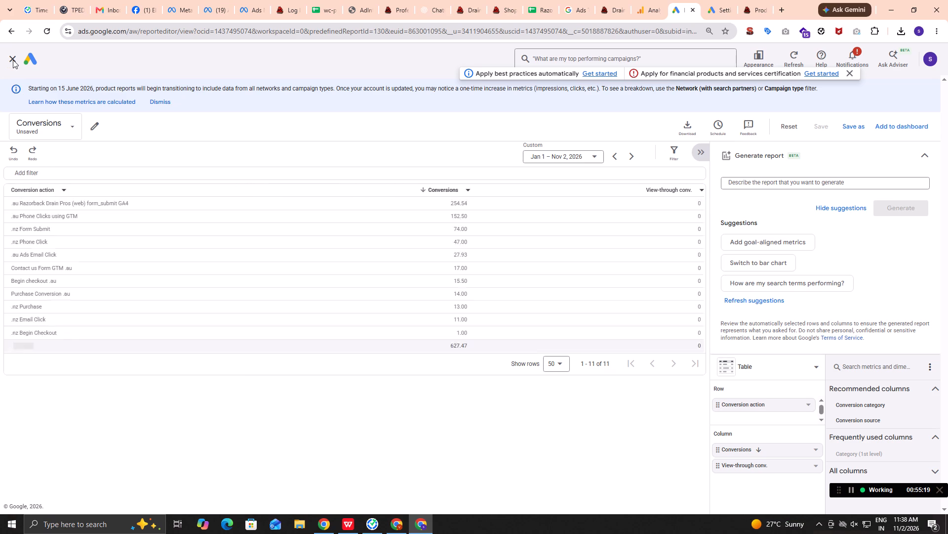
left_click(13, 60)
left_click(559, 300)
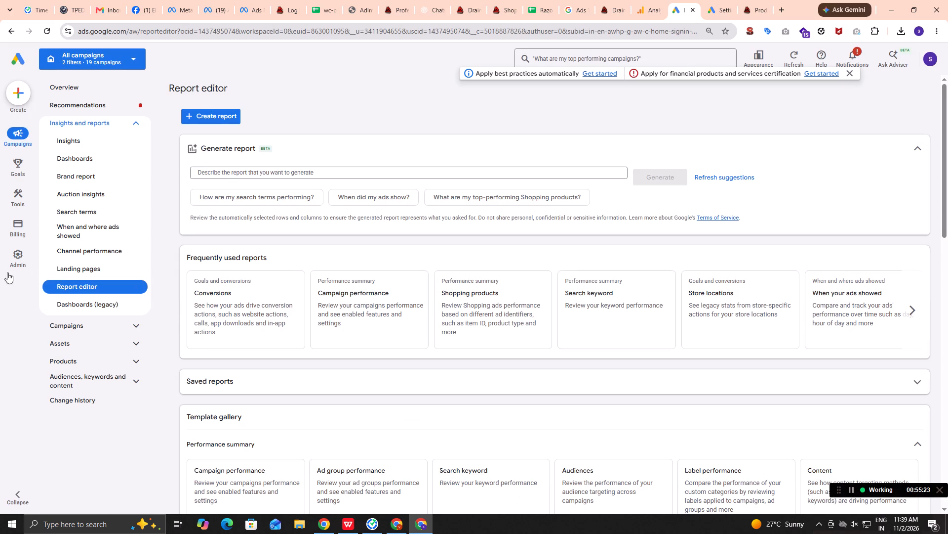
Open the Campaigns list and segment its table by conversion action.
left_click(139, 325)
left_click(93, 344)
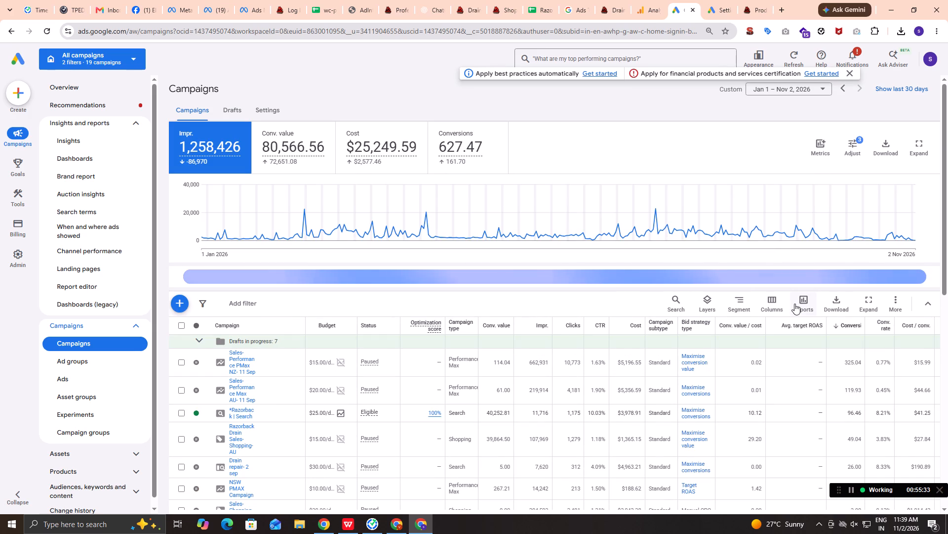
left_click(857, 147)
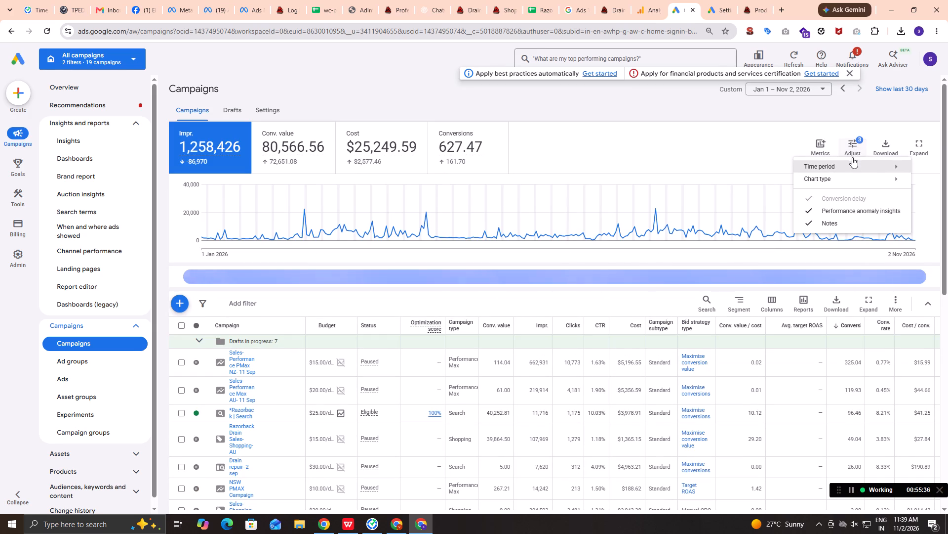
left_click(731, 134)
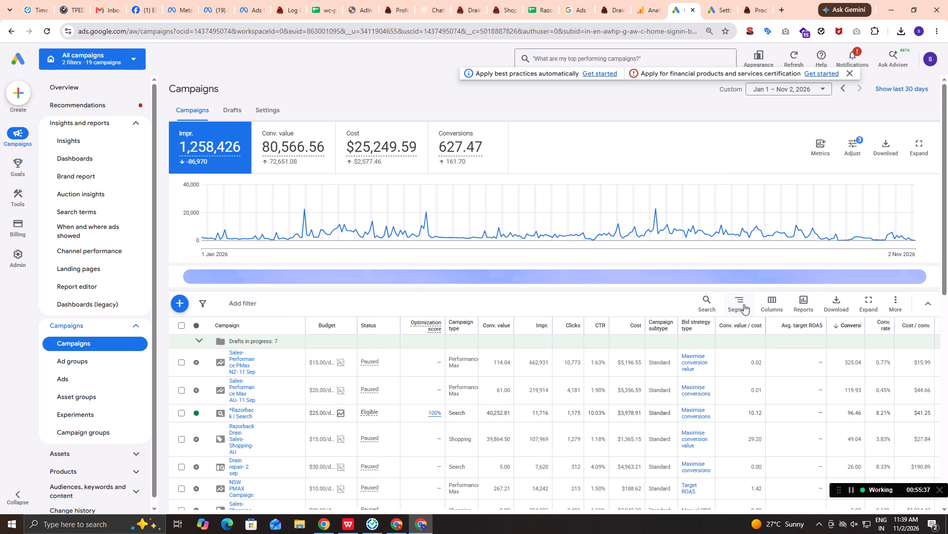
left_click(744, 304)
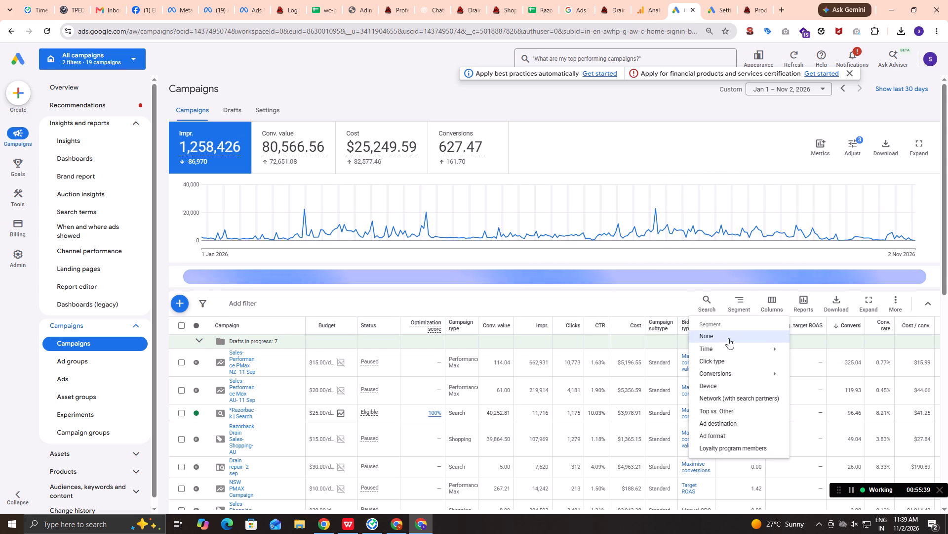
left_click(737, 371)
left_click(810, 373)
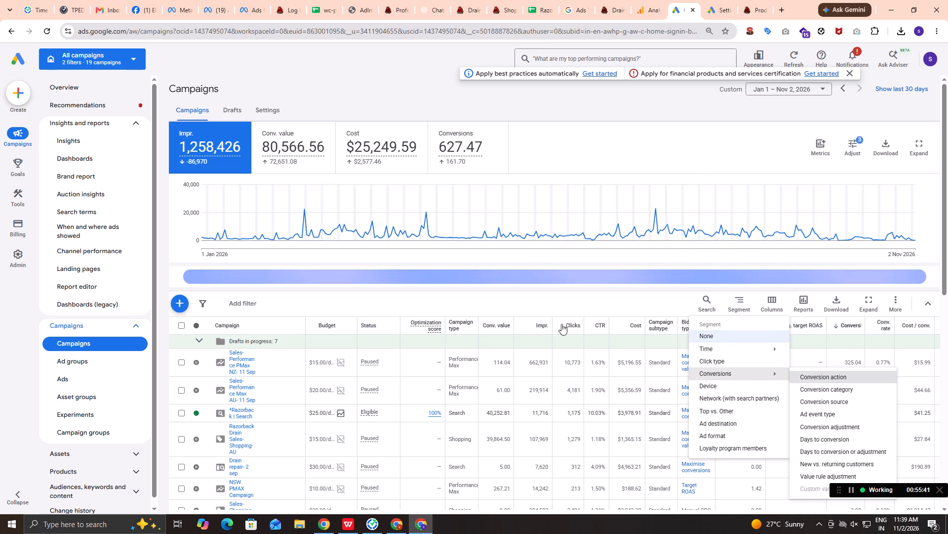
Check the campaigns segmented by conversion action, and add a new blank sheet to the purchase spreadsheet in Google Sheets.
scroll(513, 314, "up", 3)
scroll(513, 314, "down", 1)
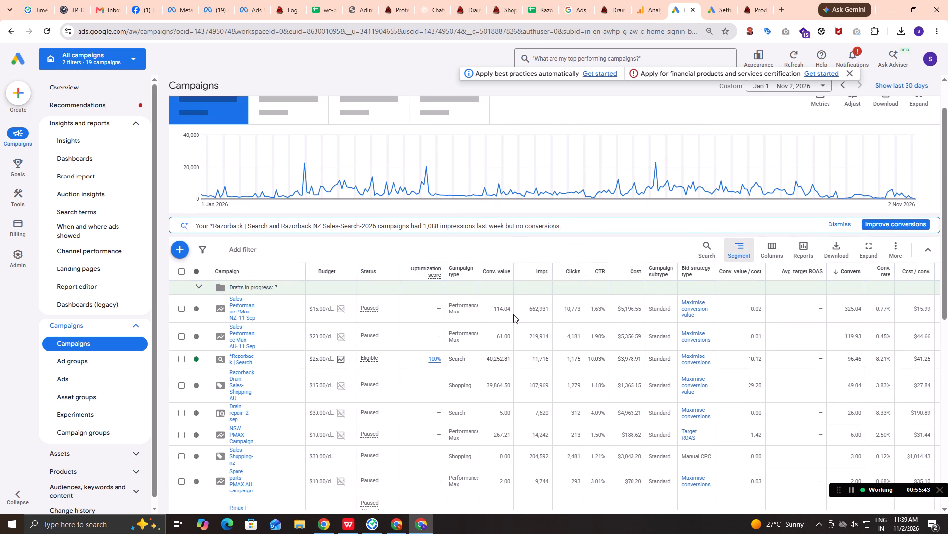
scroll(513, 314, "down", 2)
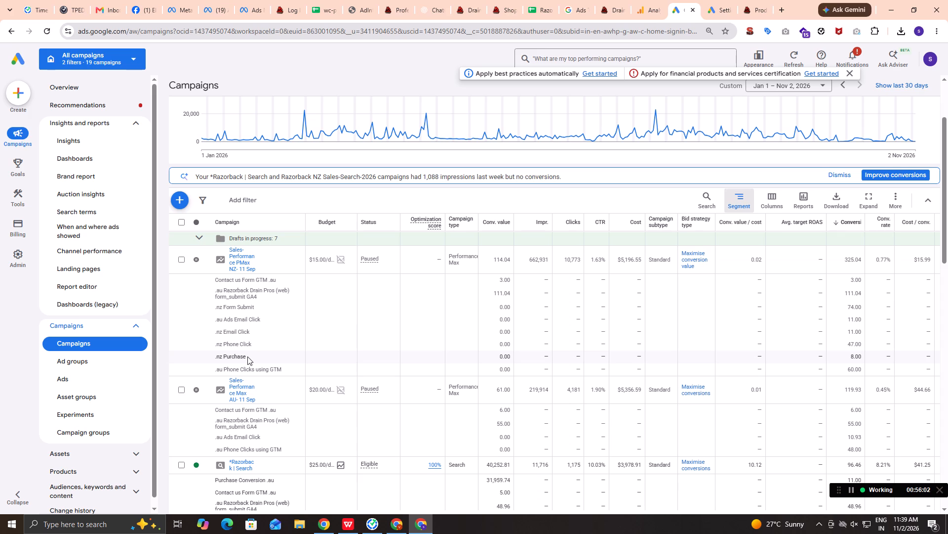
key("alt+Tab")
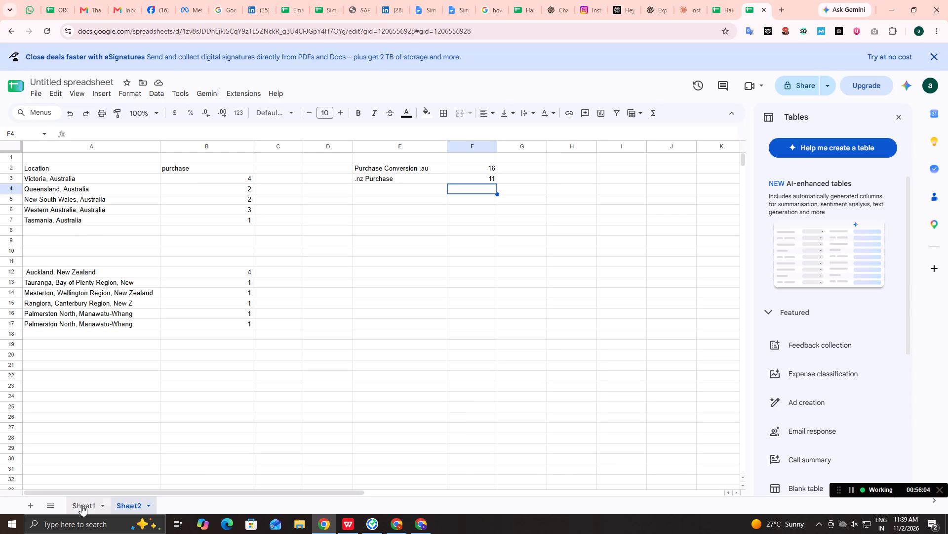
left_click(28, 504)
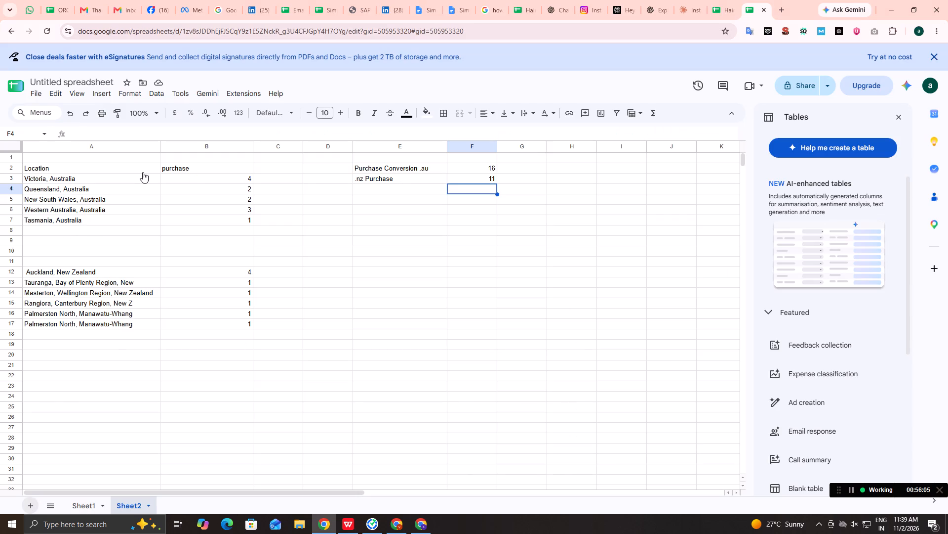
Copy the campaign name Sales-Performance PMax NZ- 11 Sep from Google Ads into A2 of the new sheet and widen column A to fit.
key("alt+Tab")
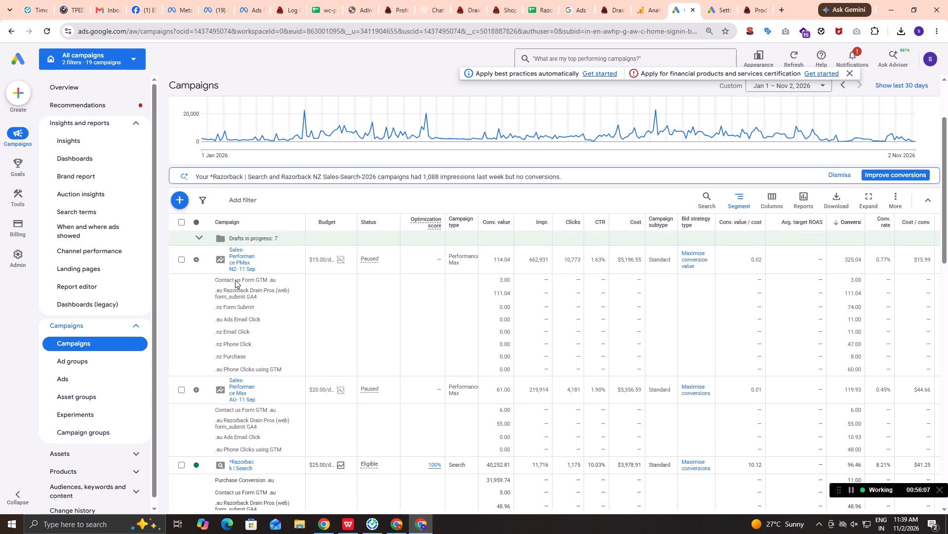
left_click_drag(259, 267, 228, 247)
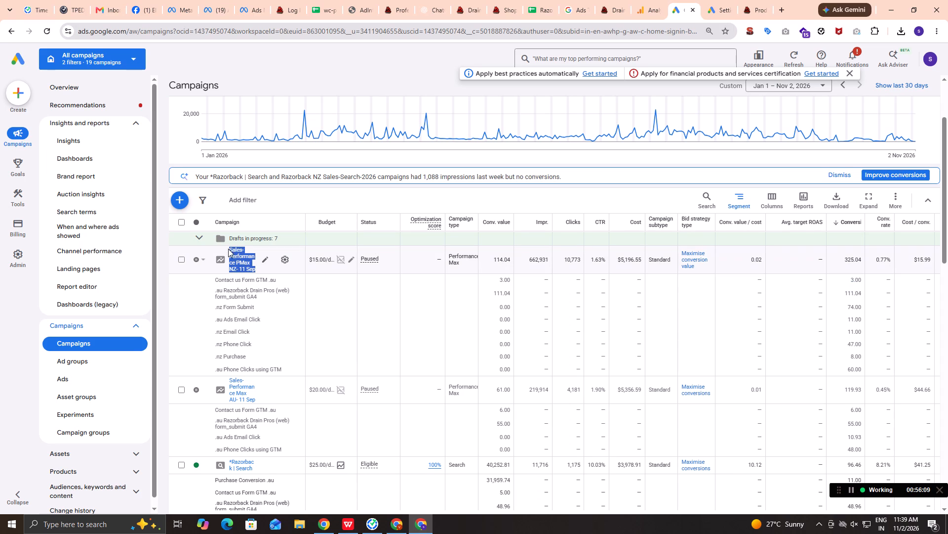
key("ctrl+c")
key("alt+Tab")
double_click(54, 169)
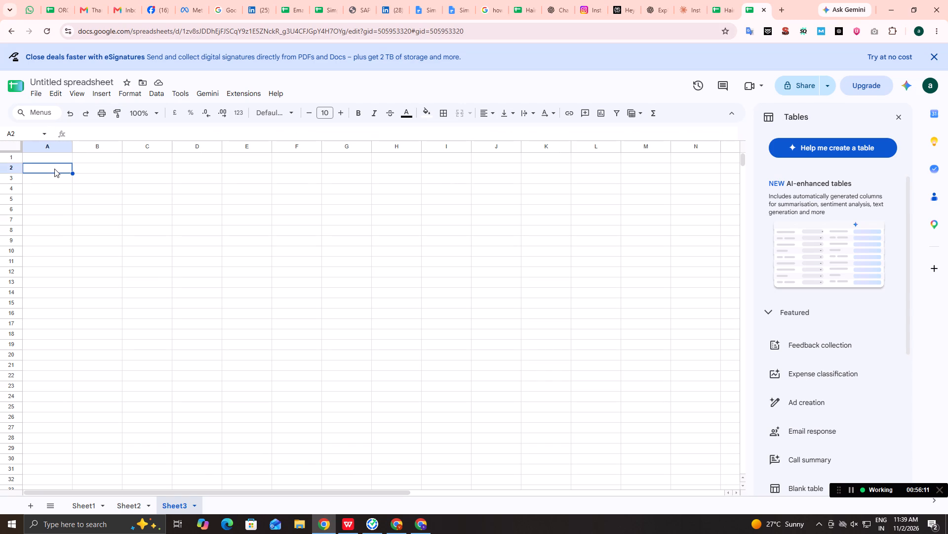
key("ctrl+v")
left_click(90, 223)
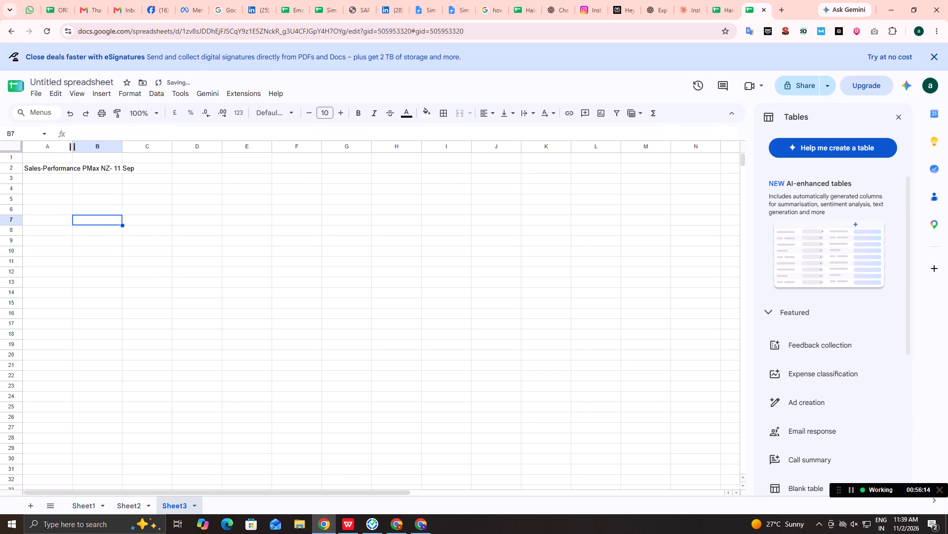
left_click_drag(73, 146, 135, 146)
Enter 8 in B2 as the .nz Purchase conversions for the Sales-Performance PMax NZ- 11 Sep campaign.
left_click(171, 166)
key("alt+Tab")
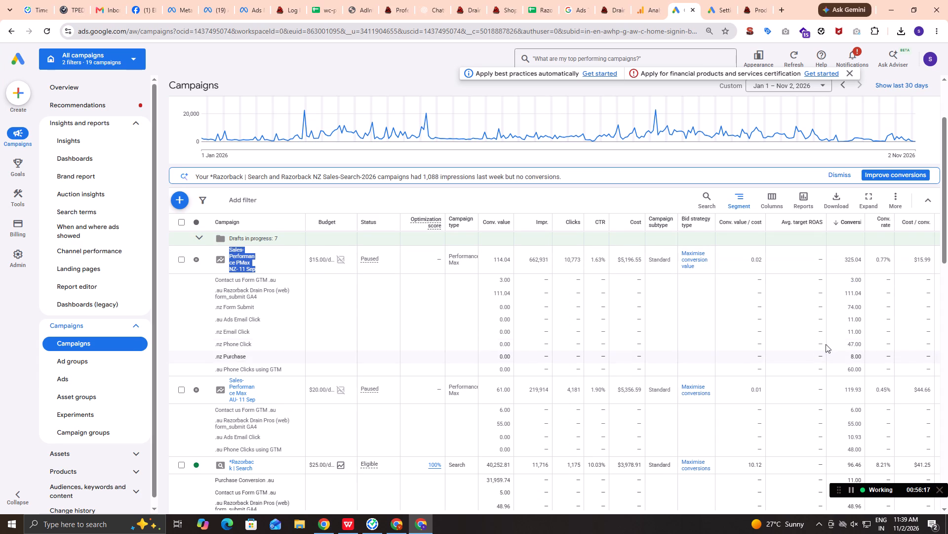
key("alt+Tab")
key("8")
key("Return")
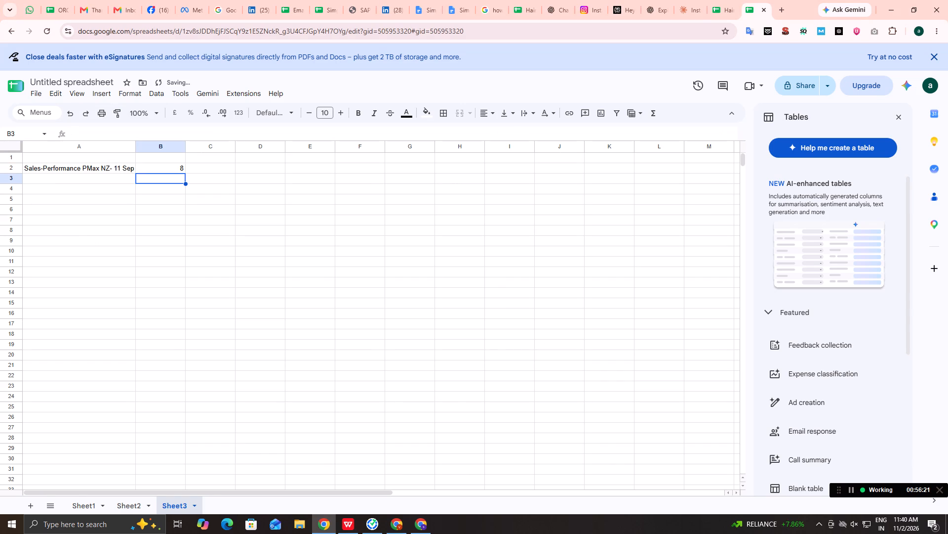
Copy the campaign name *Razorback | Search from the Google Ads campaign table into A3 of the sheet.
key("alt+Tab")
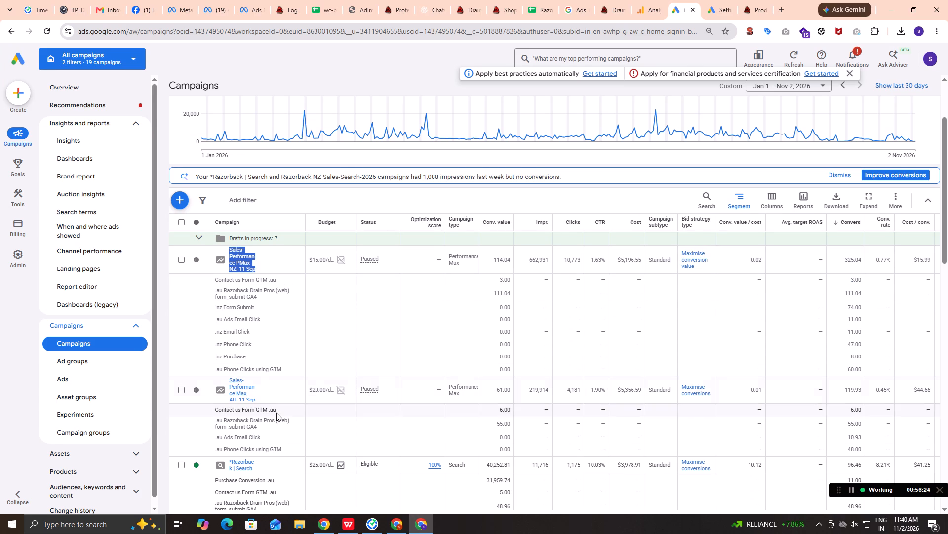
scroll(282, 426, "down", 1)
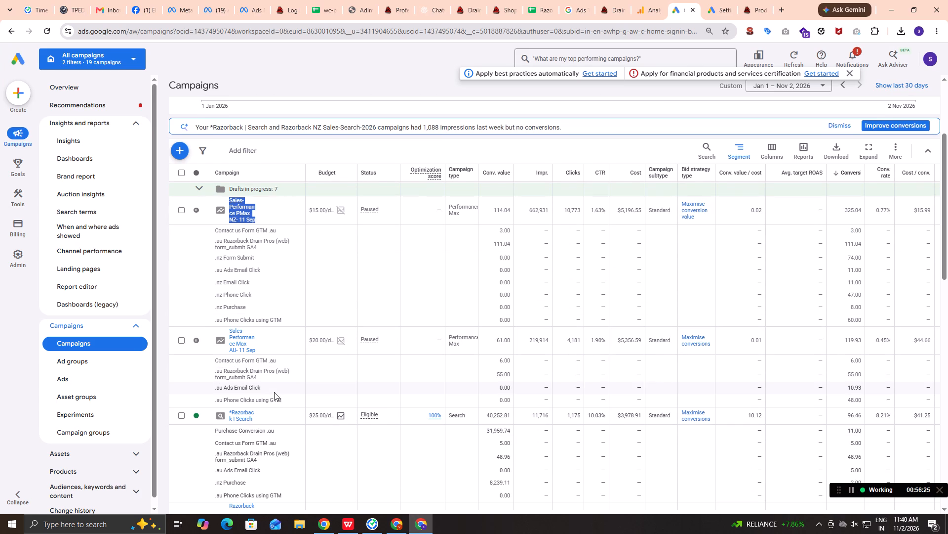
scroll(274, 392, "down", 1)
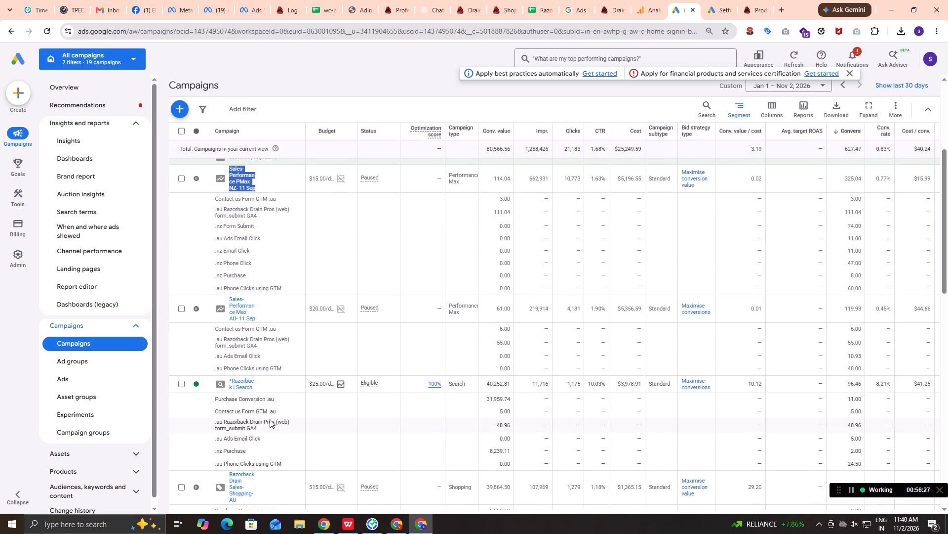
left_click_drag(254, 386, 235, 380)
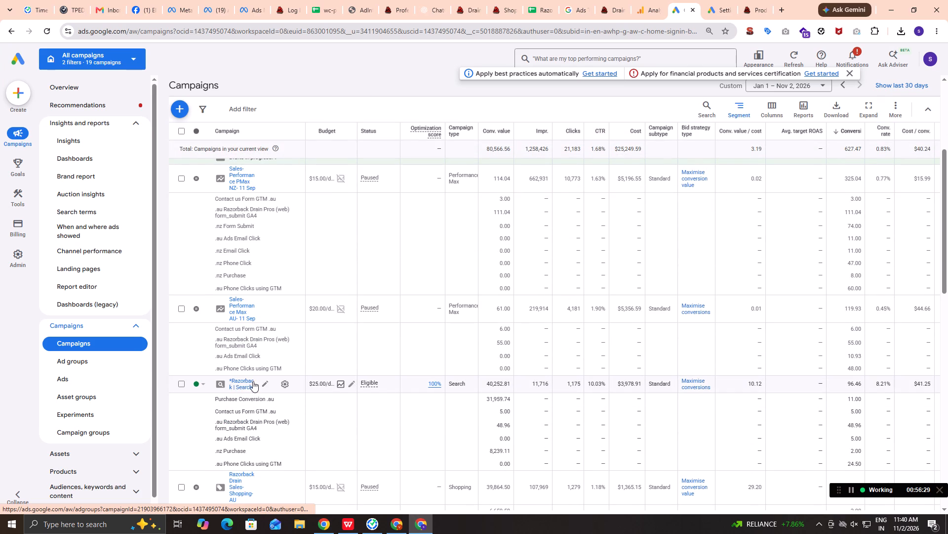
left_click_drag(258, 388, 229, 383)
key("ctrl+c")
key("alt+Tab")
double_click(50, 177)
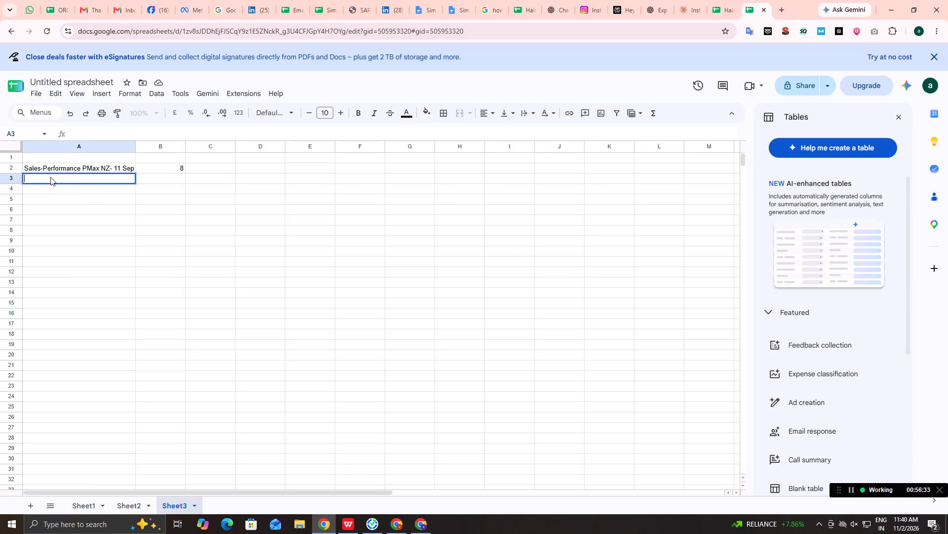
key("ctrl+v")
left_click(88, 199)
Enter 13 in B3 as the combined .au and .nz purchase conversions for the *Razorback | Search campaign.
key("alt+Tab")
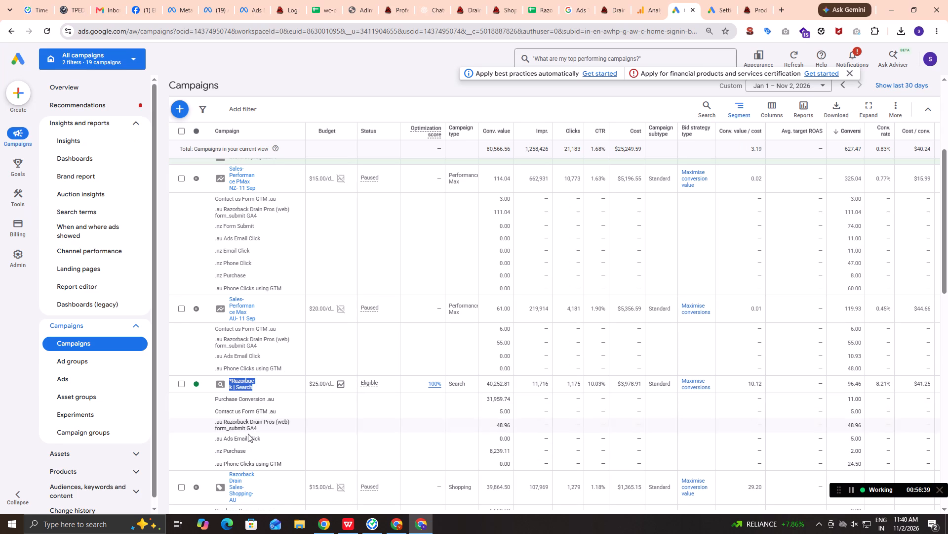
key("alt+Tab")
left_click(157, 184)
type("13")
key("Return")
Copy the campaign name Razorback Drain Sales-Shopping- AU from the Google Ads campaign table into A4 of the sheet.
key("alt+Tab")
scroll(254, 448, "up", 1)
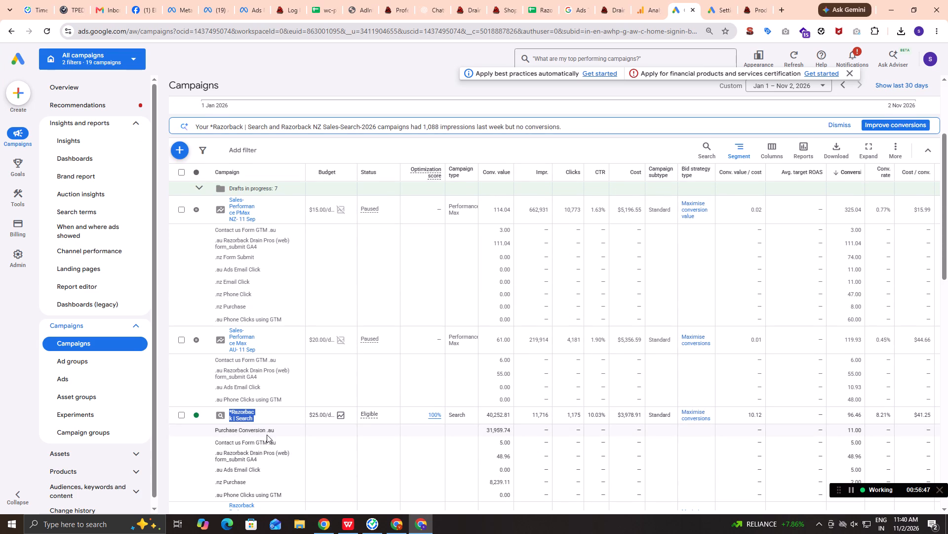
scroll(269, 438, "up", 1)
scroll(269, 438, "down", 2)
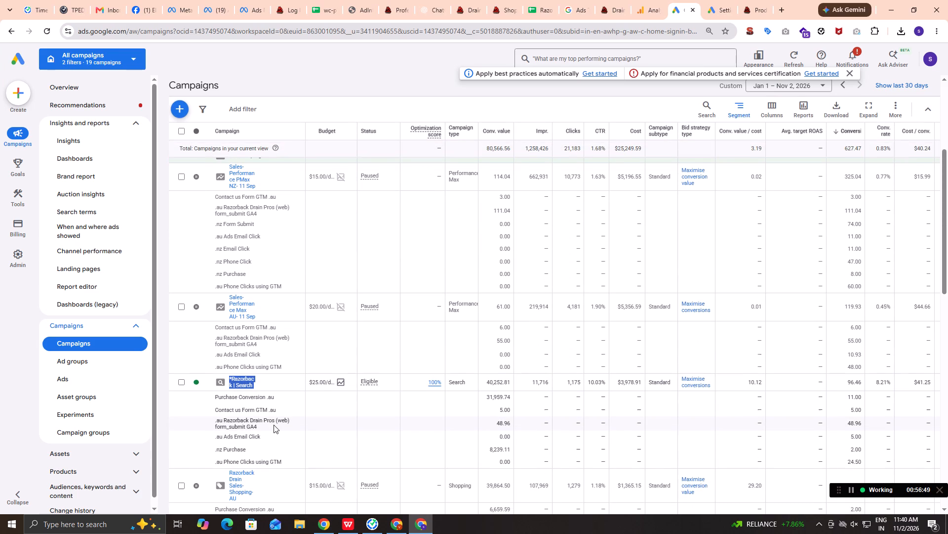
scroll(276, 414, "down", 2)
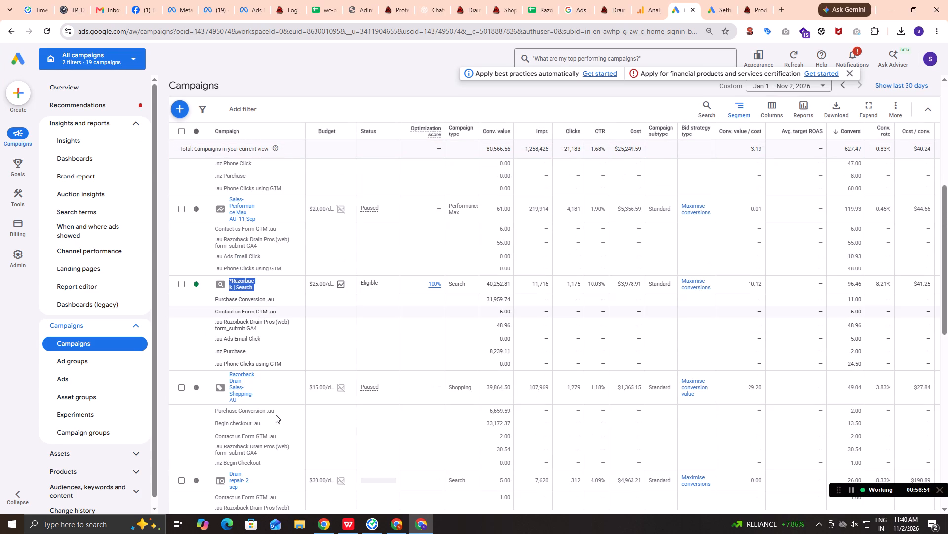
left_click_drag(245, 398, 226, 376)
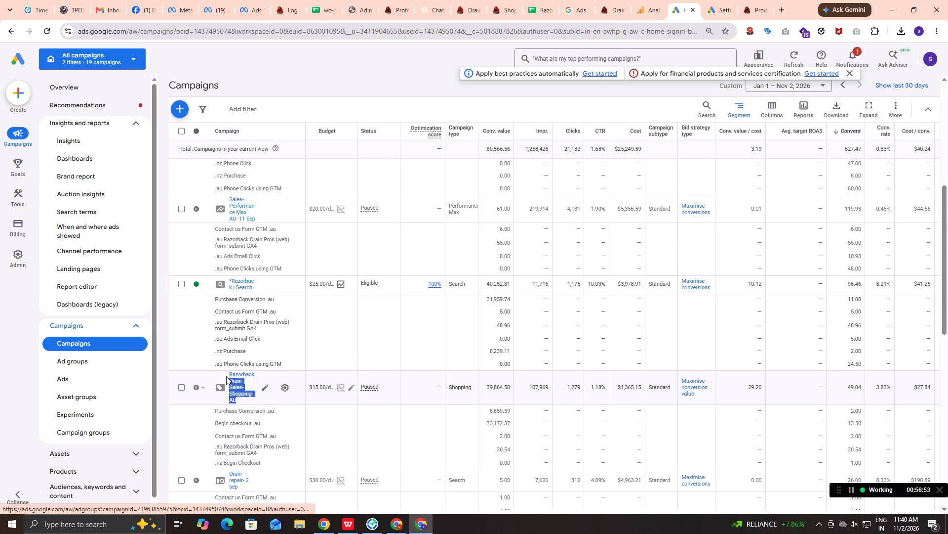
left_click_drag(226, 376, 224, 375)
key("ctrl+c")
key("alt+Tab")
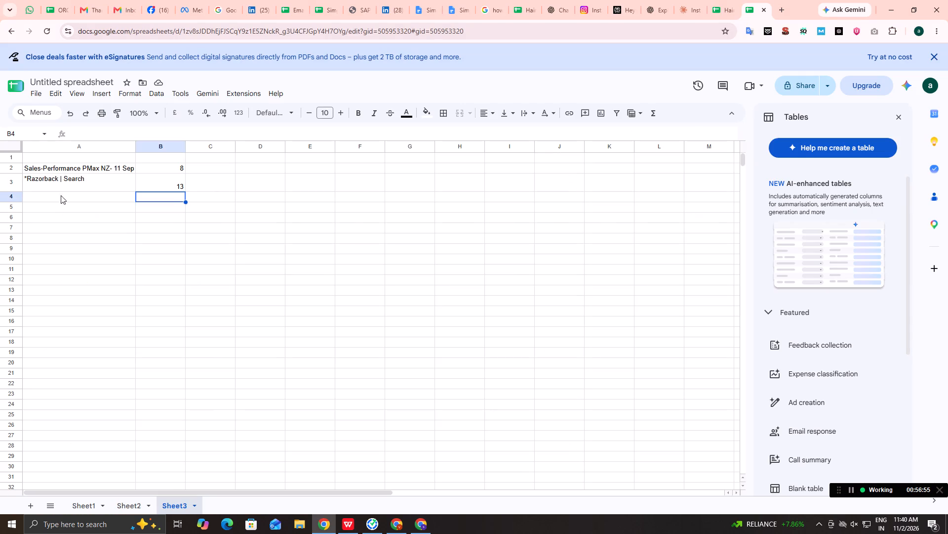
double_click(62, 193)
double_click(83, 198)
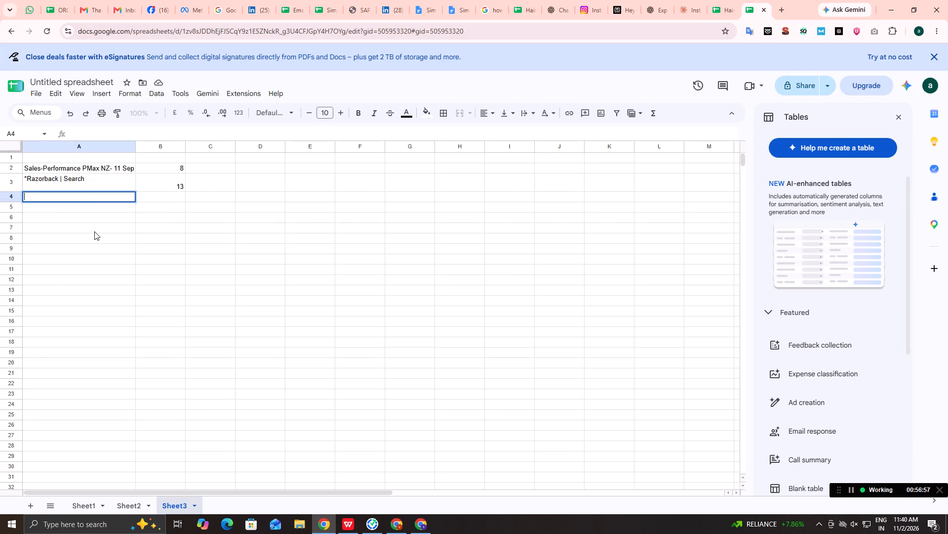
left_click(94, 231)
double_click(81, 199)
key("ctrl+v")
left_click(95, 234)
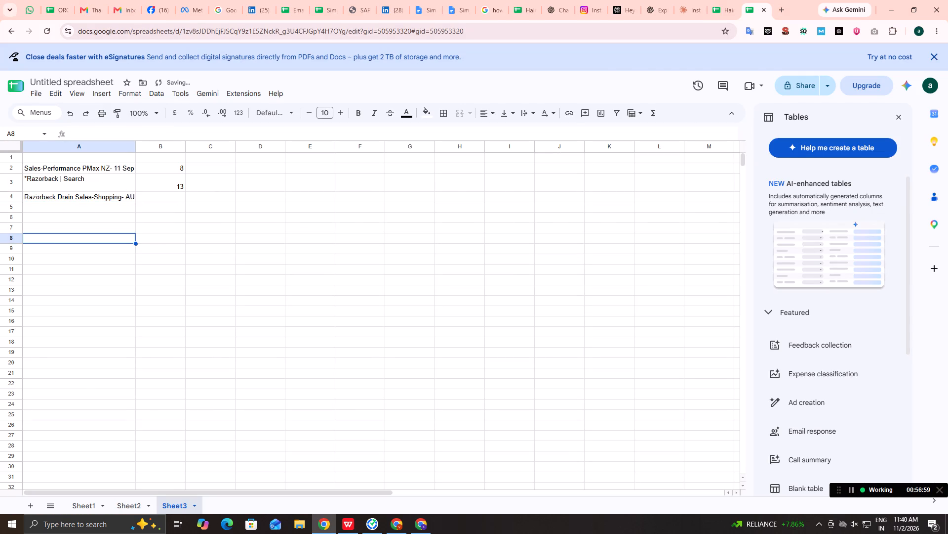
Enter 2 in B4 as the purchase conversions for the Razorback Drain Sales-Shopping- AU campaign.
key("alt+Tab")
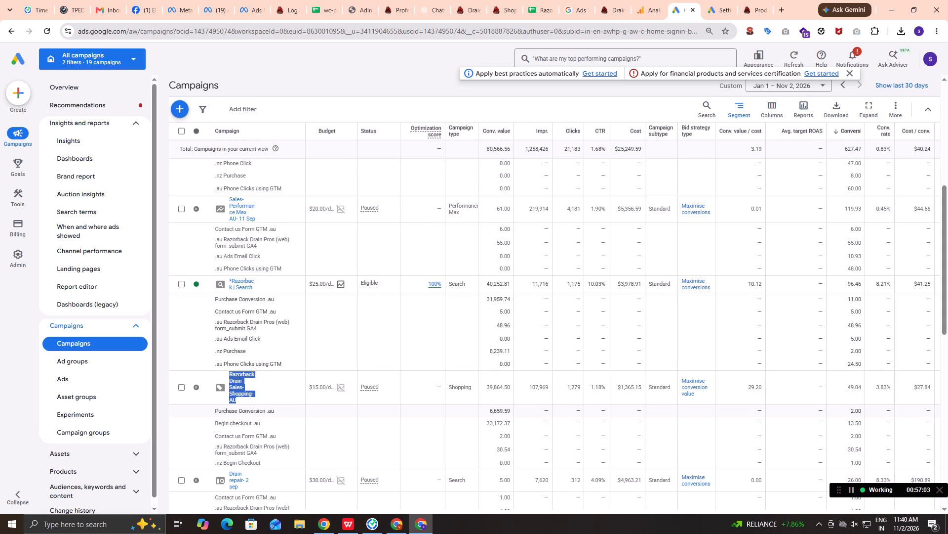
key("alt+Tab")
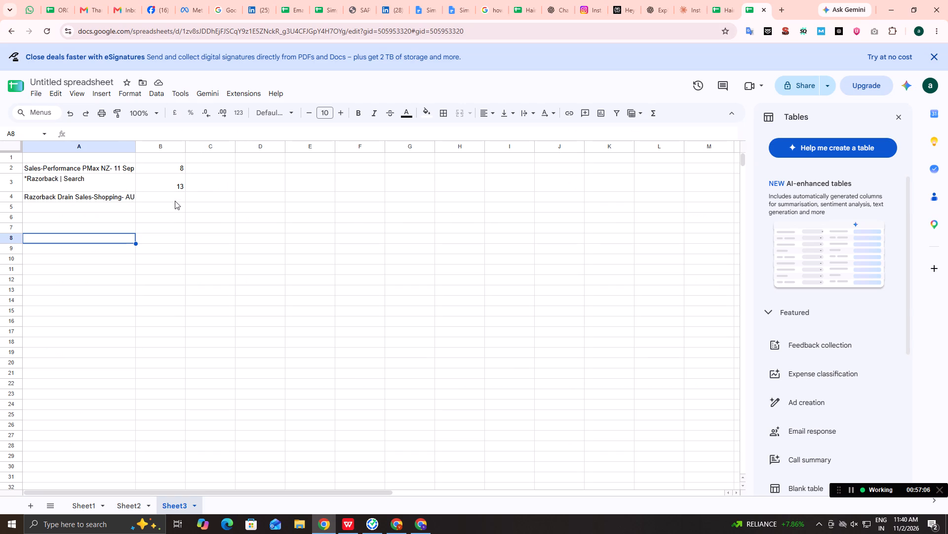
left_click(175, 201)
key("2")
key("Return")
Copy the campaign name NSW PMAX Campaign from the Google Ads campaign table into A5 of the sheet.
key("alt+Tab")
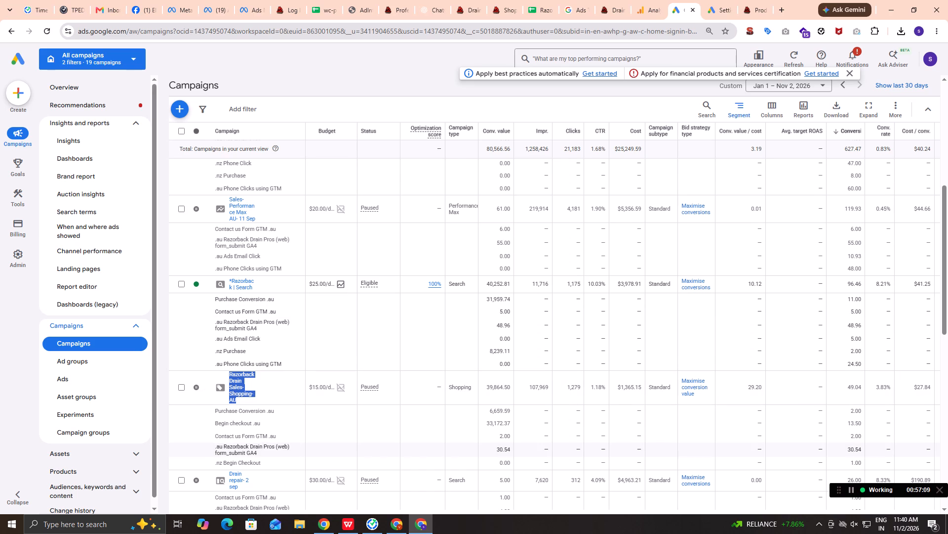
scroll(286, 446, "down", 2)
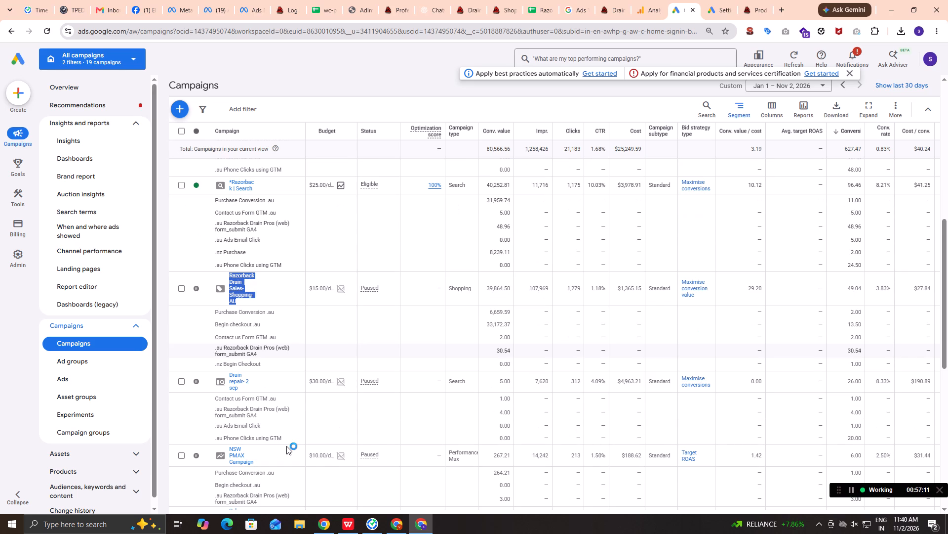
scroll(286, 446, "down", 1)
left_click_drag(257, 413, 238, 402)
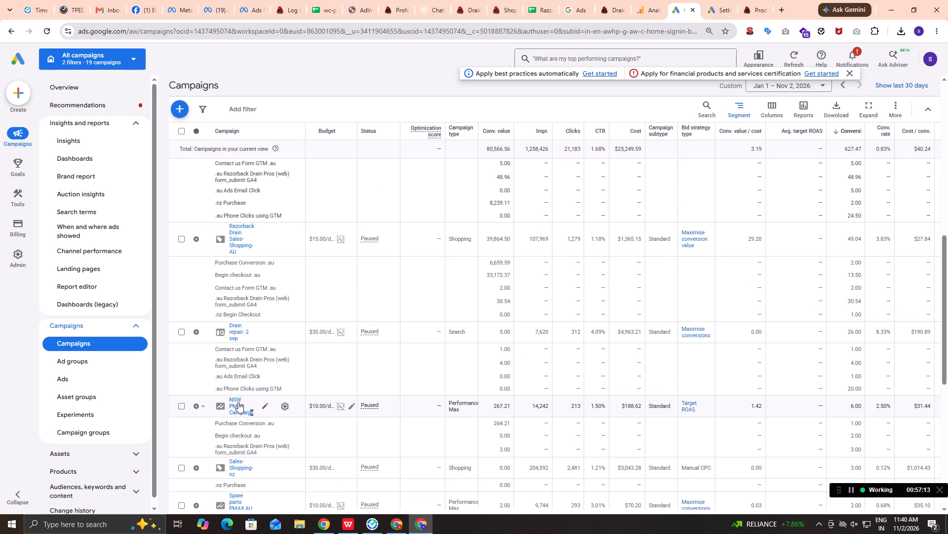
left_click_drag(238, 402, 231, 400)
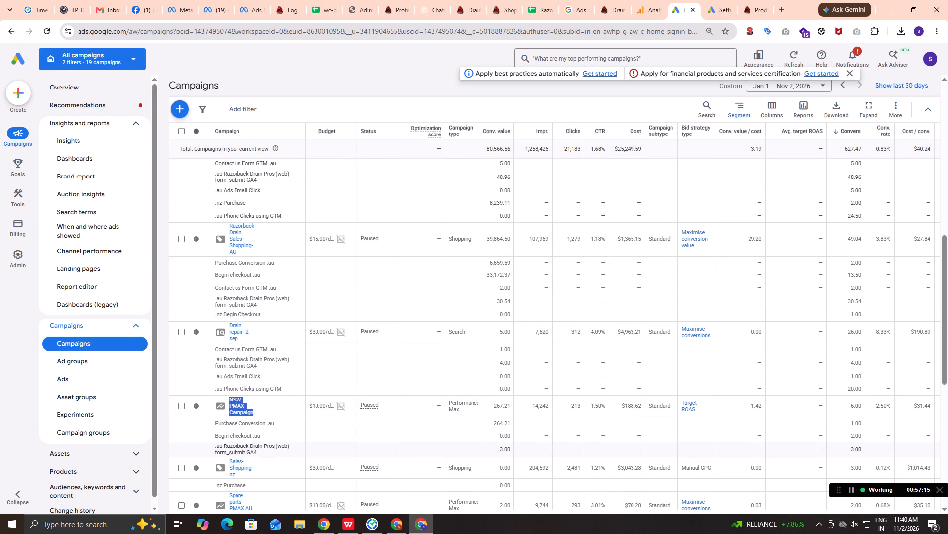
key("ctrl+c")
key("alt+Tab")
double_click(67, 208)
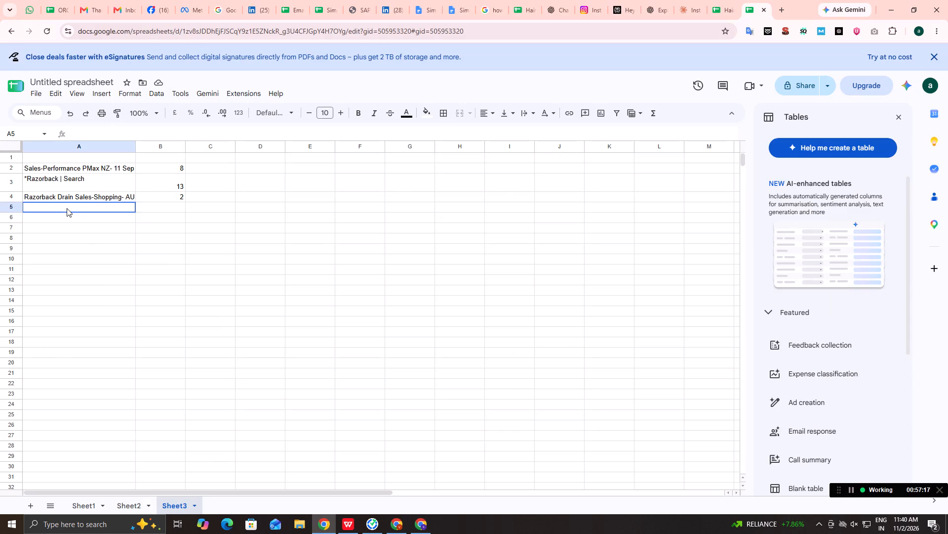
key("ctrl+v")
left_click(68, 230)
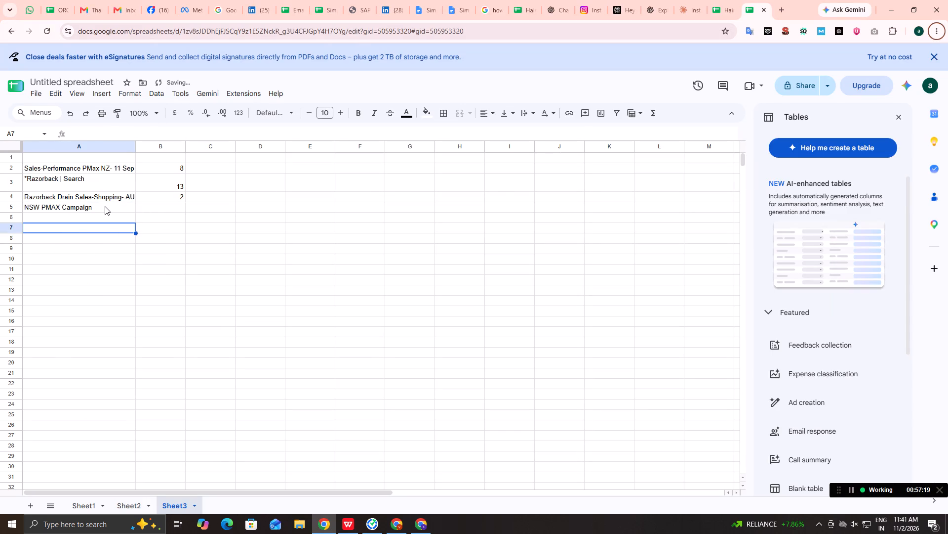
Append AU to the NSW PMAX Campaign name in A5 of the sheet.
double_click(105, 206)
key("space")
type("AU")
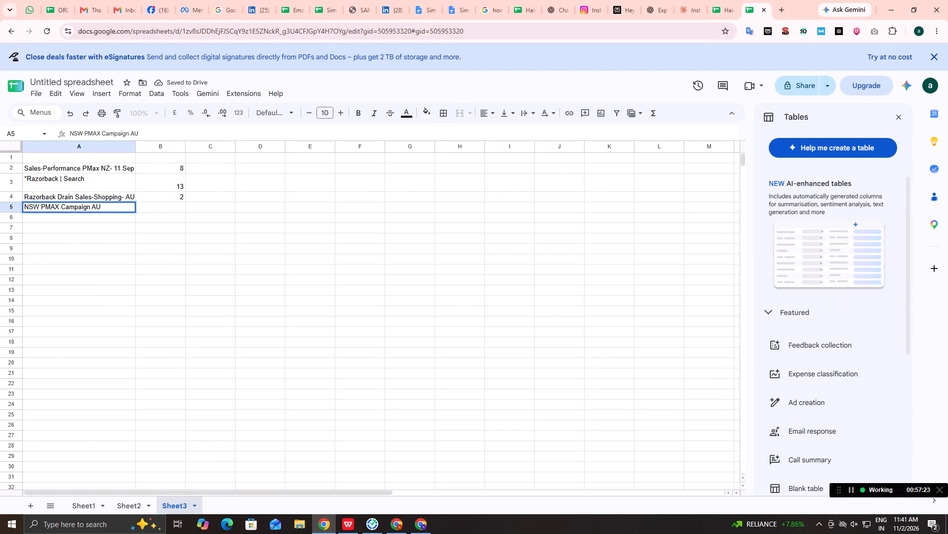
Enter 1 in B5 as the purchase conversions for the NSW PMAX Campaign, taken from the Google Ads campaign table.
key("alt+Tab")
key("alt+Tab")
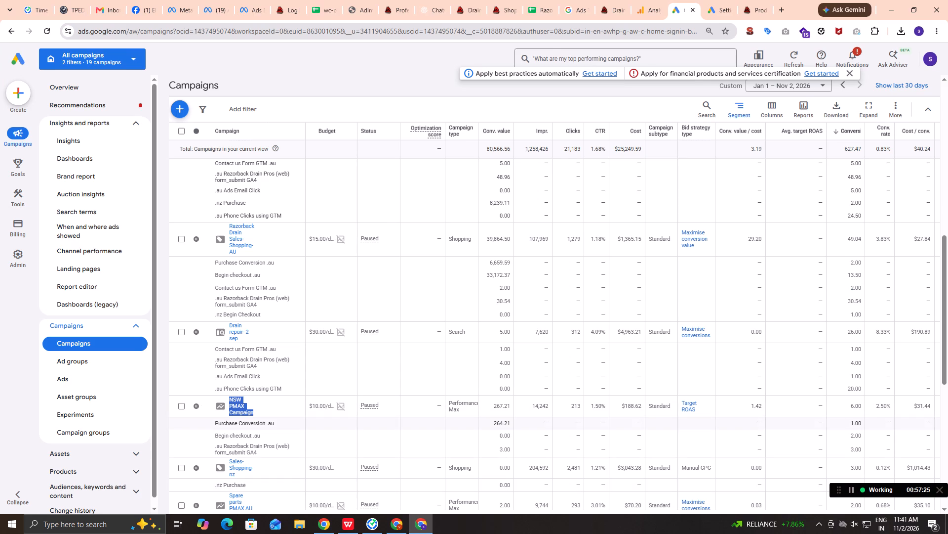
left_click(164, 207)
key("1")
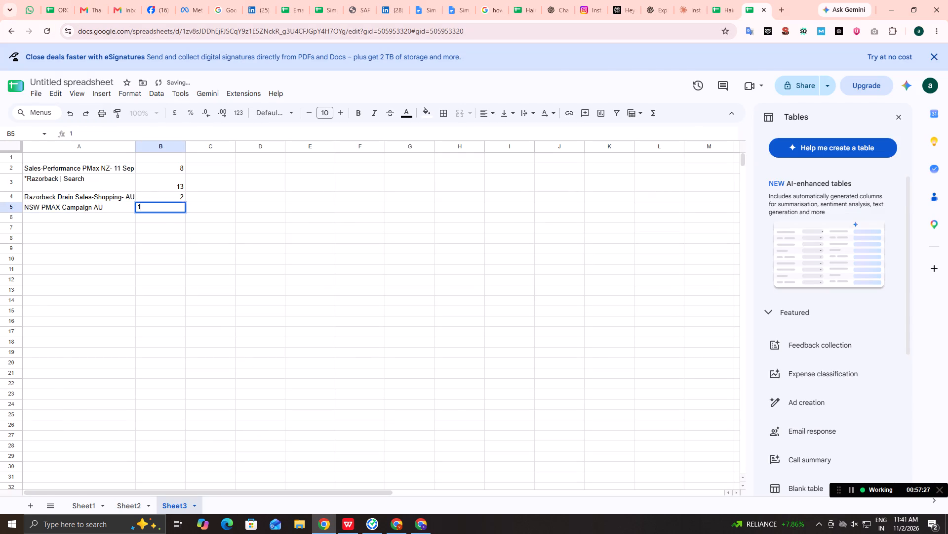
key("Return")
Enter "sales shopping" in A6 of the sheet for the Sales-Shopping- nz campaign found in the Google Ads campaign table.
key("alt+Tab")
scroll(244, 455, "down", 1)
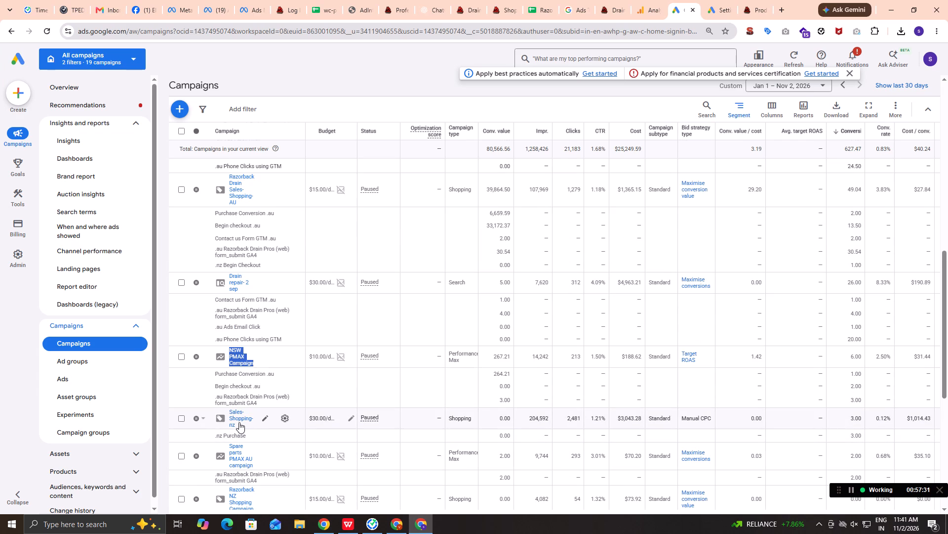
left_click_drag(239, 422, 230, 413)
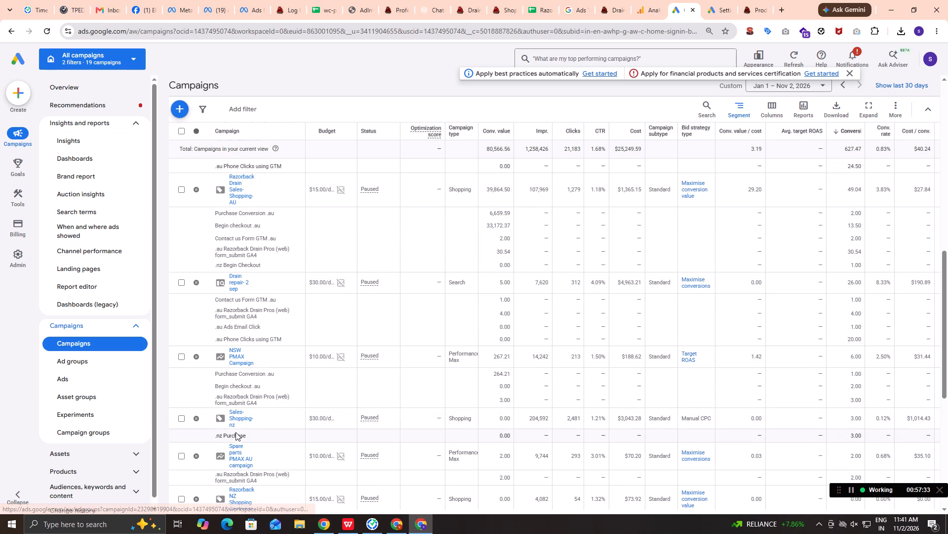
left_click_drag(236, 430, 231, 421)
left_click_drag(239, 426, 234, 422)
left_click(244, 426)
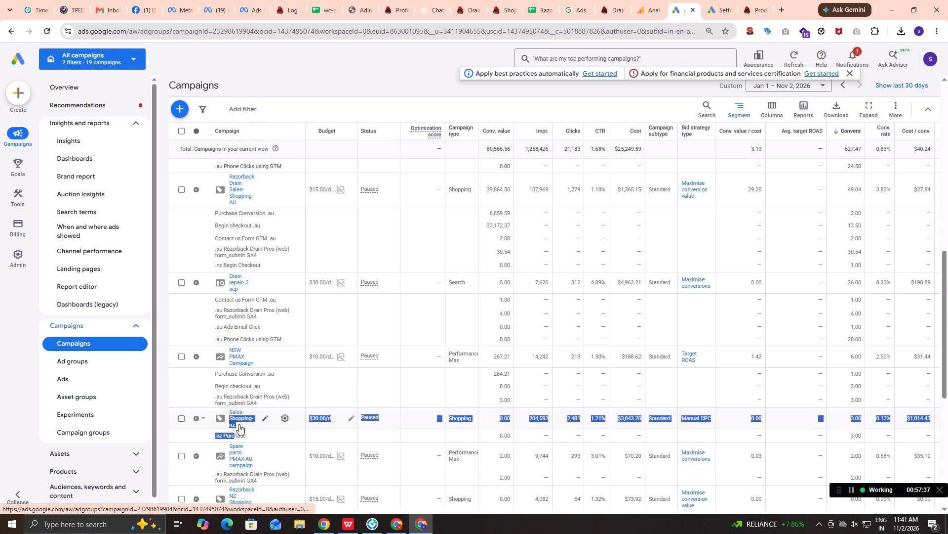
key("alt+Tab")
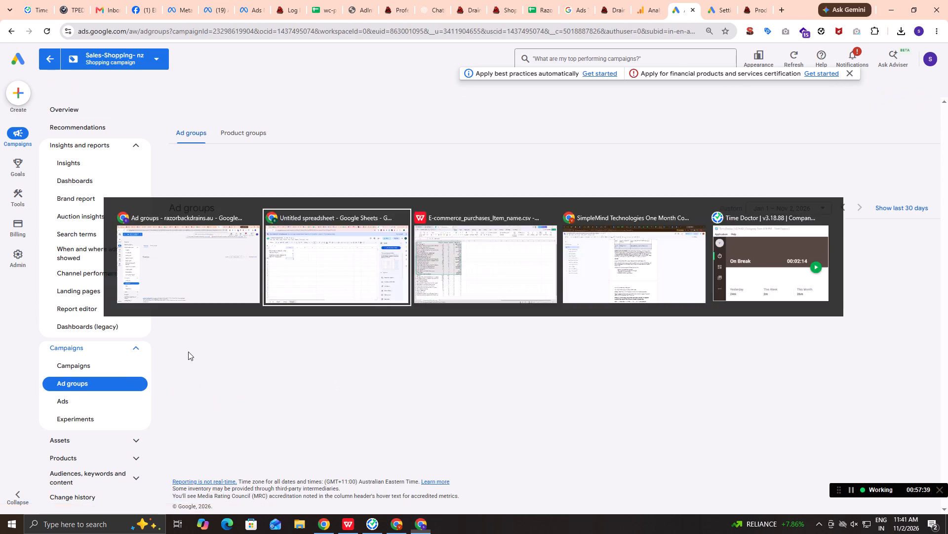
left_click(41, 217)
type("sales shopping")
key("Return")
Return Google Ads to the all-campaigns scope and enter 3 in B6 of the sheet as the sales shopping purchases.
key("alt+Tab")
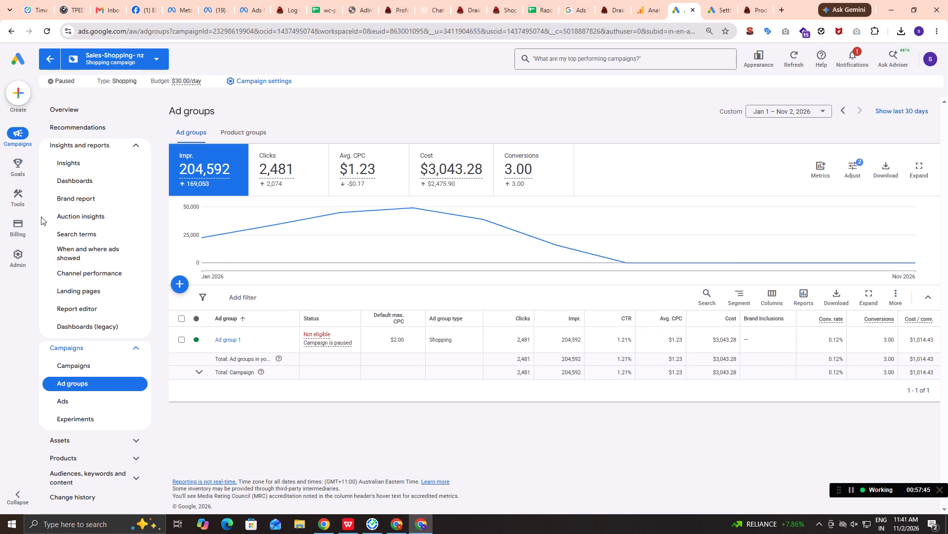
left_click(46, 60)
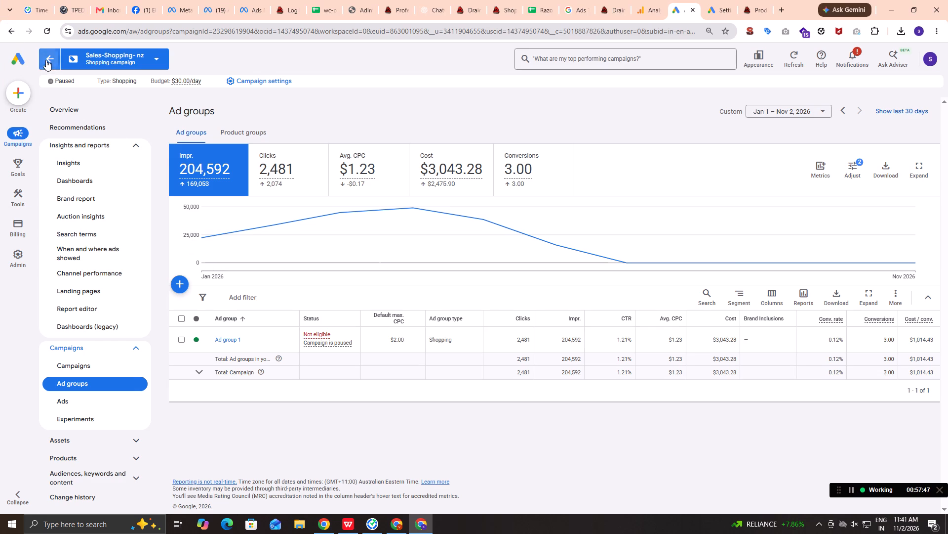
key("alt+Tab")
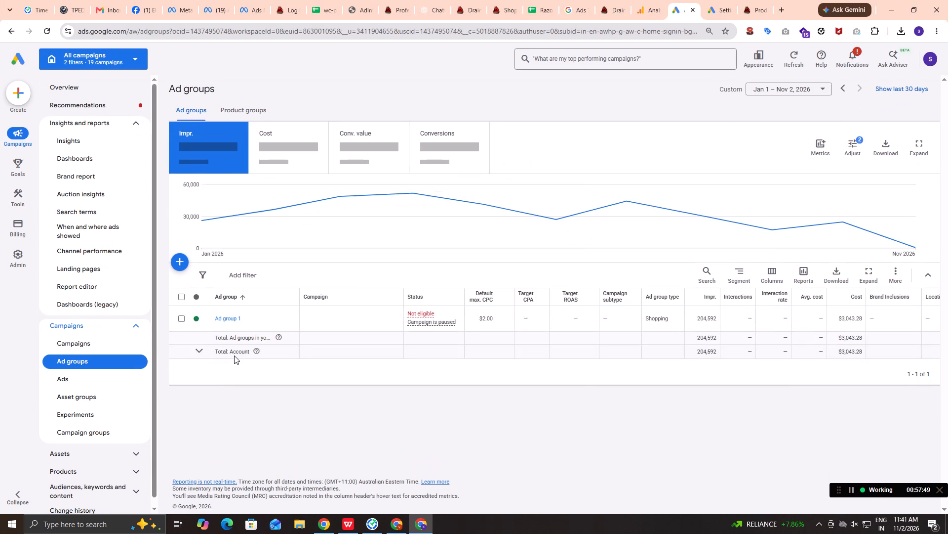
left_click(161, 217)
key("3")
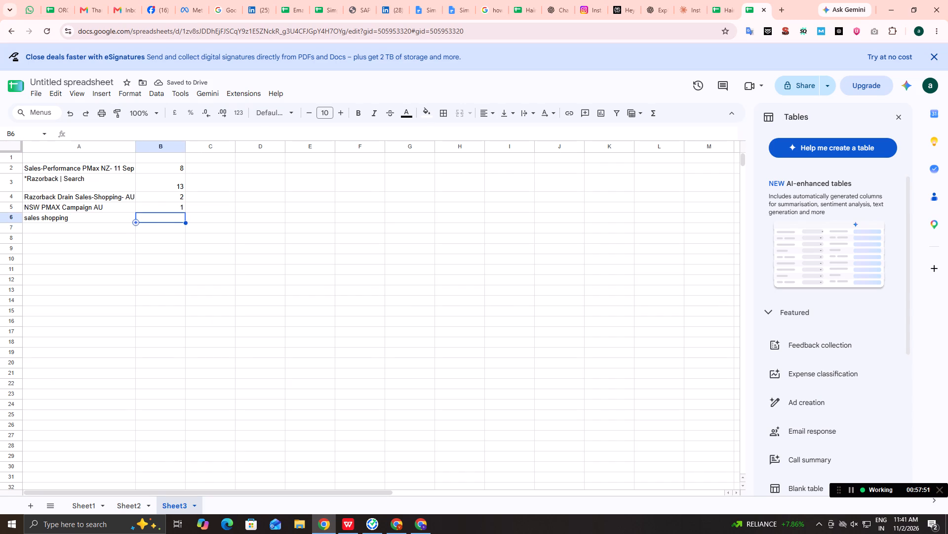
key("Return")
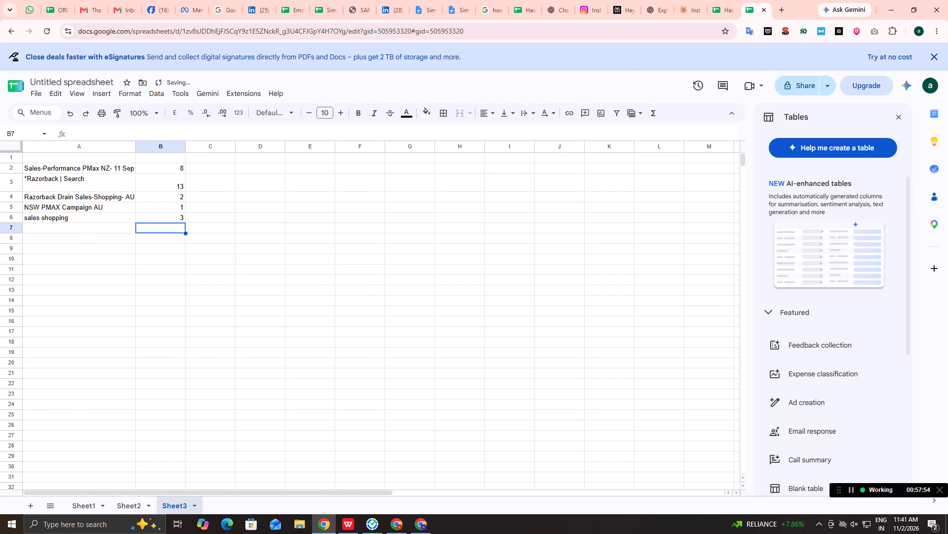
Reopen the Google Ads campaigns table and examine the remaining campaigns for purchase conversion rows.
key("alt+Tab")
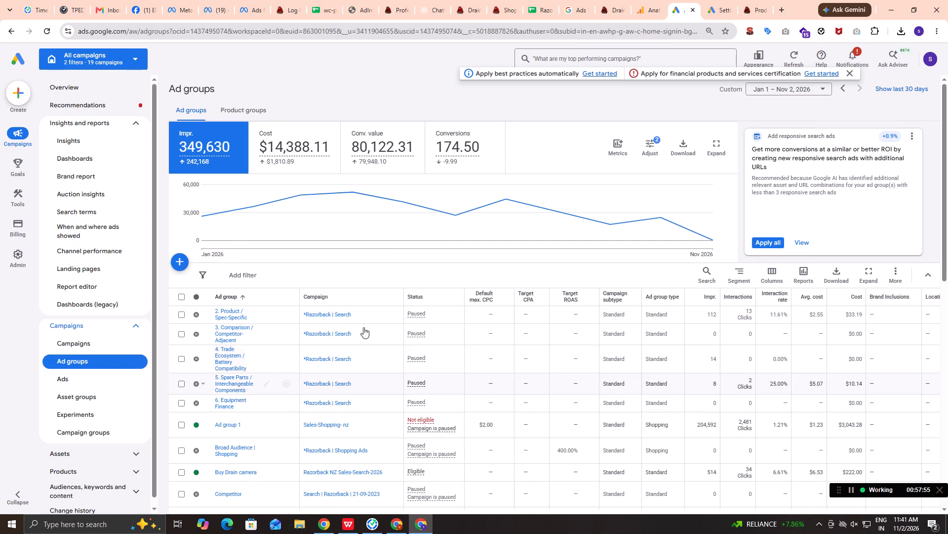
left_click(71, 341)
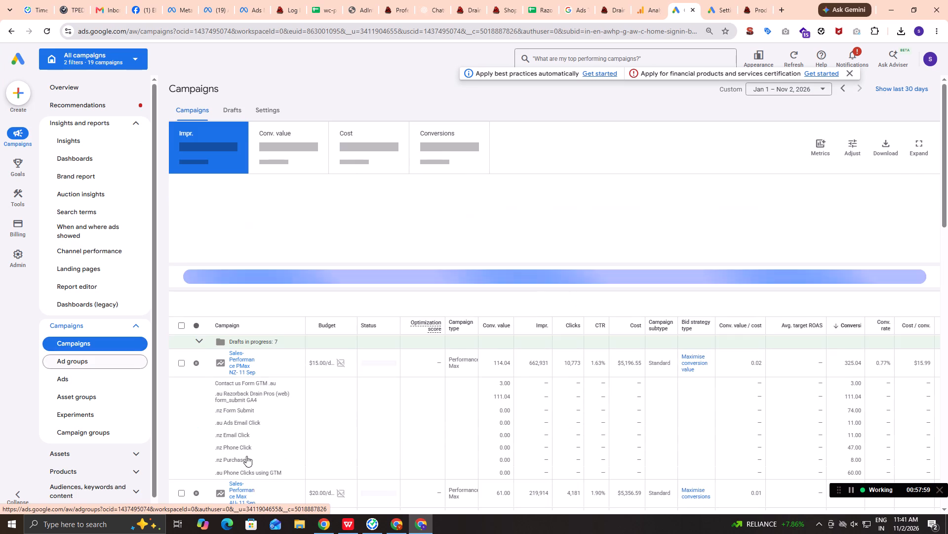
scroll(259, 455, "down", 5)
scroll(260, 454, "up", 1)
scroll(260, 454, "down", 1)
scroll(261, 454, "up", 1)
scroll(261, 454, "down", 6)
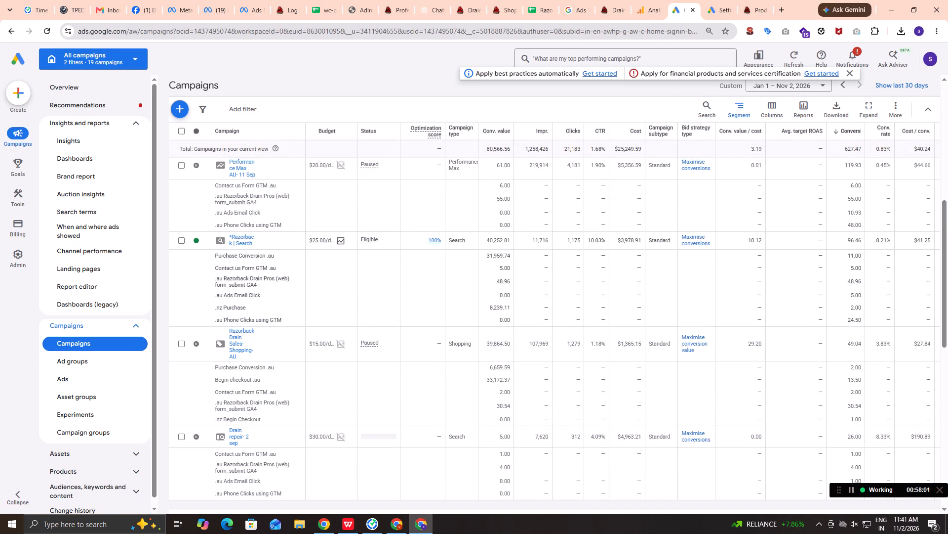
scroll(261, 454, "down", 3)
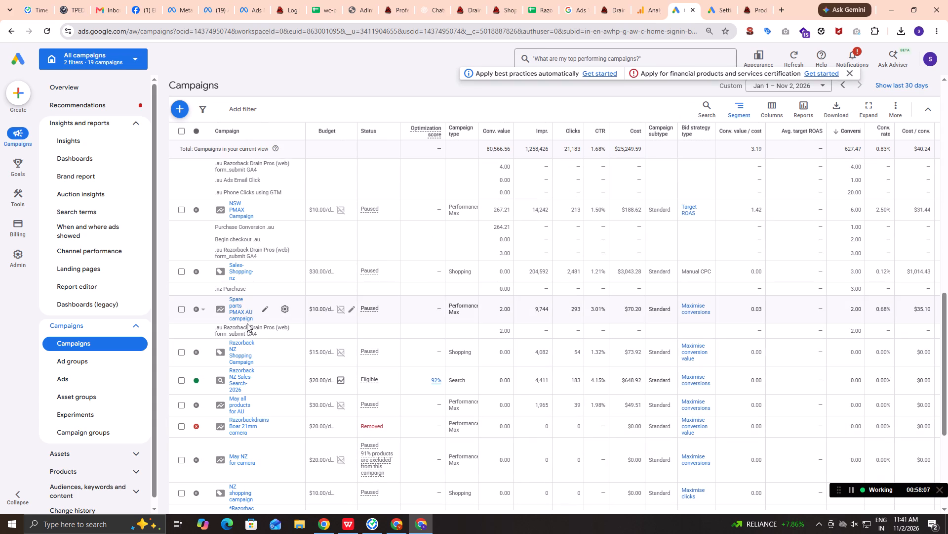
scroll(253, 379, "down", 2)
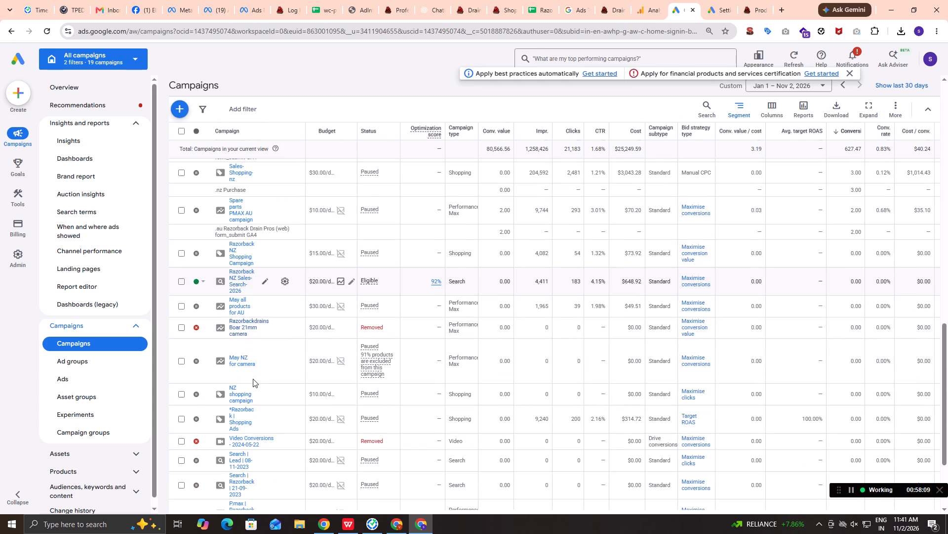
scroll(253, 379, "down", 3)
scroll(253, 379, "up", 3)
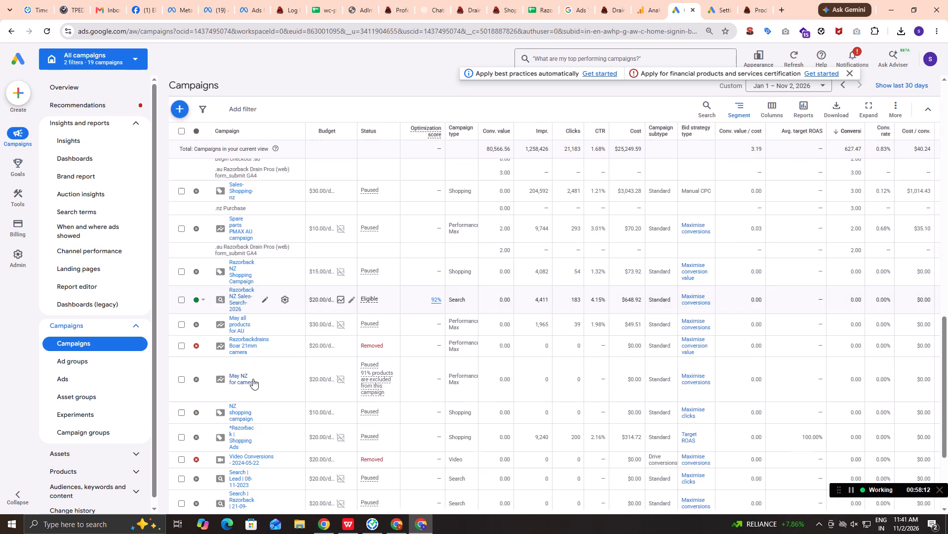
Check the location purchases on Sheet2, and open the Locations report for all campaigns in Google Ads.
key("alt+Tab")
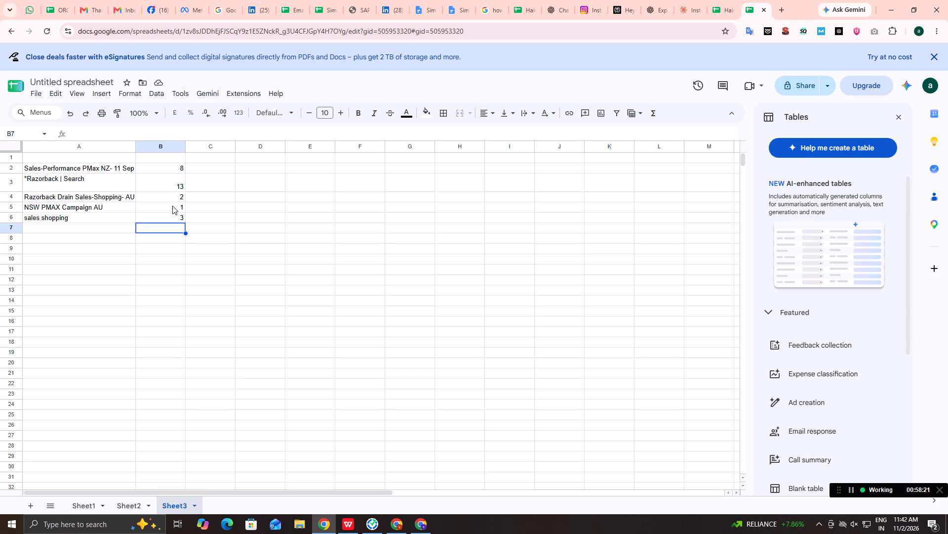
left_click(128, 499)
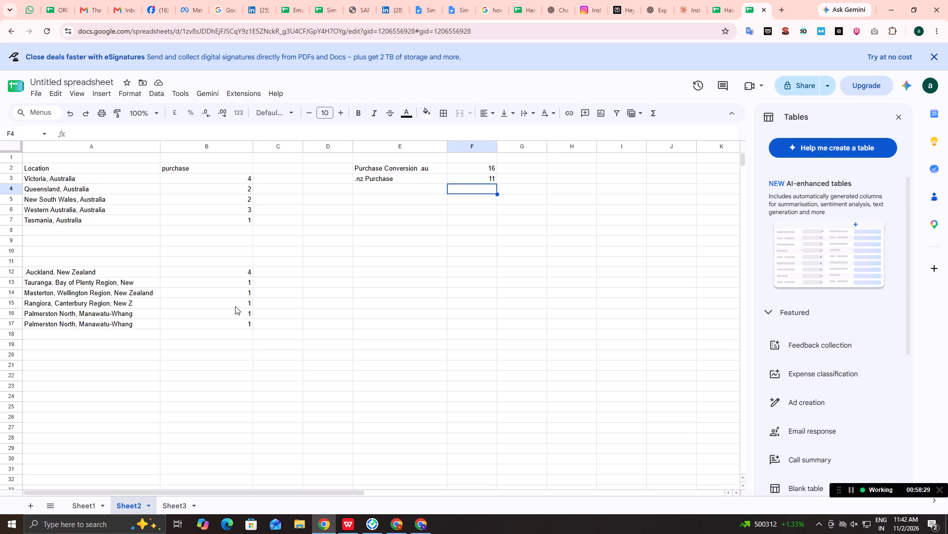
key("alt+Tab")
scroll(106, 475, "down", 2)
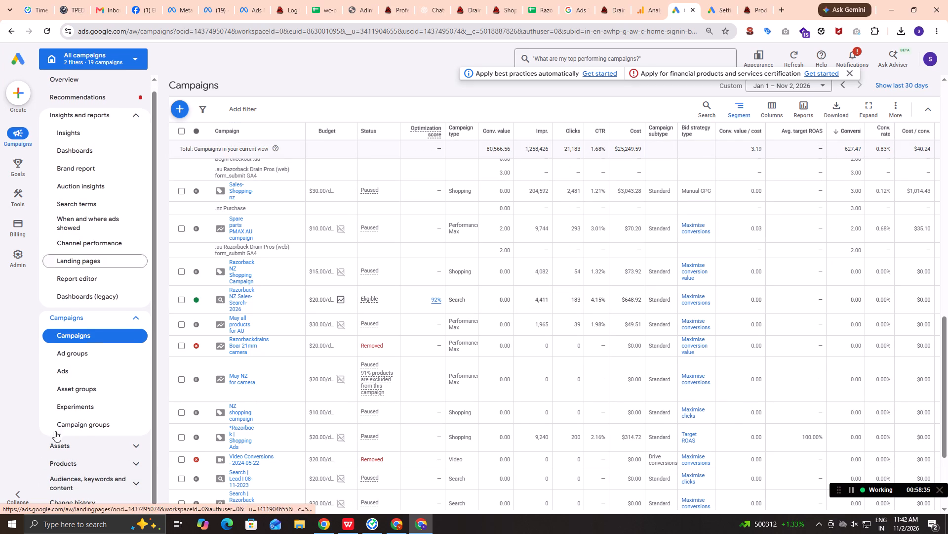
left_click(136, 318)
scroll(145, 397, "down", 1)
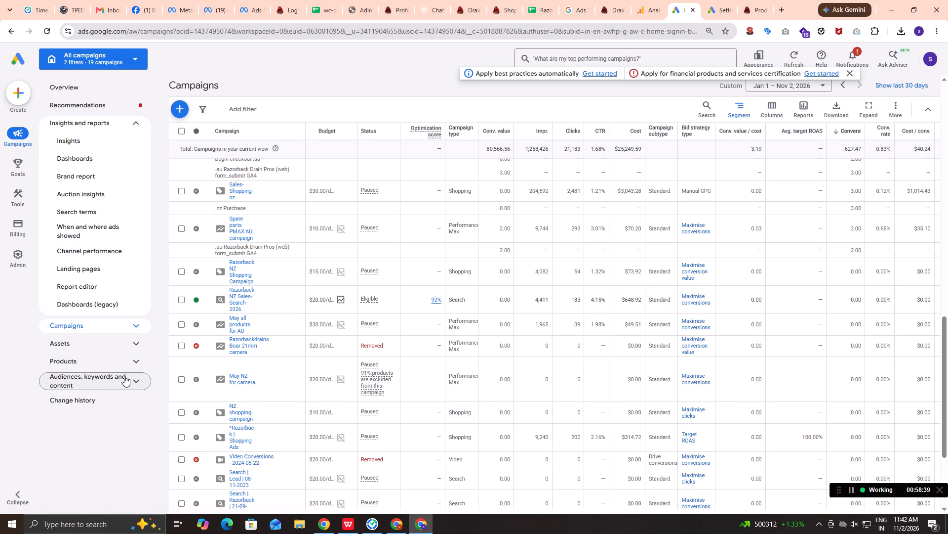
left_click(124, 376)
left_click(79, 436)
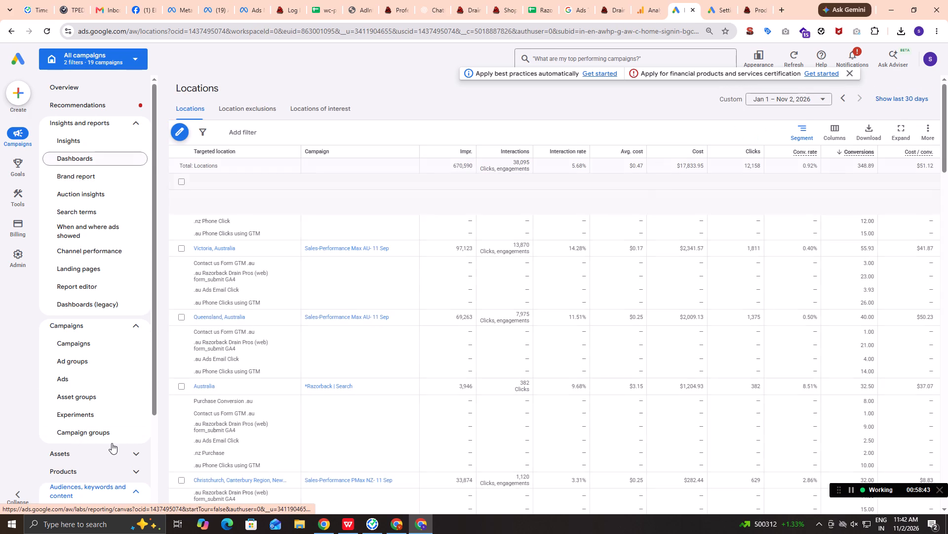
scroll(112, 443, "down", 2)
scroll(218, 382, "down", 3)
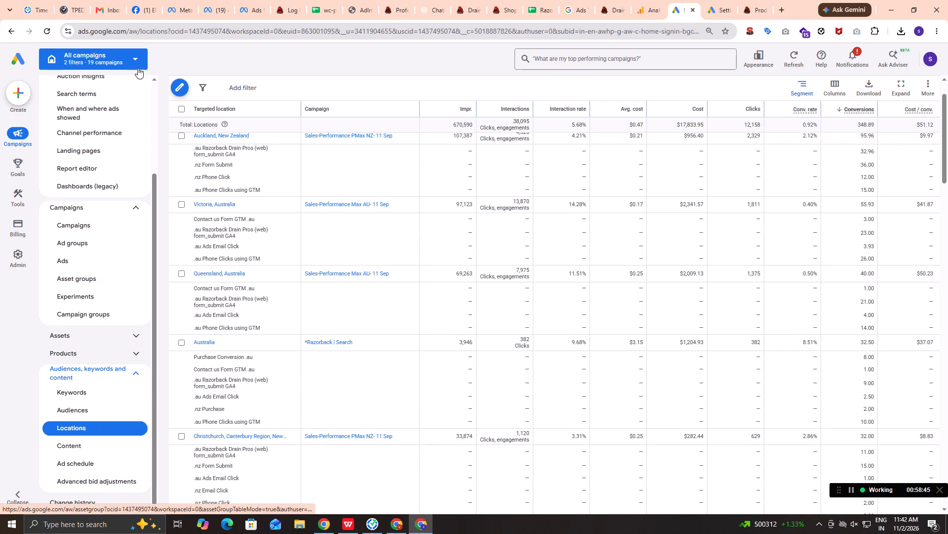
Narrow the Locations report to the Sales-Performance PMax NZ- 11 Sep campaign, the first one listed on Sheet3.
left_click(127, 58)
key("alt+Tab")
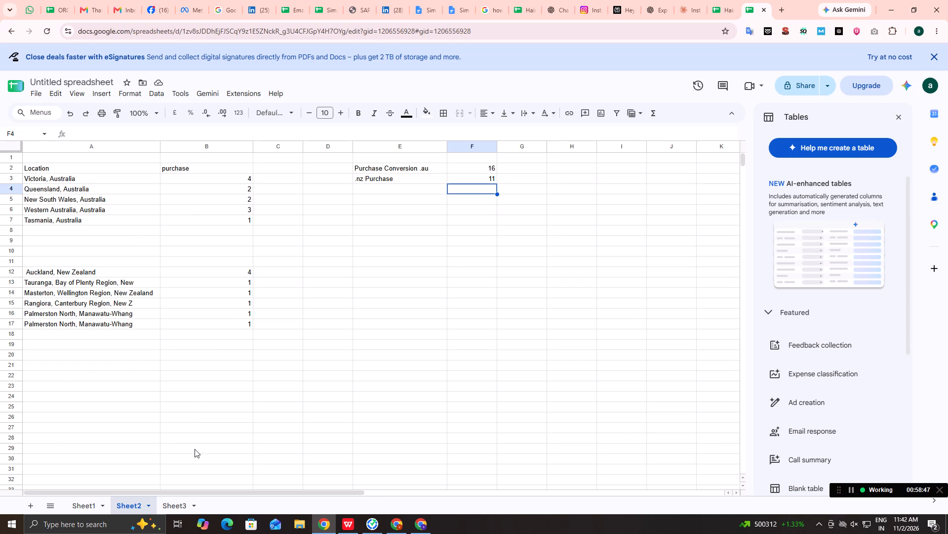
left_click(168, 499)
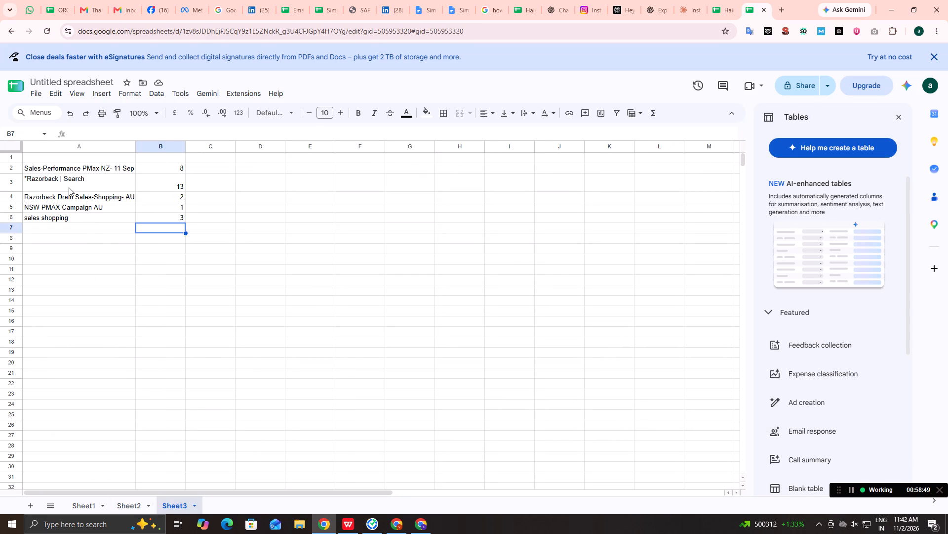
key("alt+Tab")
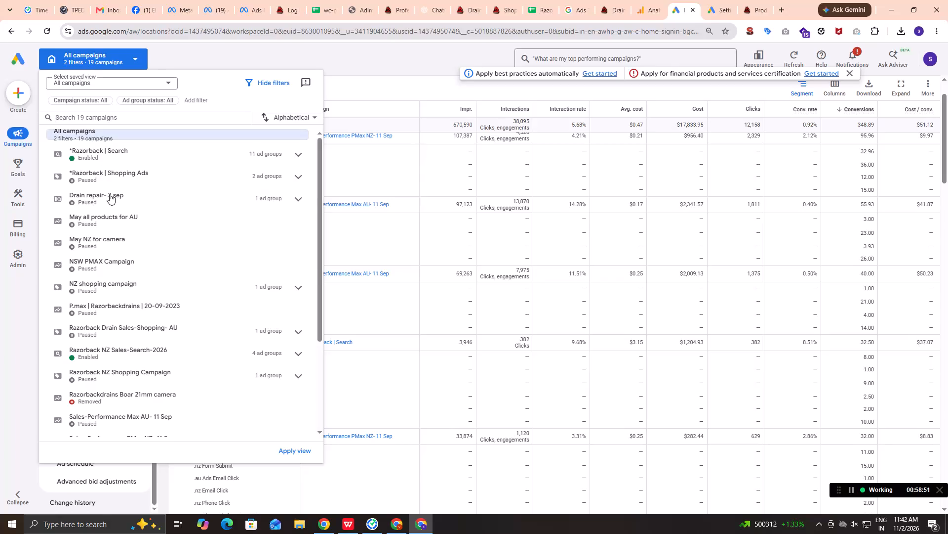
scroll(107, 365, "down", 2)
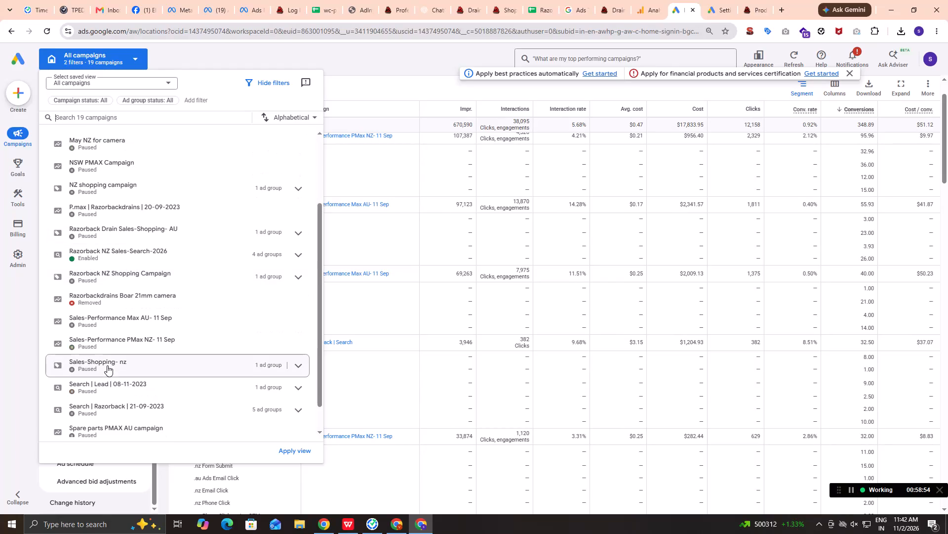
left_click(106, 339)
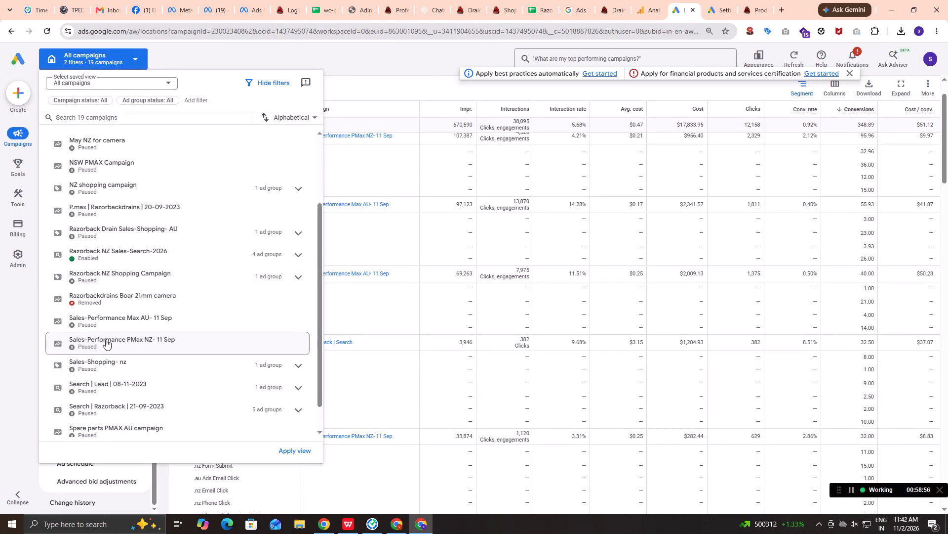
key("alt+Tab")
key("alt+Tab")
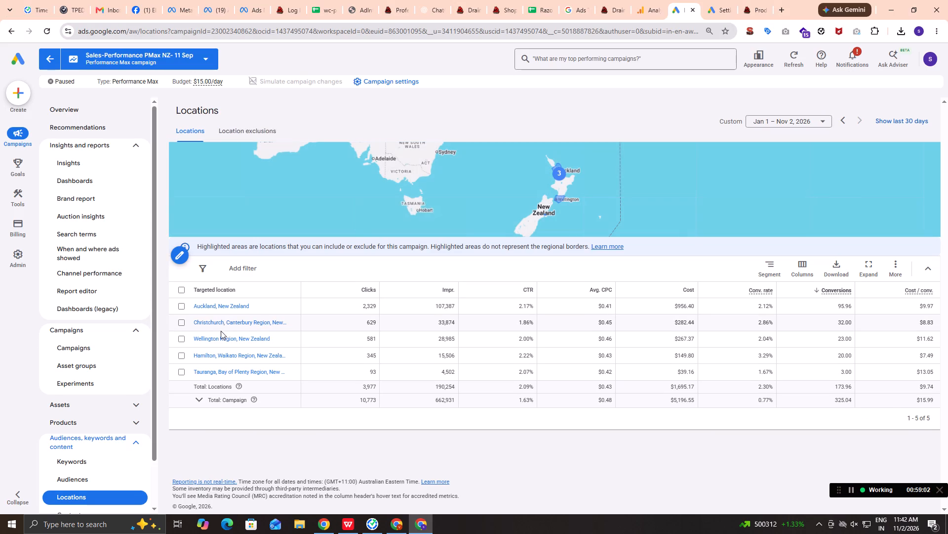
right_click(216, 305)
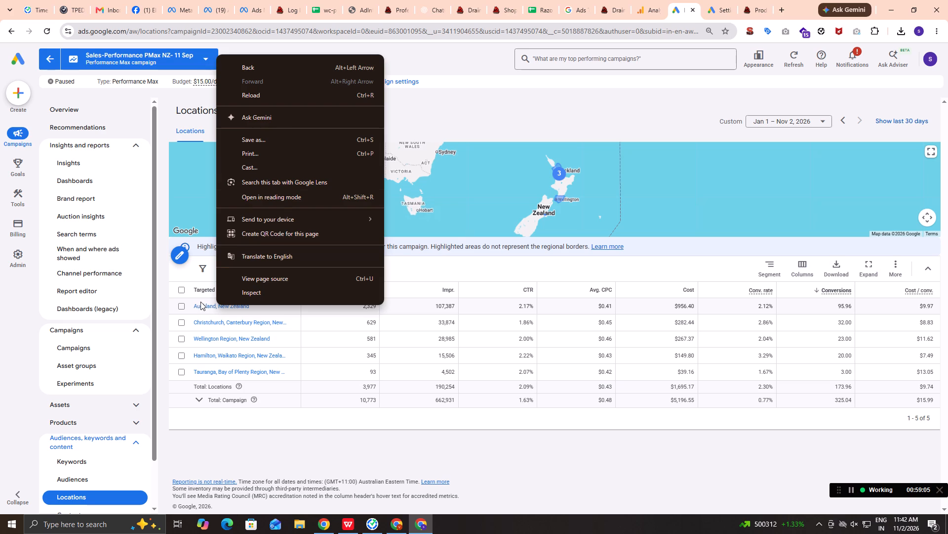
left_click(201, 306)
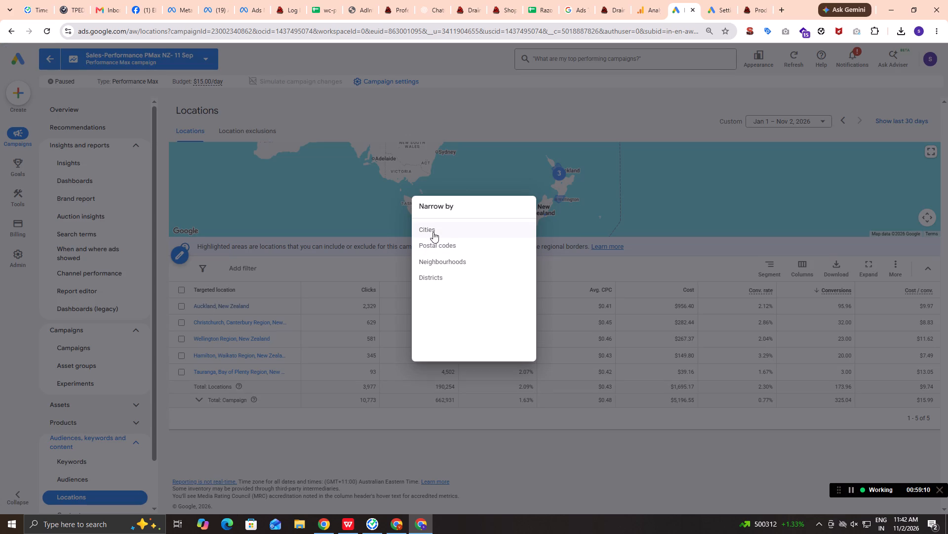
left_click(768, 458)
Segment the Locations report of the Sales-Performance PMax NZ- 11 Sep campaign by conversion action.
left_click(768, 267)
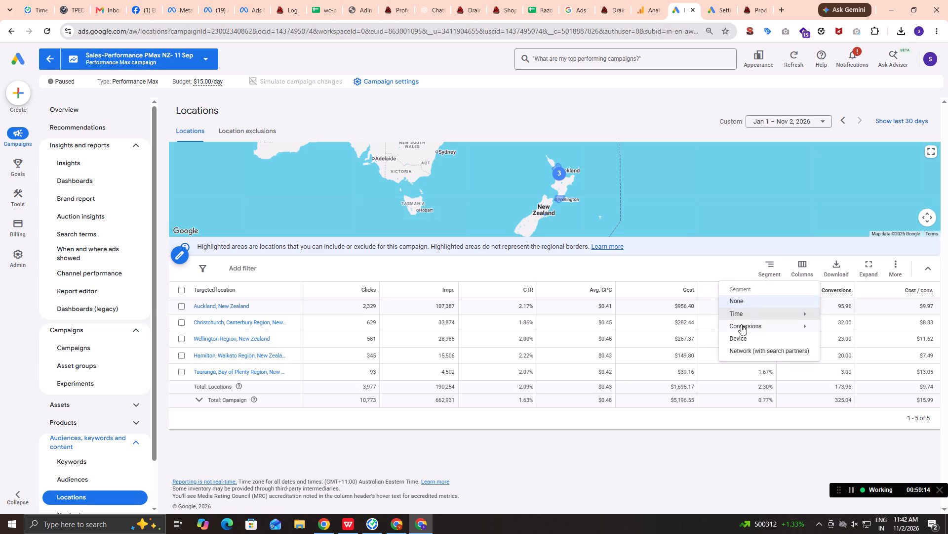
left_click(742, 324)
left_click(796, 322)
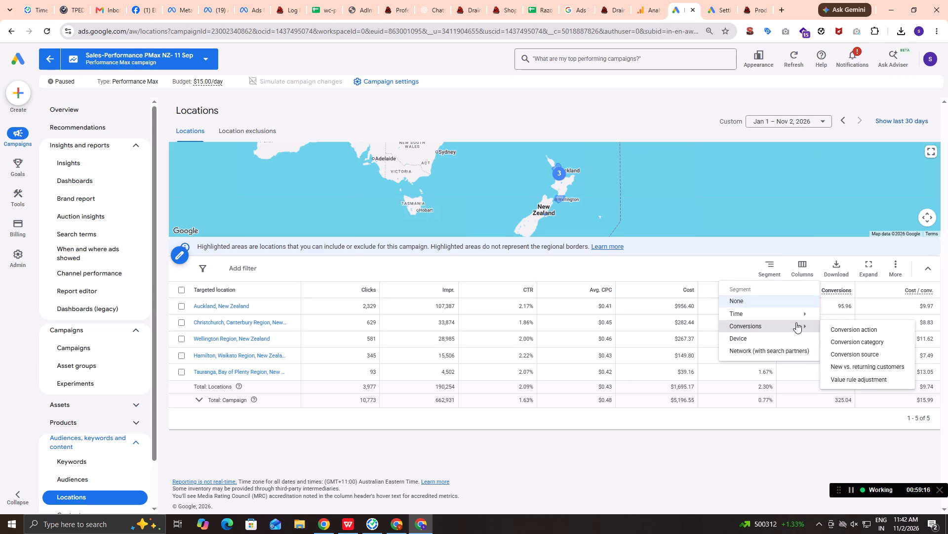
left_click(844, 327)
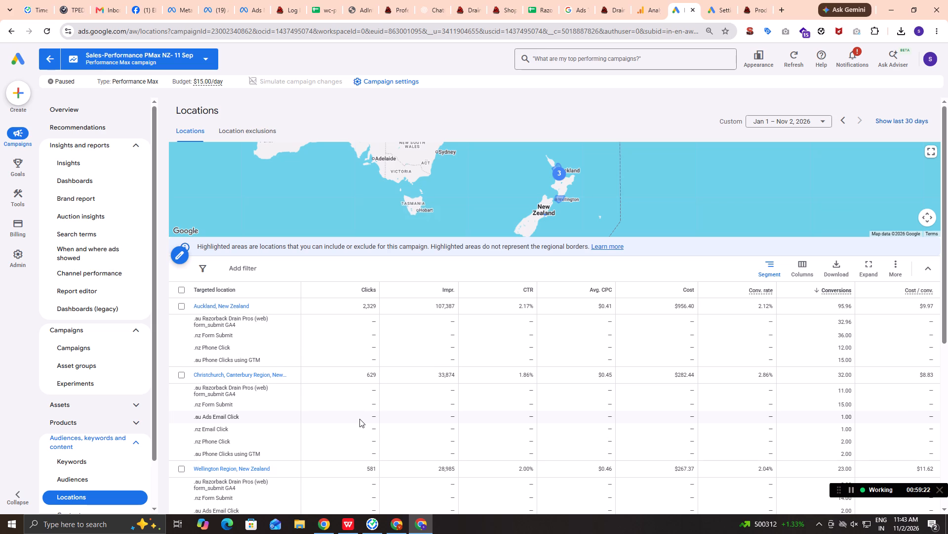
Examine the conversion action rows under each targeted New Zealand location for purchase conversions.
scroll(359, 419, "down", 2)
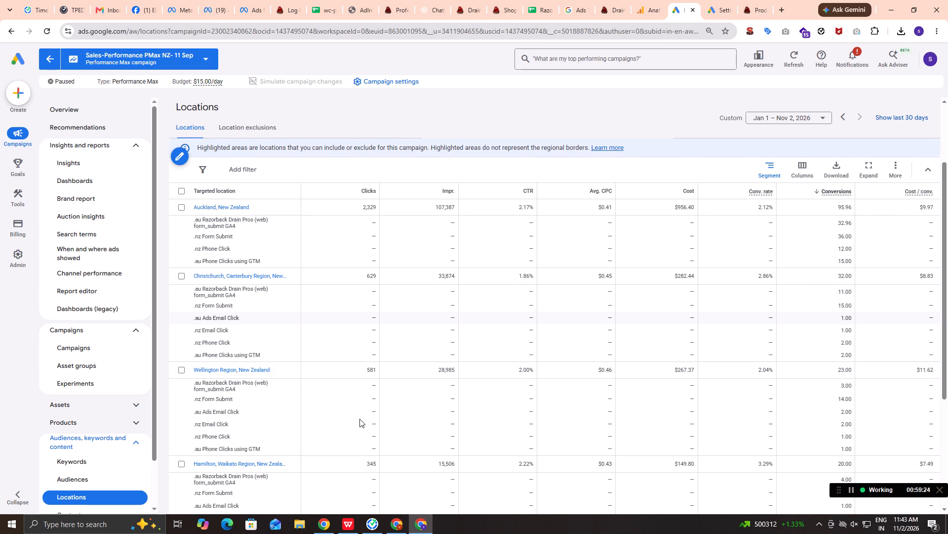
scroll(359, 419, "down", 4)
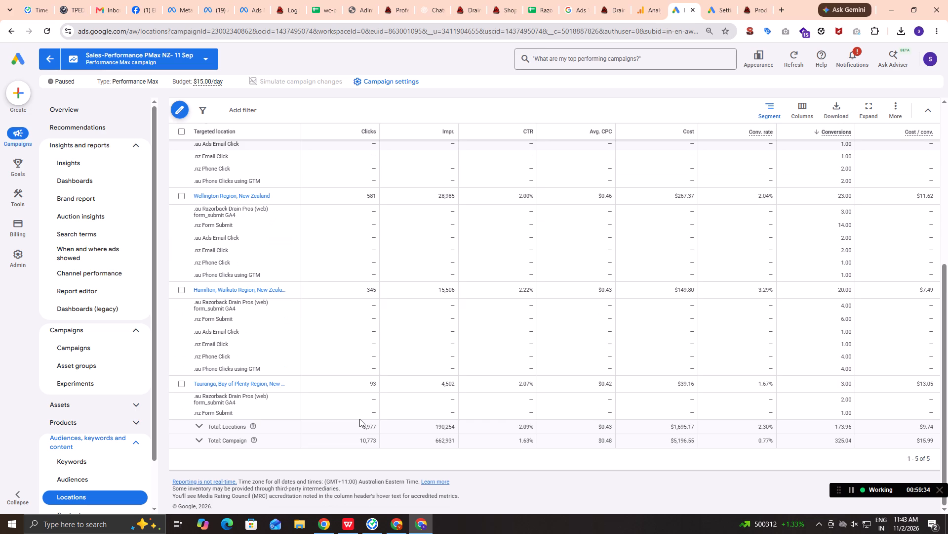
scroll(359, 419, "up", 1)
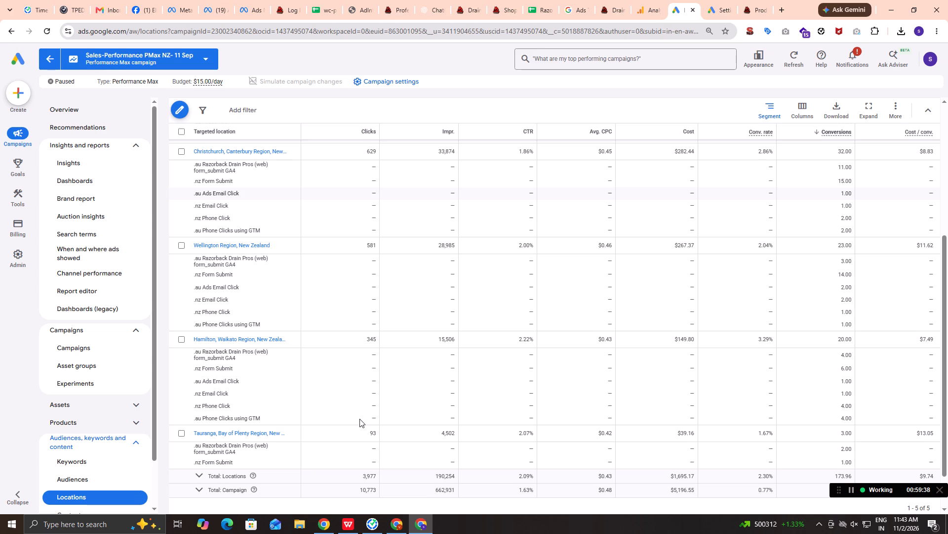
scroll(359, 419, "up", 1)
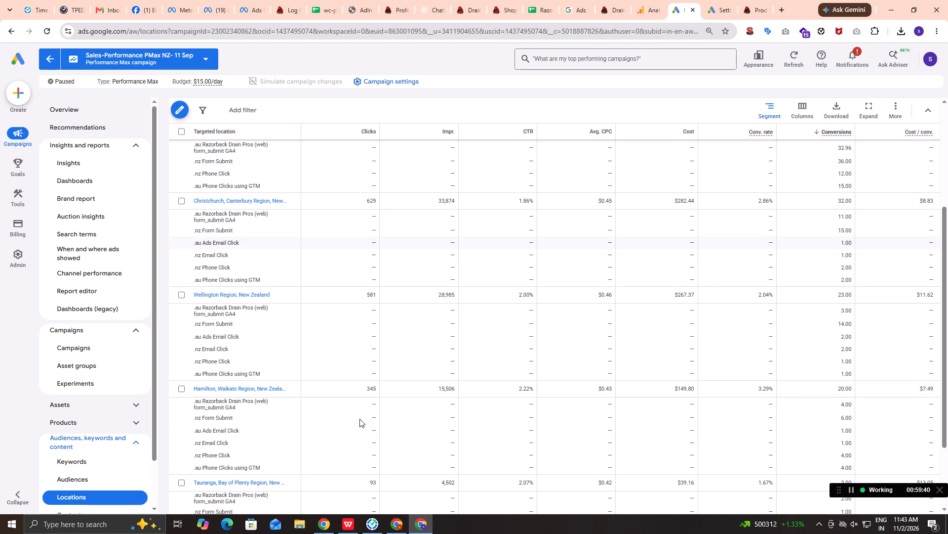
scroll(359, 419, "up", 1)
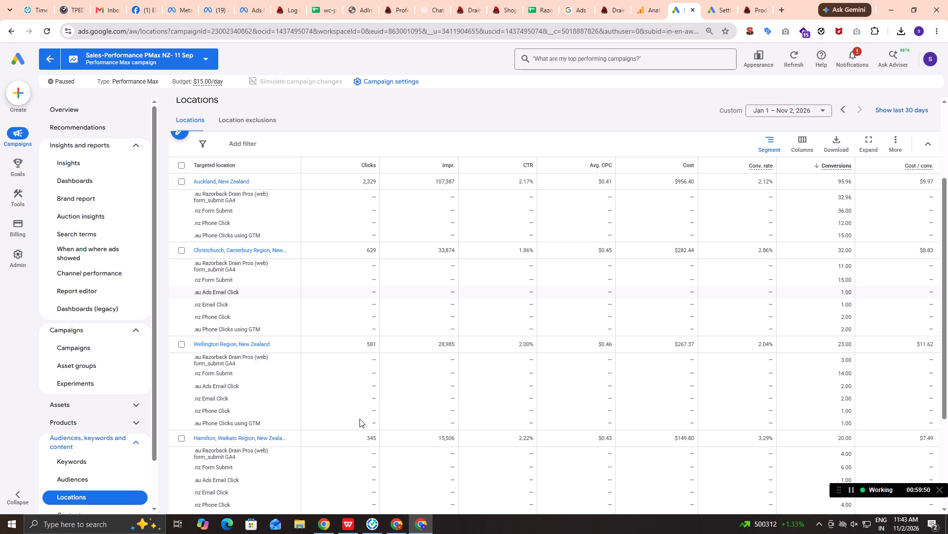
scroll(359, 419, "up", 3)
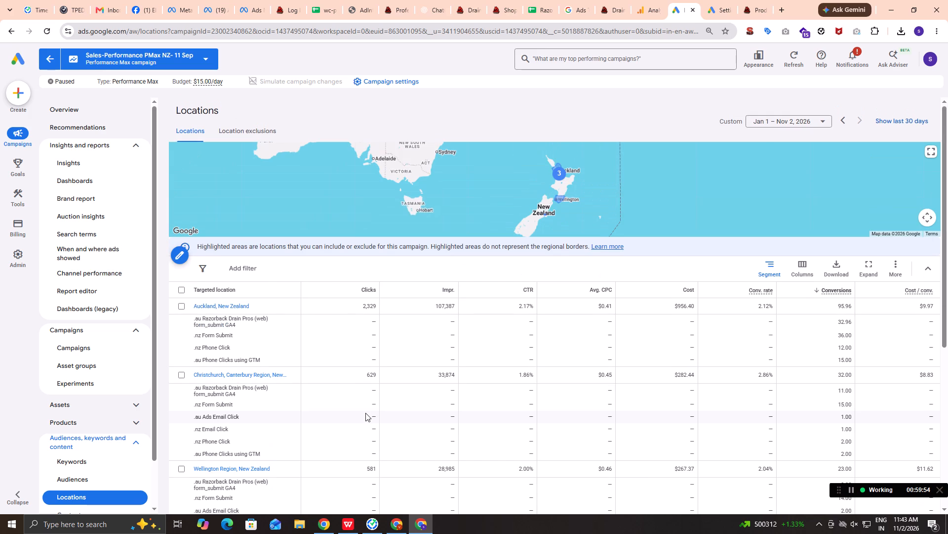
Check the campaign purchases on Sheet3, and re-examine the conversion actions of every targeted location in Google Ads.
key("alt+Tab")
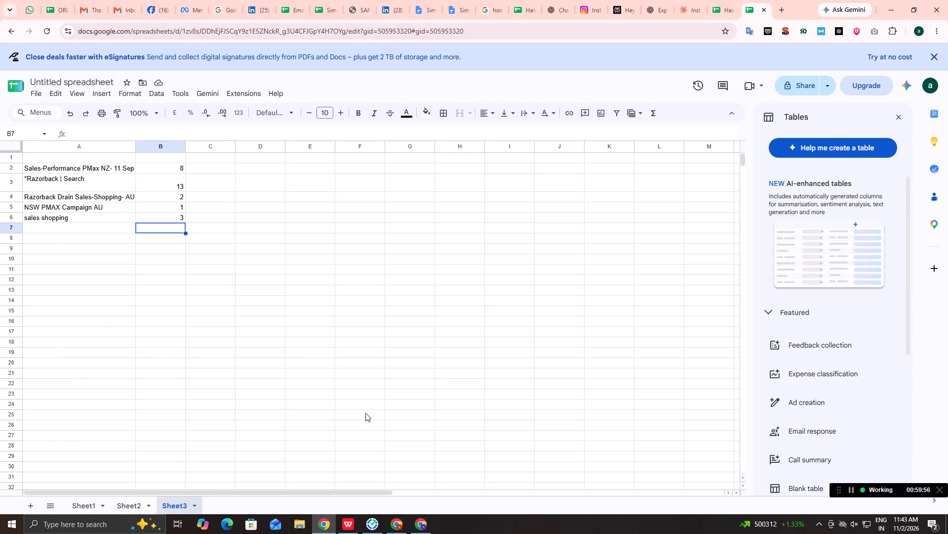
key("alt+Tab")
scroll(364, 413, "down", 1)
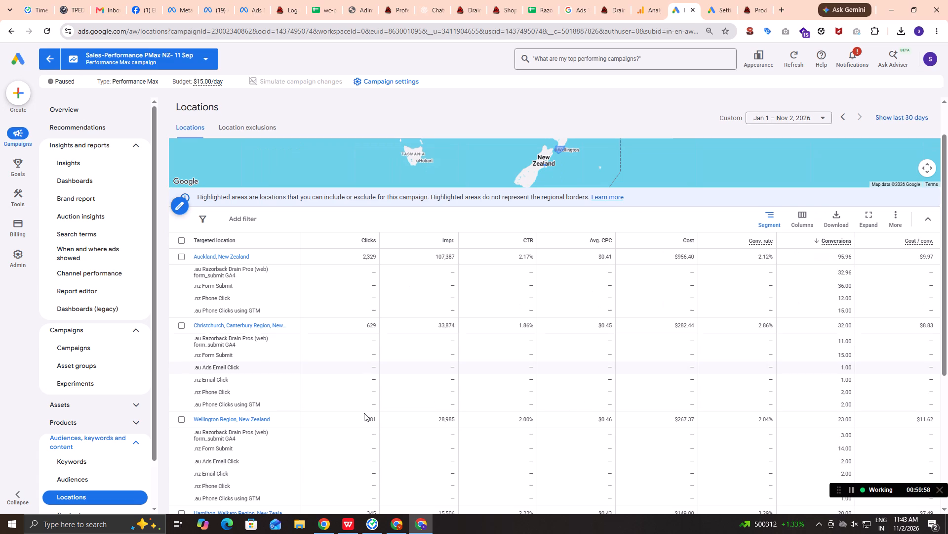
scroll(364, 413, "down", 1)
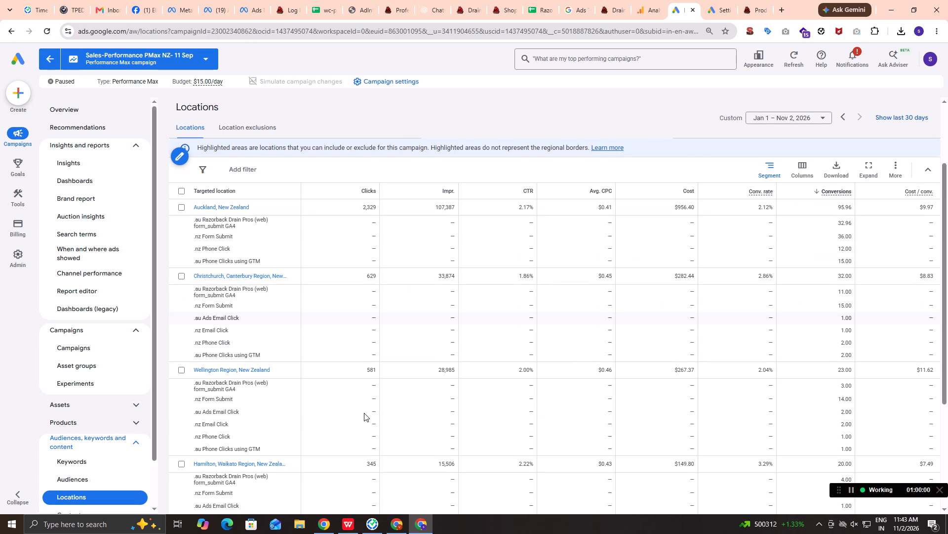
scroll(364, 413, "down", 2)
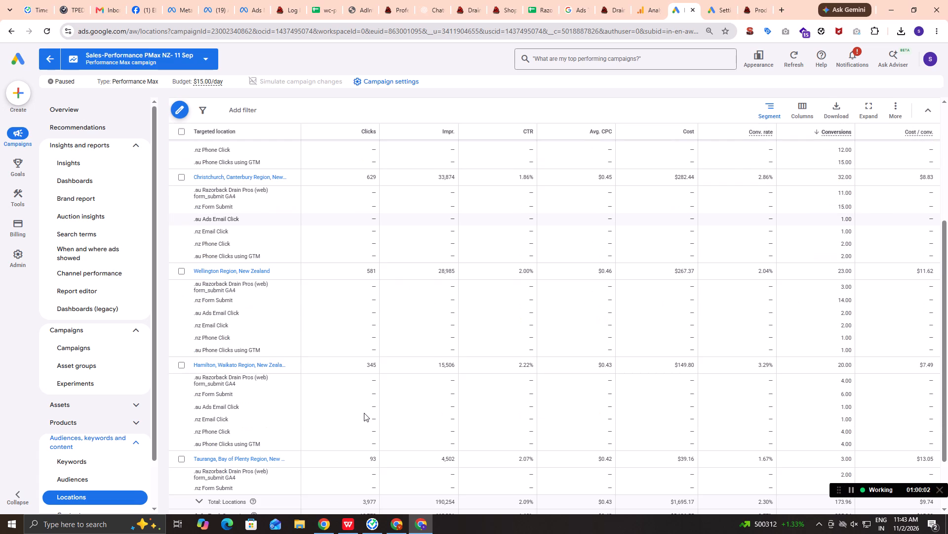
scroll(364, 413, "down", 2)
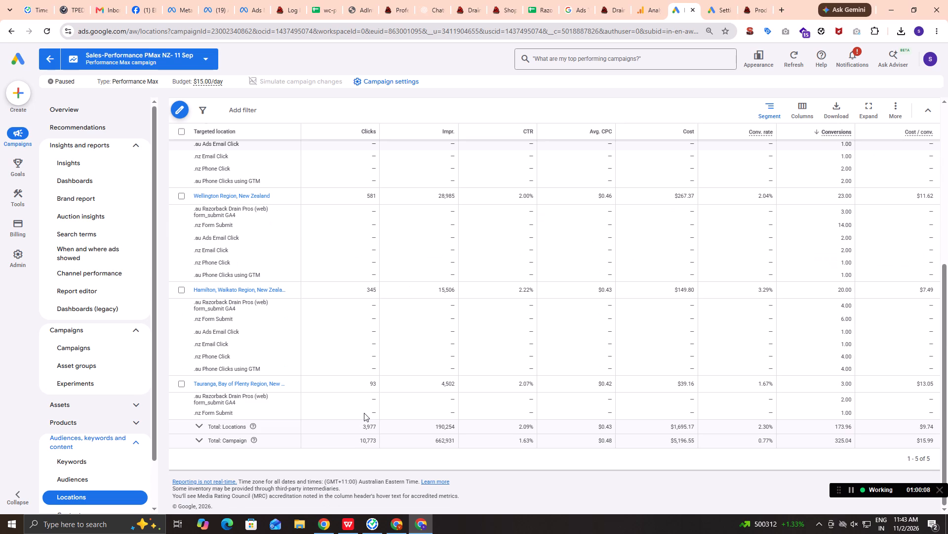
scroll(364, 413, "up", 2)
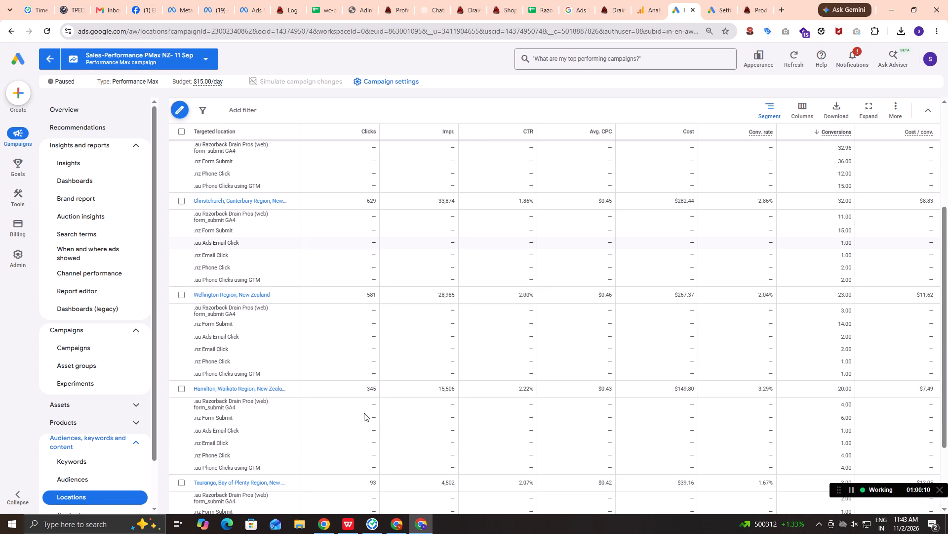
scroll(364, 413, "up", 1)
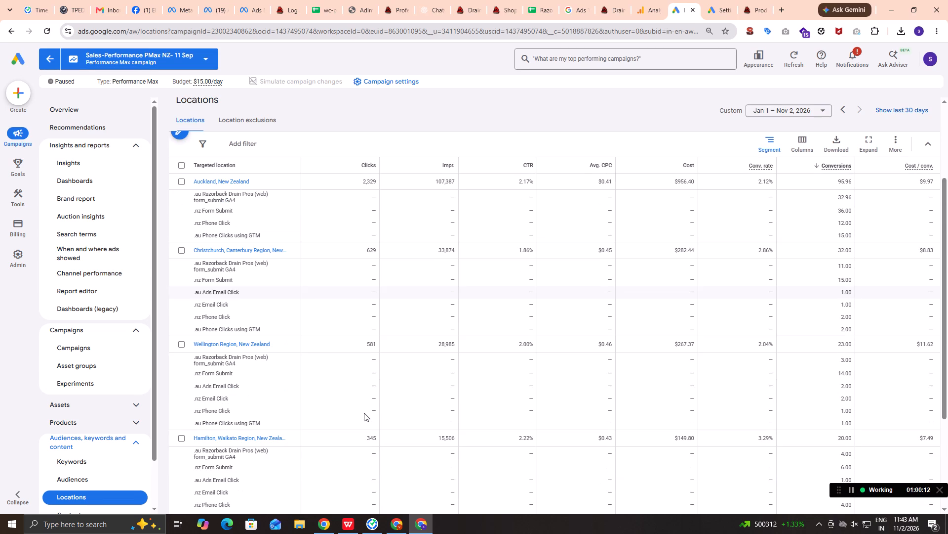
scroll(364, 413, "up", 1)
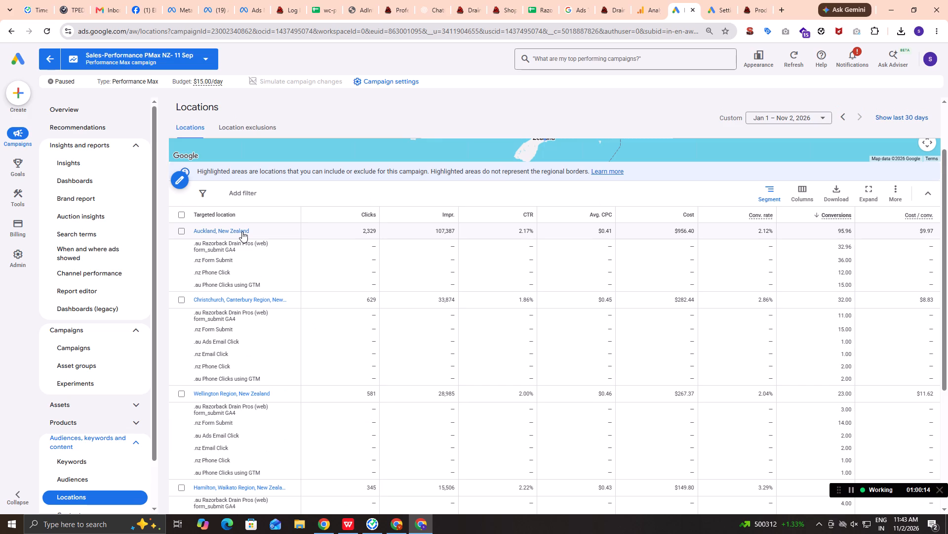
Break Auckland down by cities, segment it by conversion action to look for purchases, and return to the targeted locations.
left_click(242, 231)
left_click(430, 229)
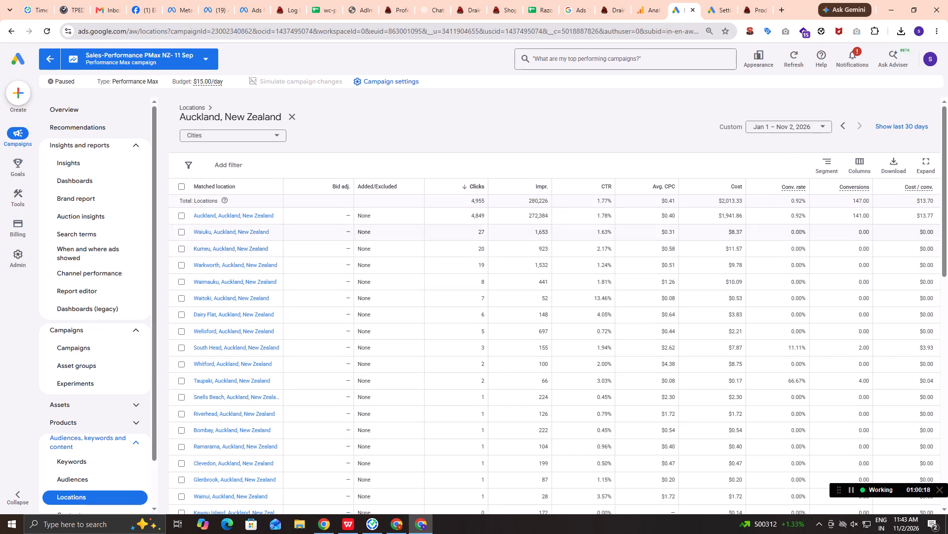
left_click(828, 169)
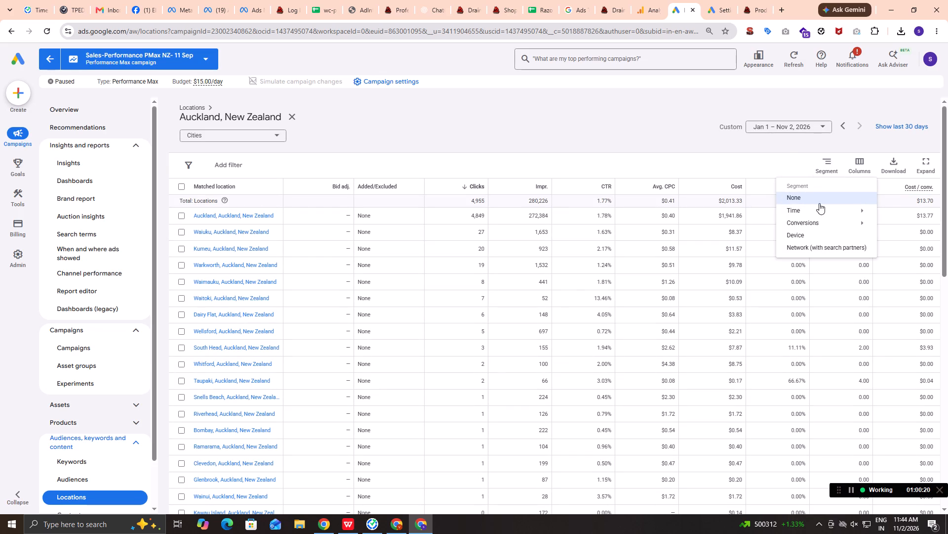
left_click(811, 223)
left_click(731, 223)
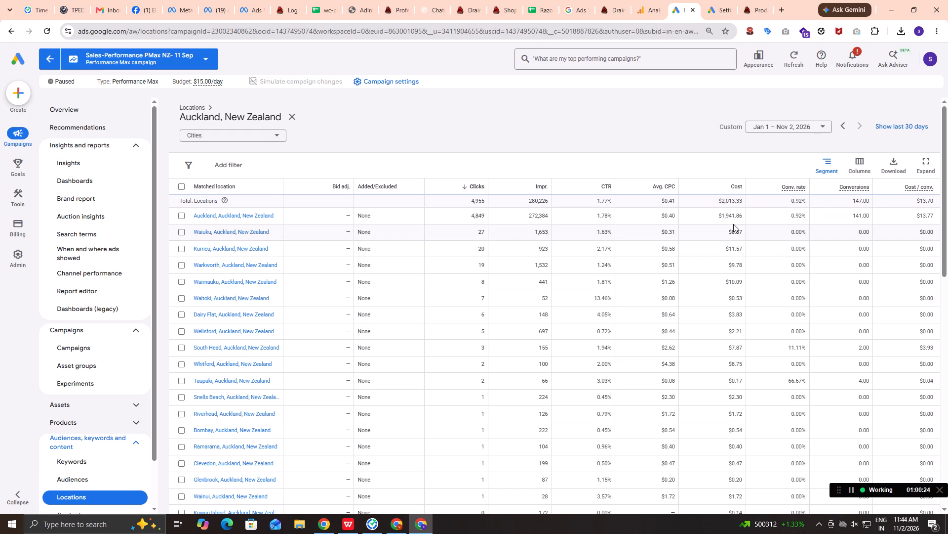
left_click(830, 164)
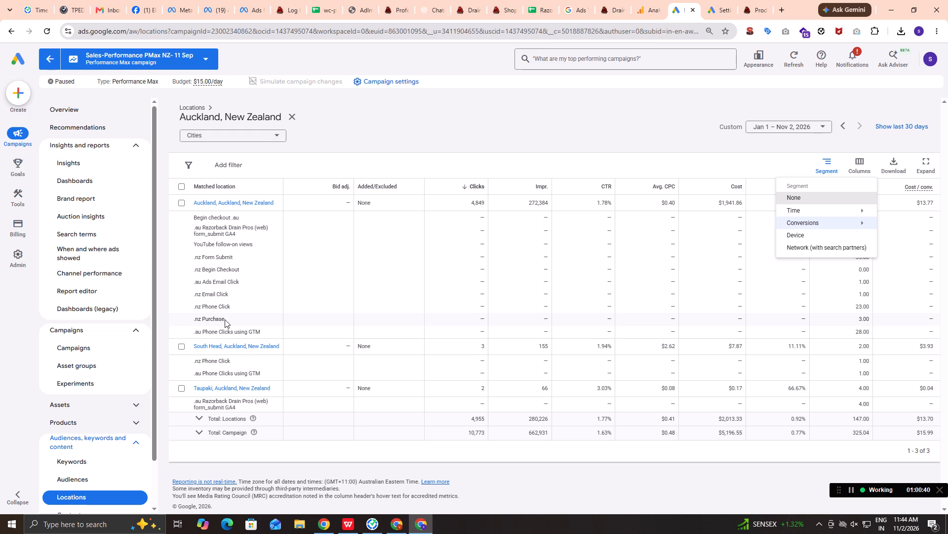
left_click(292, 119)
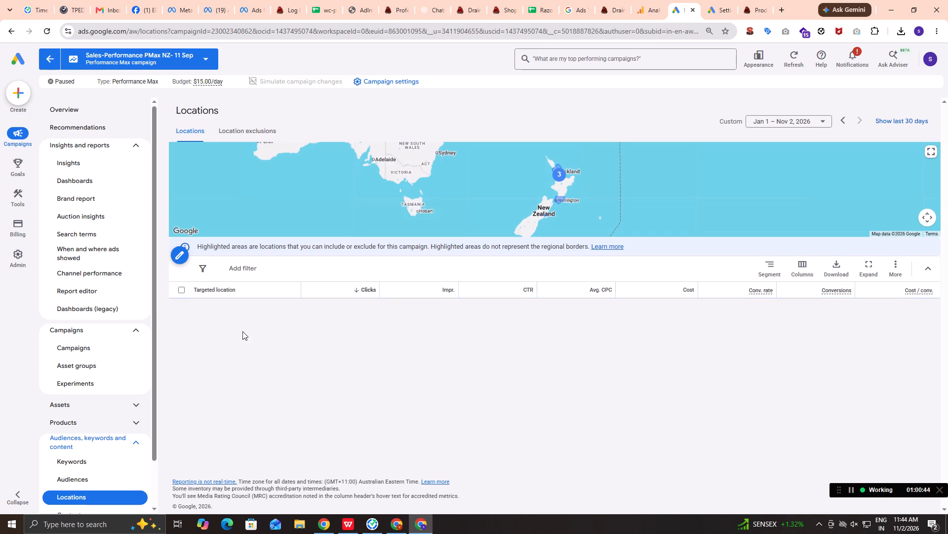
Break Christchurch down by postal codes, segment it by conversion action to look for purchases, and return to the targeted locations.
left_click(234, 322)
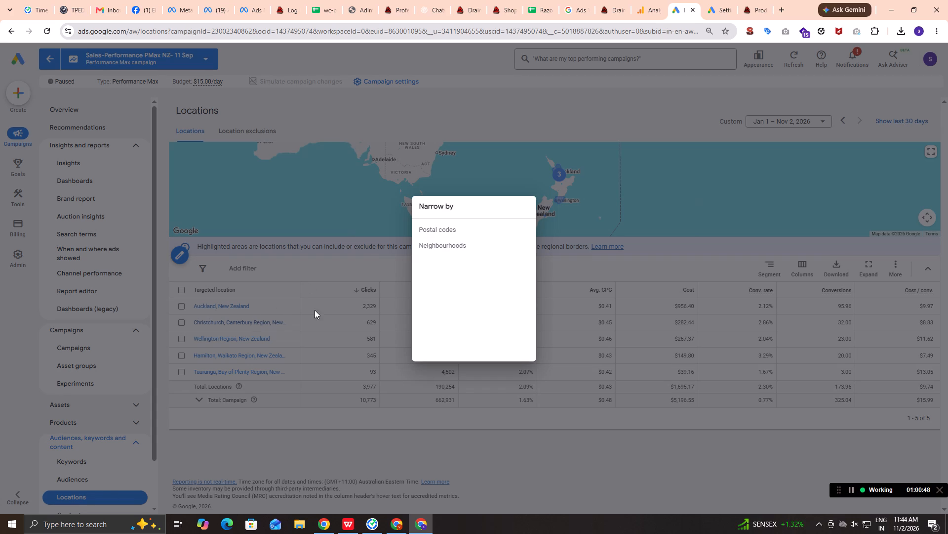
left_click(443, 231)
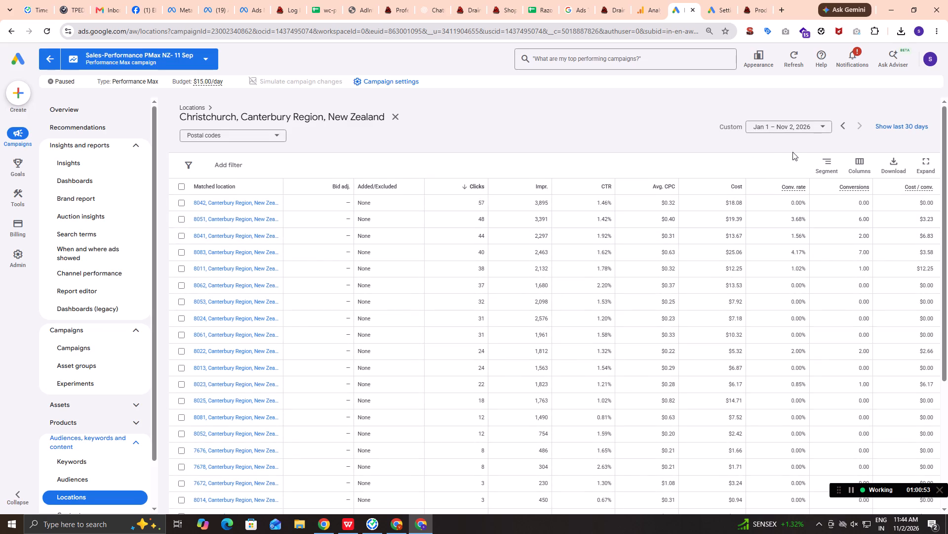
left_click(824, 160)
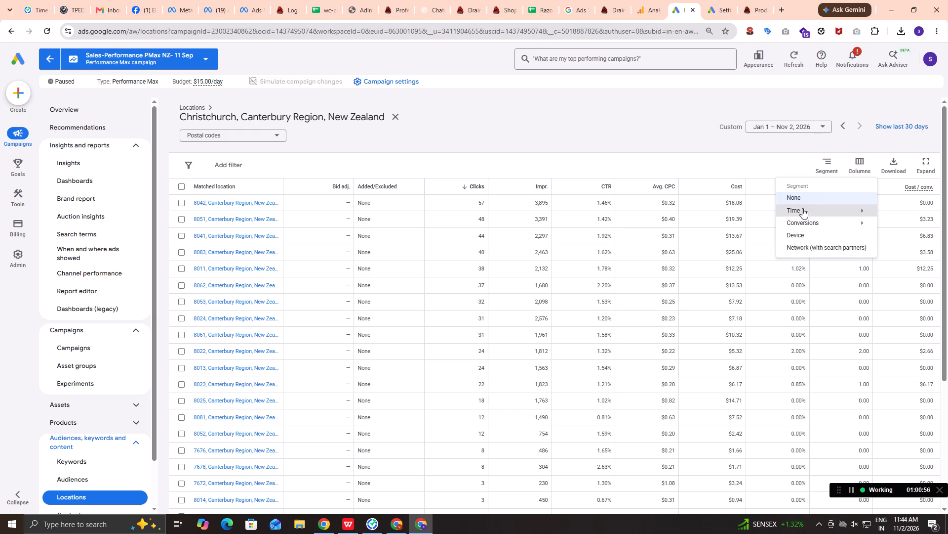
left_click(721, 223)
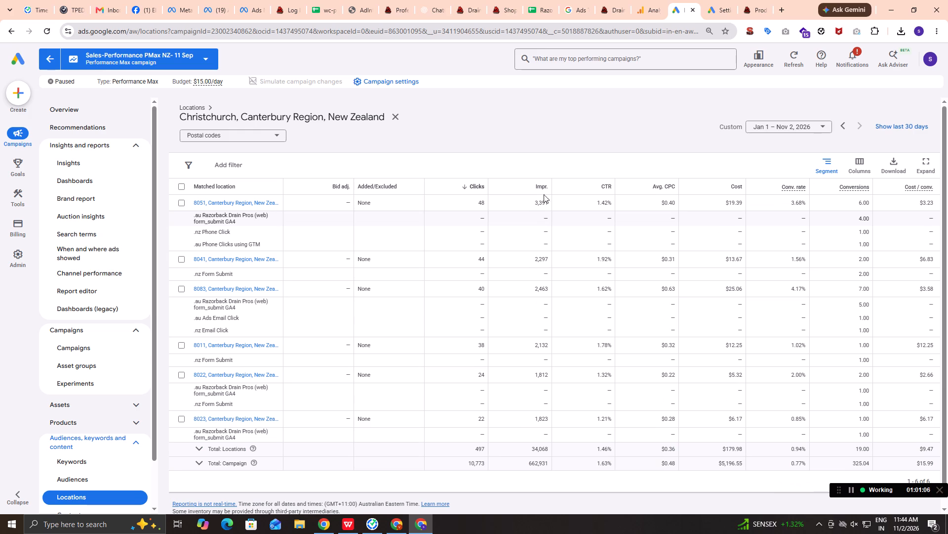
left_click(396, 118)
Break Wellington Region down by cities, segment it by conversion action, and look through the rows for purchases.
left_click(201, 339)
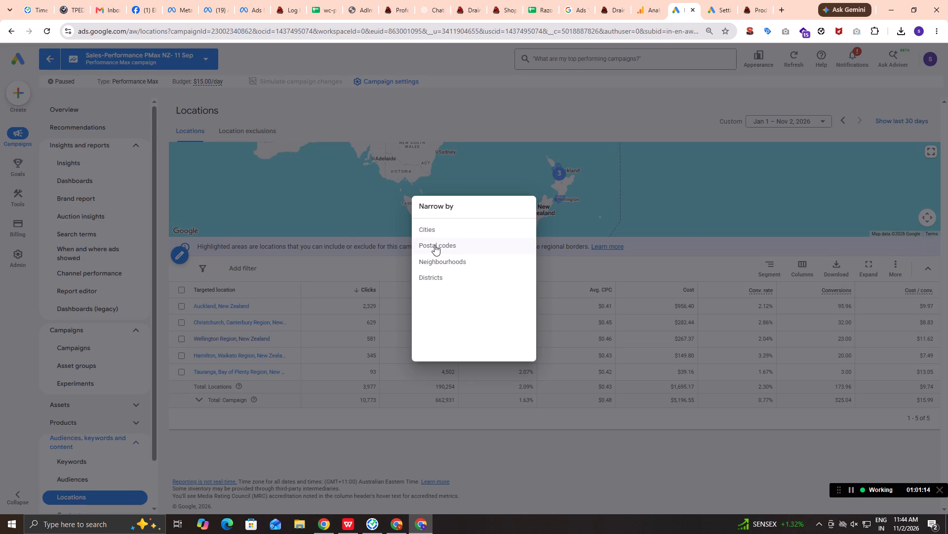
left_click(434, 228)
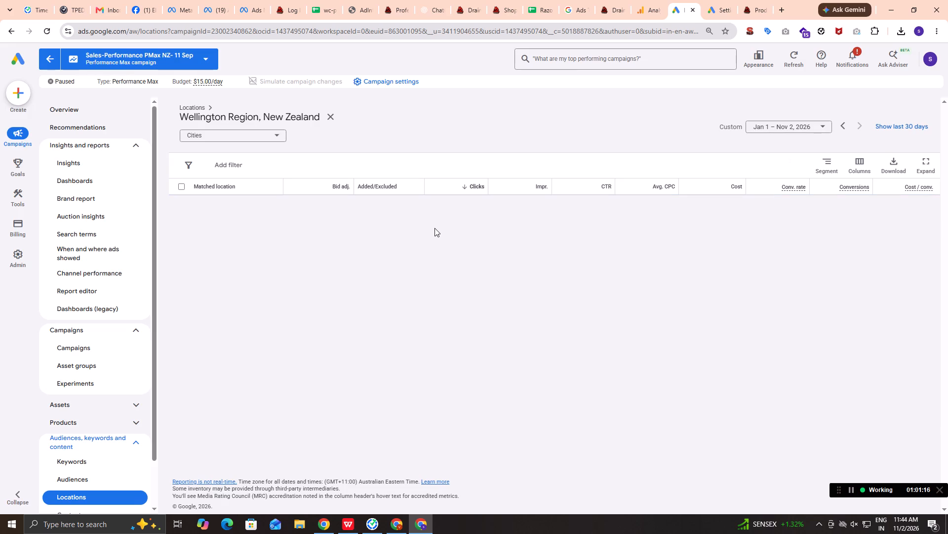
left_click(830, 167)
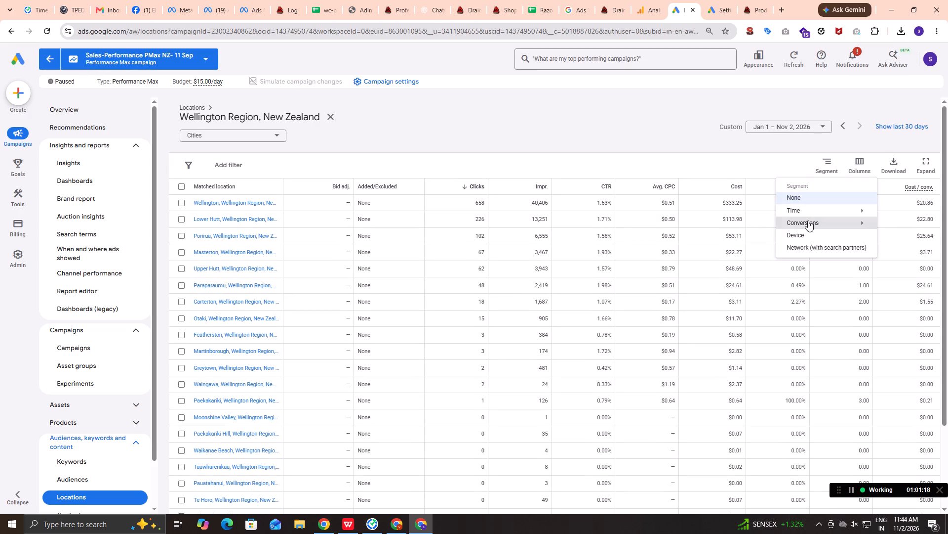
left_click(730, 223)
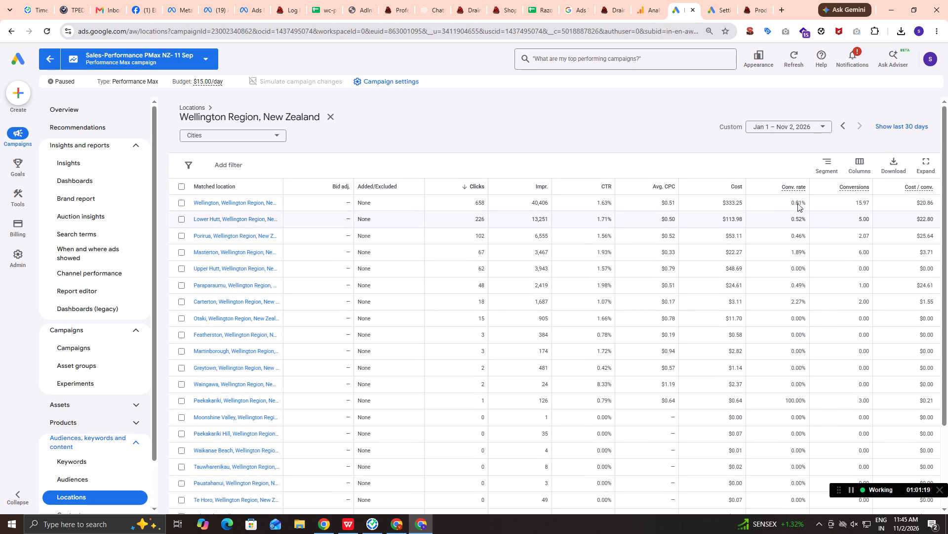
left_click(826, 172)
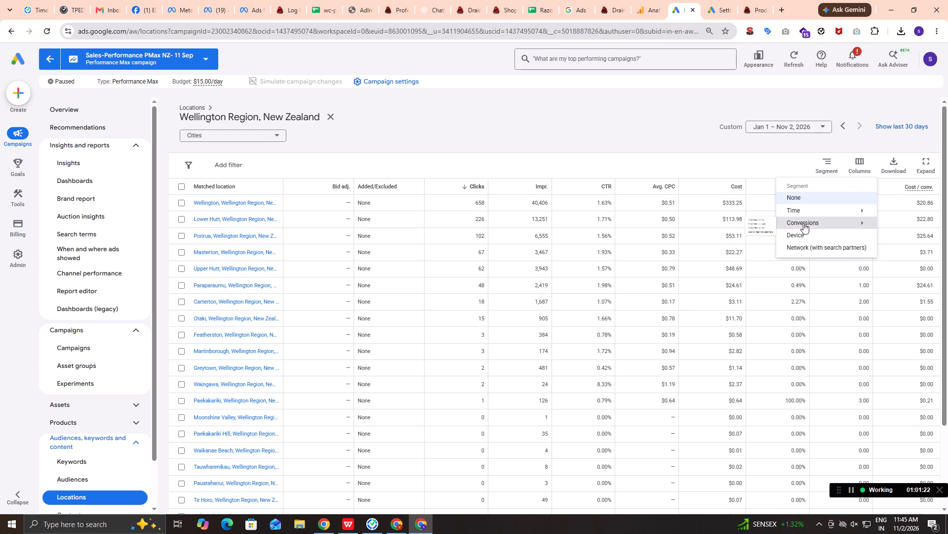
left_click(803, 222)
left_click(734, 221)
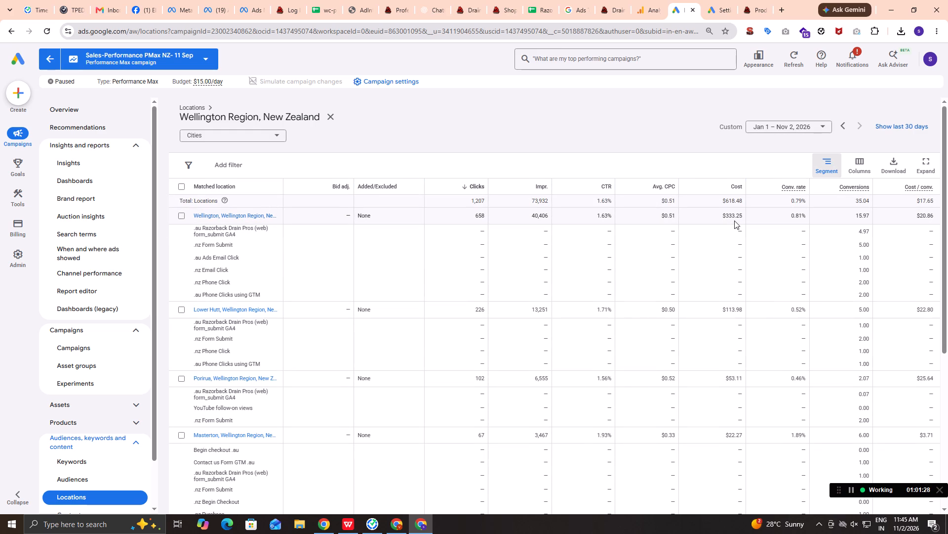
scroll(738, 339, "down", 1)
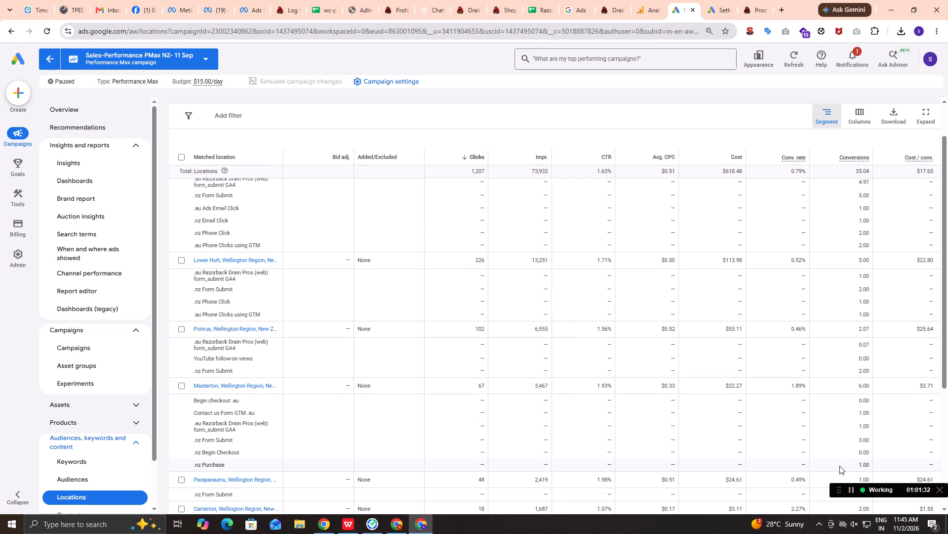
Check Sheet2's New Zealand purchase locations against the Wellington Region cities' conversion actions in Google Ads, and return to the targeted locations.
key("alt+Tab")
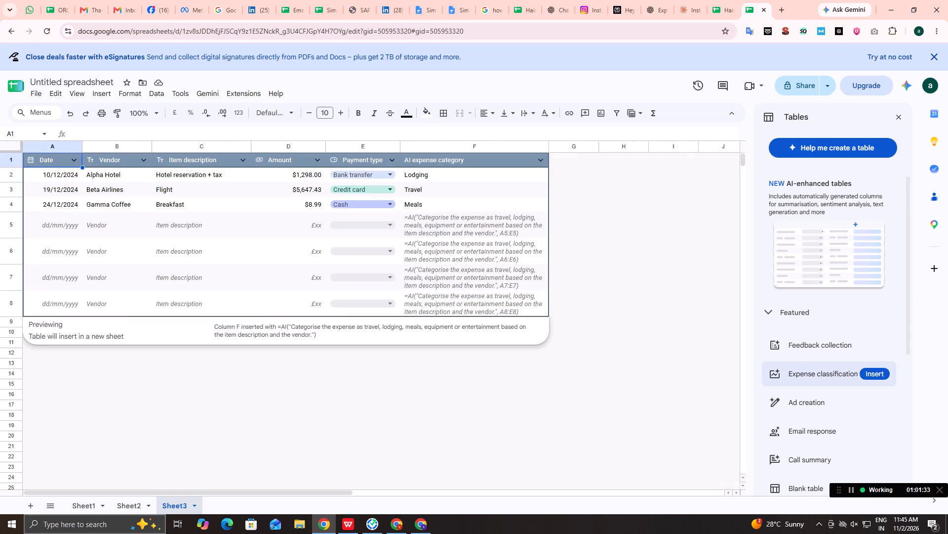
left_click(131, 508)
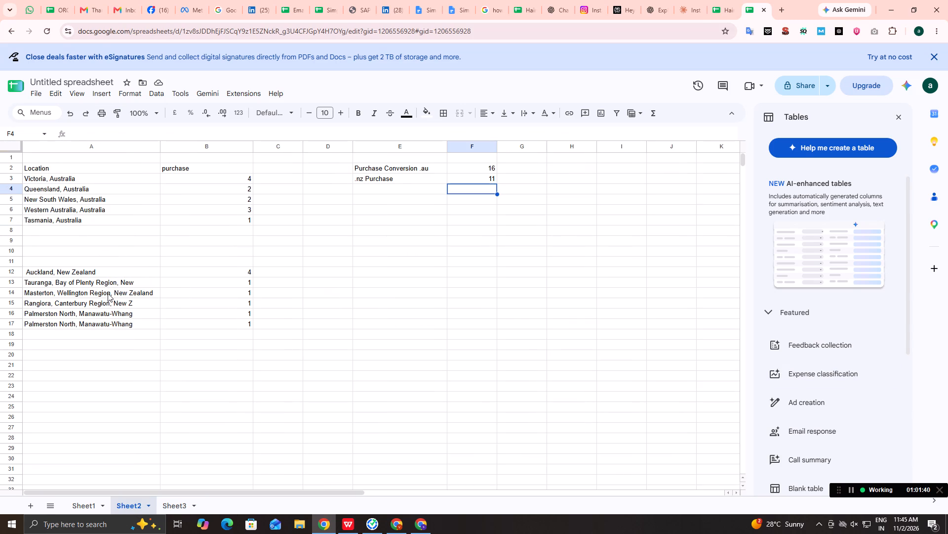
key("alt+Tab")
scroll(264, 463, "down", 1)
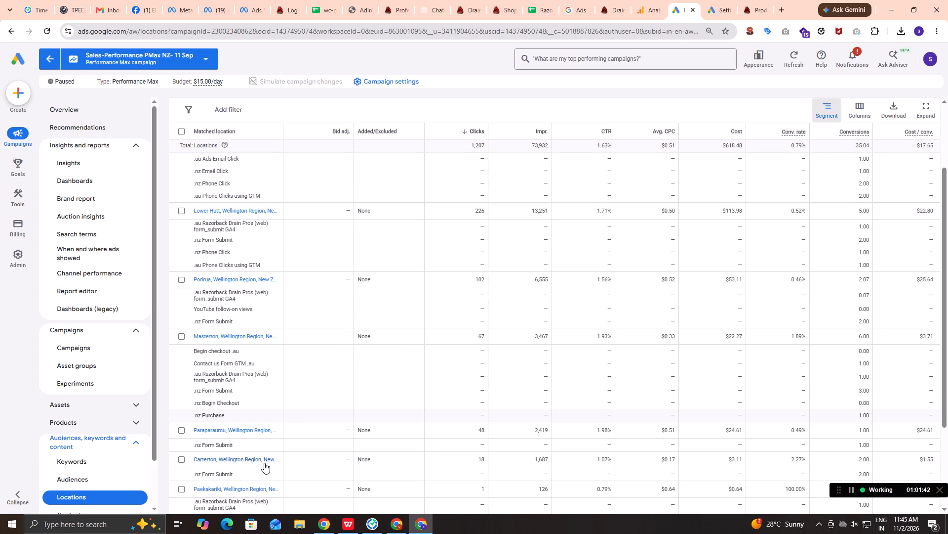
scroll(264, 463, "up", 4)
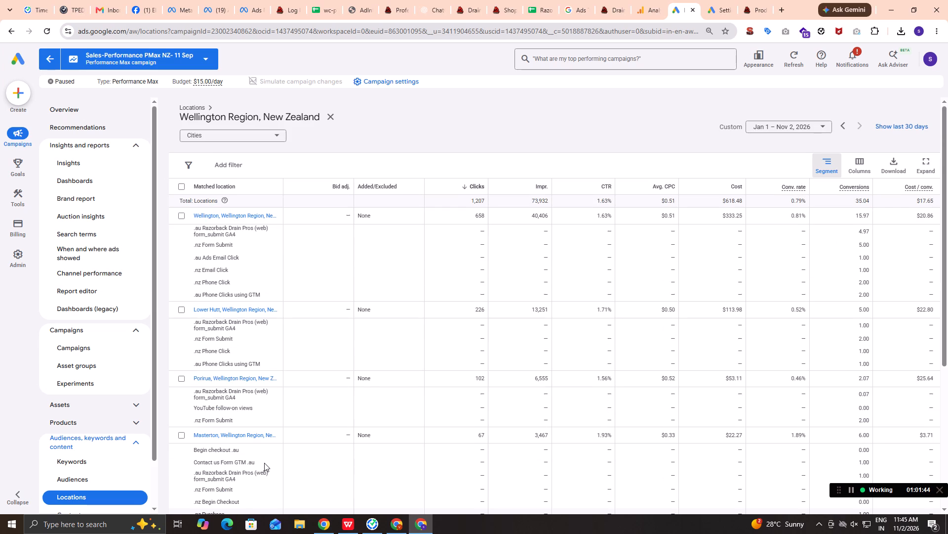
scroll(264, 463, "down", 2)
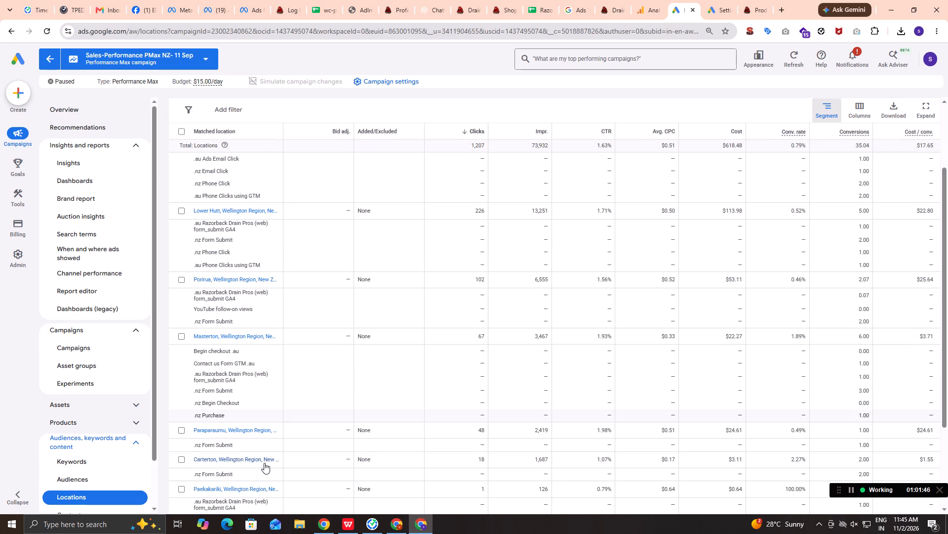
scroll(264, 463, "down", 1)
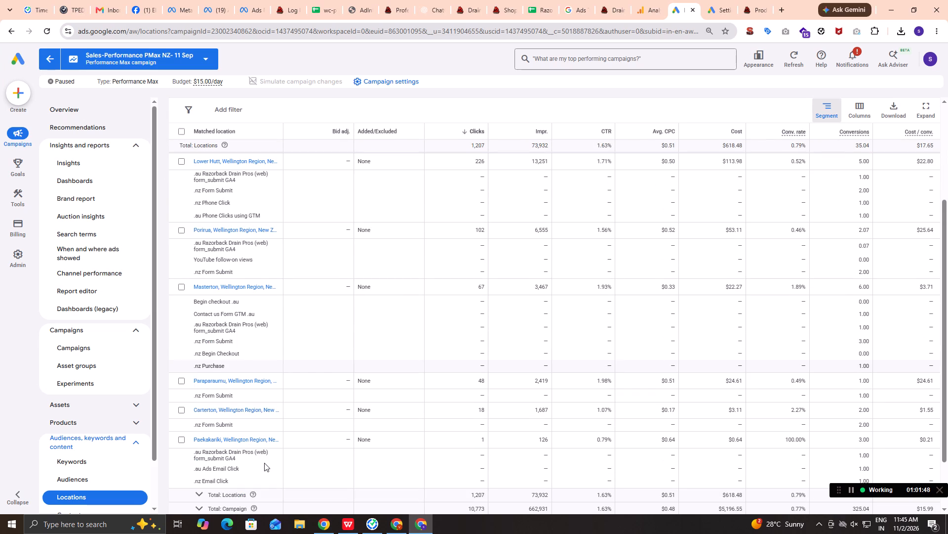
scroll(264, 463, "down", 2)
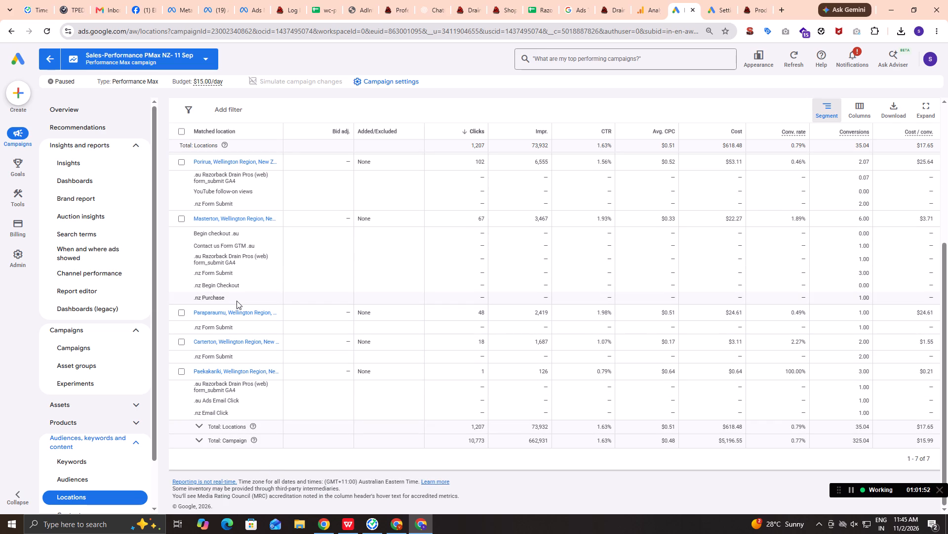
key("alt+Tab")
key("alt+Tab")
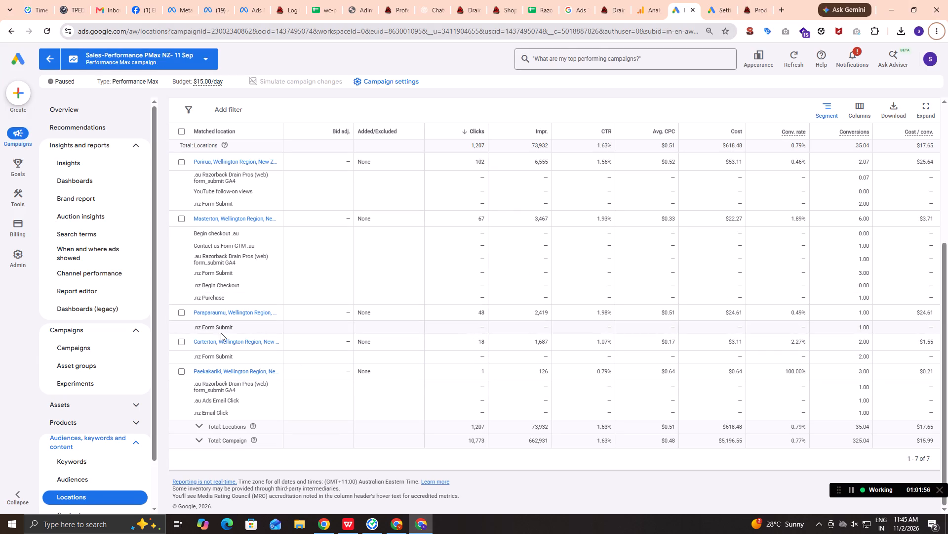
scroll(310, 174, "up", 8)
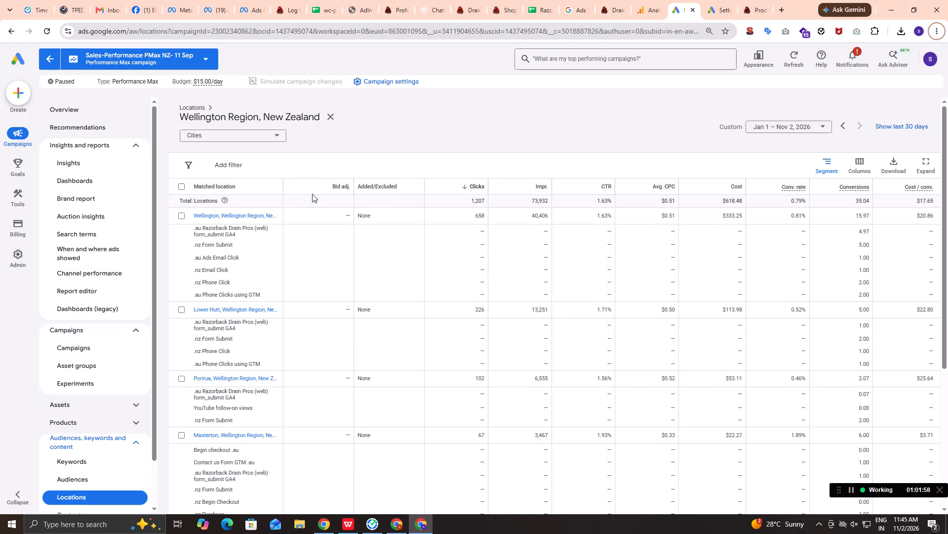
left_click(332, 117)
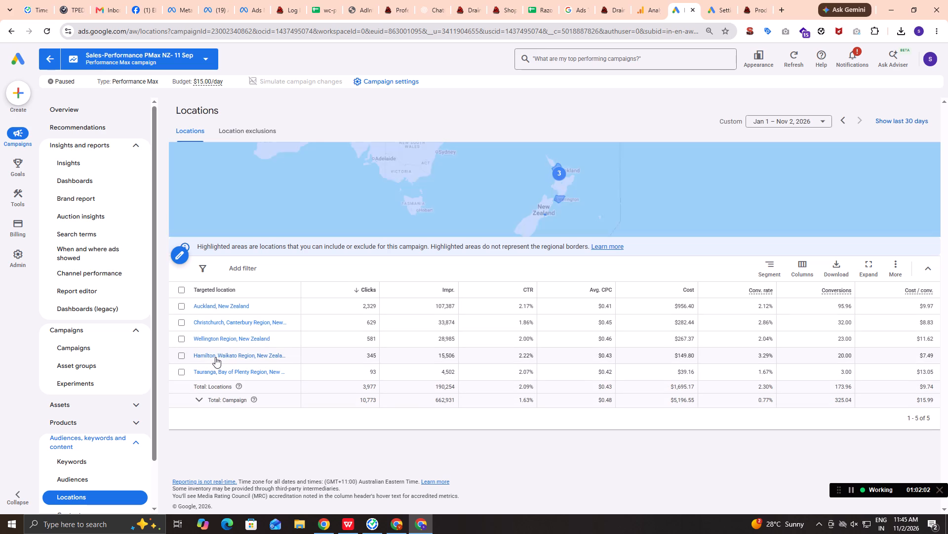
View Hamilton's matched locations by postal codes and by city regions, and return to the targeted locations.
left_click(215, 357)
left_click(440, 227)
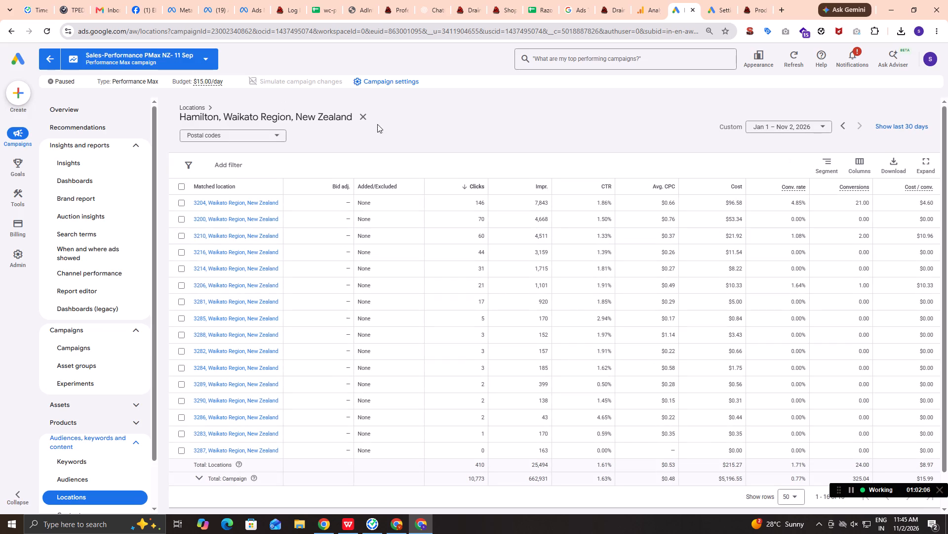
left_click(363, 117)
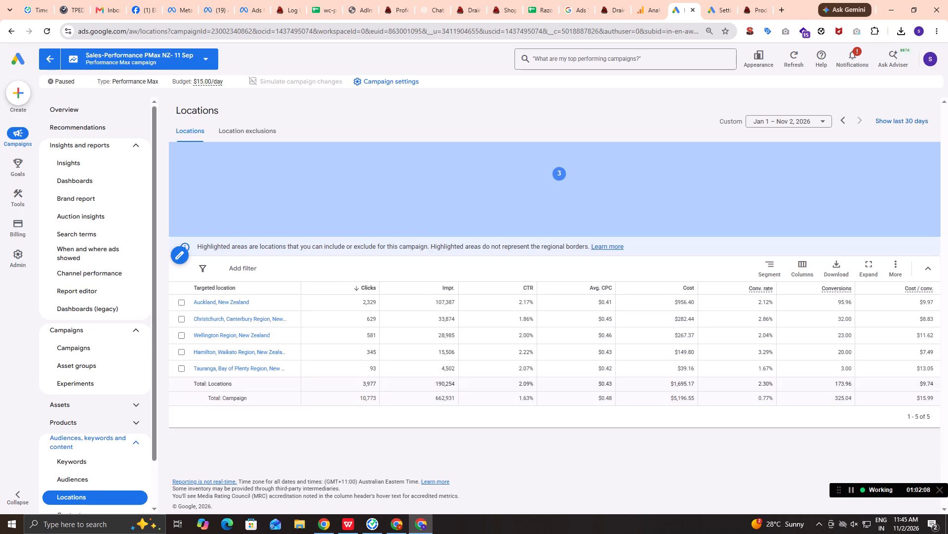
left_click(231, 358)
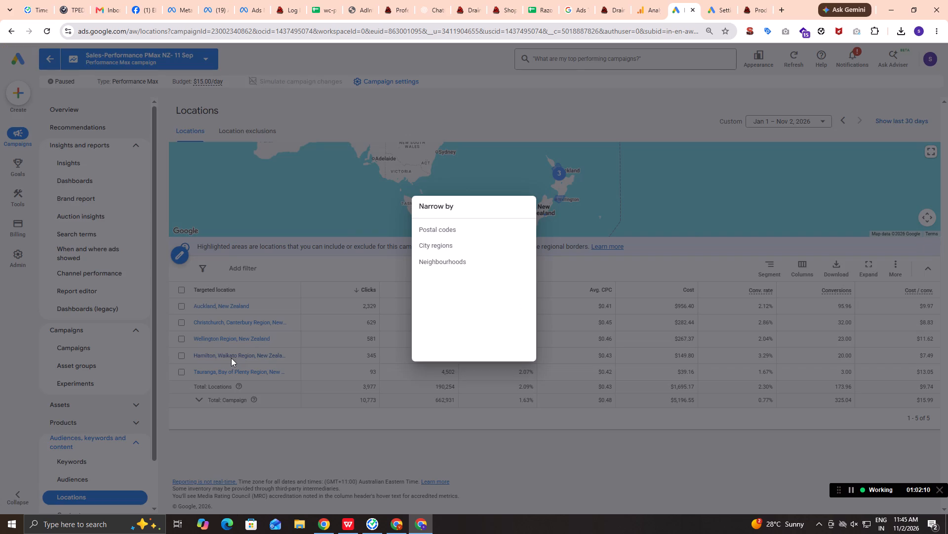
left_click(435, 244)
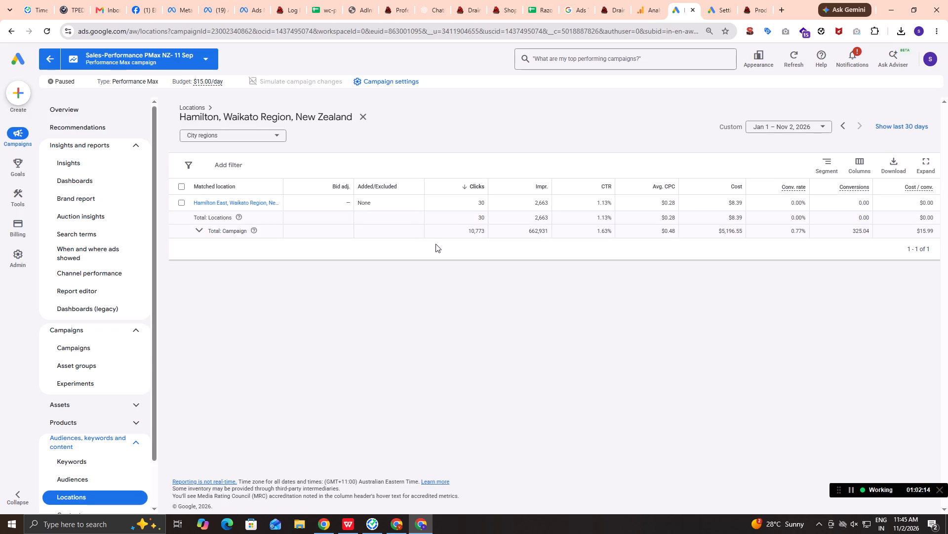
left_click(264, 204)
left_click(573, 303)
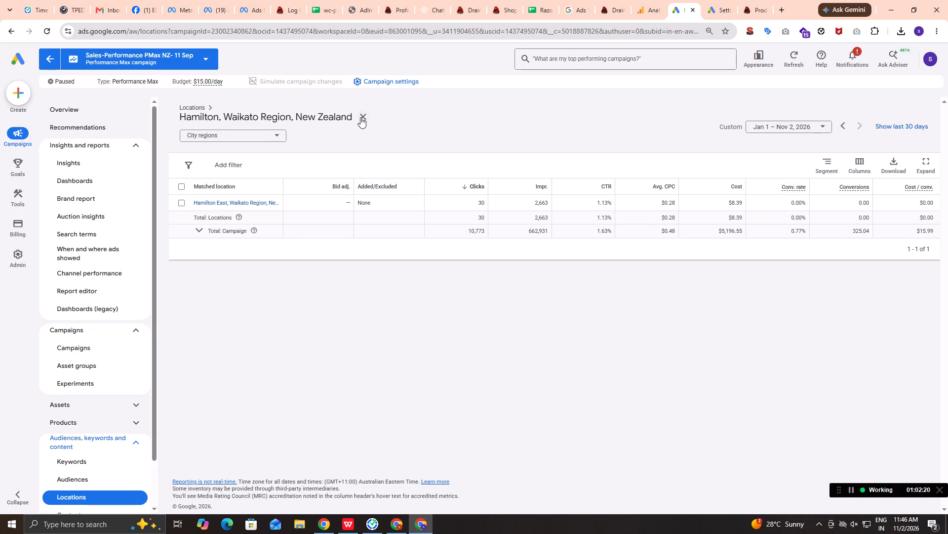
left_click(363, 117)
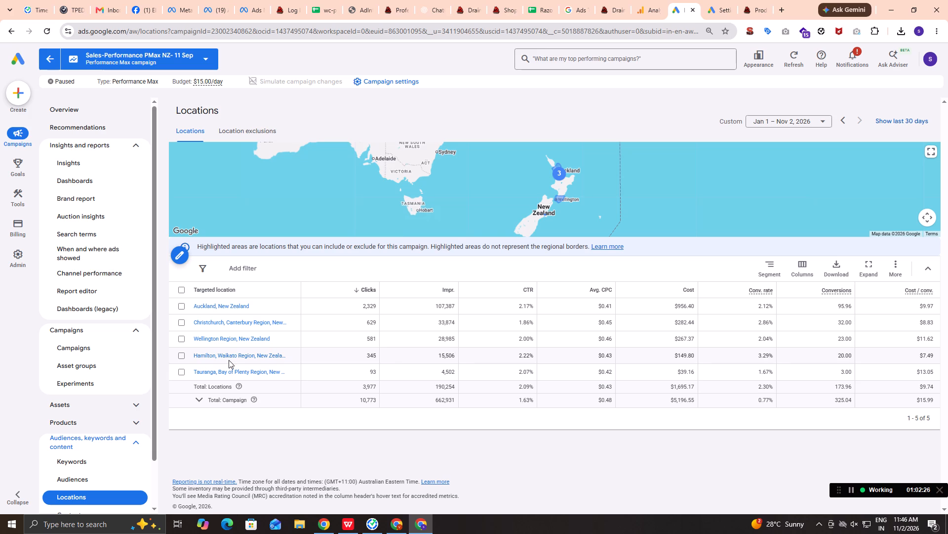
Break Hamilton down by postal codes, segment it by conversion action to look for purchases, and return to the targeted locations.
right_click(231, 356)
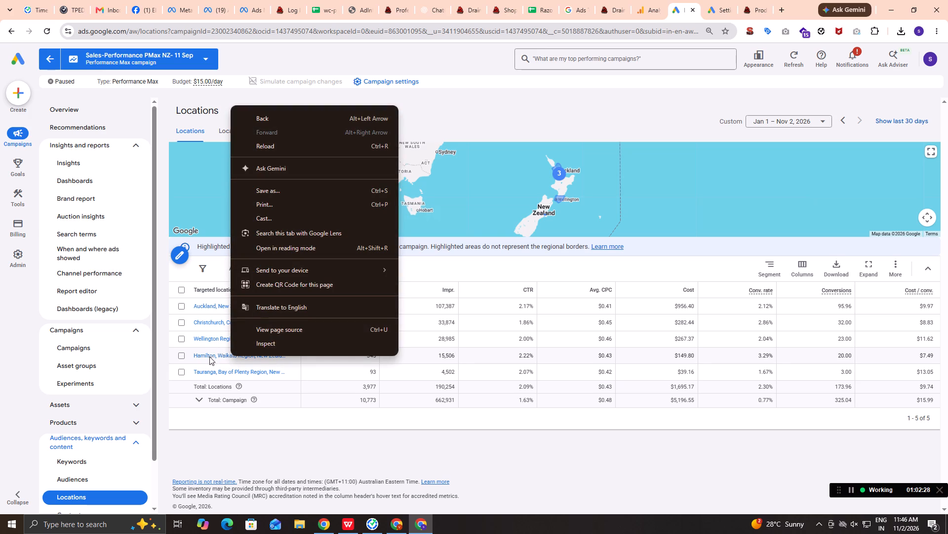
left_click(209, 356)
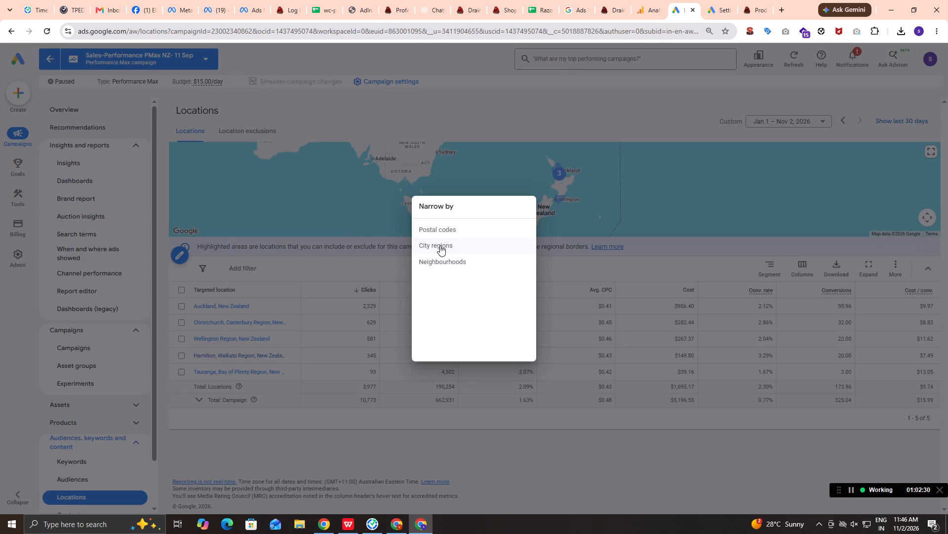
left_click(444, 229)
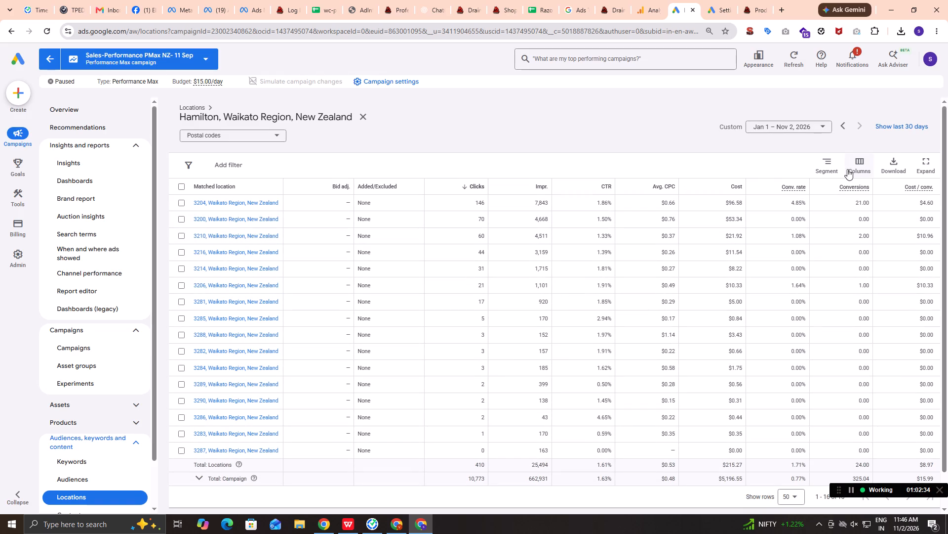
left_click(831, 165)
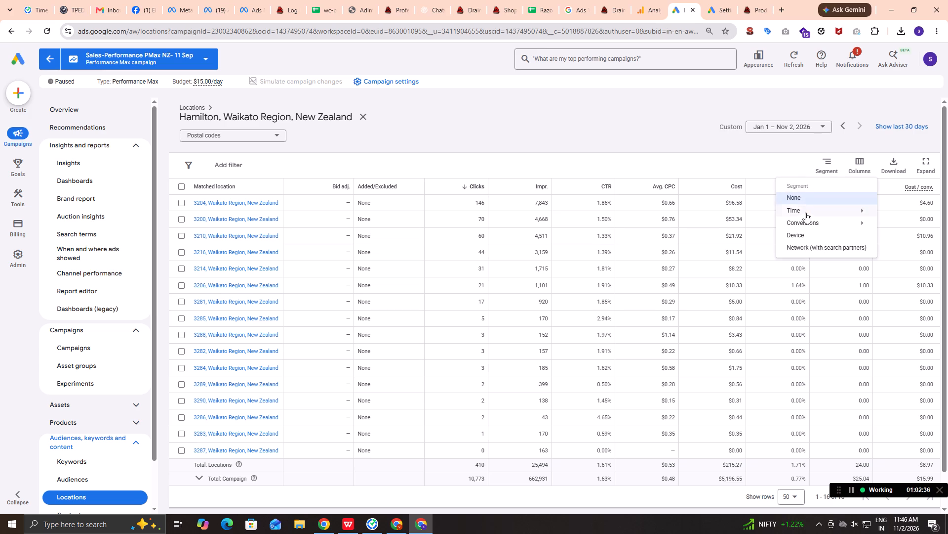
left_click(808, 222)
left_click(743, 228)
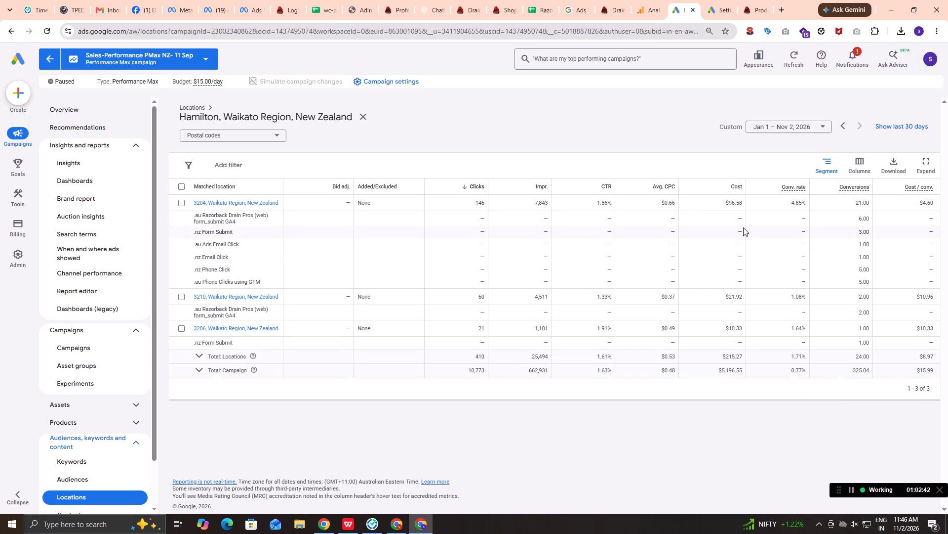
left_click(362, 114)
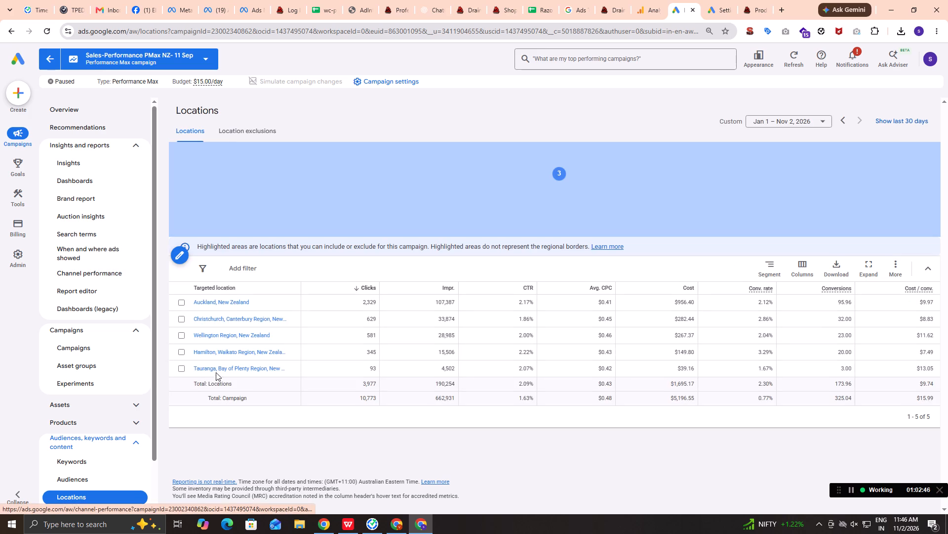
View Tauranga's matched locations by city regions, and return to the targeted locations.
left_click(223, 373)
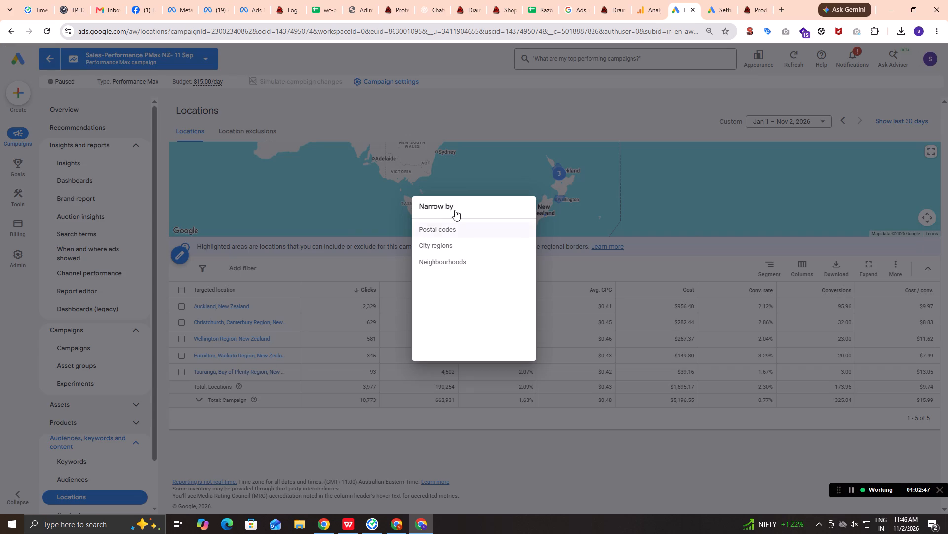
left_click(437, 243)
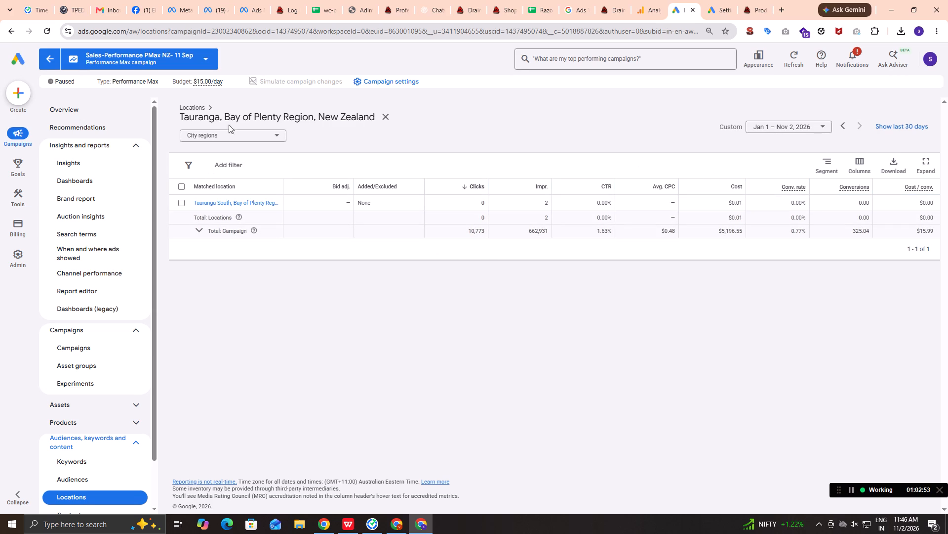
left_click(385, 117)
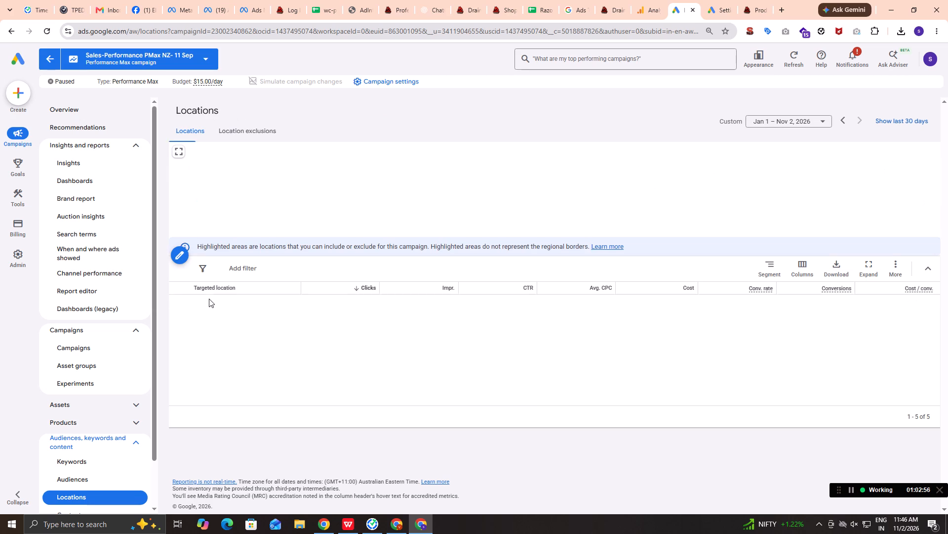
Break Tauranga down by postal codes, segment it by conversion action to look for purchases, and return to the targeted locations.
left_click(226, 372)
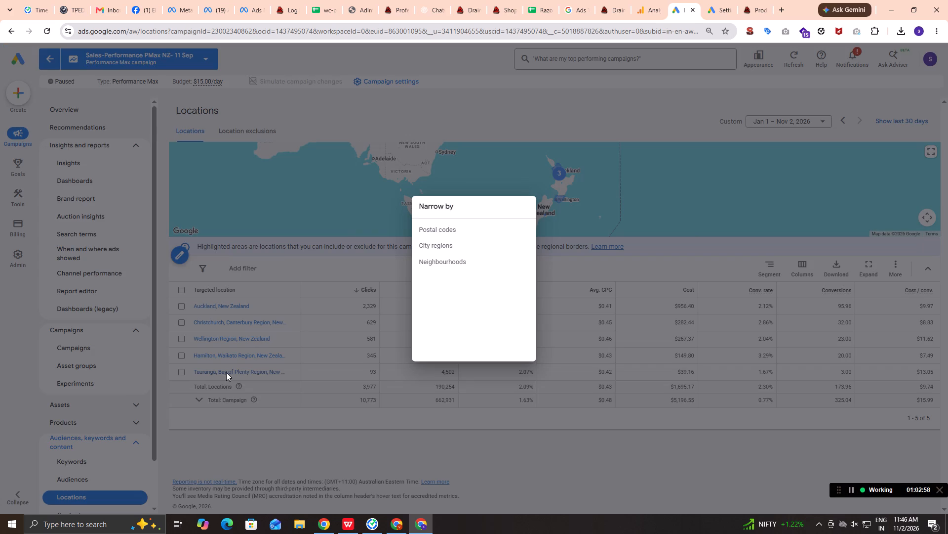
left_click(434, 230)
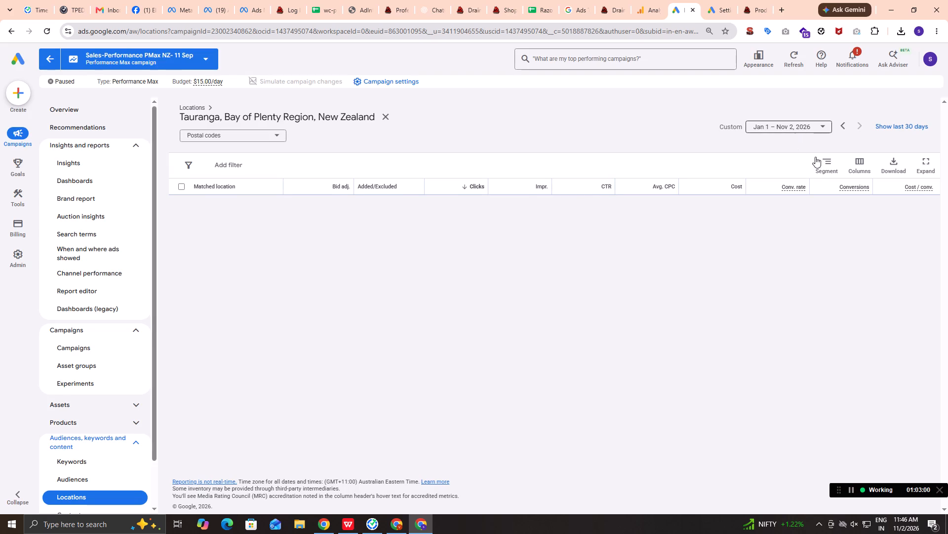
left_click(826, 168)
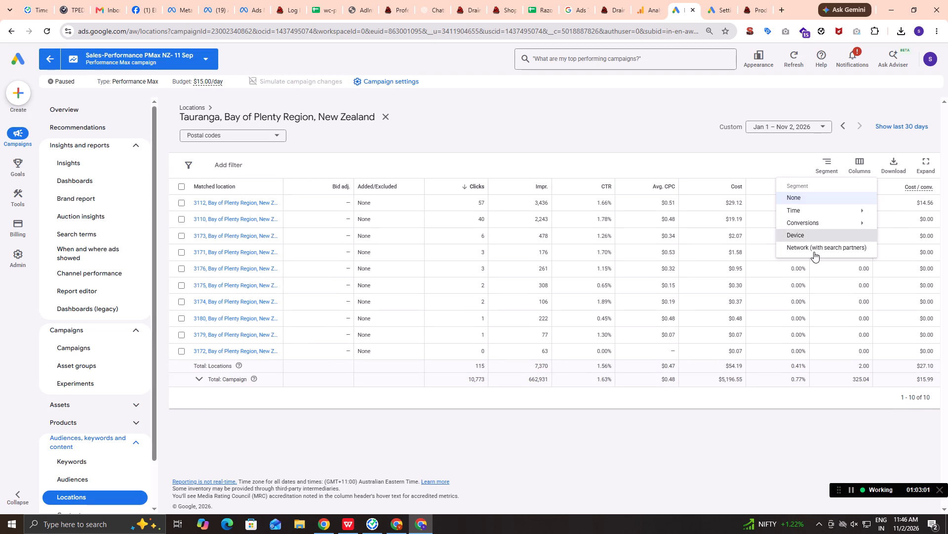
left_click(801, 223)
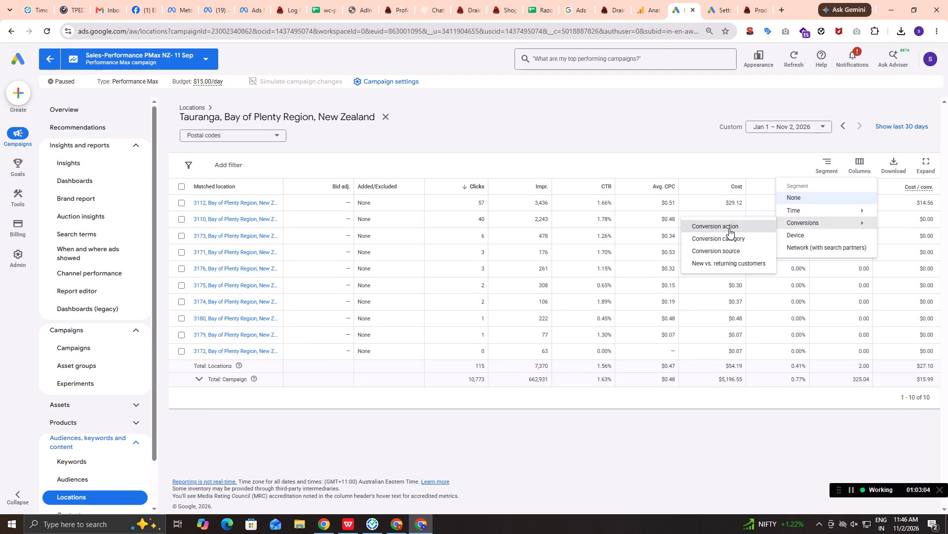
left_click(728, 228)
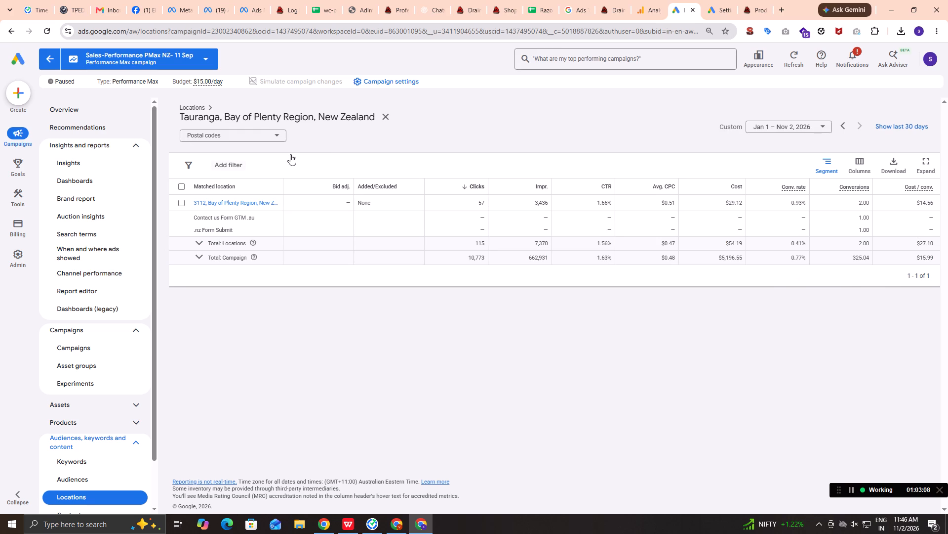
left_click(384, 117)
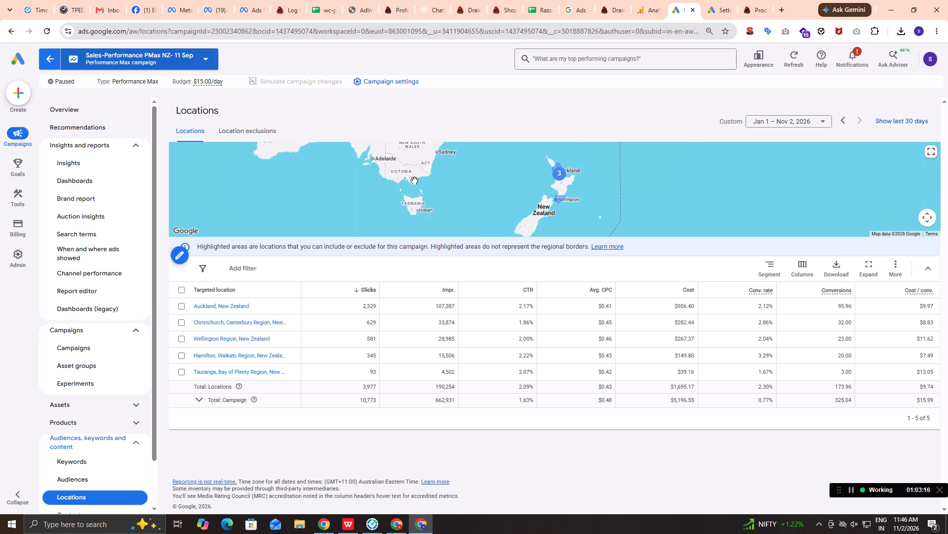
Segment the campaign's targeted New Zealand locations by conversion action and look through each location's actions for purchases.
left_click(769, 272)
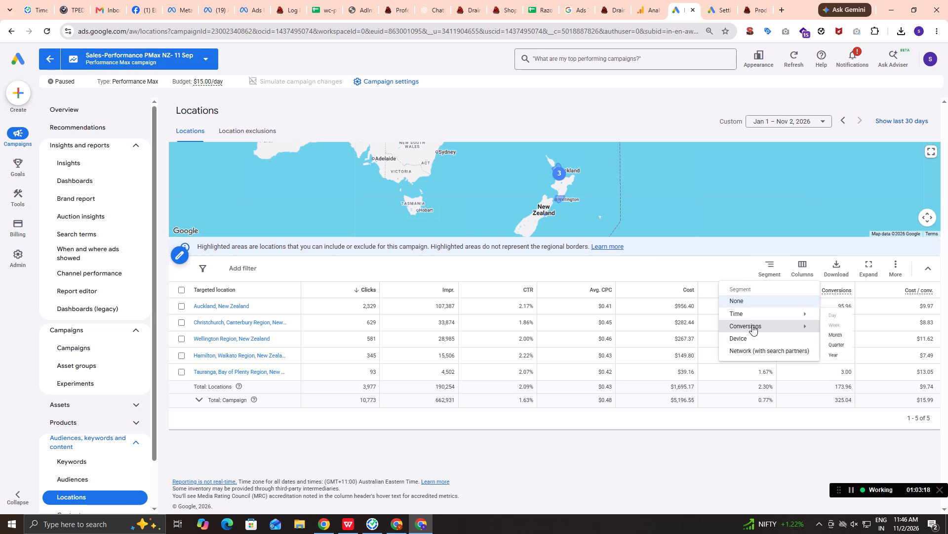
left_click(752, 325)
left_click(832, 333)
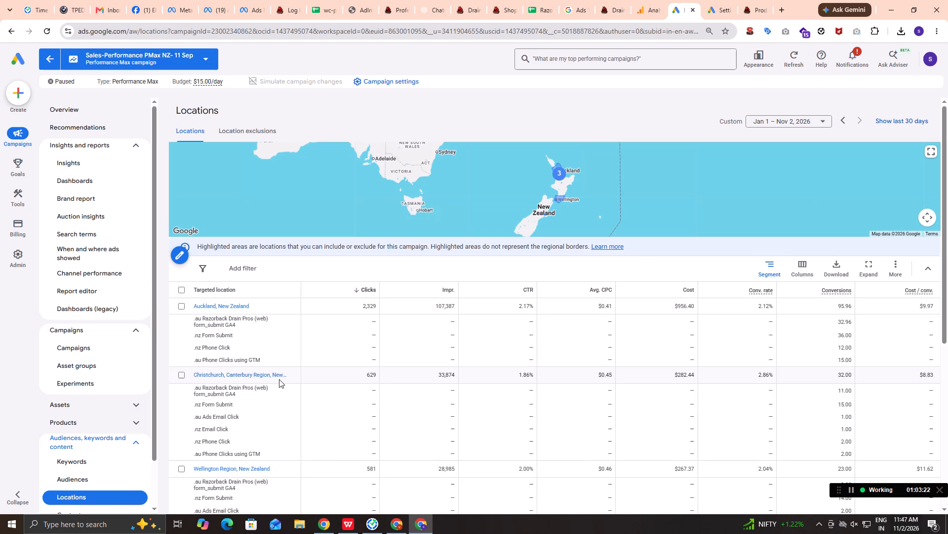
scroll(279, 379, "down", 3)
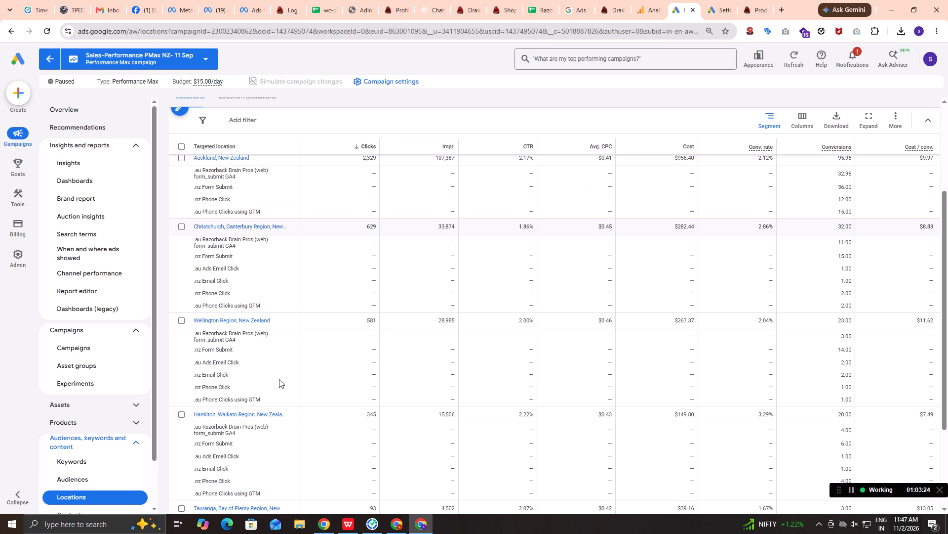
Leave the New Zealand Performance Max campaign and open the targeted locations of the *Razorback | Search campaign.
scroll(279, 379, "down", 2)
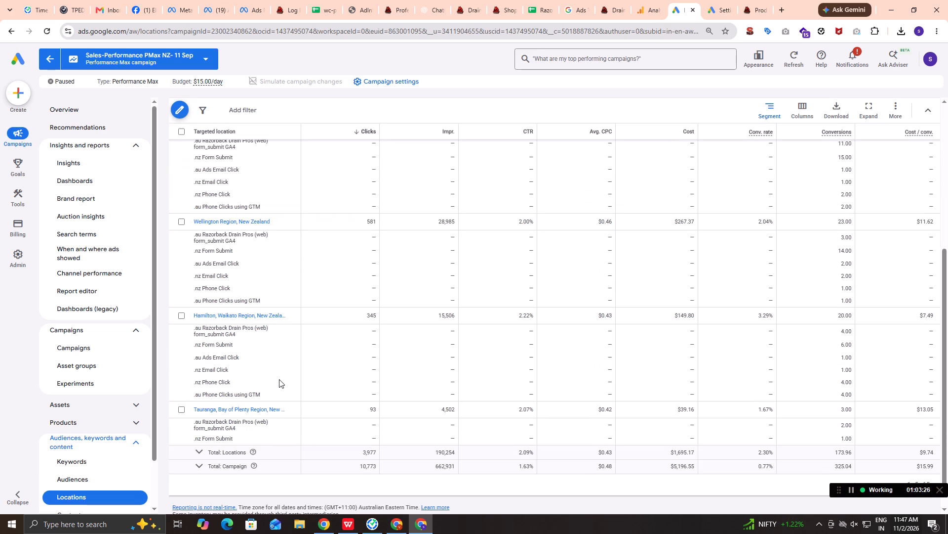
scroll(279, 379, "up", 5)
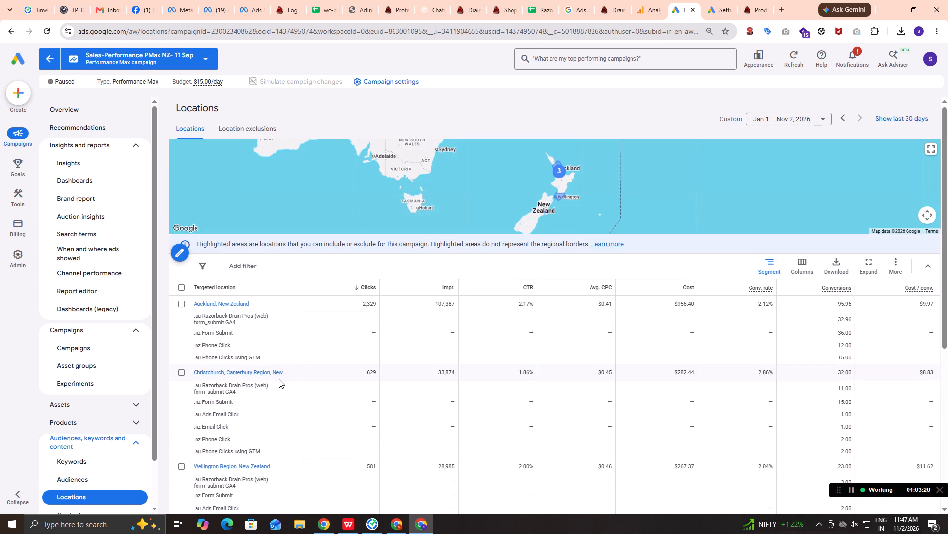
left_click(46, 61)
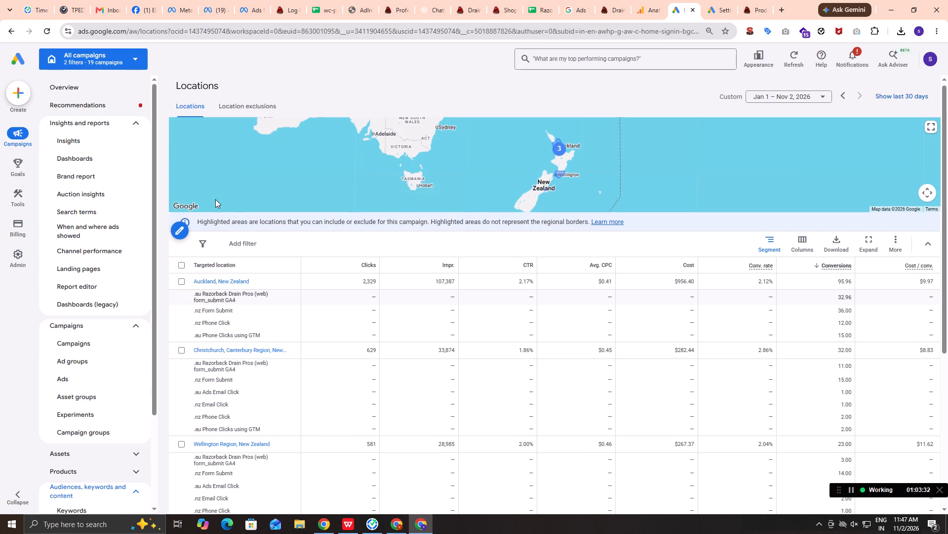
left_click(137, 59)
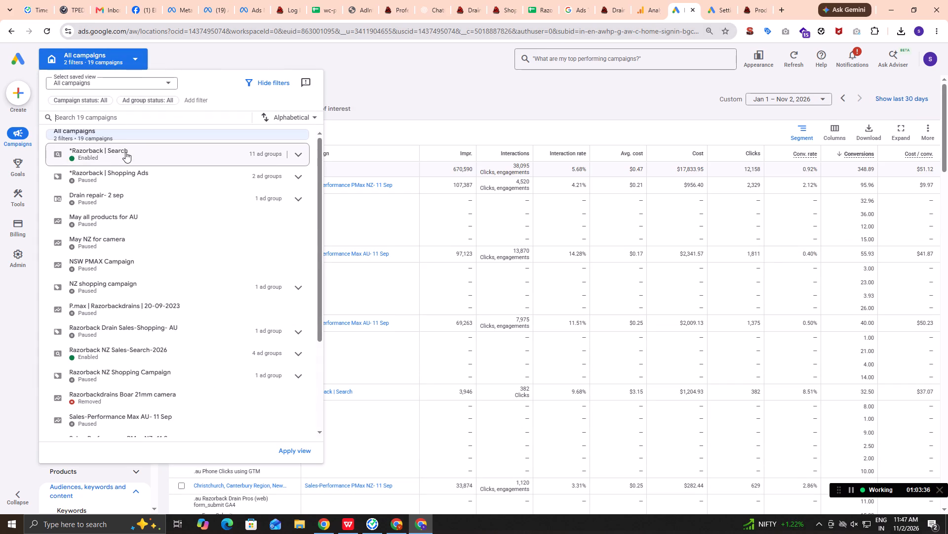
left_click(125, 151)
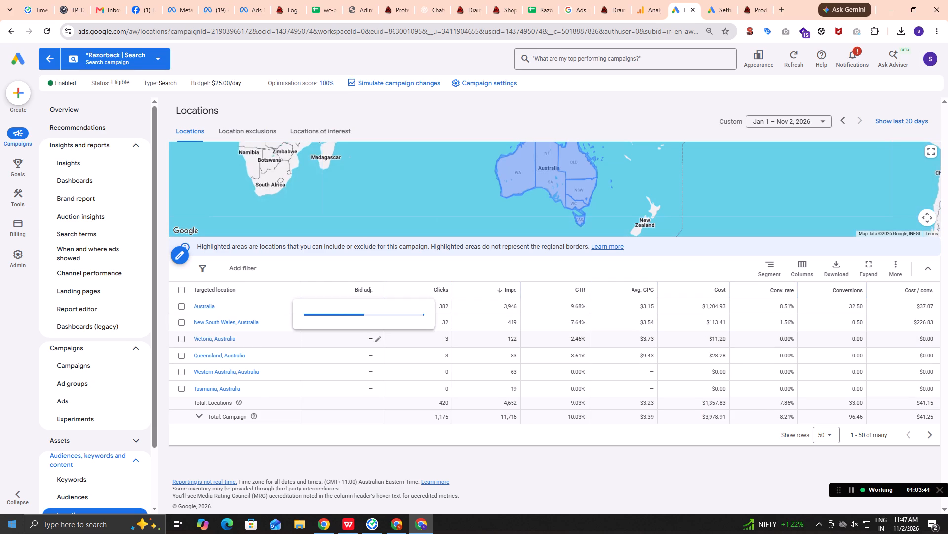
Check the New Zealand purchase counts by location in Sheet2 of the Google Sheet, and return to Google Ads.
key("alt+Tab")
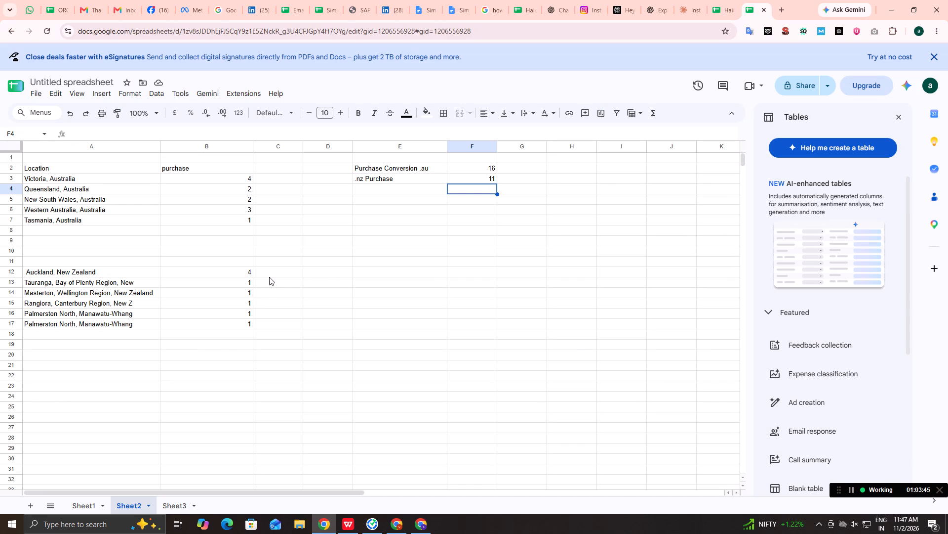
left_click(235, 275)
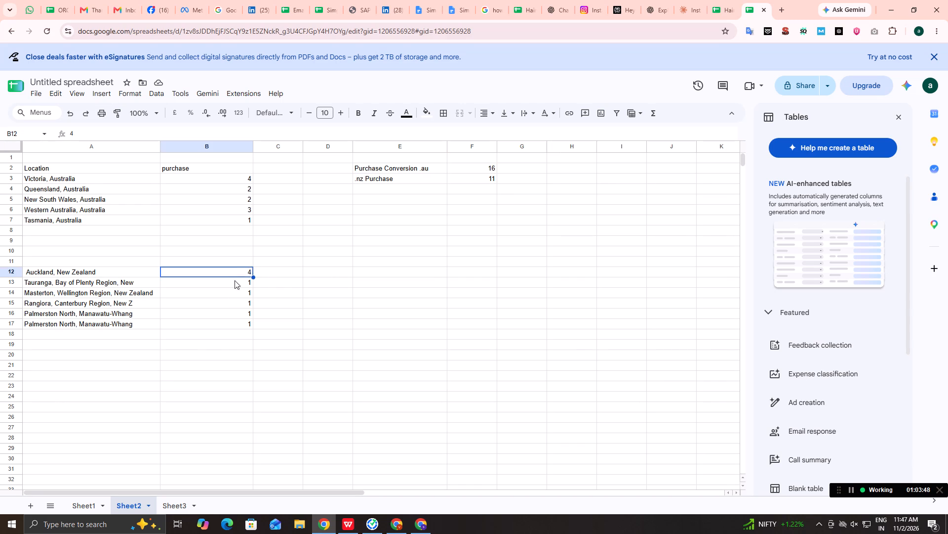
left_click(234, 283)
left_click(239, 291)
left_click(242, 302)
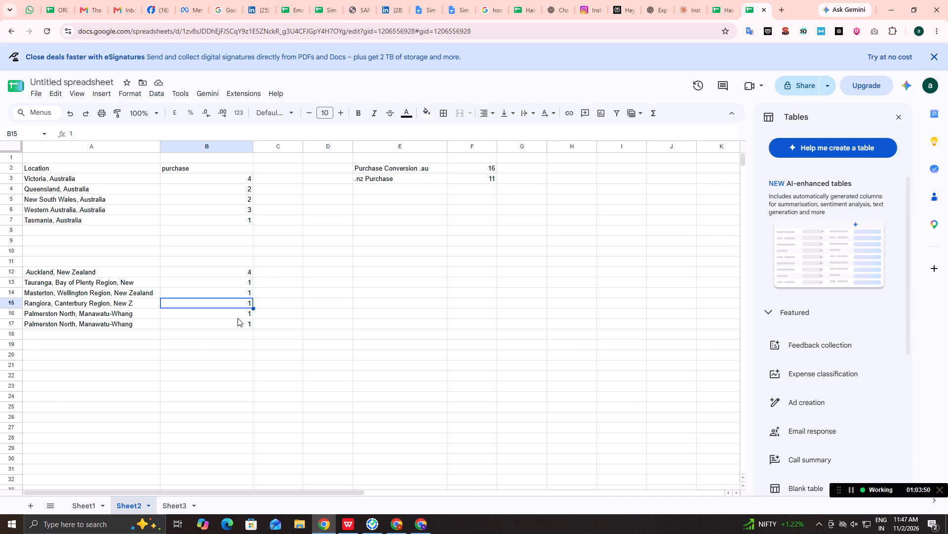
left_click(237, 311)
left_click(232, 326)
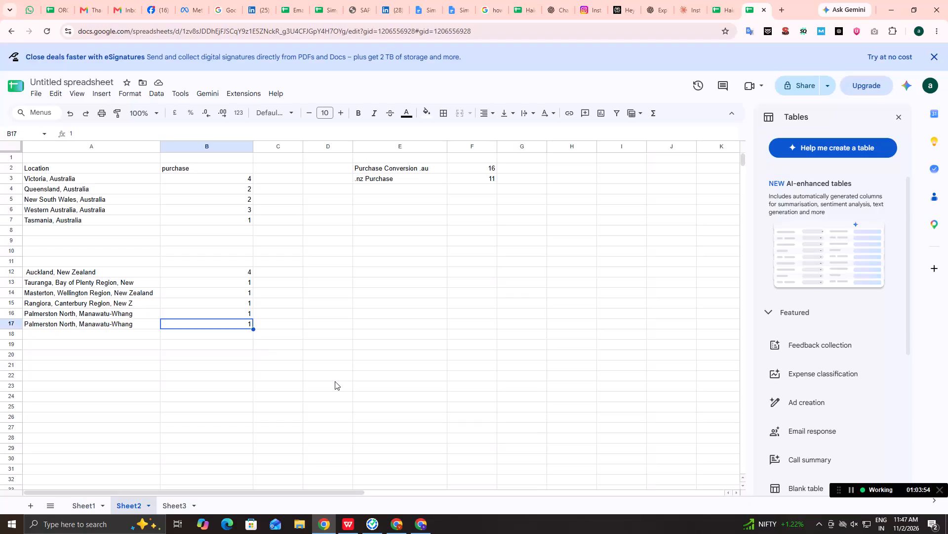
key("alt+Tab")
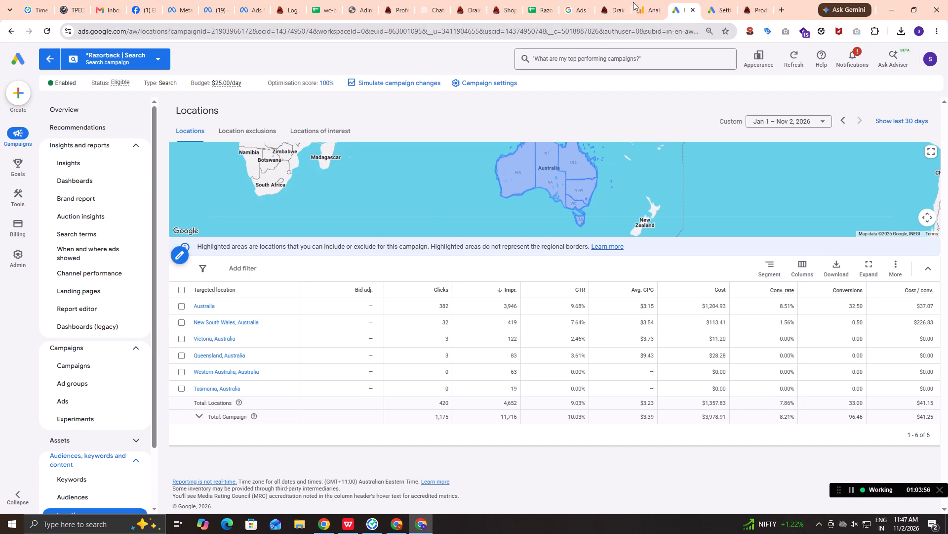
Switch to Google Analytics and set the e-commerce purchases report's date range to 1 Jan 2026 – 2 Nov 2026.
left_click(639, 0)
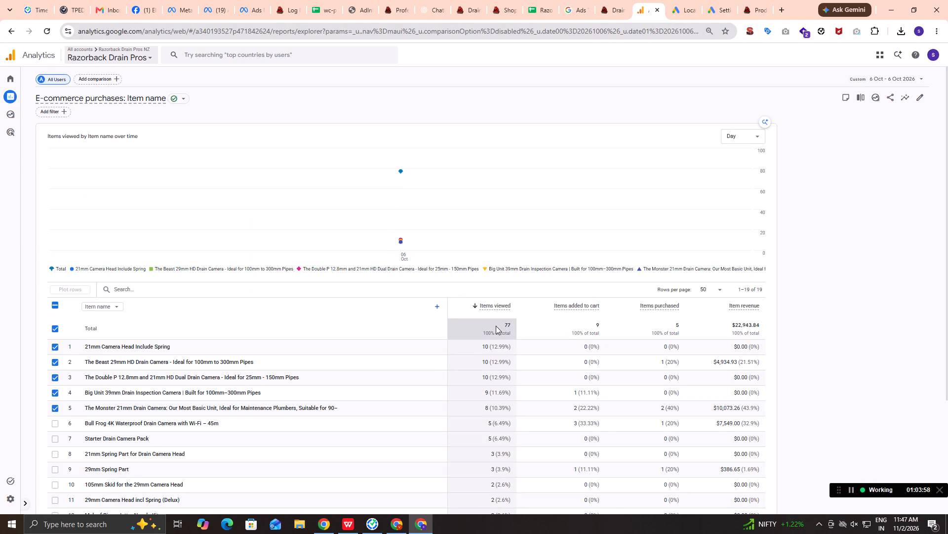
left_click(143, 59)
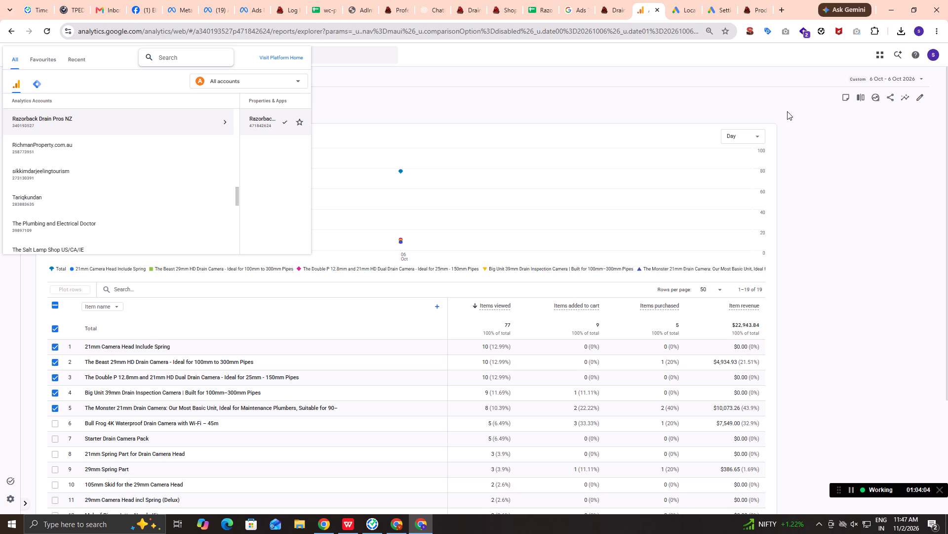
left_click(931, 210)
left_click(898, 80)
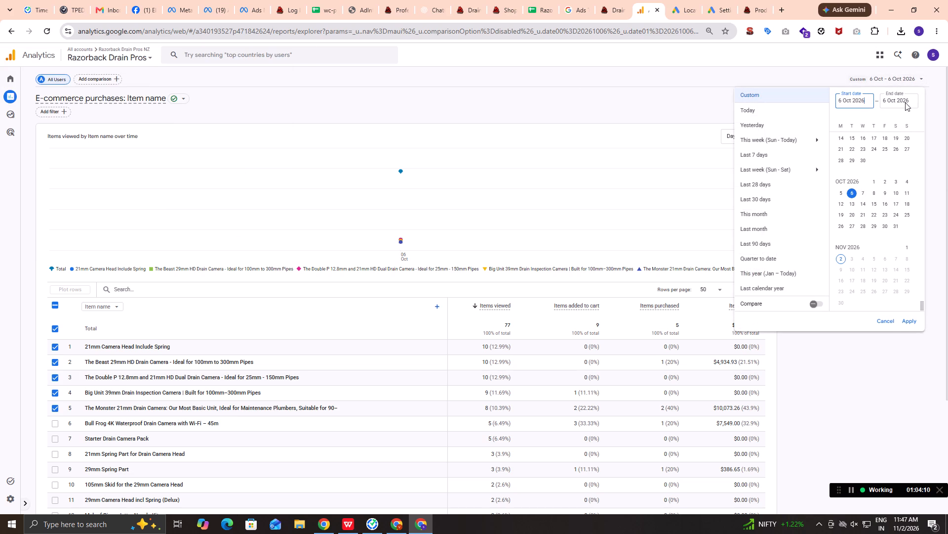
scroll(883, 187, "up", 6)
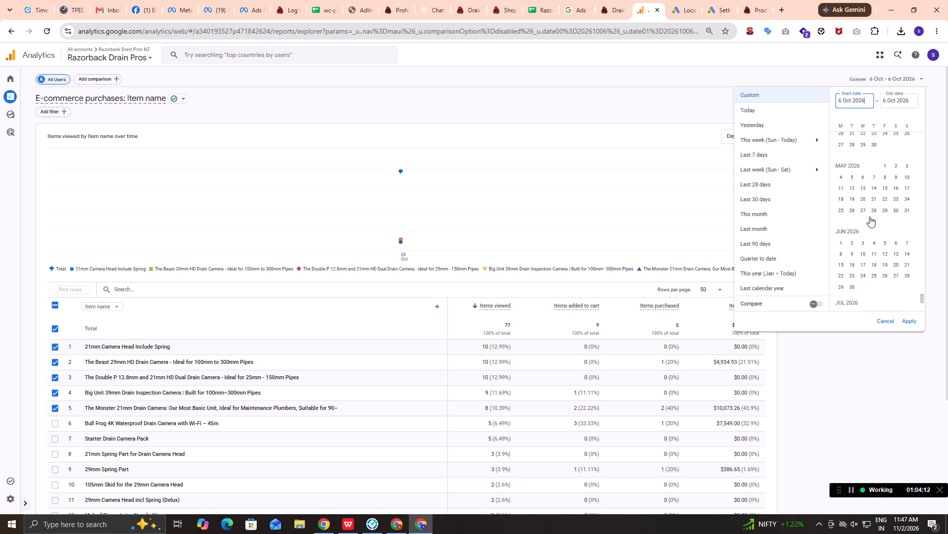
scroll(869, 217, "up", 4)
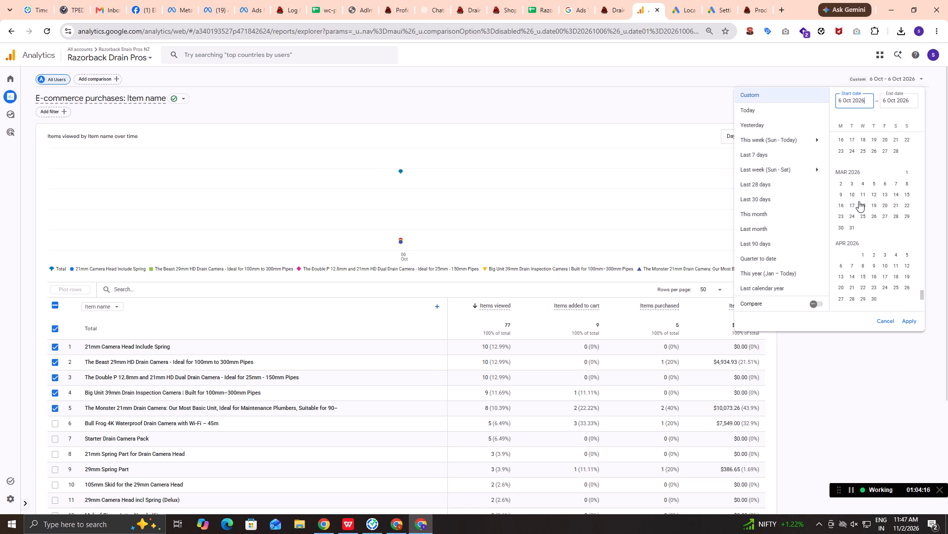
scroll(855, 207, "up", 4)
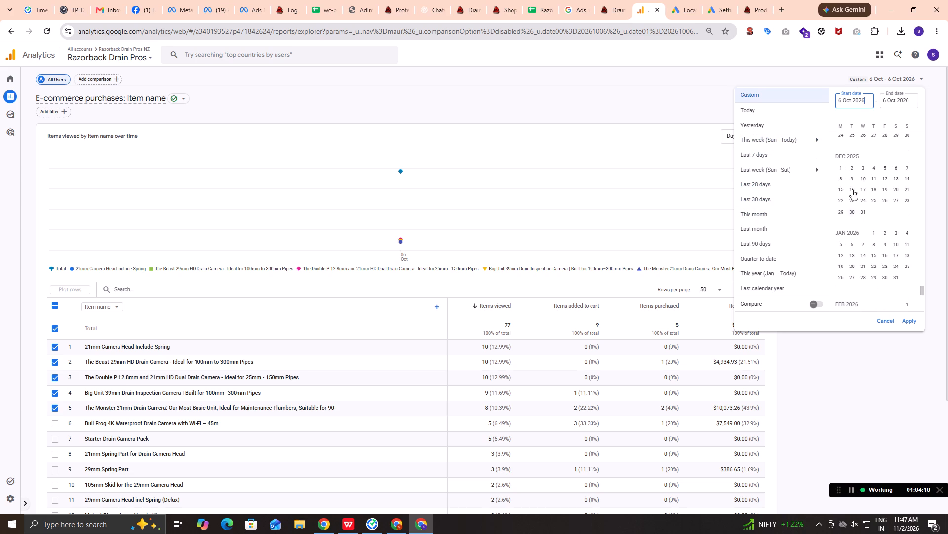
left_click(870, 231)
scroll(875, 247, "down", 8)
scroll(875, 247, "up", 1)
scroll(875, 247, "down", 1)
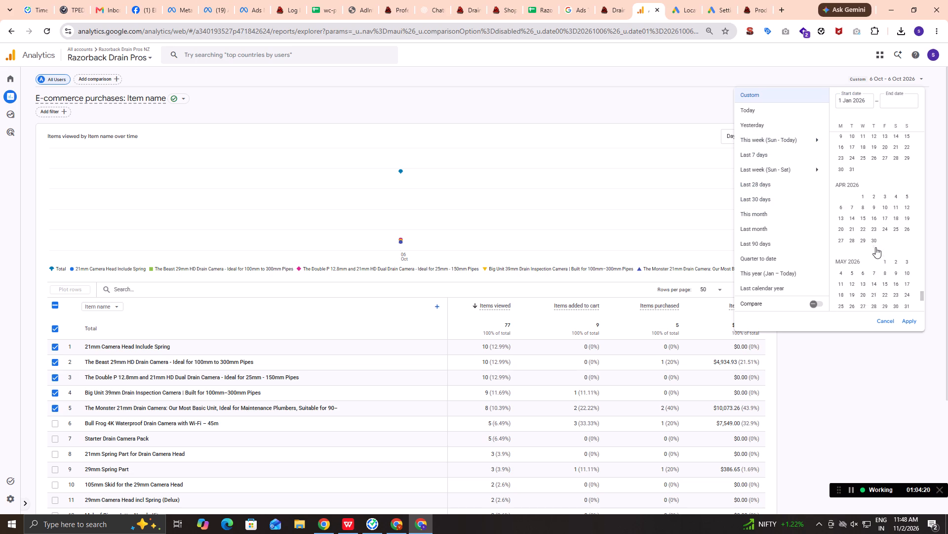
scroll(875, 247, "down", 5)
left_click(840, 307)
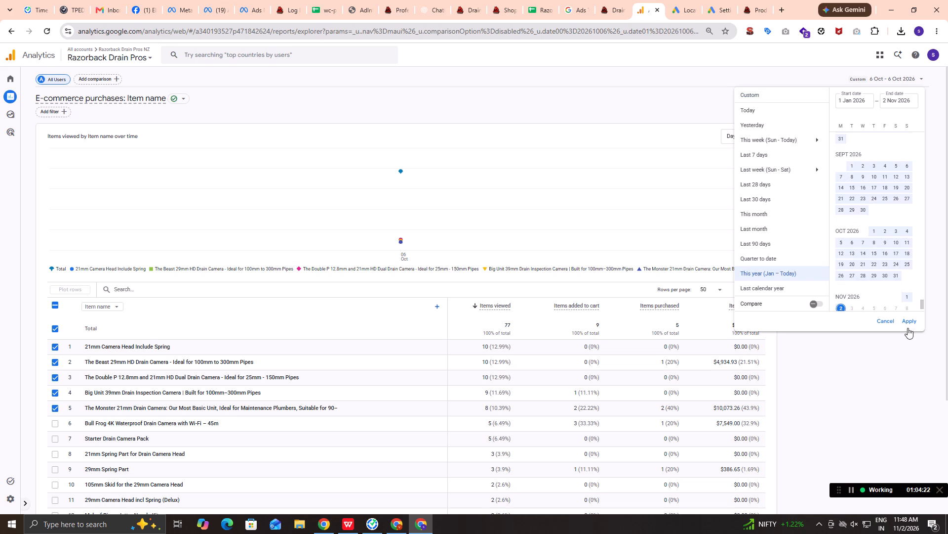
left_click(913, 321)
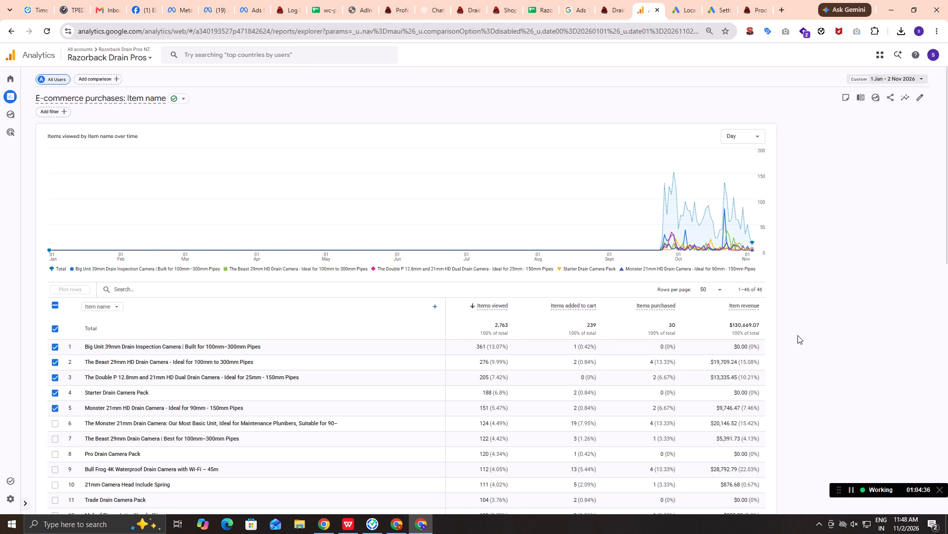
Look through the items purchased per product in the e-commerce purchases report.
scroll(797, 335, "down", 2)
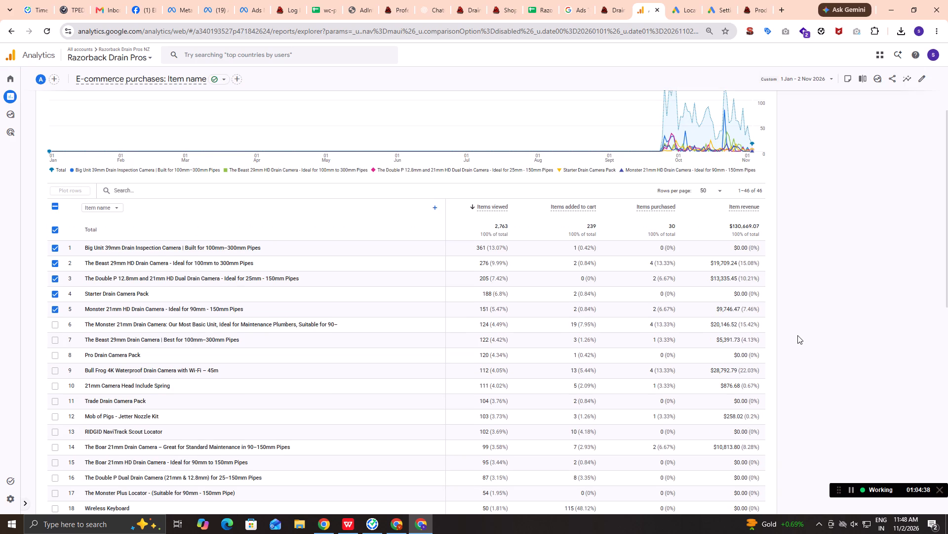
scroll(797, 335, "down", 4)
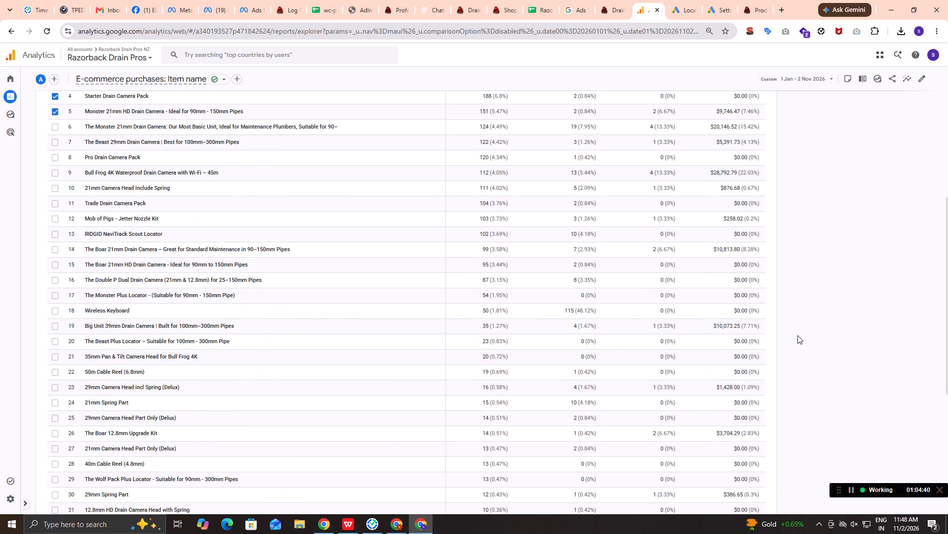
scroll(797, 335, "down", 1)
scroll(797, 335, "up", 10)
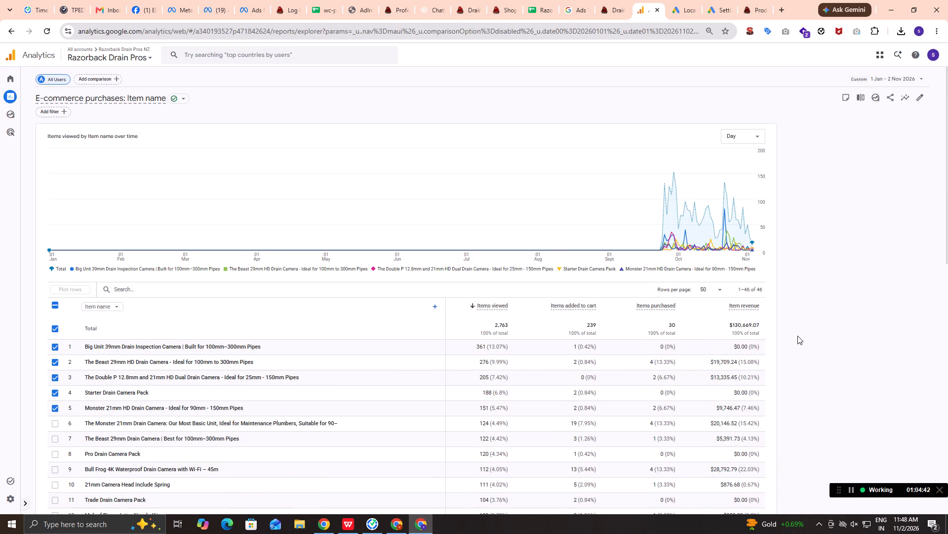
left_click(673, 320)
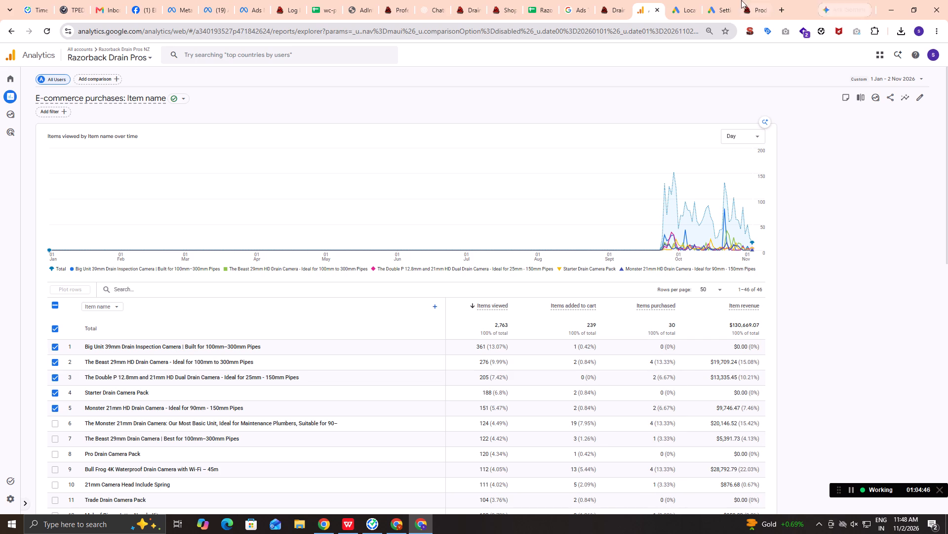
Return to Google Ads and segment the *Razorback | Search campaign's targeted locations by conversion action.
left_click(711, 0)
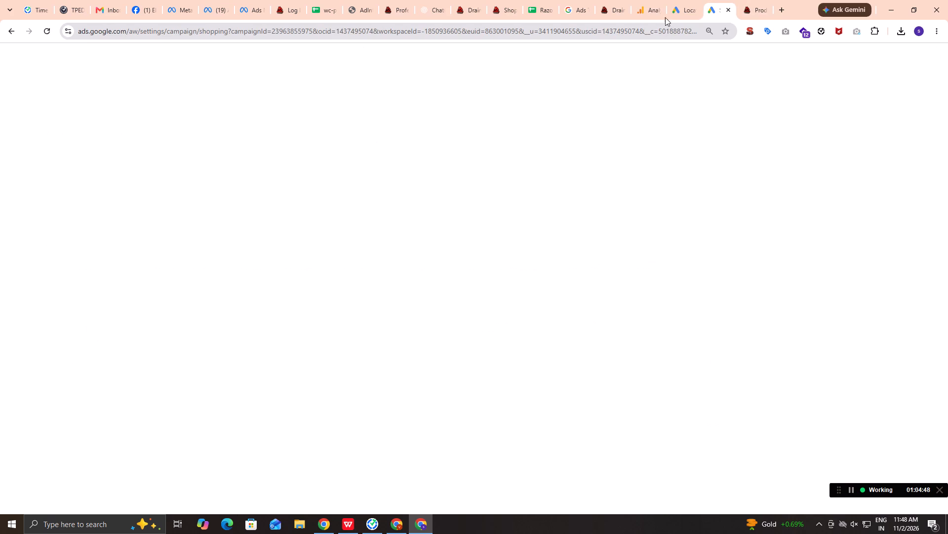
left_click(686, 0)
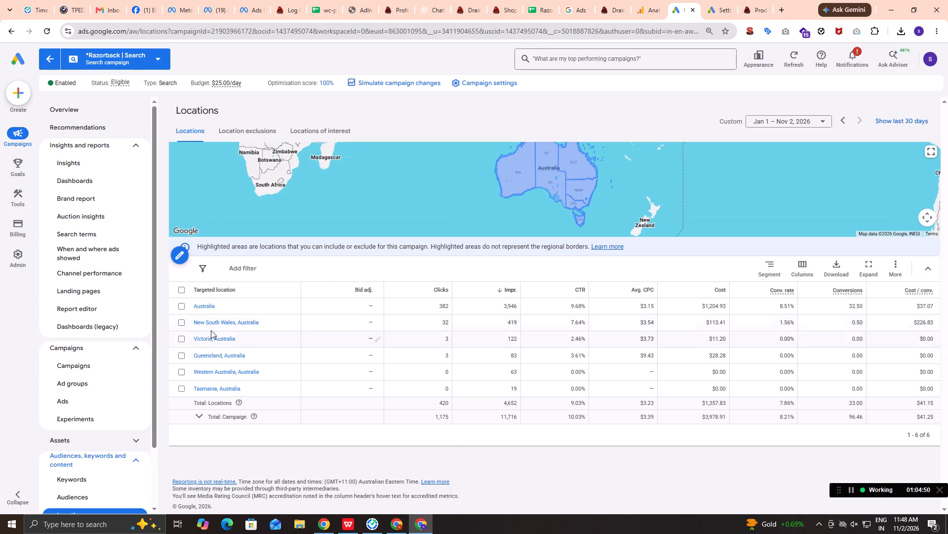
left_click(774, 271)
left_click(755, 322)
left_click(867, 328)
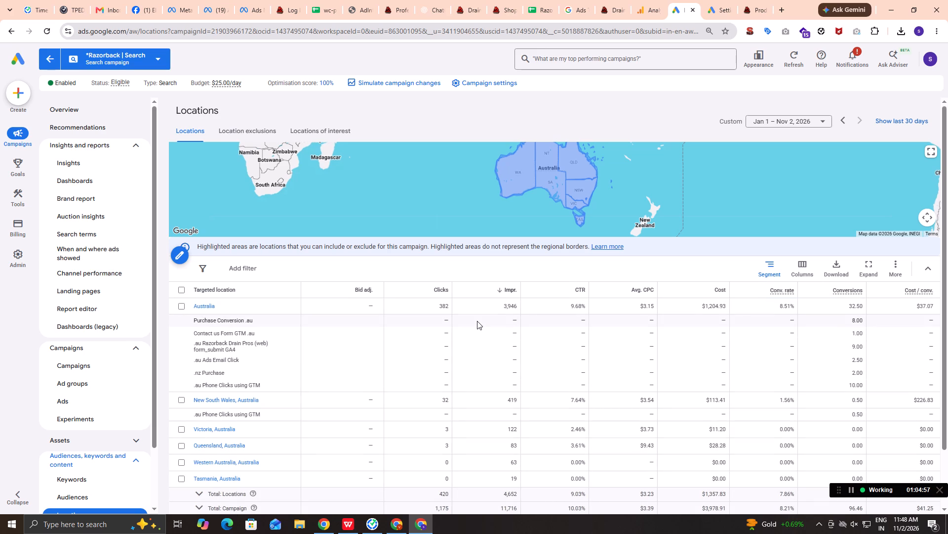
Compare the campaign purchase counts in Sheet3 with the purchase conversions of the *Razorback | Search campaign's targeted locations.
key("alt+Tab")
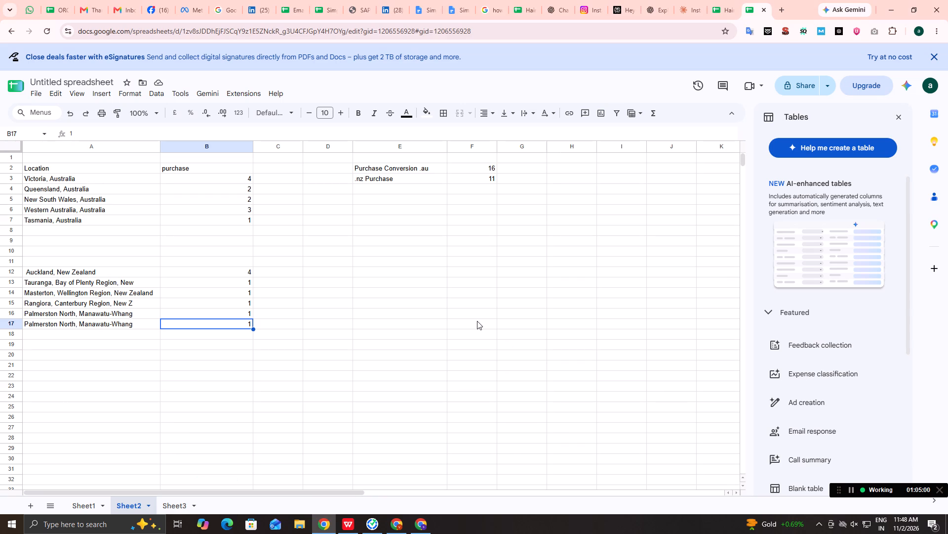
left_click(177, 503)
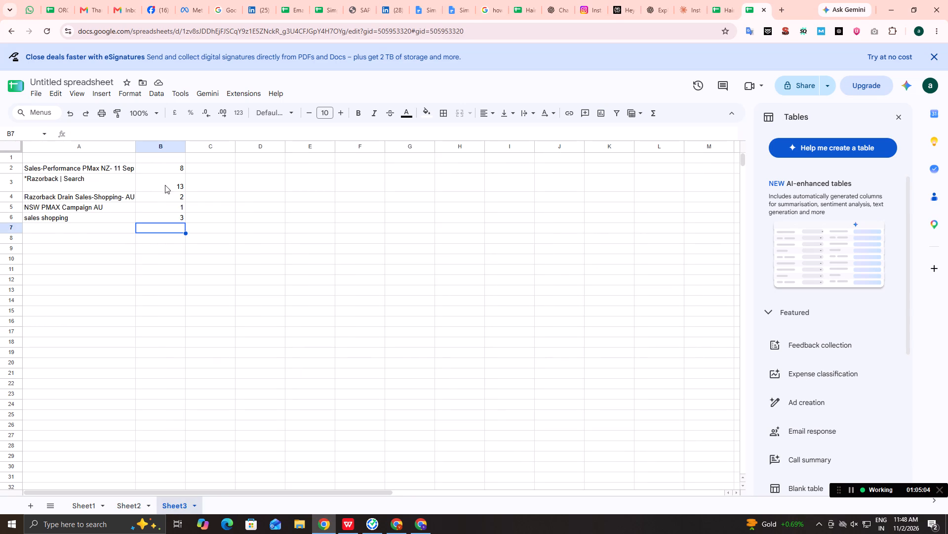
key("alt+Tab")
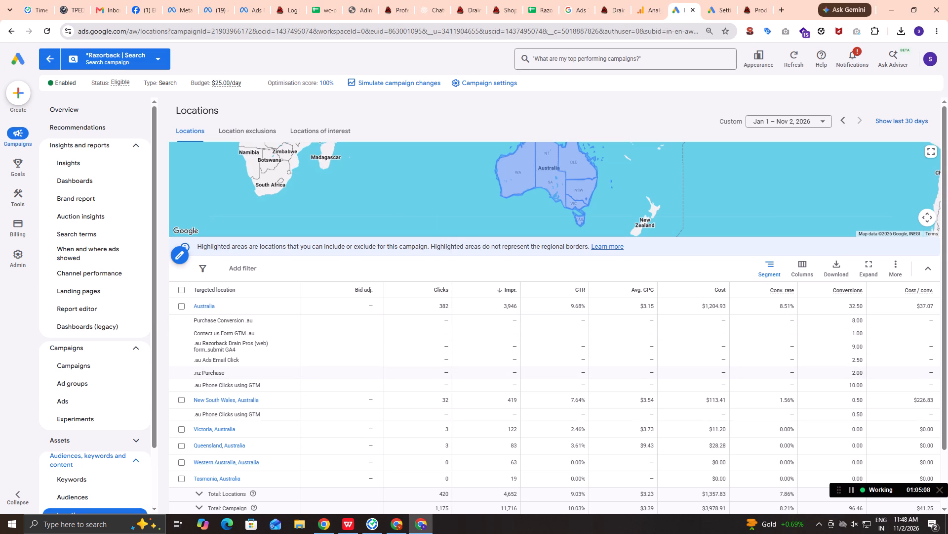
scroll(856, 375, "down", 2)
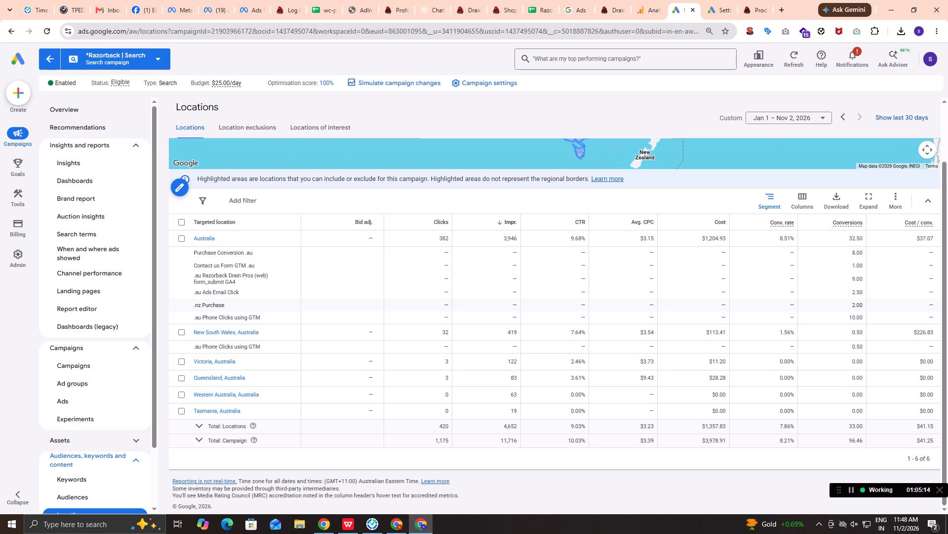
key("alt+Tab")
key("alt+Tab")
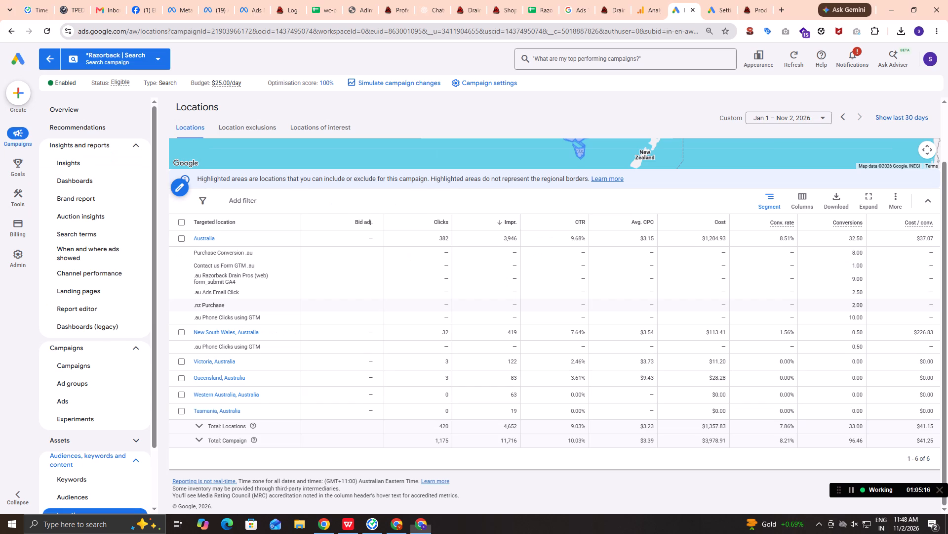
key("alt+Tab")
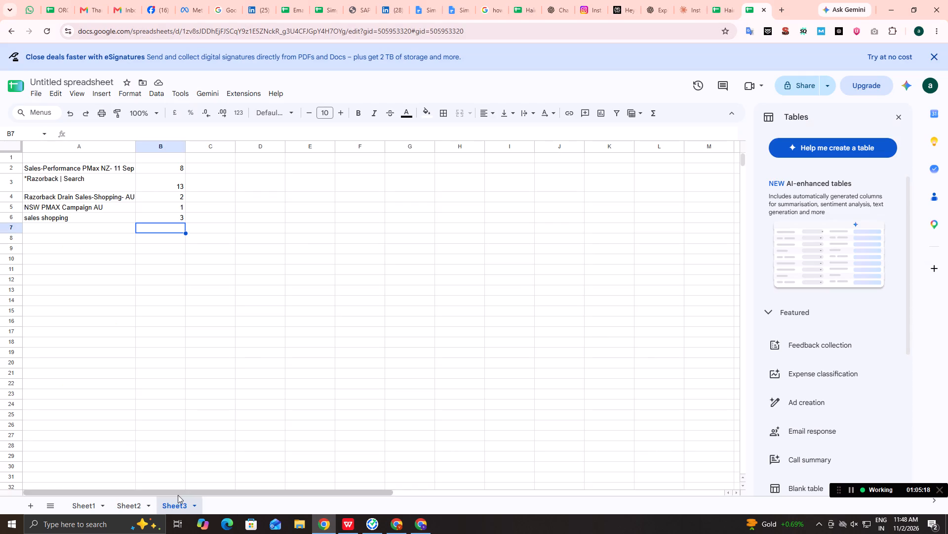
In Sheet2, clear the duplicate Palmerston North, Manawatu-Whang entry and its purchase count from row 17.
left_click(127, 503)
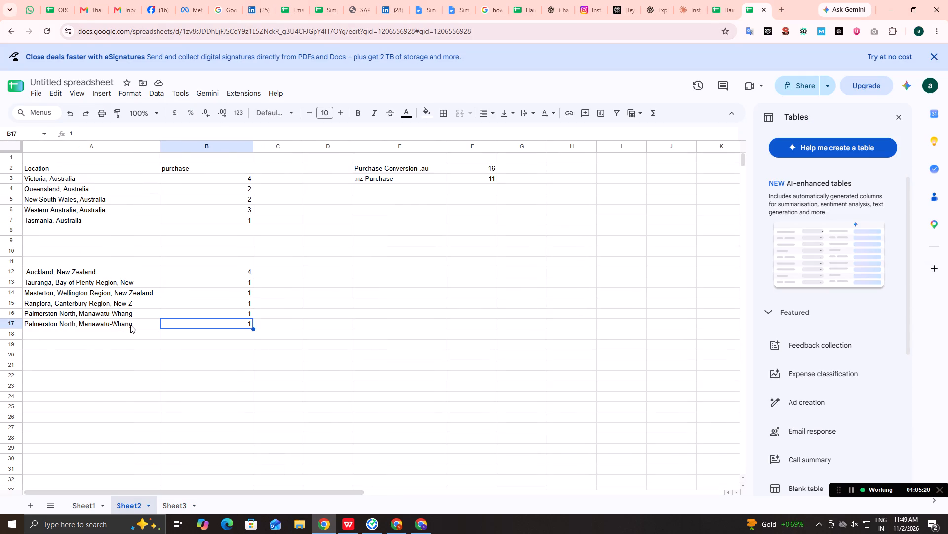
left_click_drag(130, 325, 245, 325)
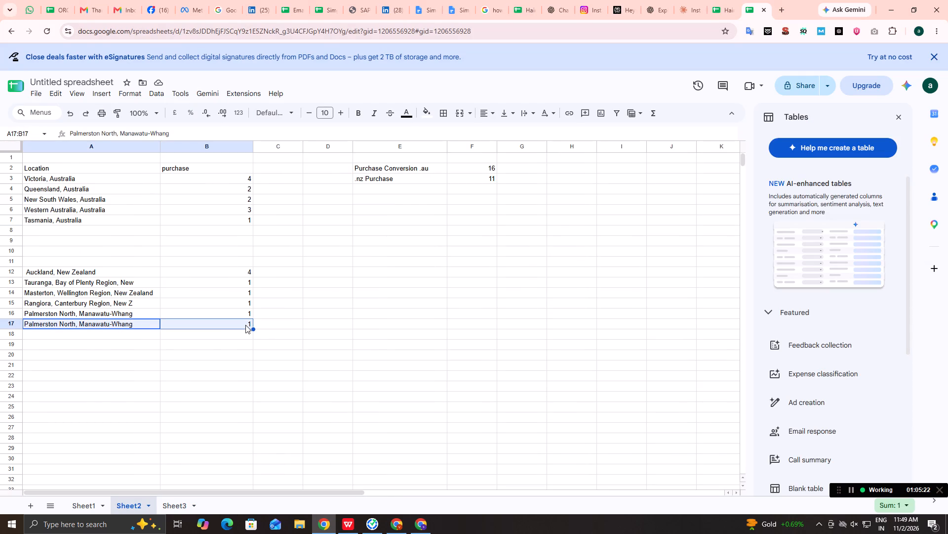
key("BackSpace")
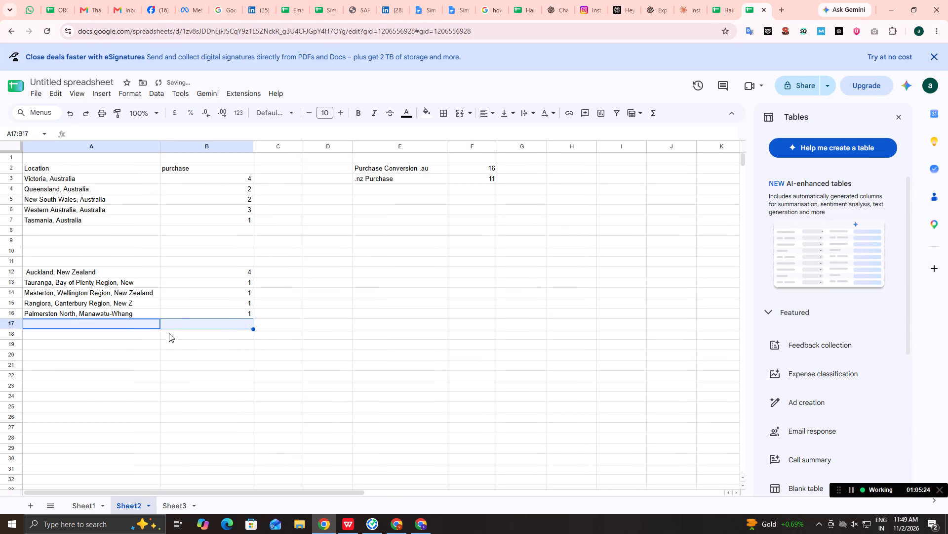
Complete the truncated Rangiora location in A15 as "Rangiora, Canterbury Region, New Zealand", reusing "Zealand" from the Masterton entry.
double_click(135, 297)
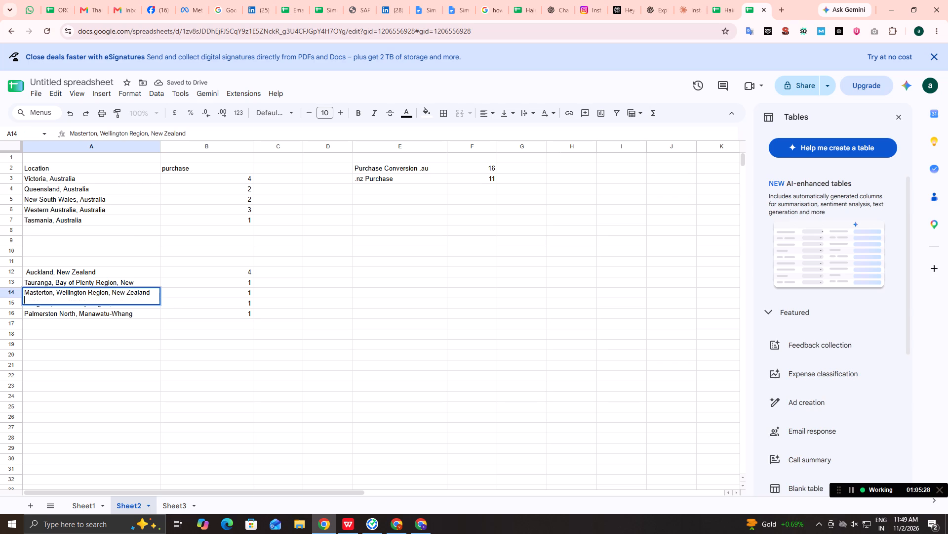
left_click_drag(154, 295, 127, 293)
left_click_drag(127, 293, 128, 293)
key("ctrl+c")
left_click(130, 326)
double_click(136, 309)
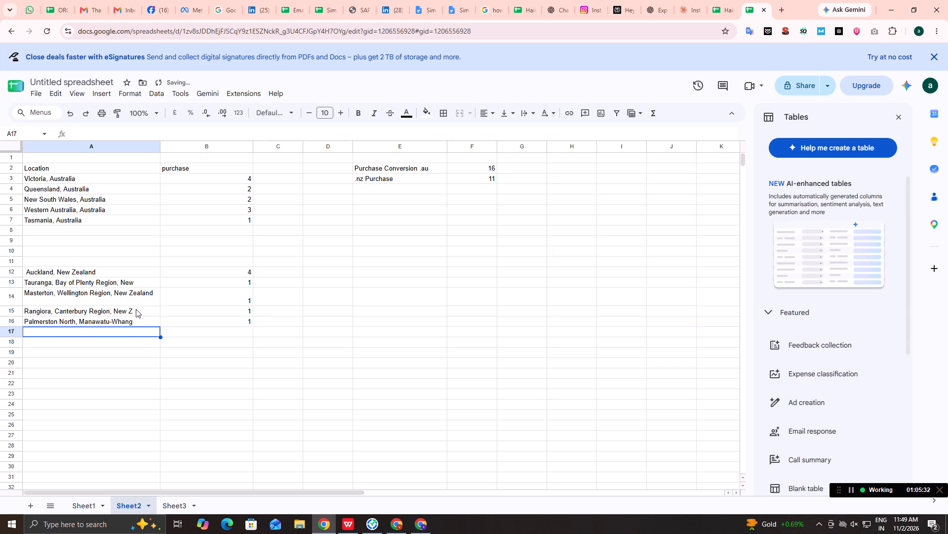
key("BackSpace")
key("ctrl+v")
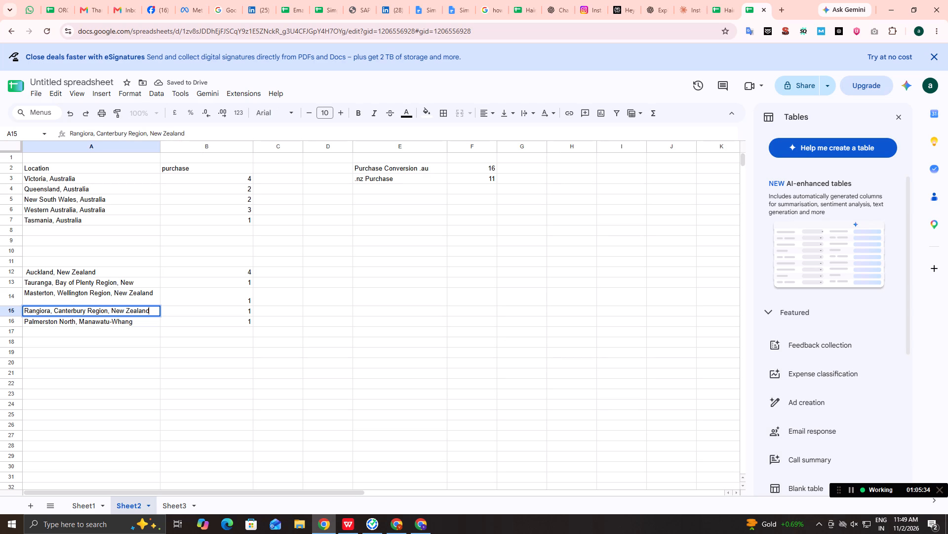
left_click(157, 351)
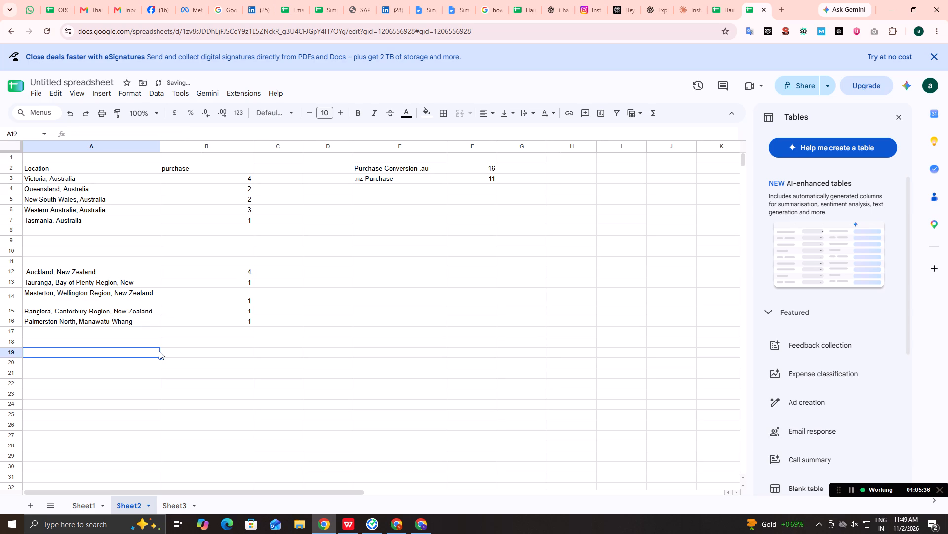
Switch to Google Ads and narrow the *Razorback | Search campaign's Australia location to cities.
key("alt+Tab")
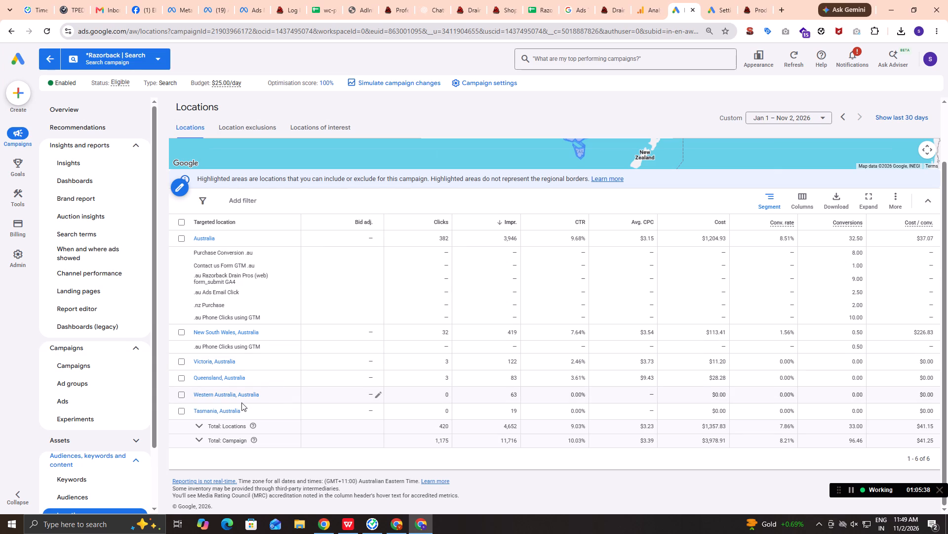
scroll(241, 402, "up", 2)
scroll(241, 404, "down", 2)
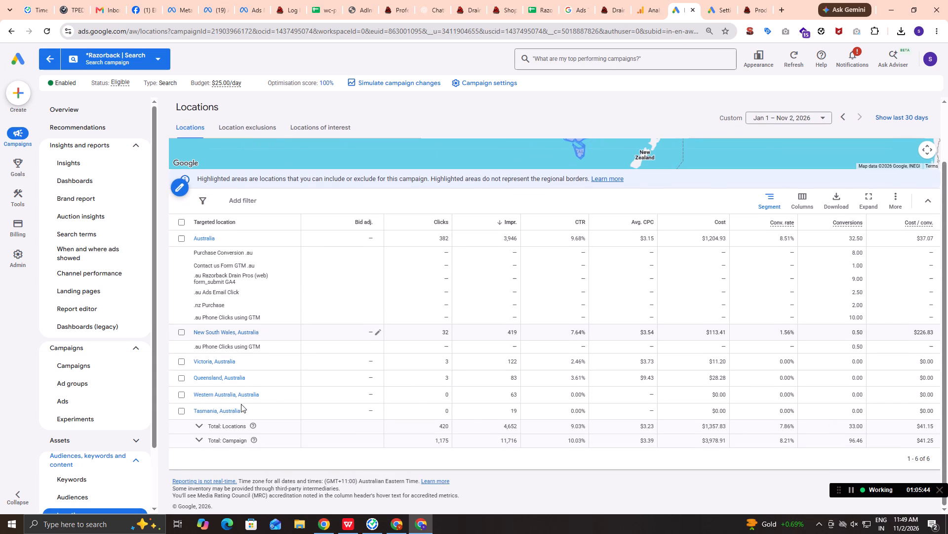
right_click(200, 238)
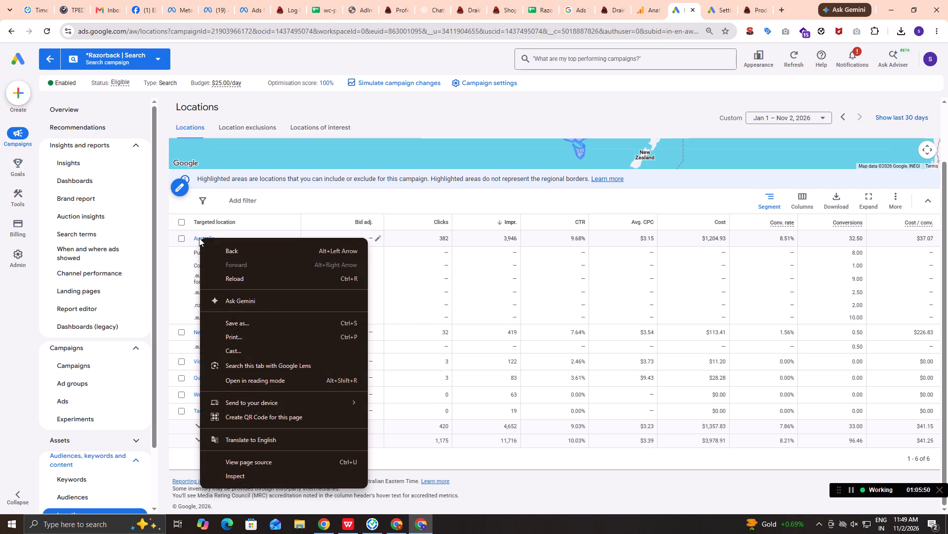
left_click(199, 238)
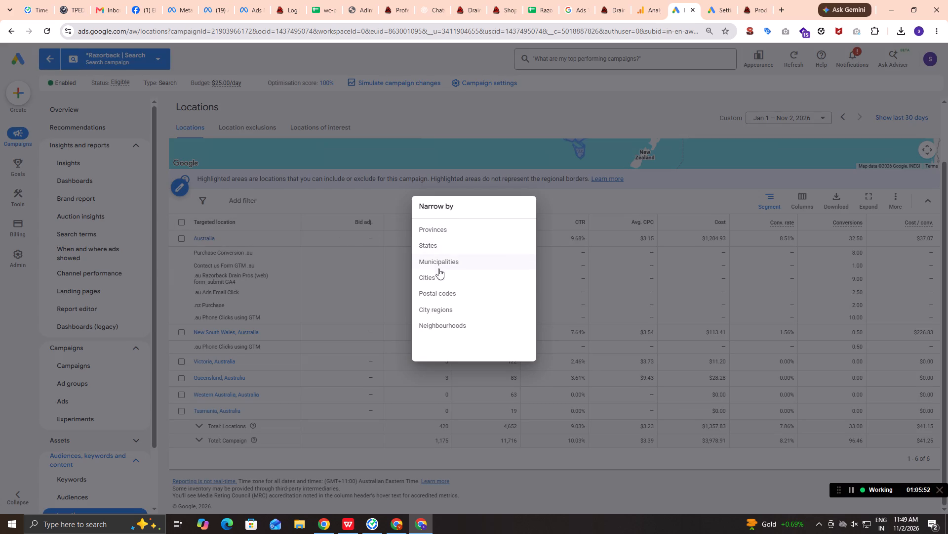
left_click(438, 278)
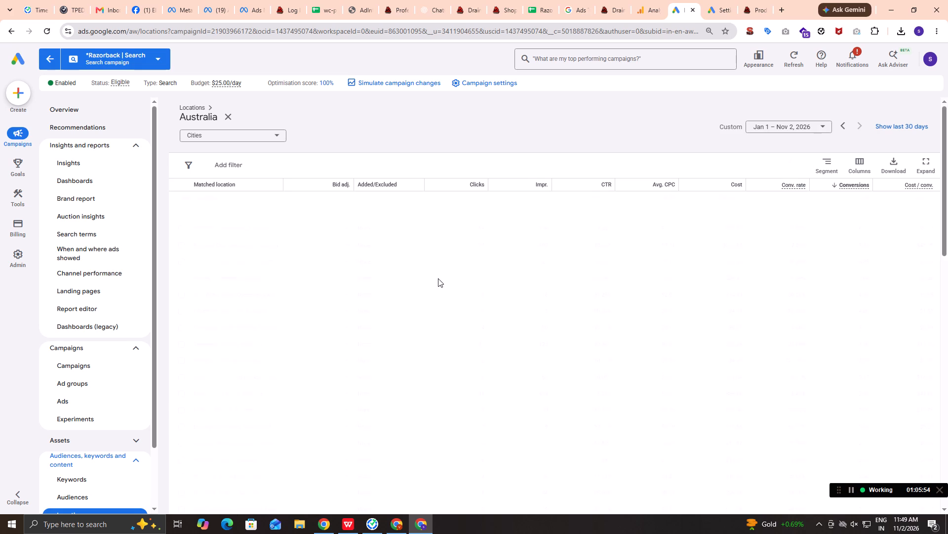
Segment the Australian city list of matched locations by conversion action.
left_click(821, 168)
left_click(799, 220)
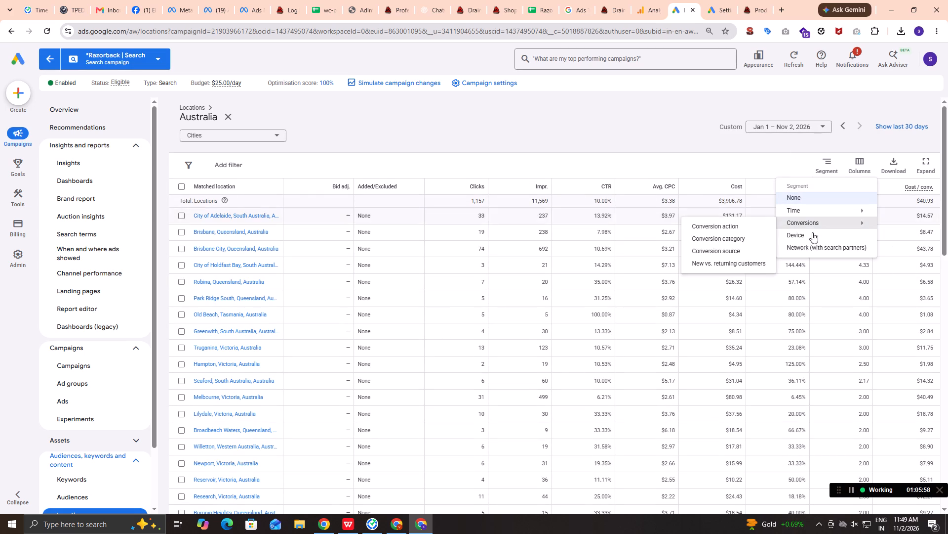
left_click(734, 228)
left_click(822, 162)
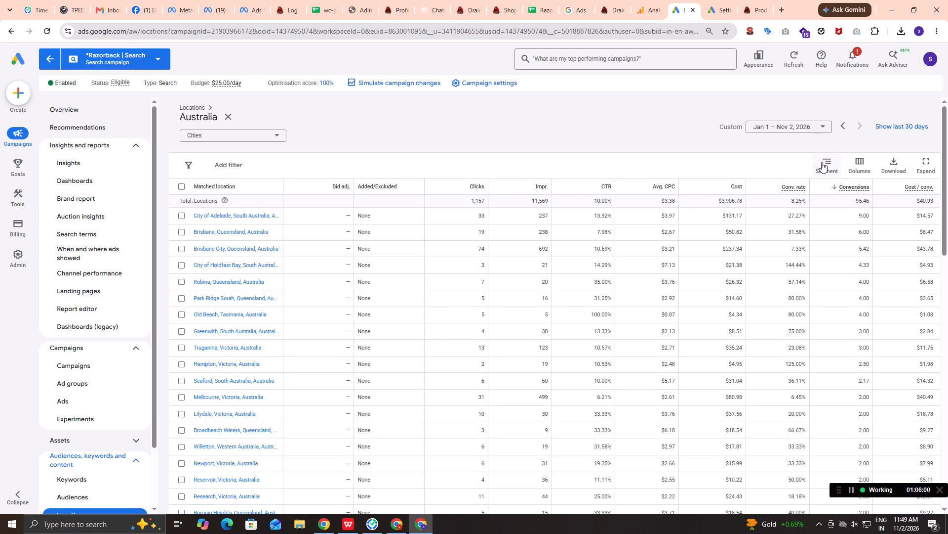
left_click(805, 220)
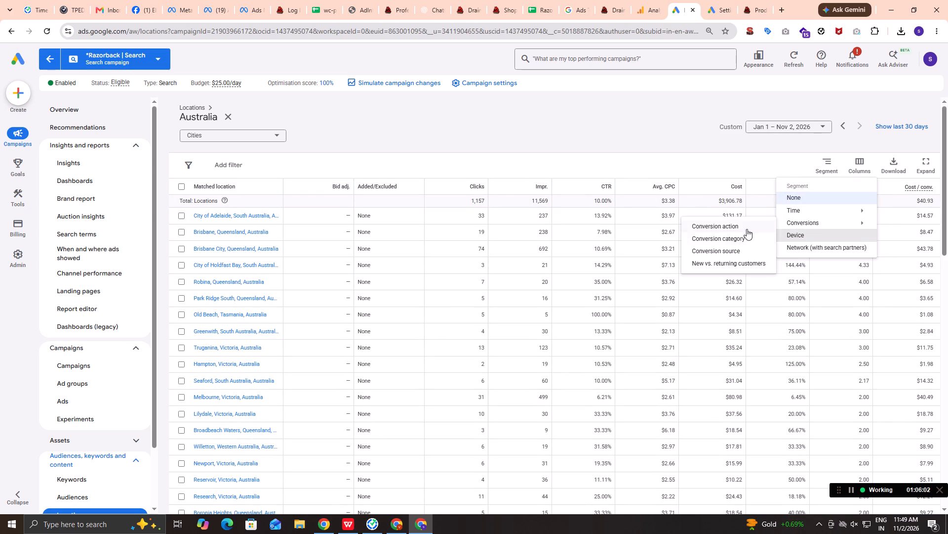
left_click(810, 222)
left_click(742, 229)
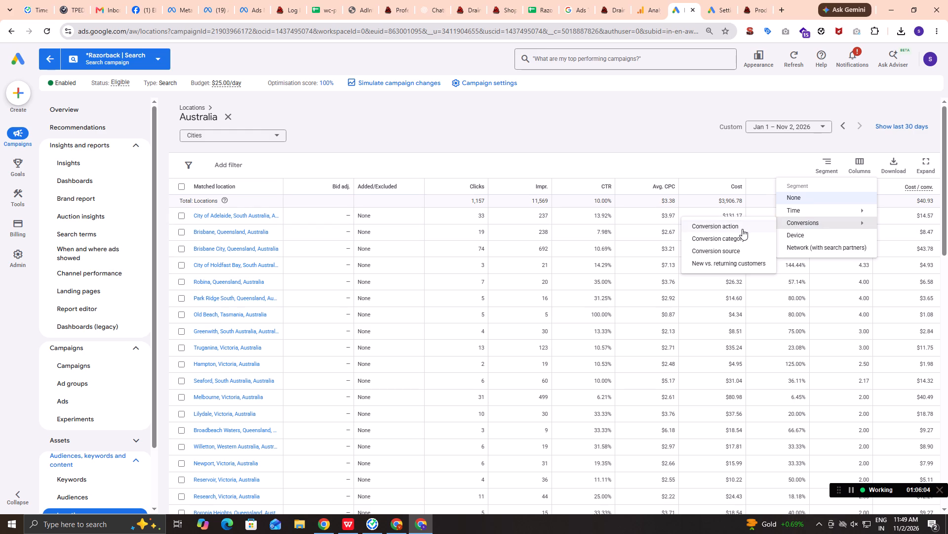
left_click(829, 169)
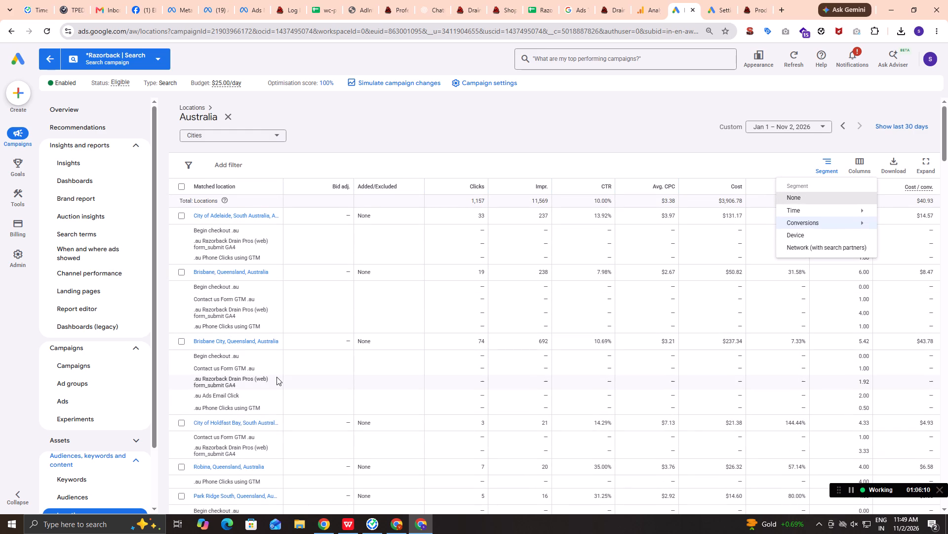
Examine the segmented Australian city list from Adelaide to Darch for cities with Purchase Conversion .au or .nz Purchase conversions.
scroll(276, 377, "down", 2)
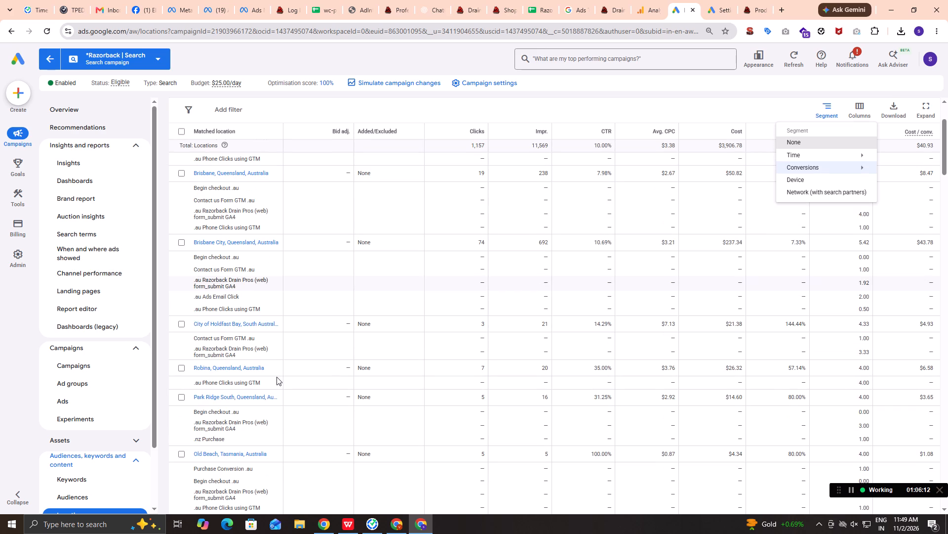
scroll(276, 377, "down", 2)
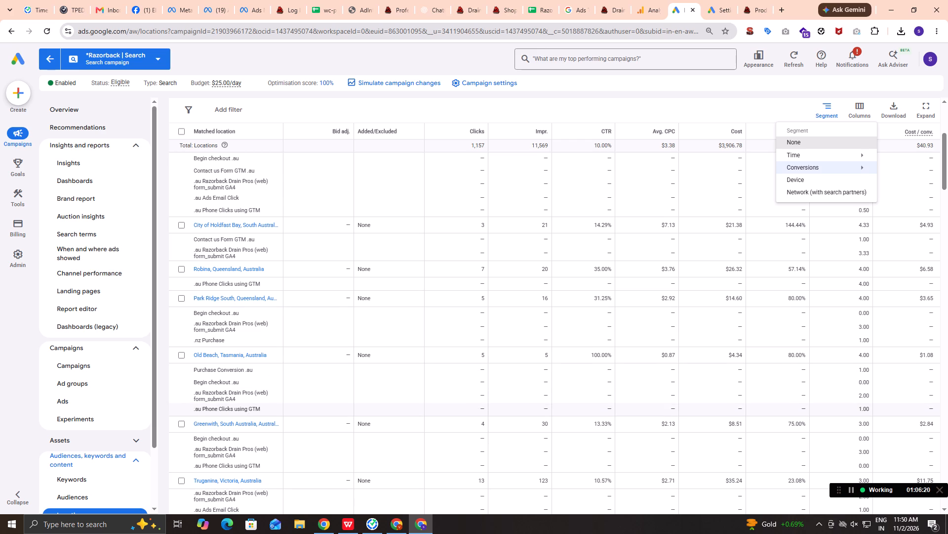
scroll(253, 407, "down", 2)
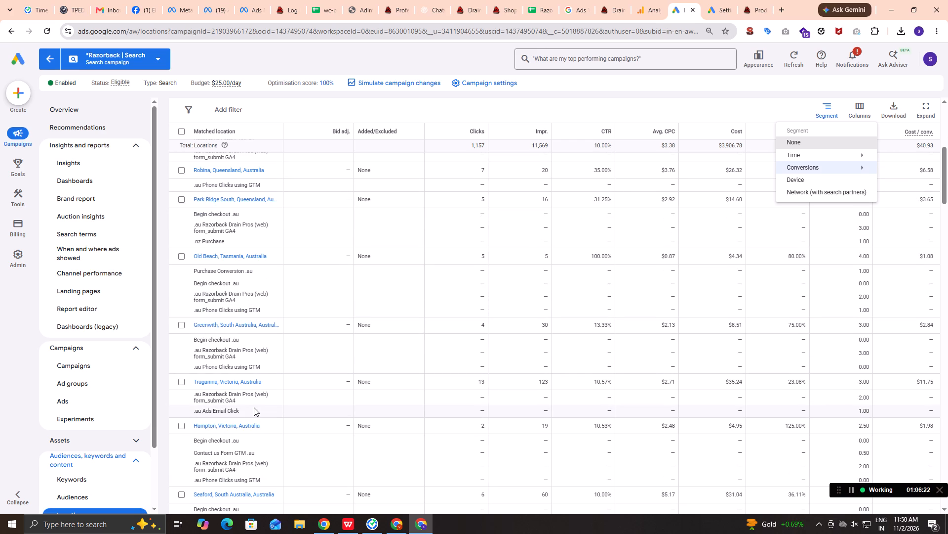
scroll(254, 407, "down", 1)
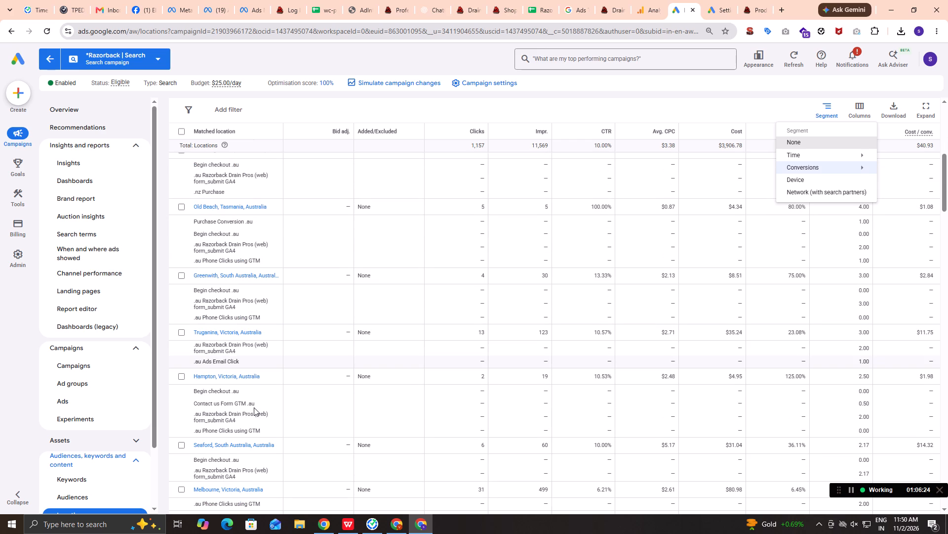
scroll(254, 407, "down", 1)
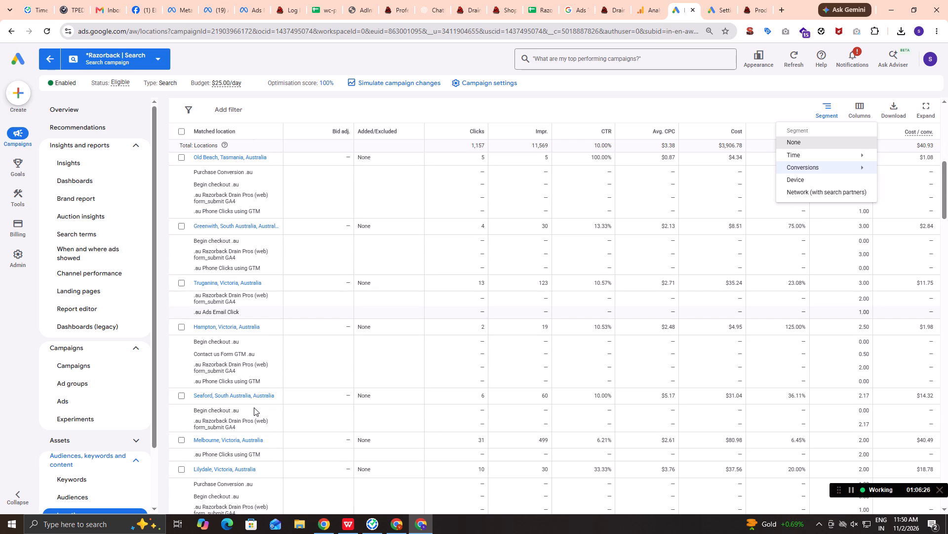
scroll(254, 407, "down", 2)
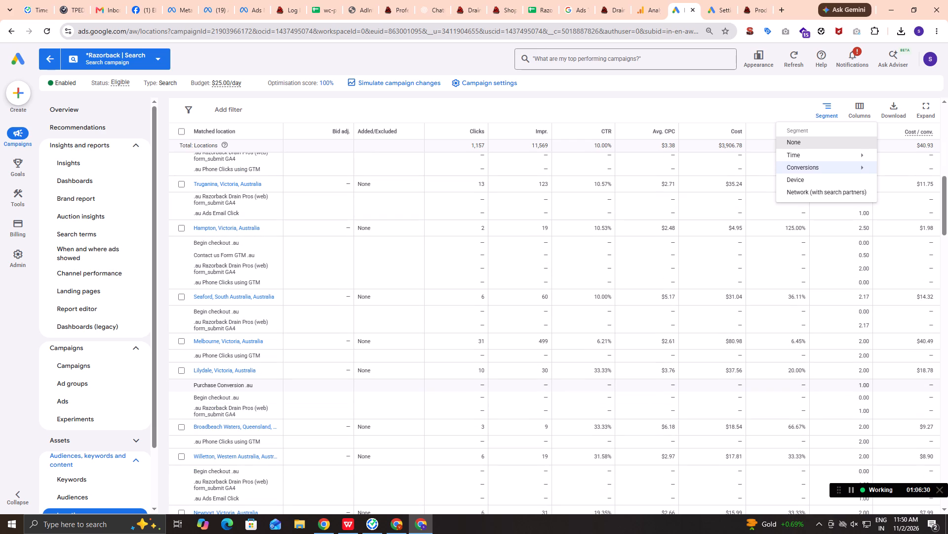
scroll(242, 383, "down", 2)
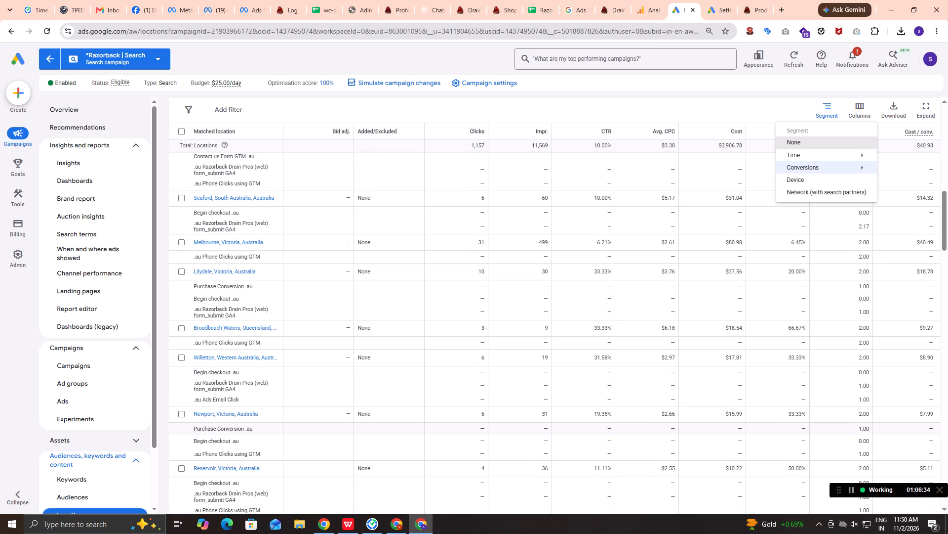
scroll(252, 430, "down", 2)
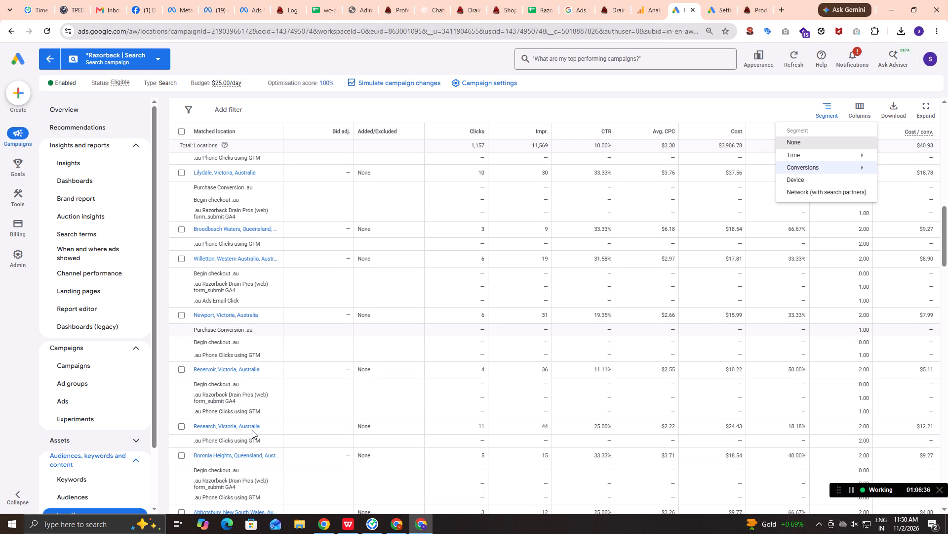
scroll(252, 430, "down", 2)
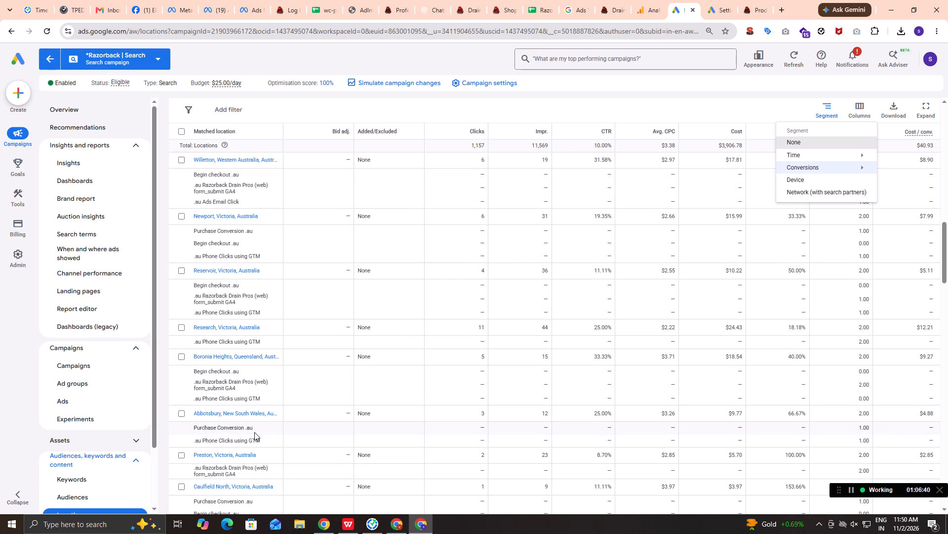
scroll(254, 432, "down", 1)
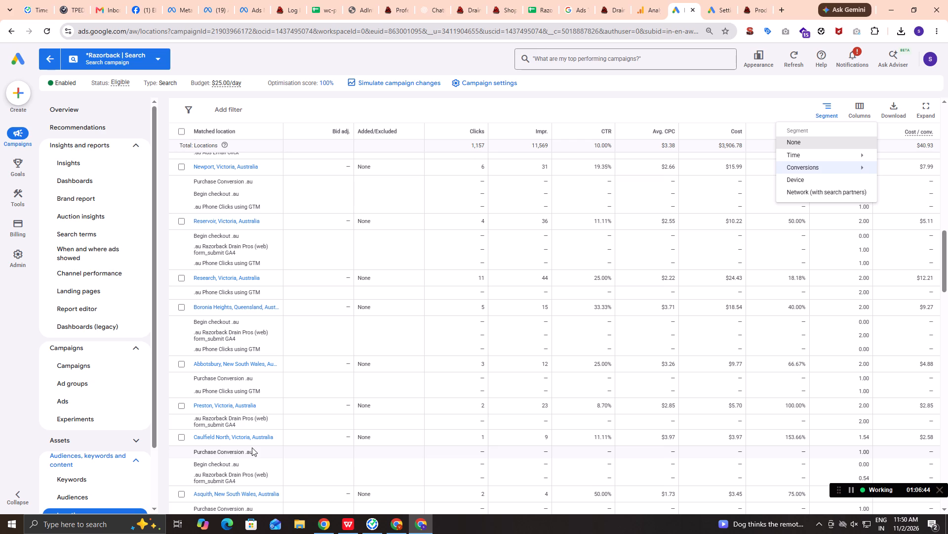
scroll(261, 489, "down", 1)
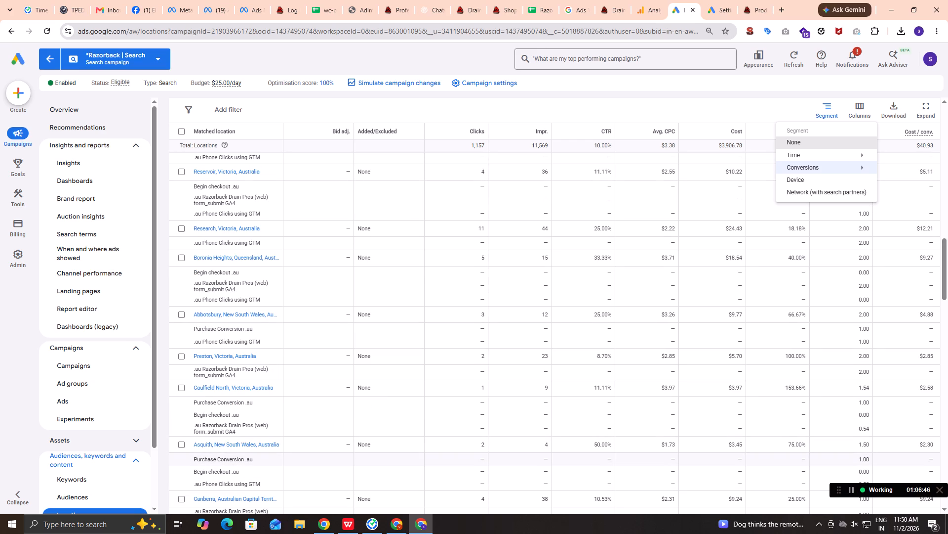
scroll(249, 461, "down", 1)
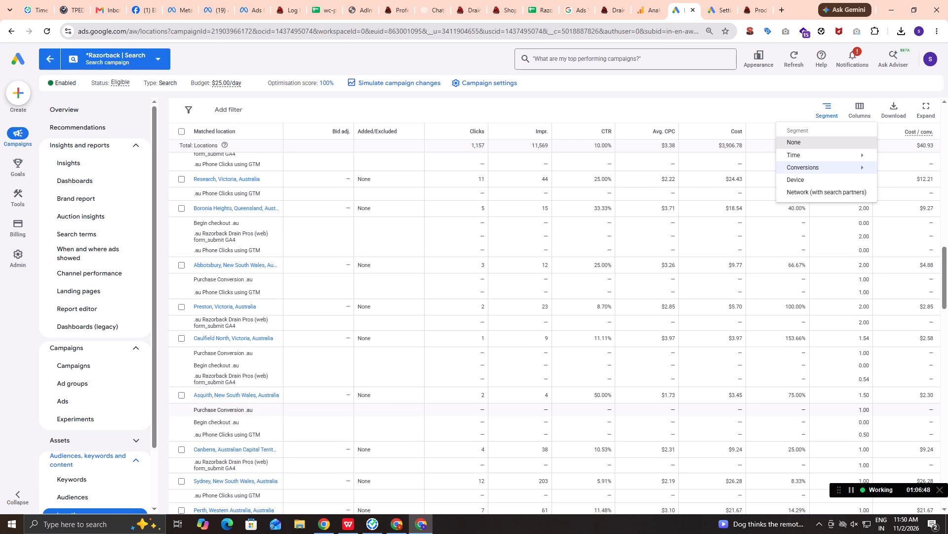
scroll(249, 461, "down", 1)
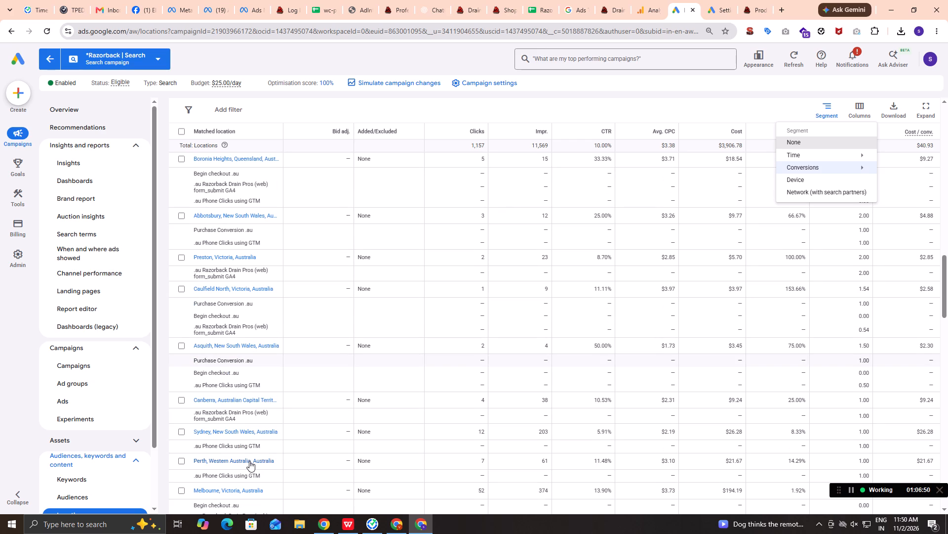
scroll(249, 461, "down", 1)
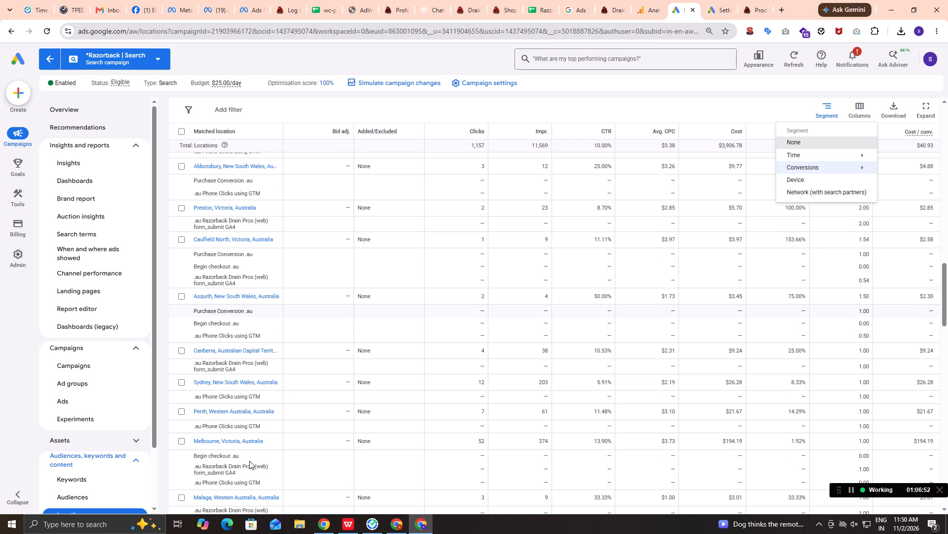
scroll(249, 461, "down", 2)
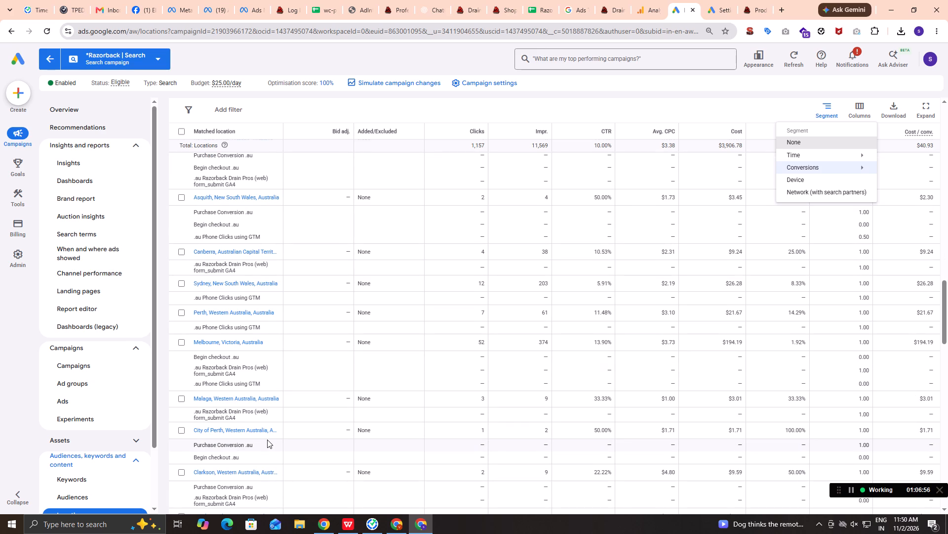
scroll(264, 486, "down", 2)
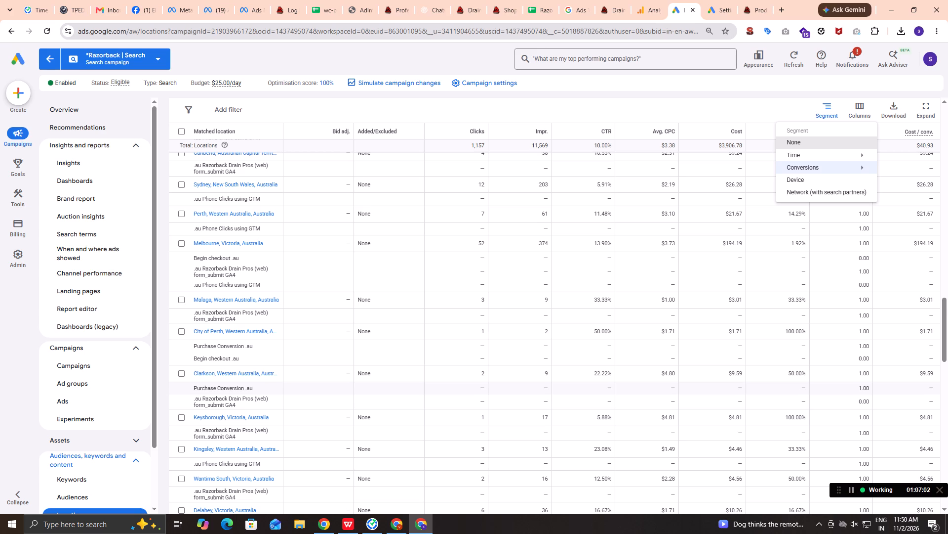
scroll(229, 389, "down", 2)
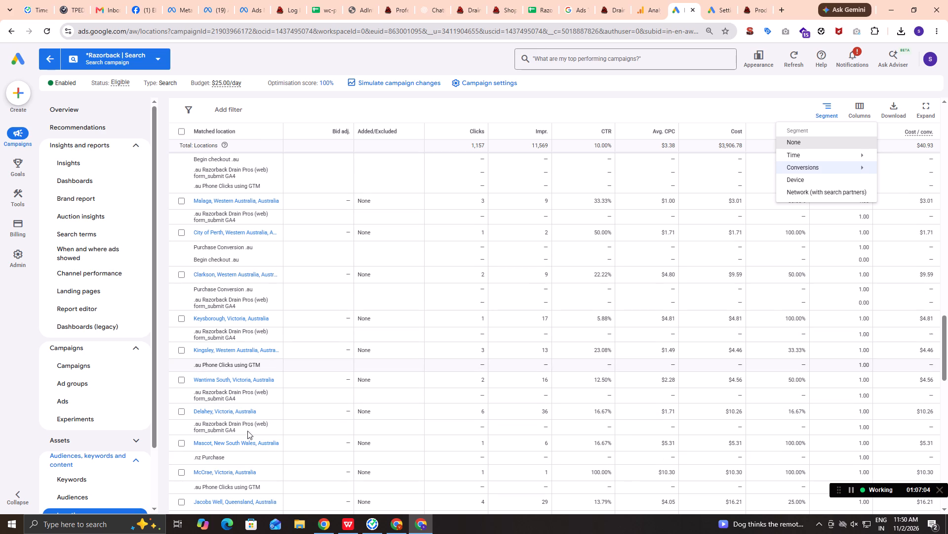
scroll(264, 458, "down", 1)
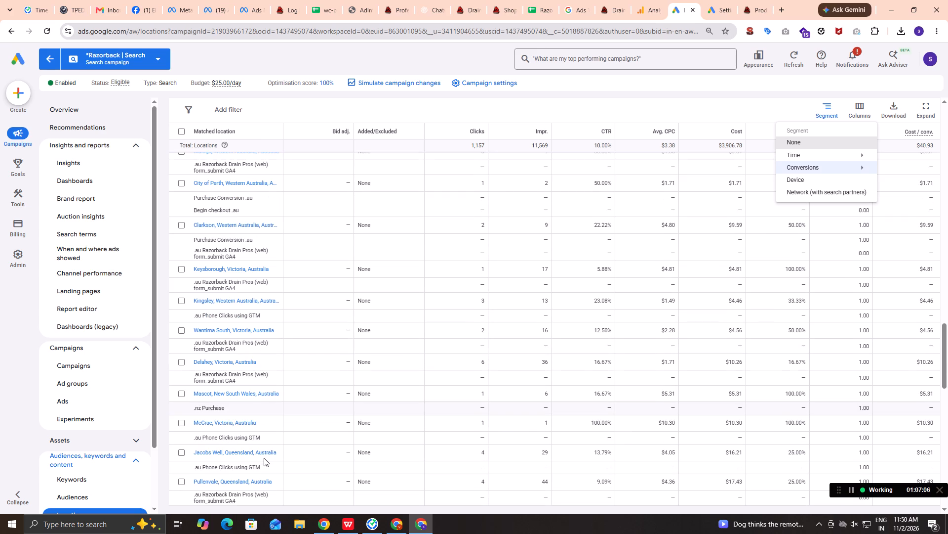
scroll(264, 458, "down", 1)
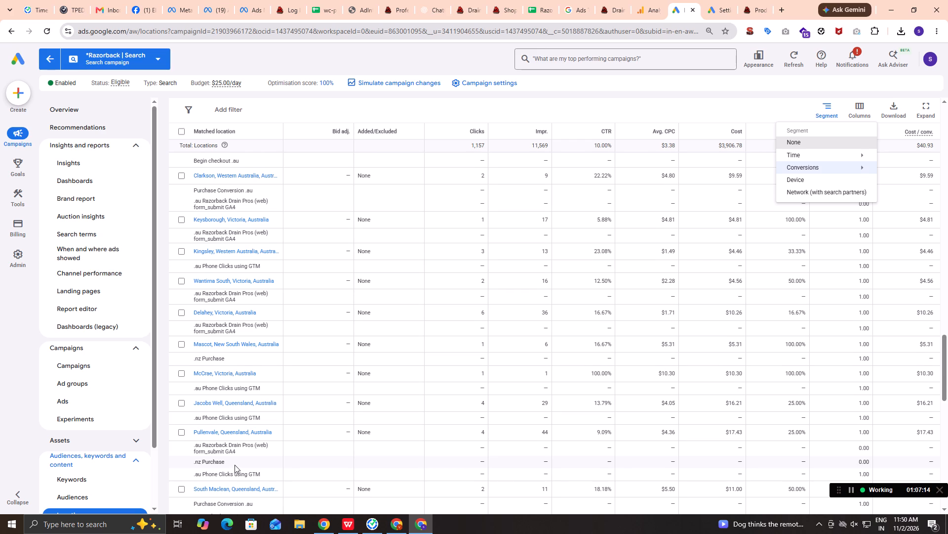
scroll(235, 465, "down", 2)
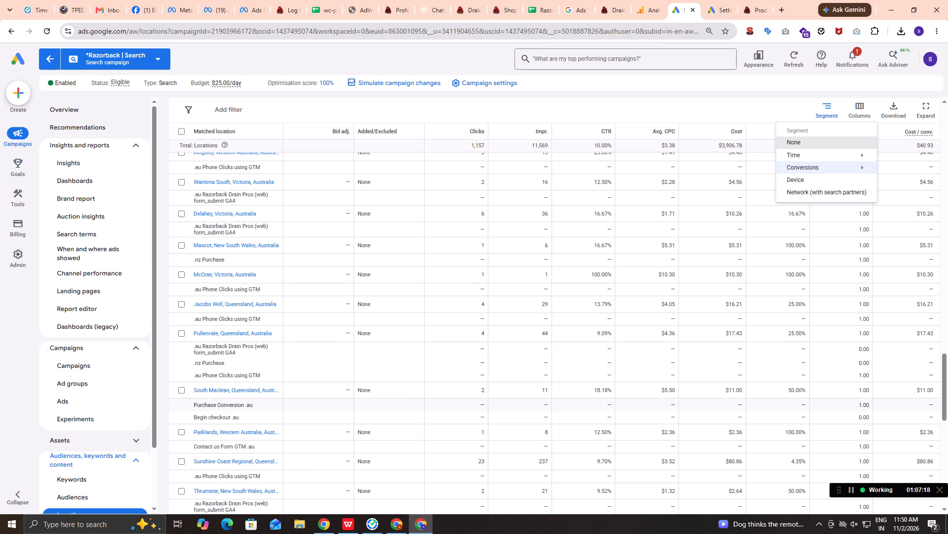
scroll(228, 408, "down", 2)
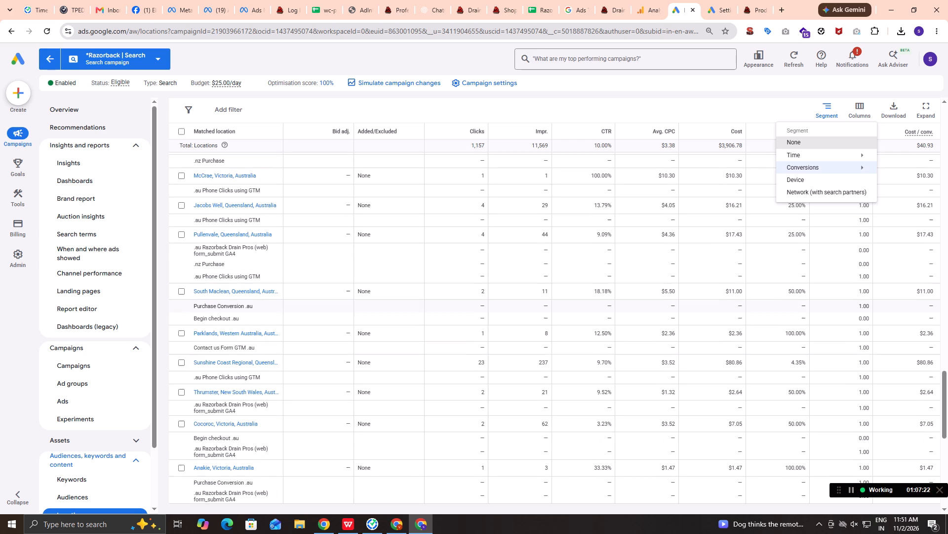
scroll(228, 408, "down", 1)
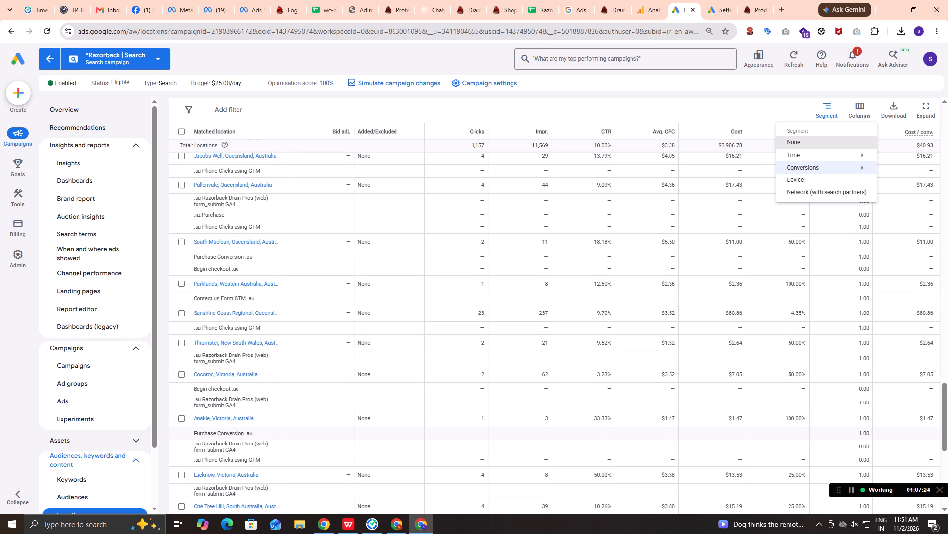
scroll(237, 434, "down", 2)
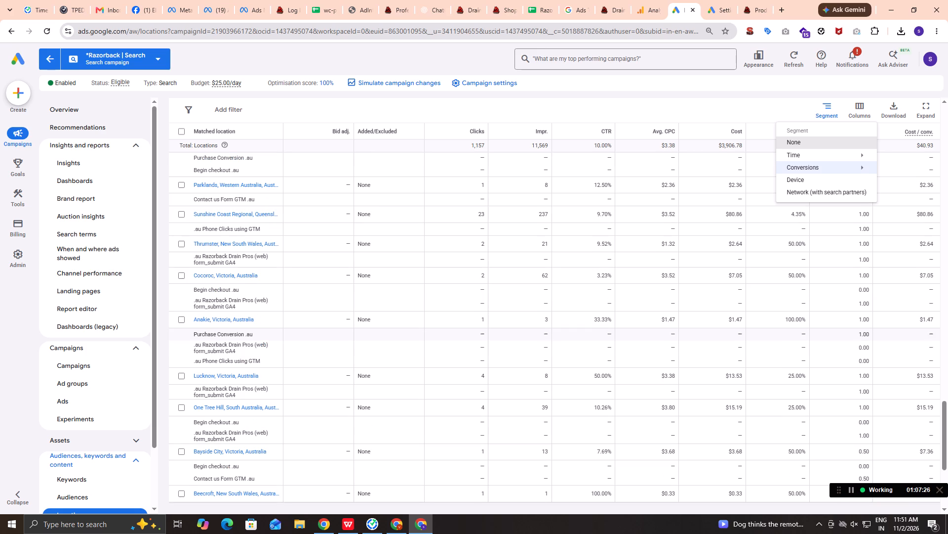
scroll(237, 434, "down", 2)
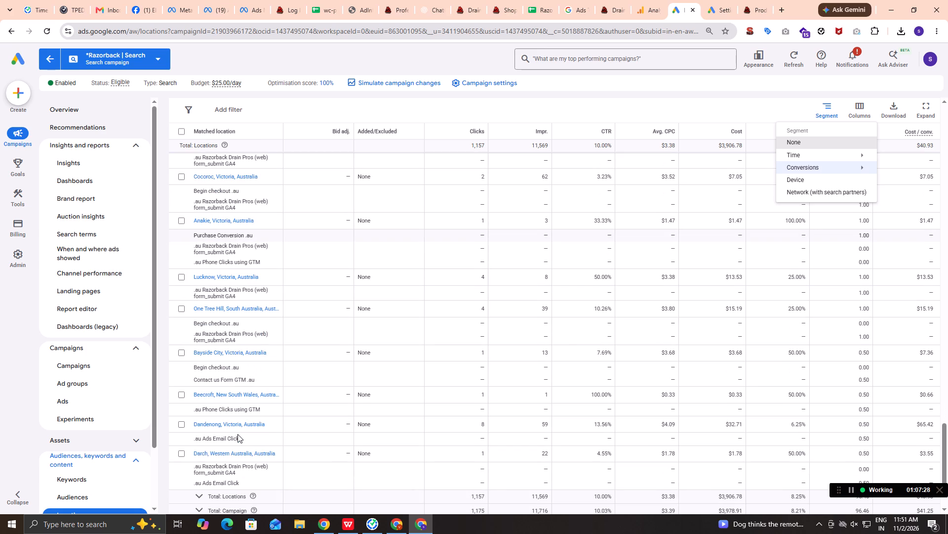
scroll(237, 434, "down", 1)
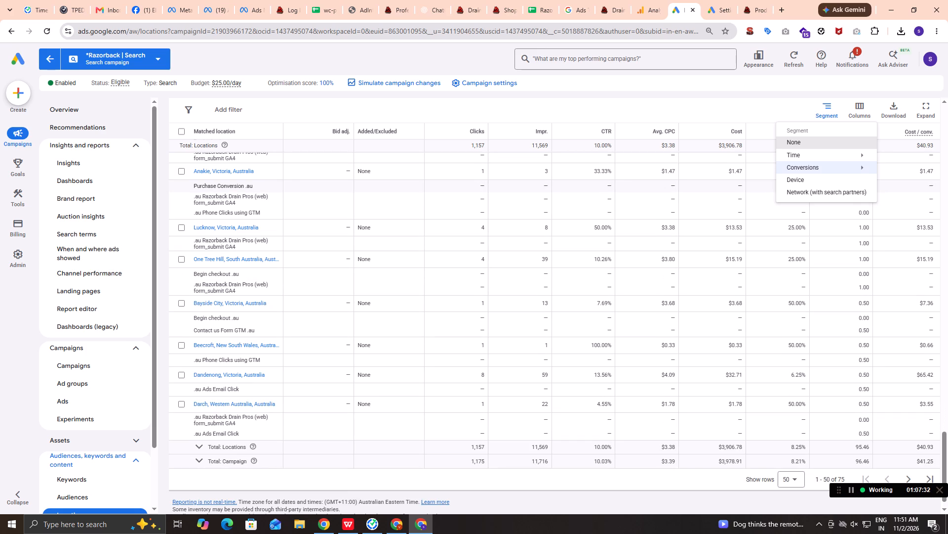
Recheck the purchase conversions for the last cities on the first page, from Clarkson through Anakie to Darch.
scroll(239, 435, "up", 11)
scroll(239, 435, "down", 1)
scroll(239, 435, "up", 2)
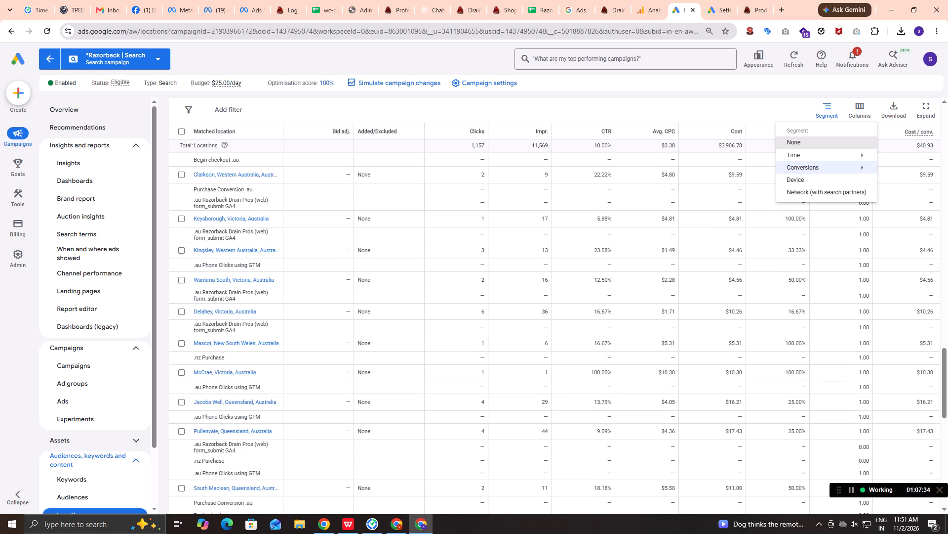
scroll(239, 435, "down", 5)
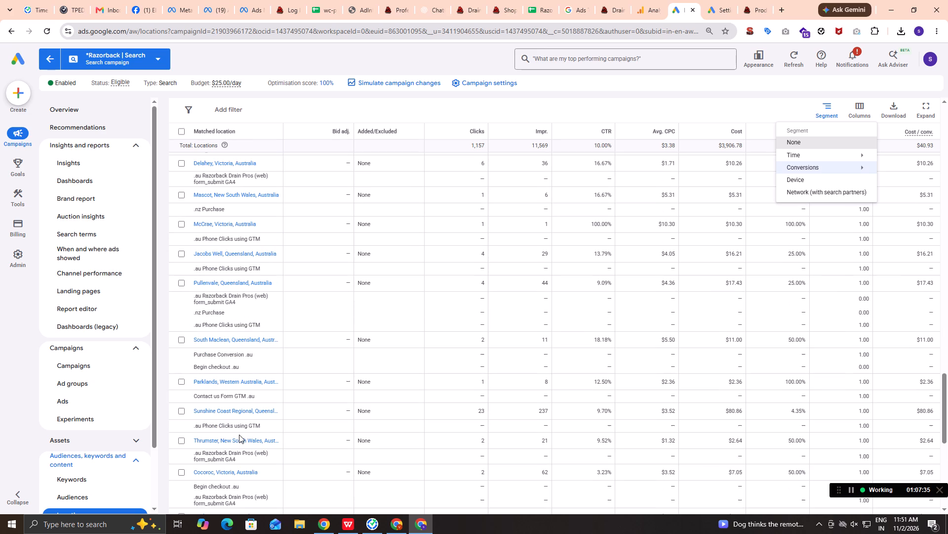
scroll(239, 435, "down", 4)
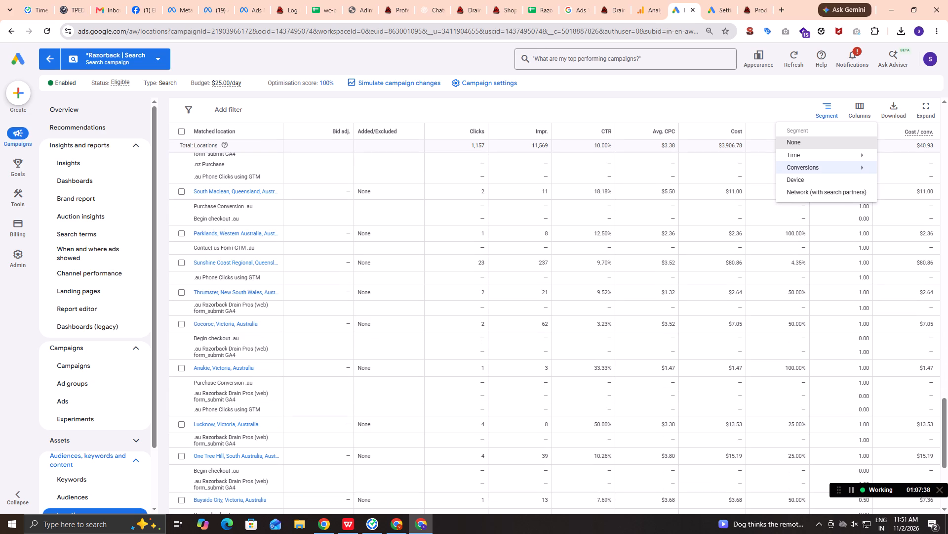
scroll(239, 435, "down", 6)
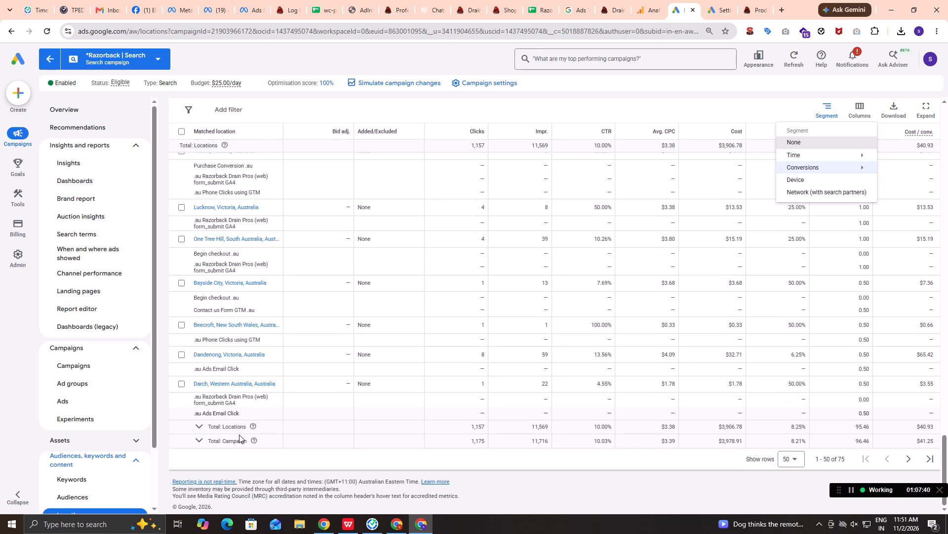
scroll(239, 435, "up", 6)
scroll(239, 435, "down", 4)
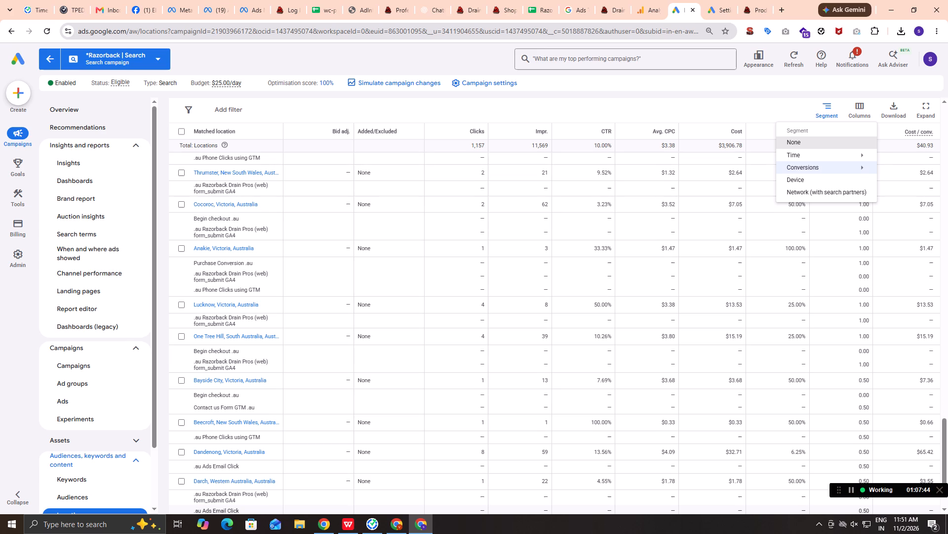
scroll(239, 435, "down", 1)
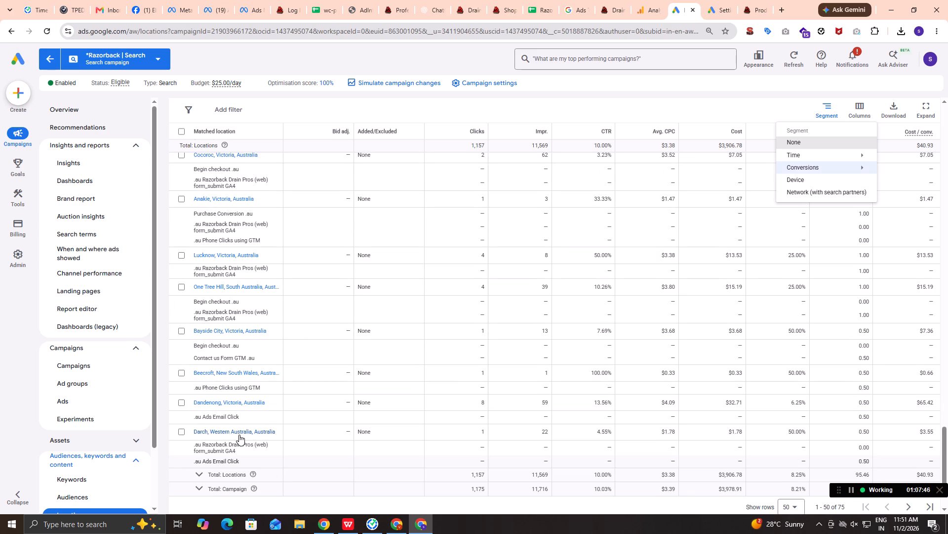
scroll(239, 435, "down", 2)
scroll(239, 435, "up", 2)
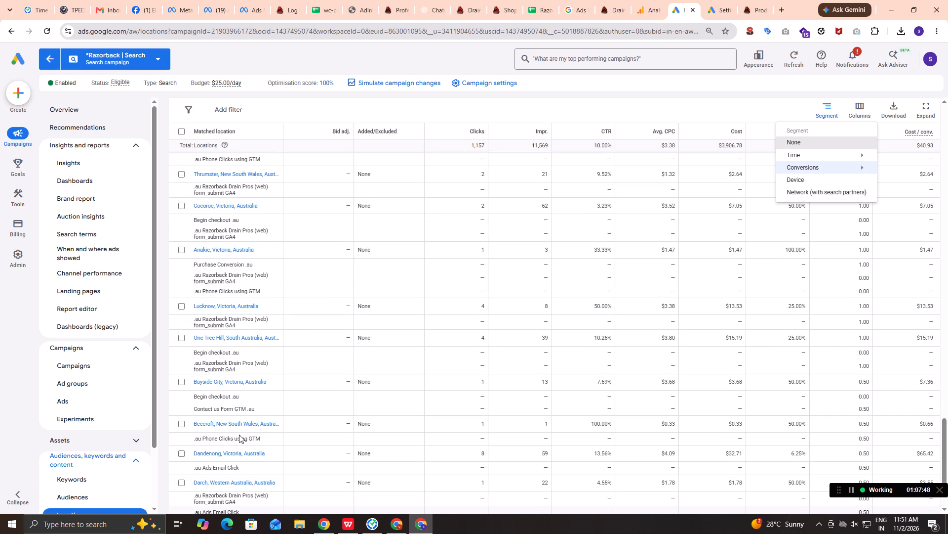
scroll(239, 435, "down", 1)
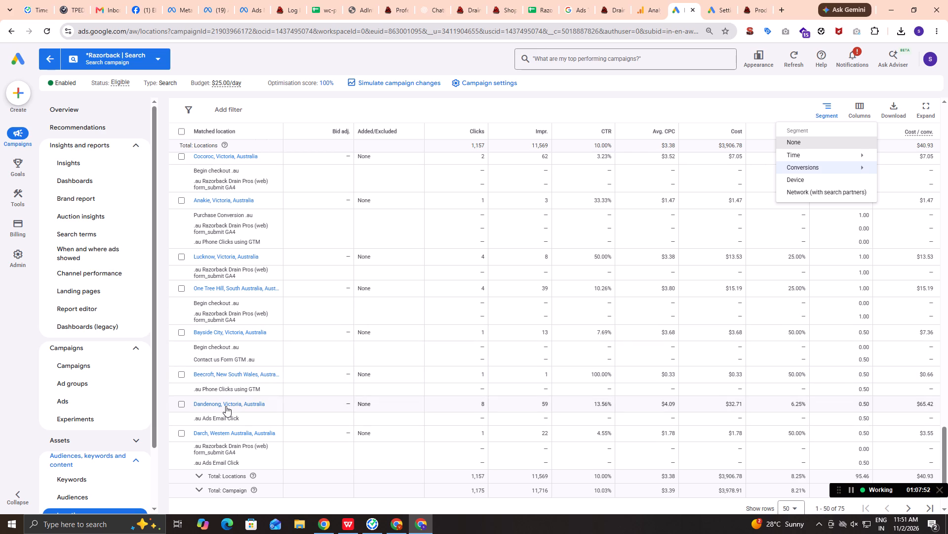
scroll(222, 279, "up", 1)
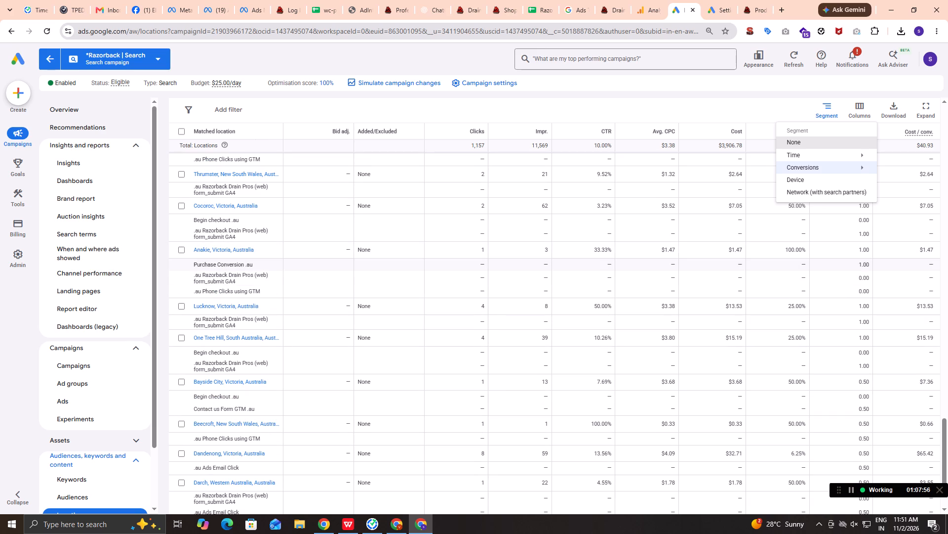
Recheck the purchase conversions in the segmented city list, working from Darch back up through South Maclean and Mascot to City of Perth.
scroll(217, 264, "up", 1)
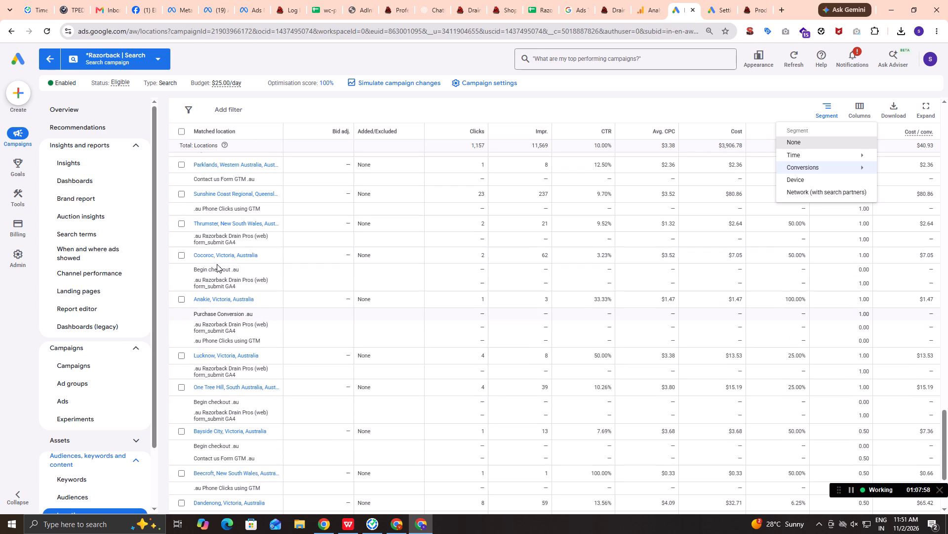
scroll(217, 264, "up", 2)
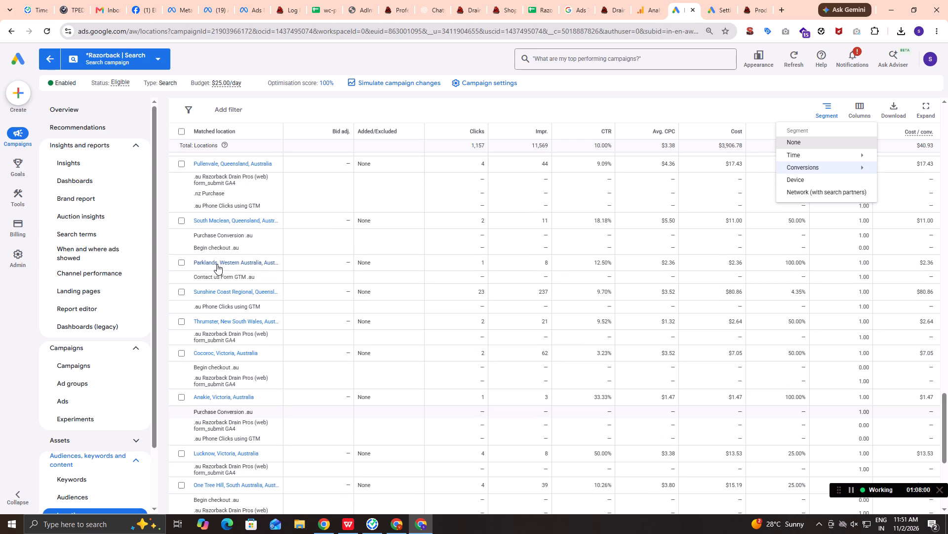
scroll(217, 264, "up", 2)
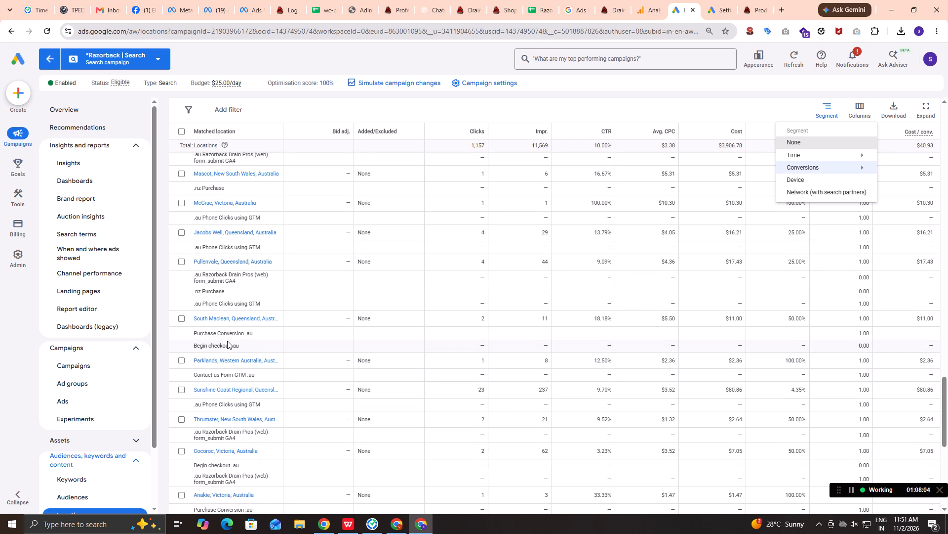
scroll(227, 341, "down", 4)
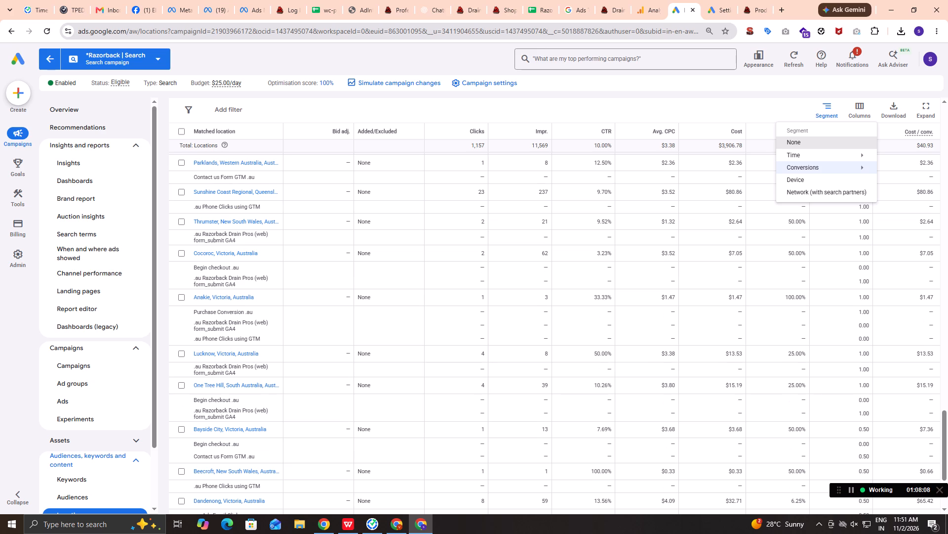
scroll(161, 395, "down", 2)
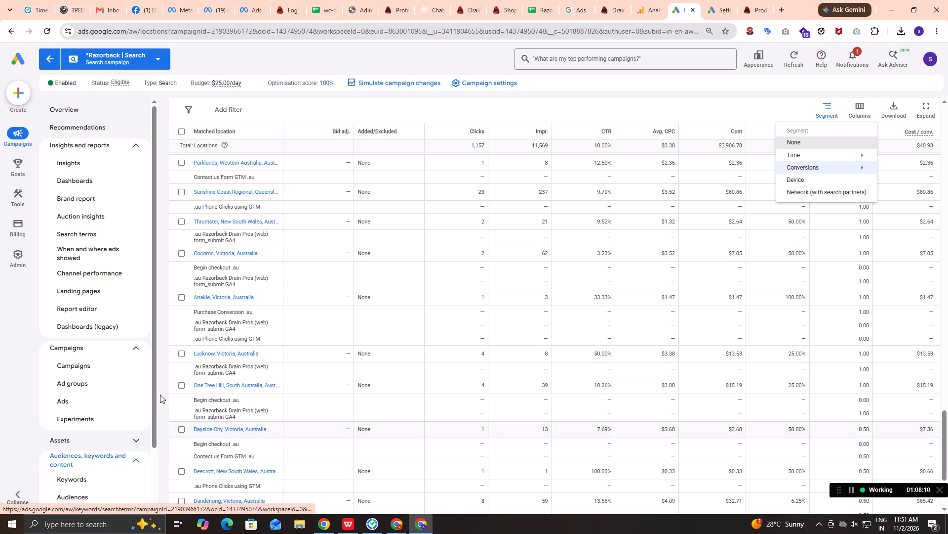
scroll(247, 394, "down", 1)
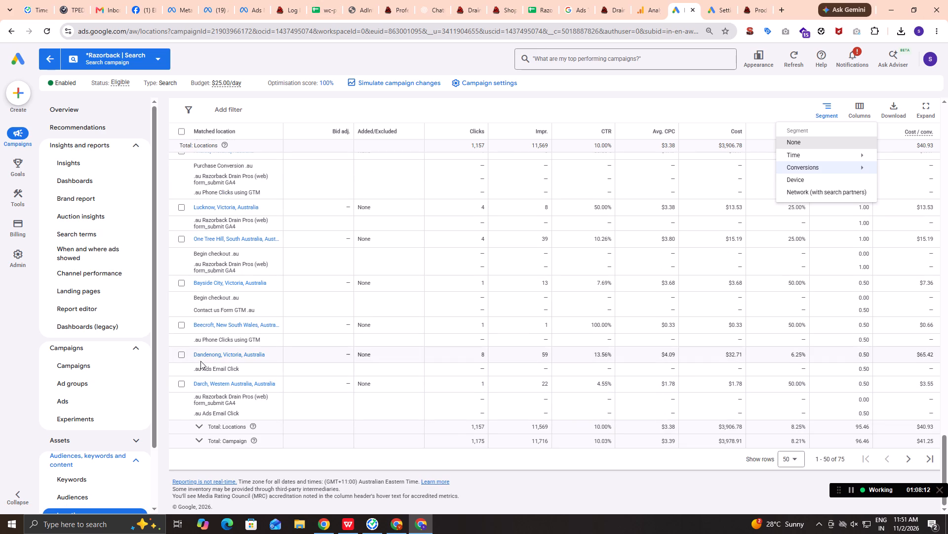
scroll(239, 337, "up", 3)
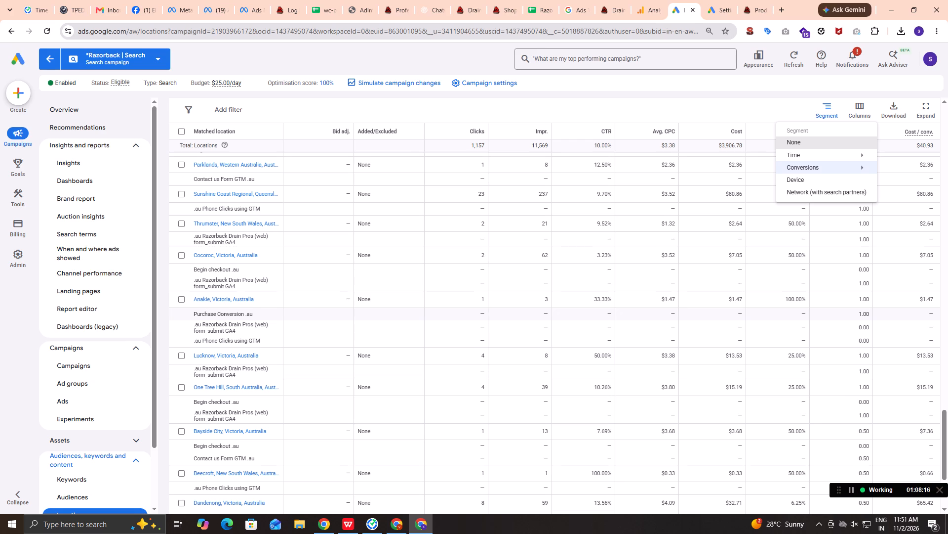
scroll(240, 316, "up", 2)
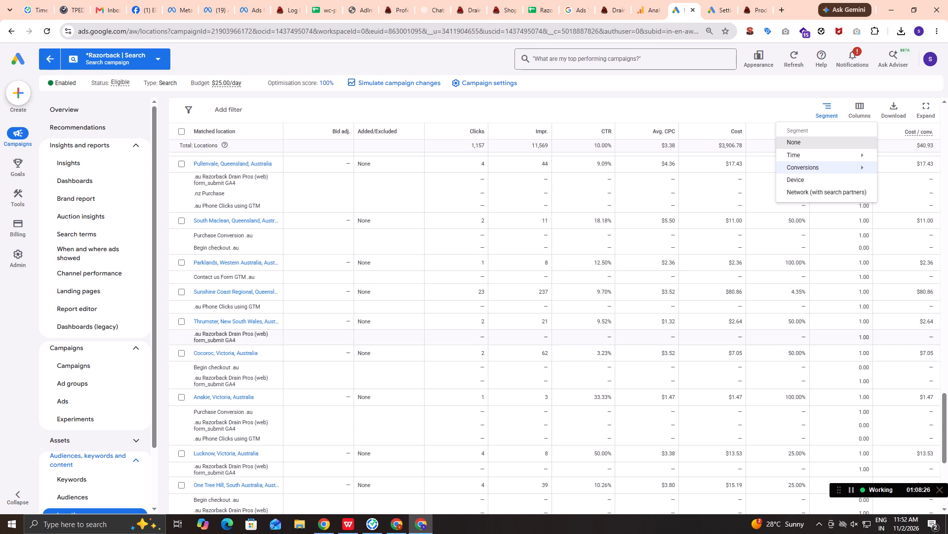
scroll(237, 336, "up", 1)
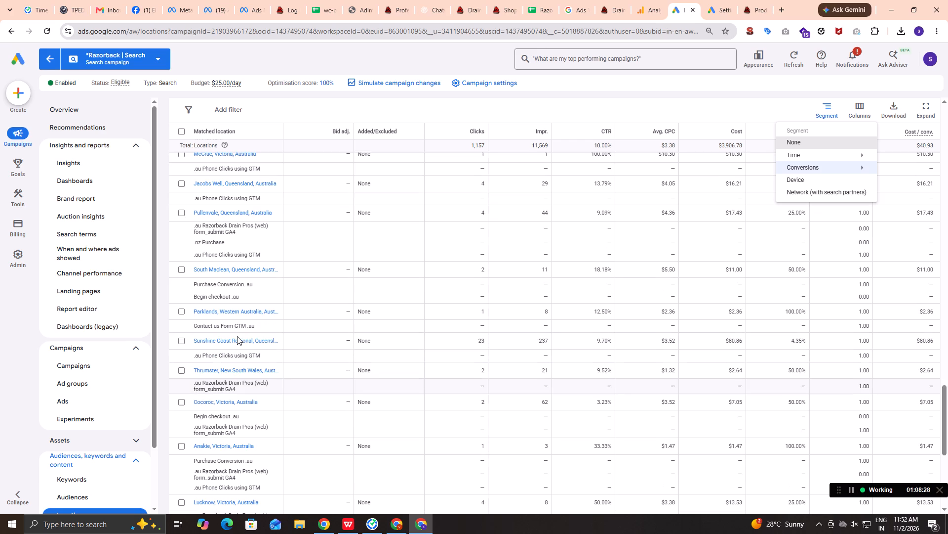
scroll(237, 336, "up", 1)
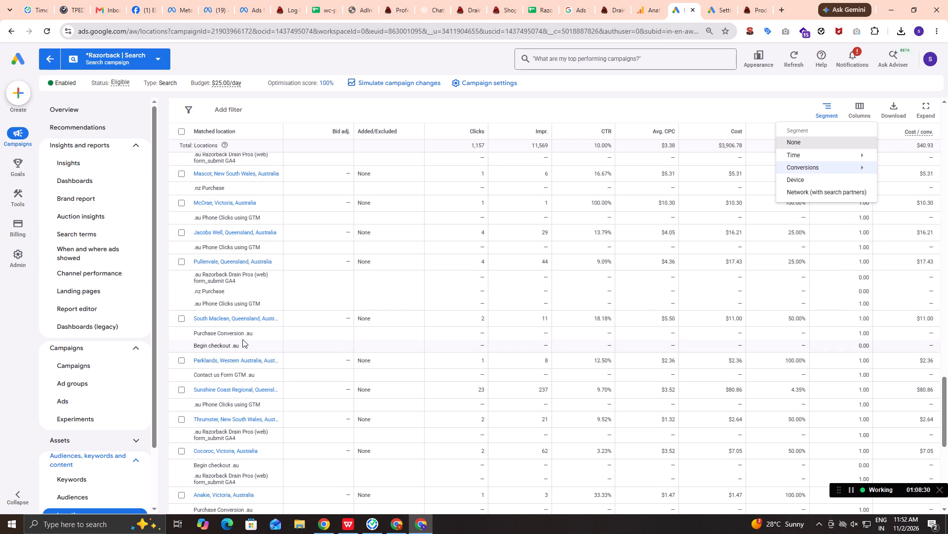
scroll(242, 339, "up", 1)
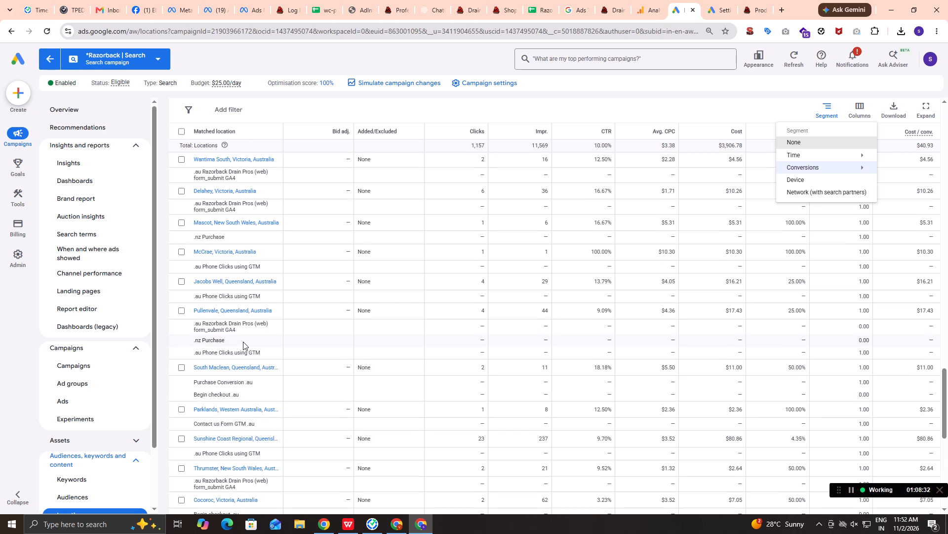
scroll(243, 342, "up", 1)
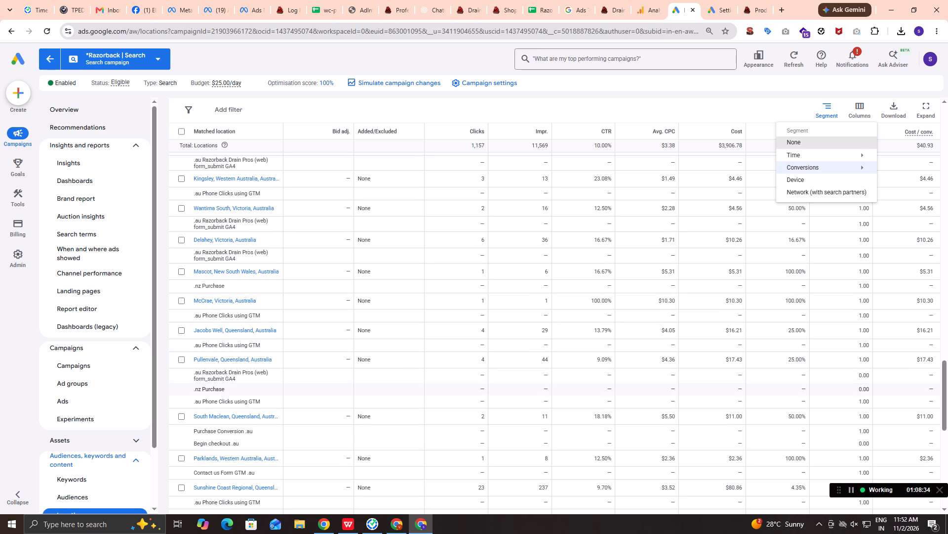
scroll(243, 342, "up", 2)
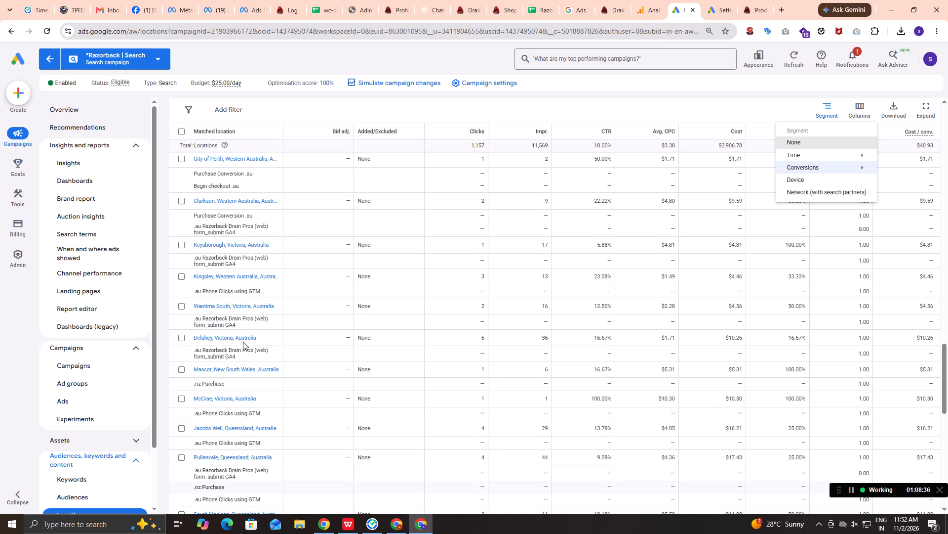
scroll(243, 342, "up", 1)
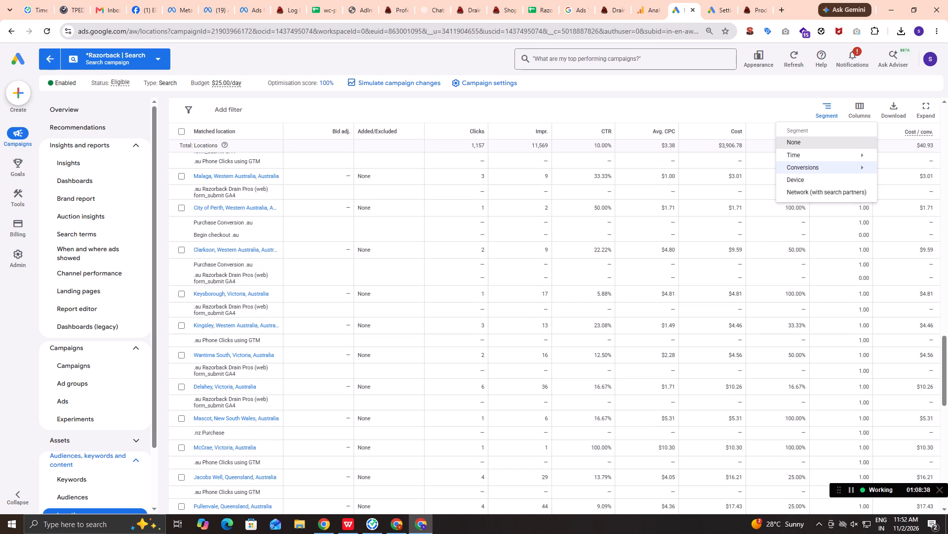
Compare the Google Sheet's purchase counts by location on Sheet2 with the segmented city list in Google Ads.
key("alt+Tab")
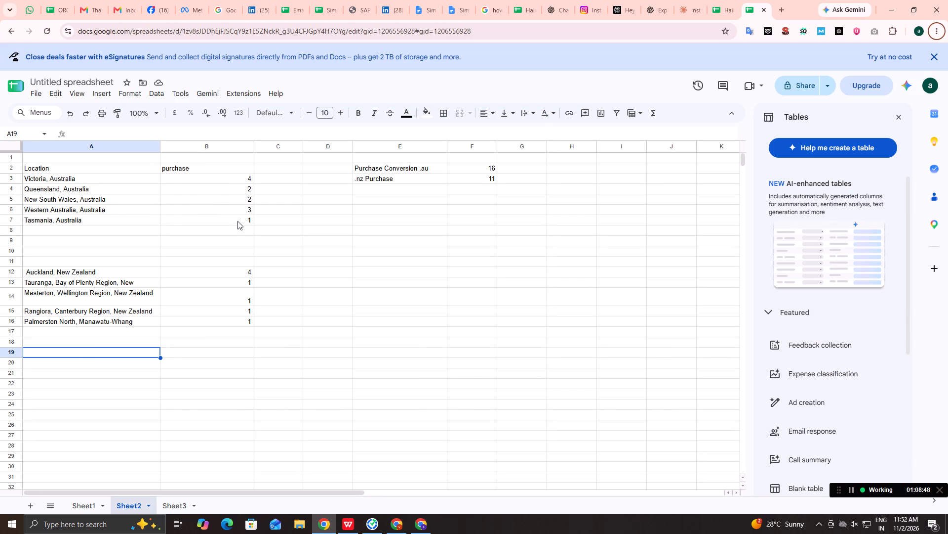
key("alt+Tab")
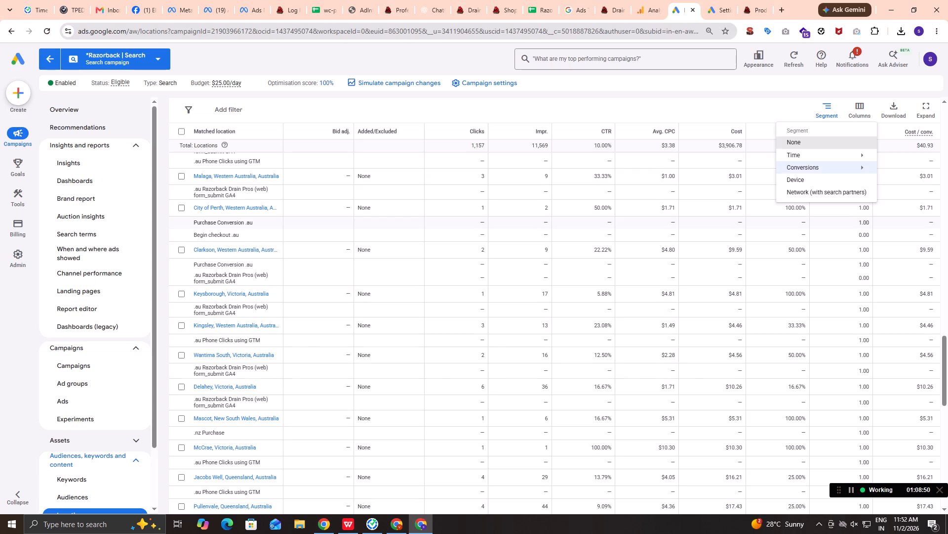
key("alt+Tab")
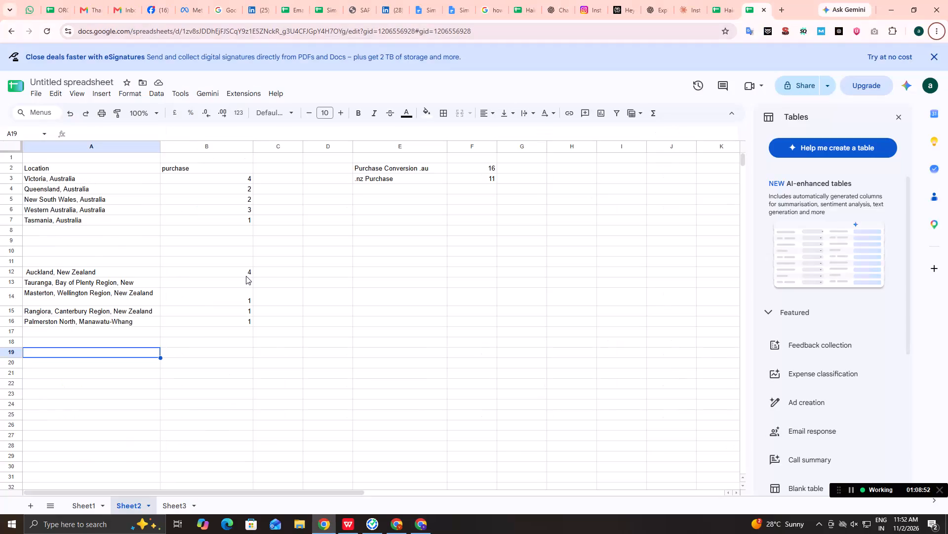
key("alt+Tab")
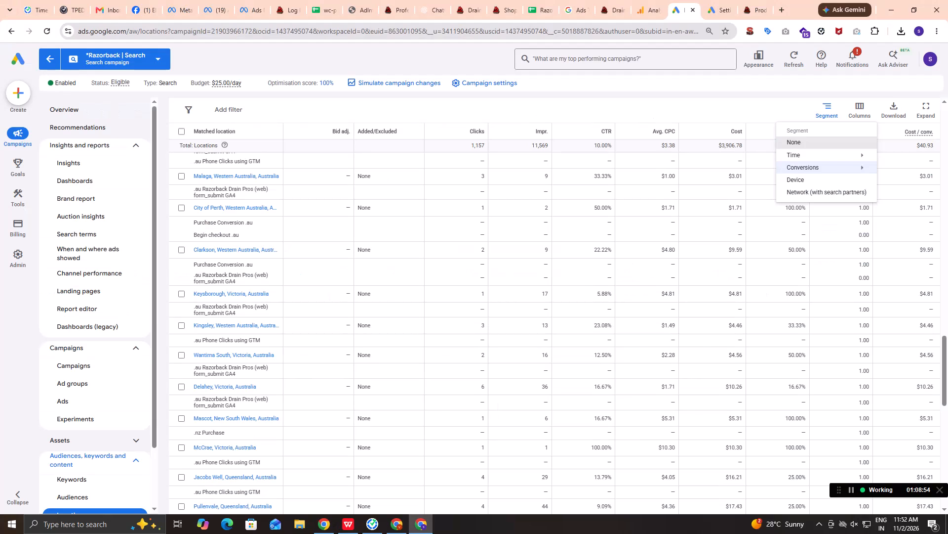
Return to the start of the Australian city list and check purchase conversions from Adelaide to Greenwith against the Google Sheet's location counts.
scroll(295, 304, "up", 9)
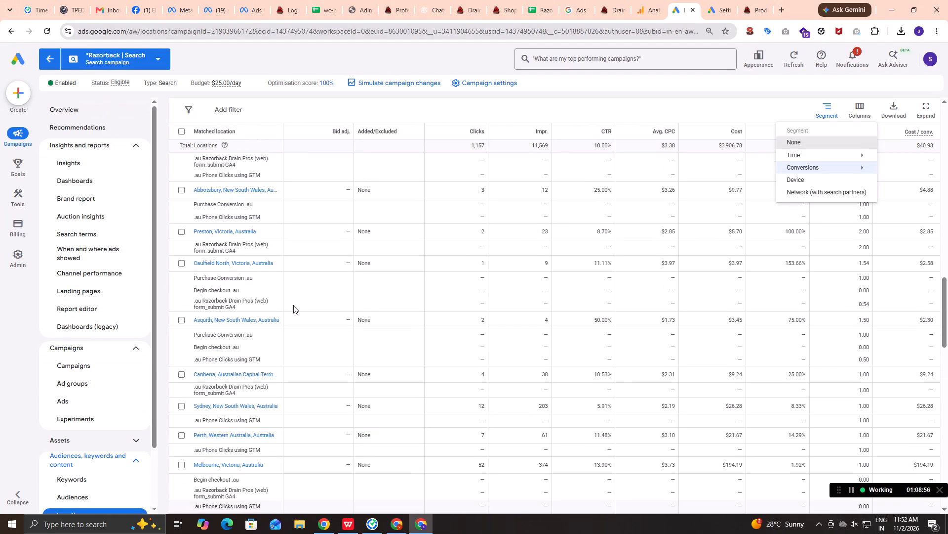
scroll(293, 305, "up", 7)
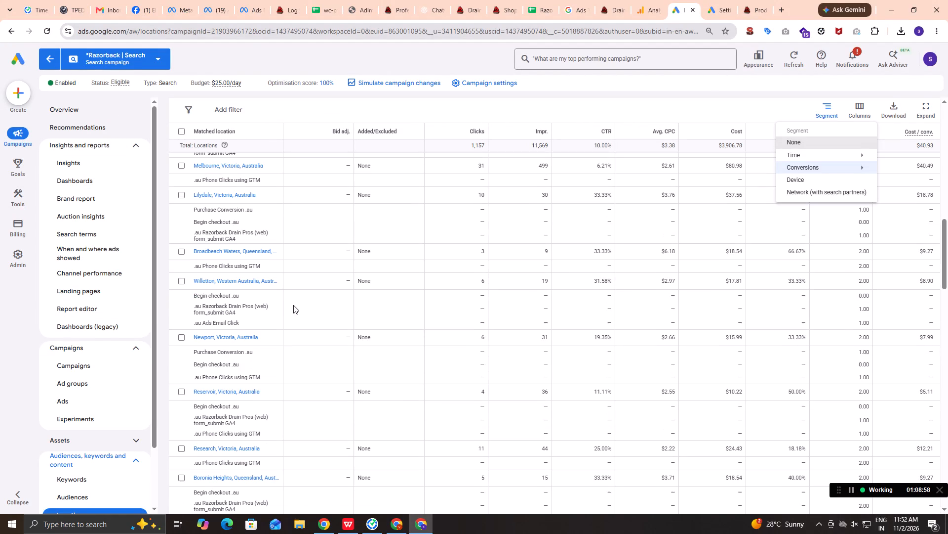
scroll(293, 305, "up", 10)
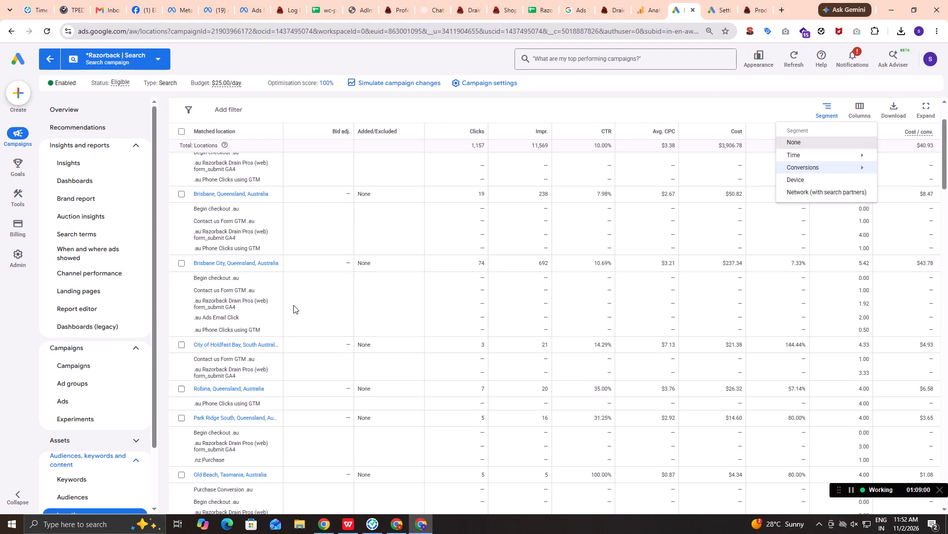
scroll(293, 305, "up", 4)
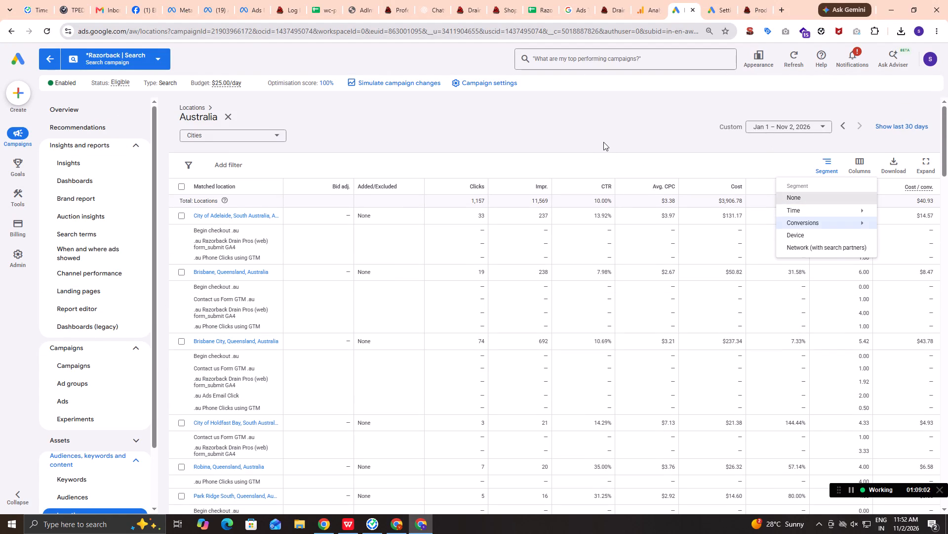
left_click(603, 142)
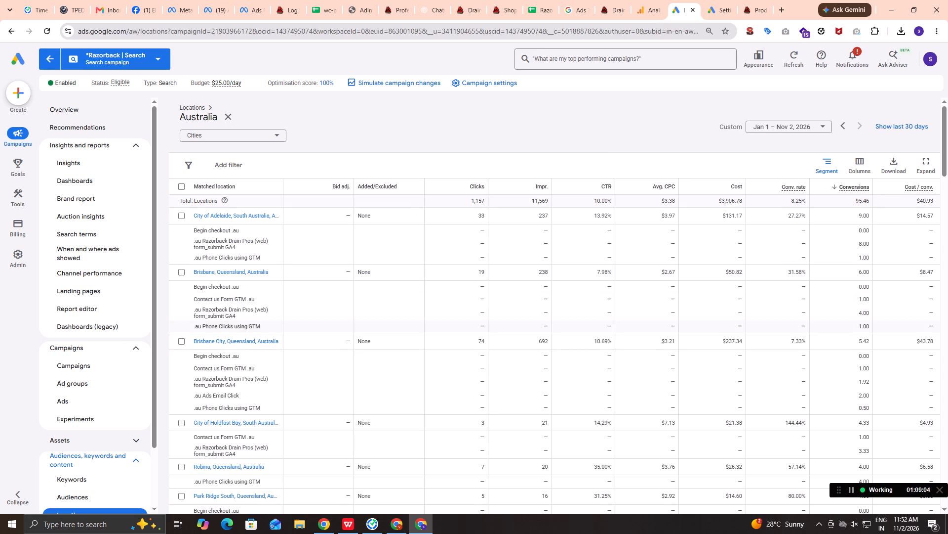
scroll(255, 329, "down", 2)
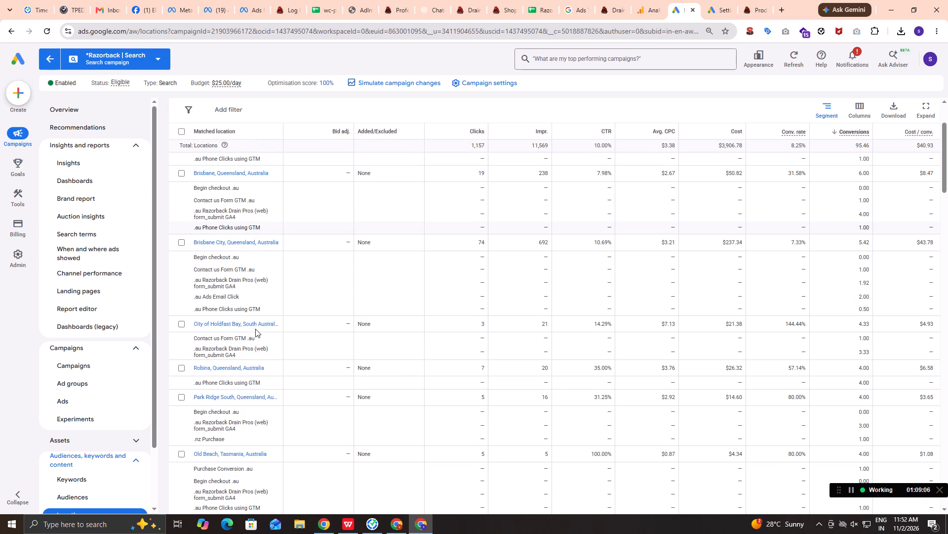
scroll(255, 329, "down", 1)
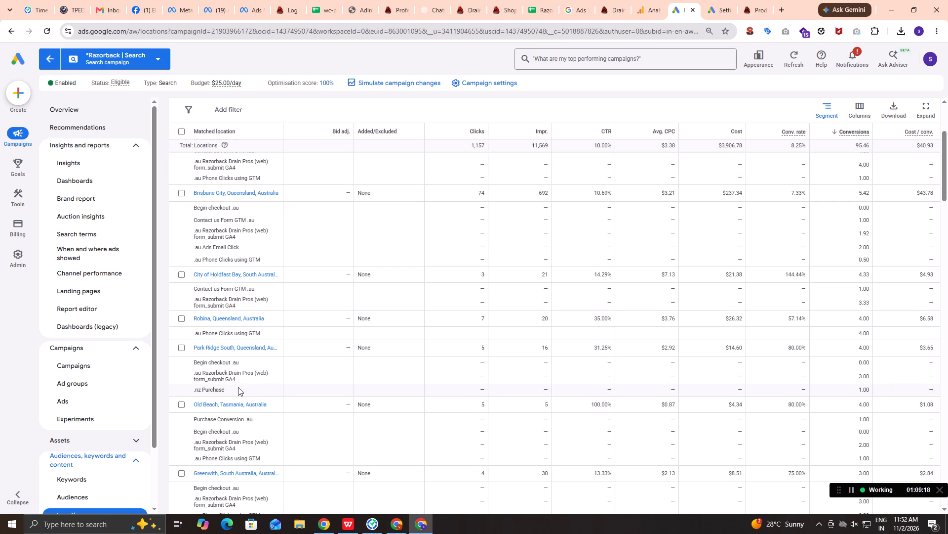
key("alt+Tab")
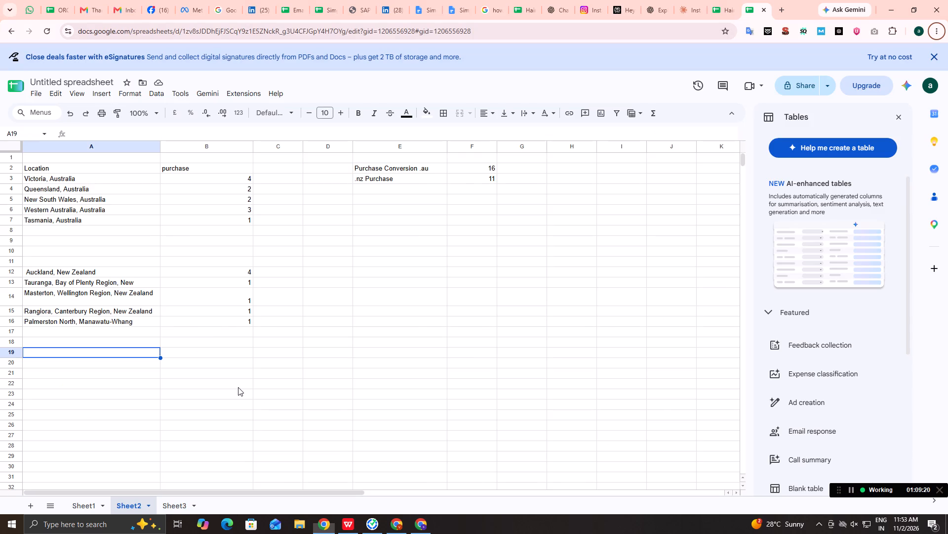
key("alt+Tab")
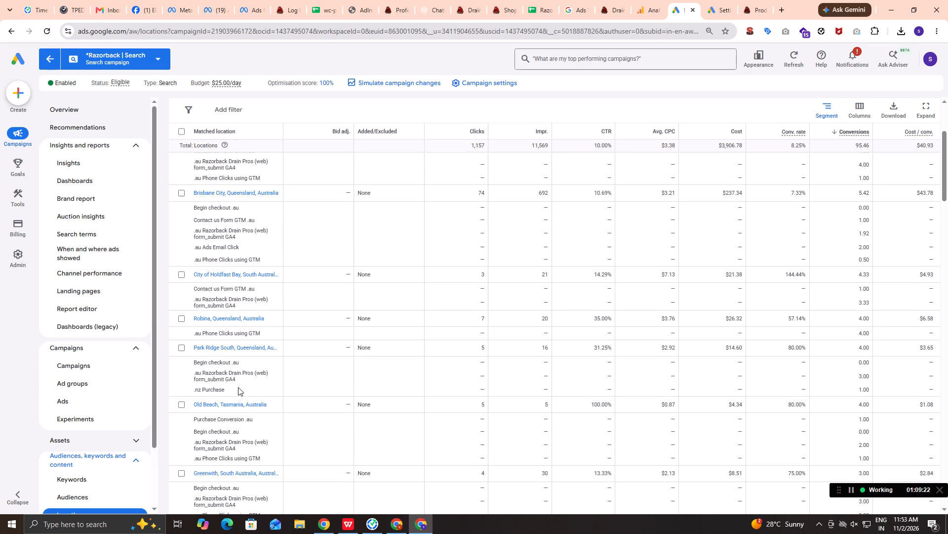
Recheck the purchase conversions in the segmented Australian city list, working from City of Adelaide through Park Ridge South and Old Beach to Lilydale.
scroll(238, 387, "up", 2)
scroll(238, 387, "down", 1)
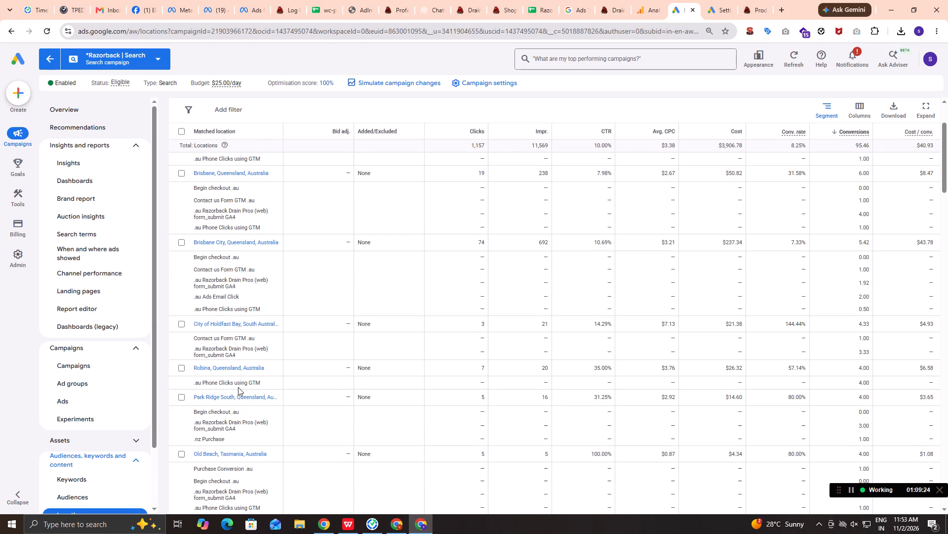
key("Escape")
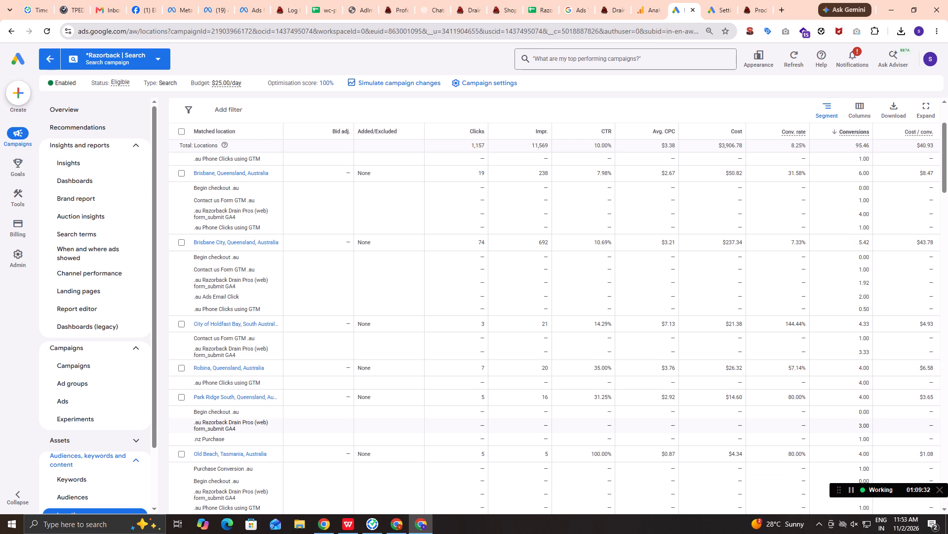
scroll(223, 428, "up", 3)
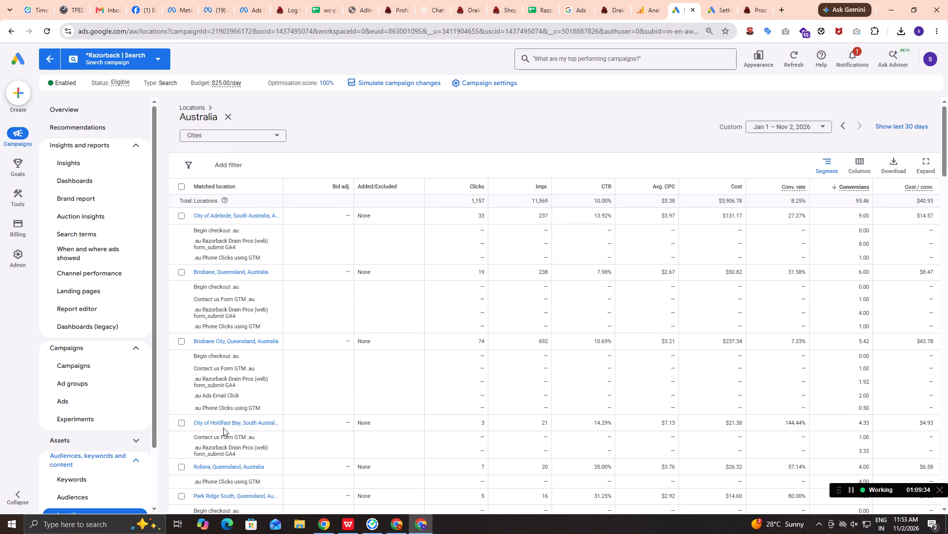
scroll(223, 428, "down", 2)
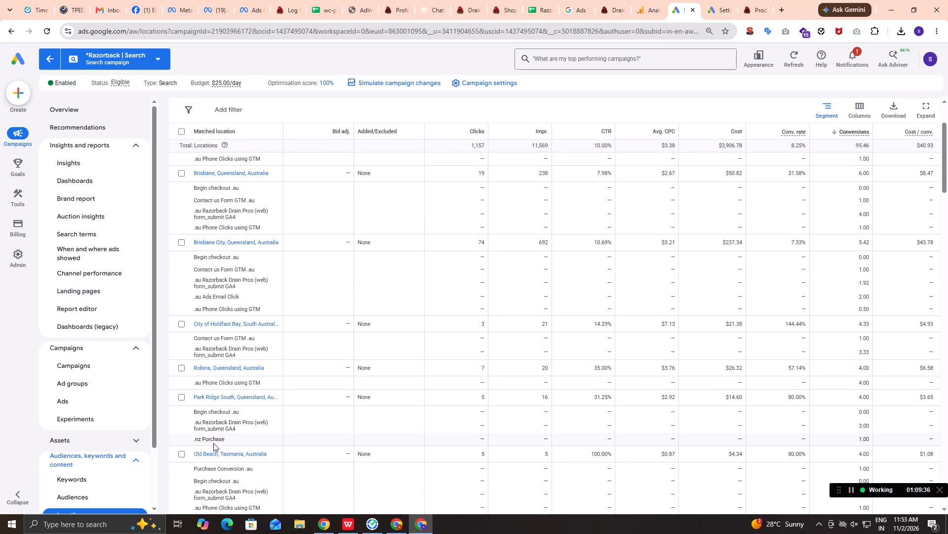
scroll(214, 440, "down", 2)
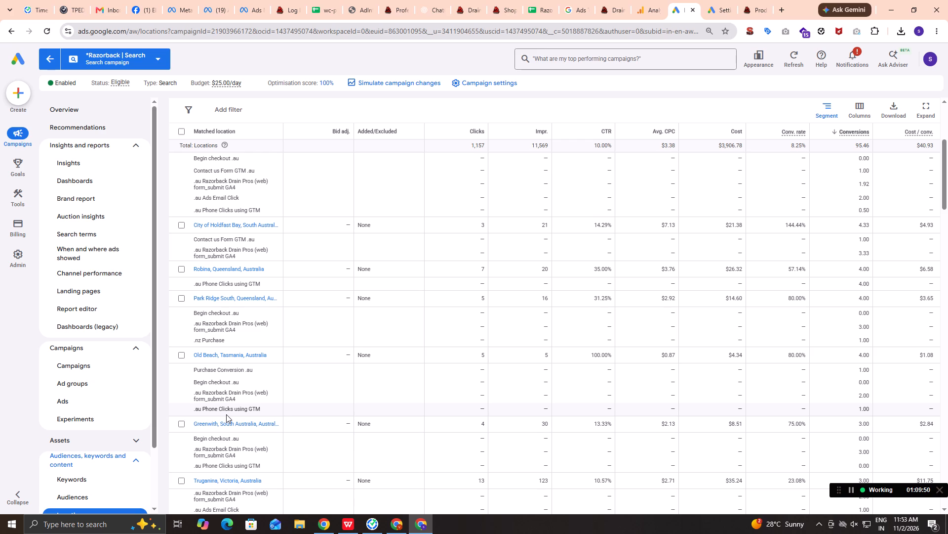
scroll(227, 420, "down", 2)
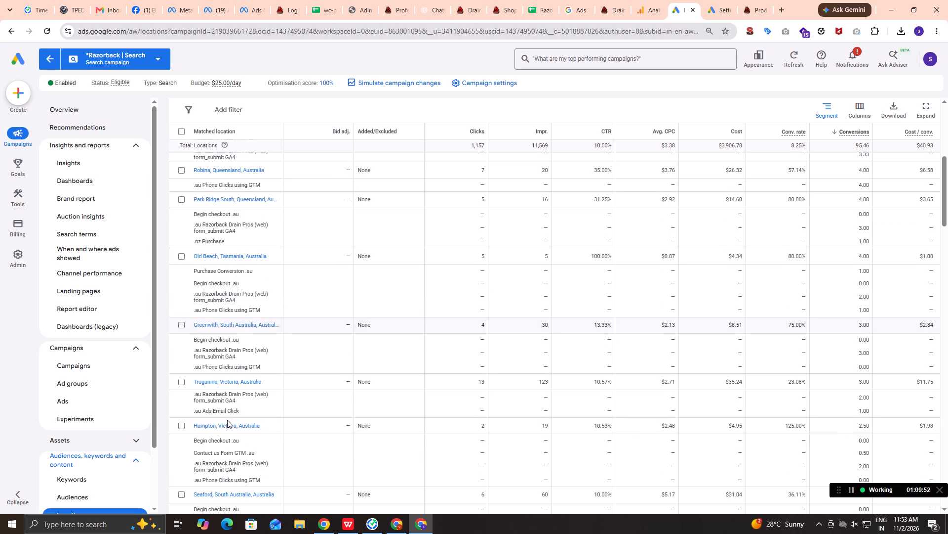
scroll(227, 425, "down", 1)
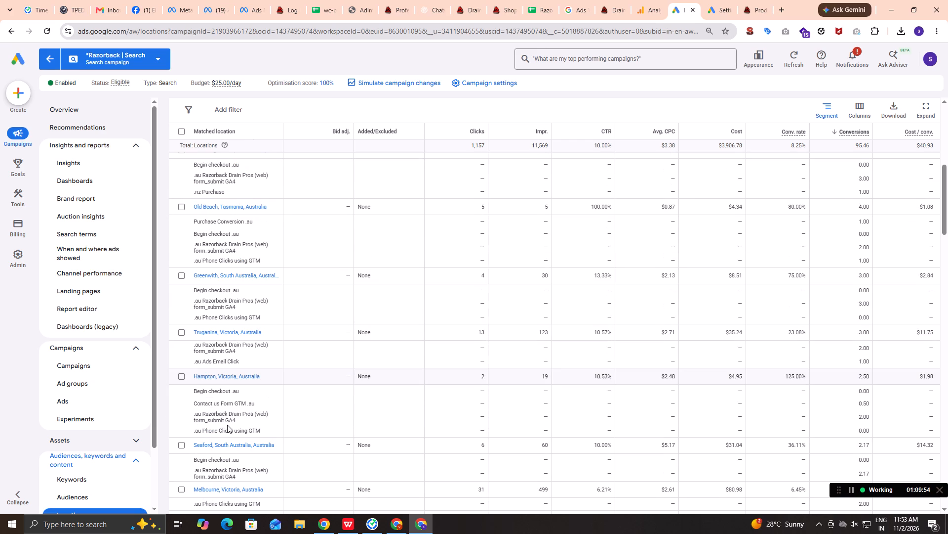
scroll(227, 425, "down", 1)
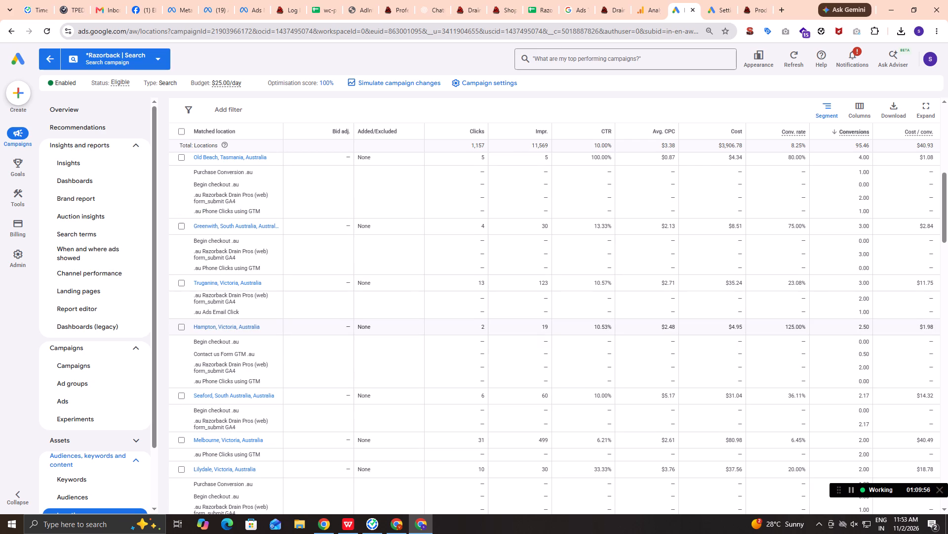
Check the purchase conversions for the cities from Broadbeach Waters through Newport, Abbotsbury and Asquith to City of Perth.
scroll(227, 425, "down", 3)
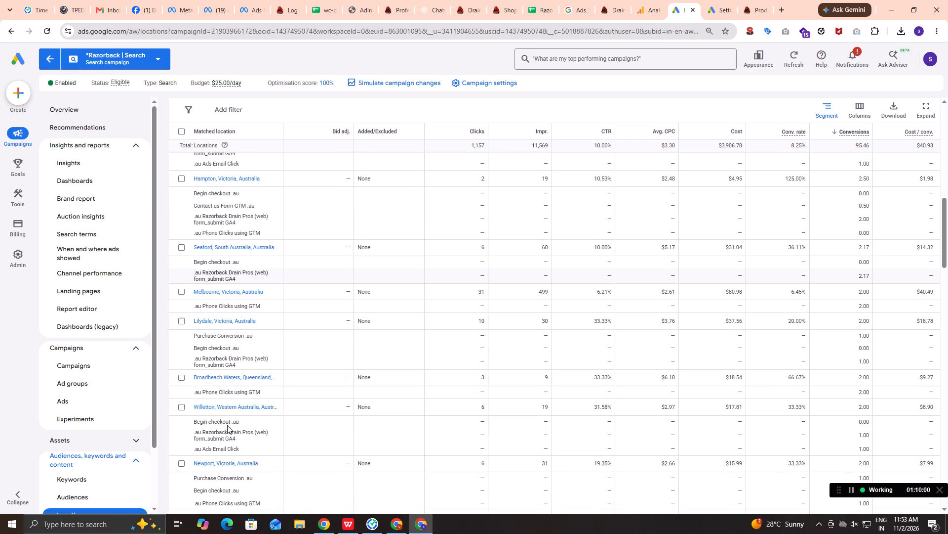
scroll(227, 425, "down", 2)
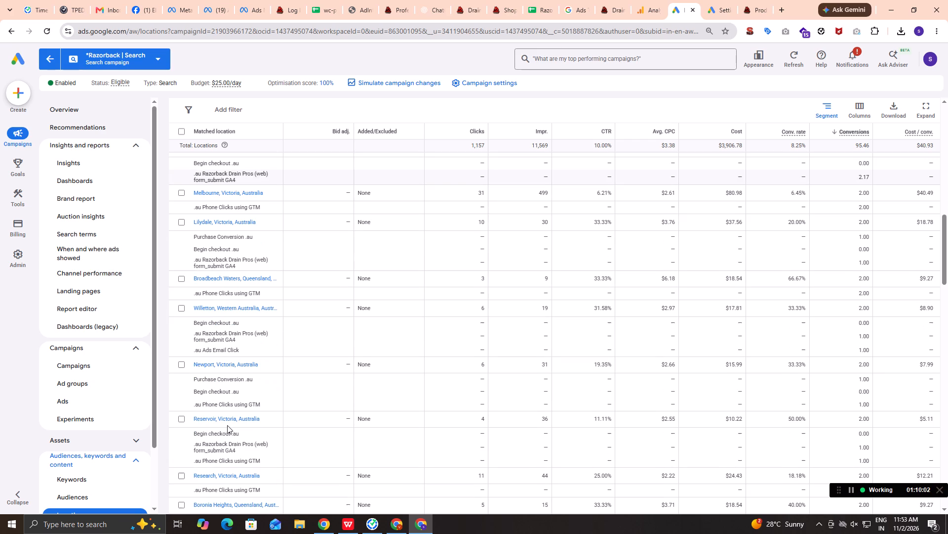
scroll(227, 425, "down", 1)
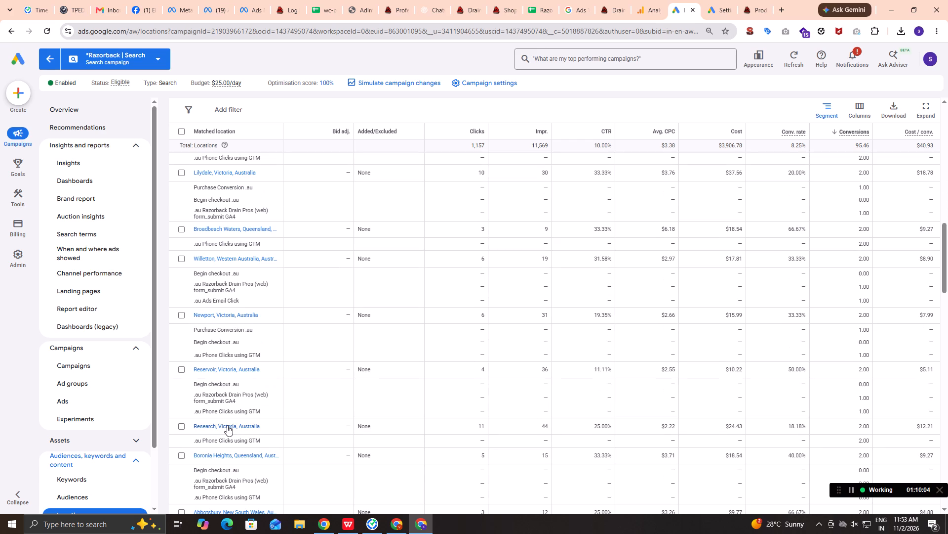
scroll(227, 425, "down", 1)
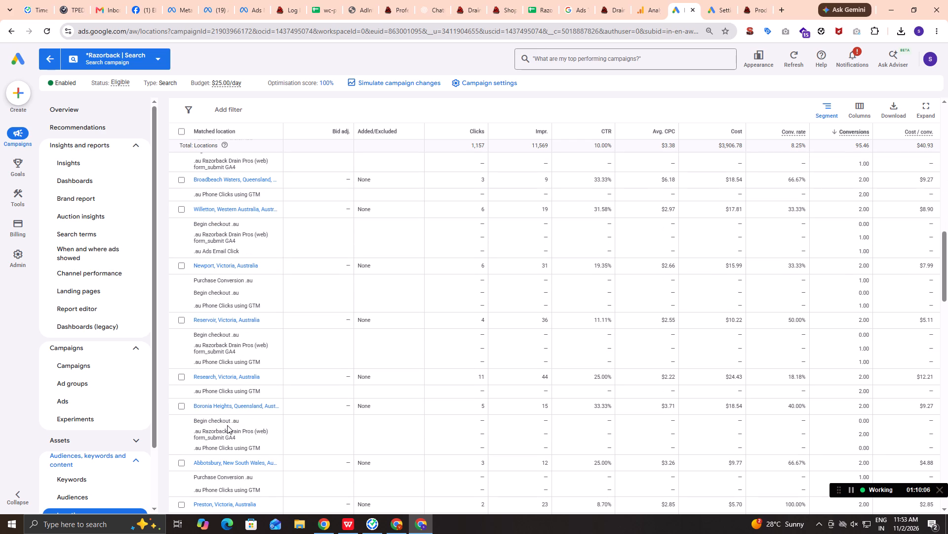
scroll(227, 425, "down", 1)
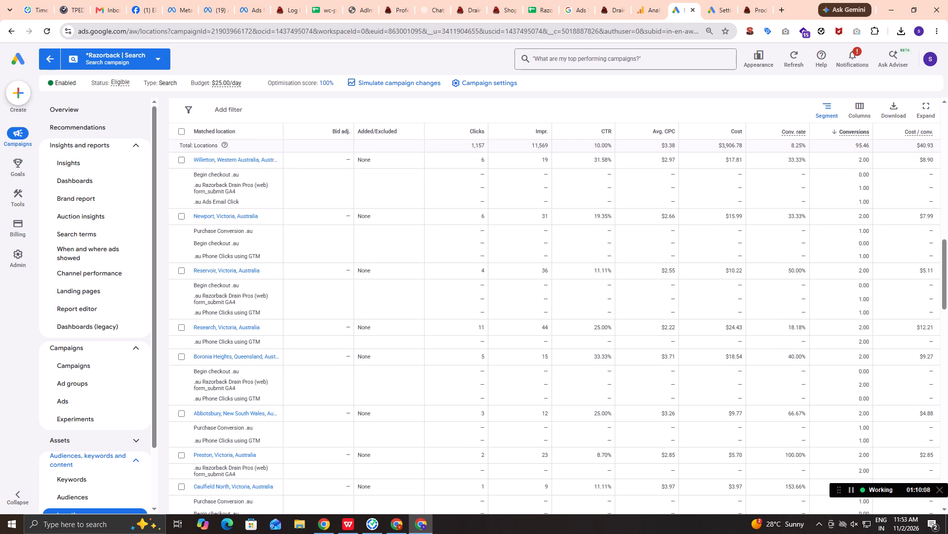
scroll(227, 425, "down", 2)
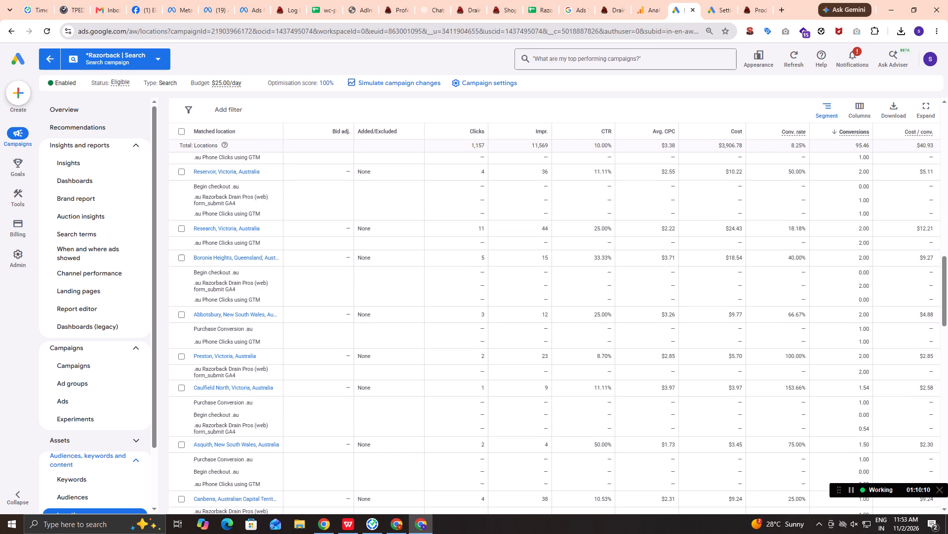
scroll(227, 425, "down", 2)
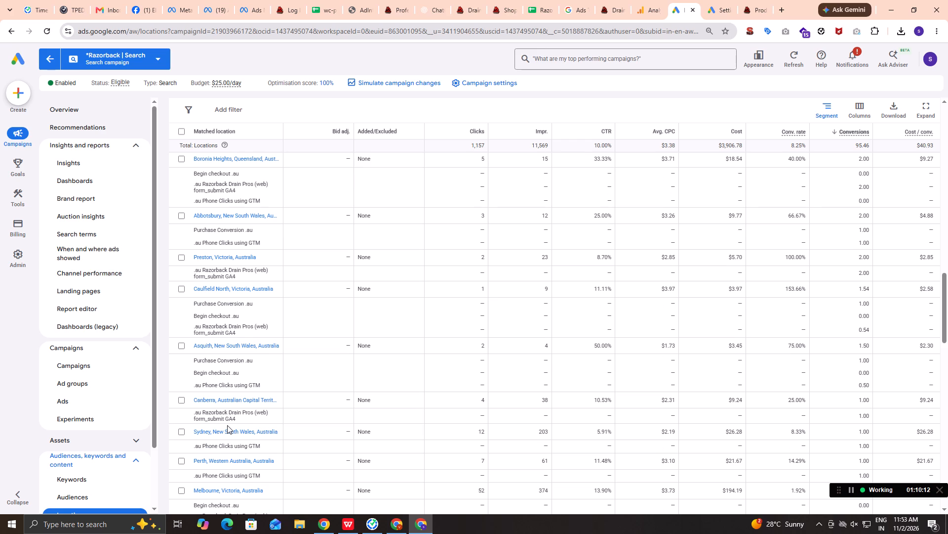
scroll(227, 425, "down", 3)
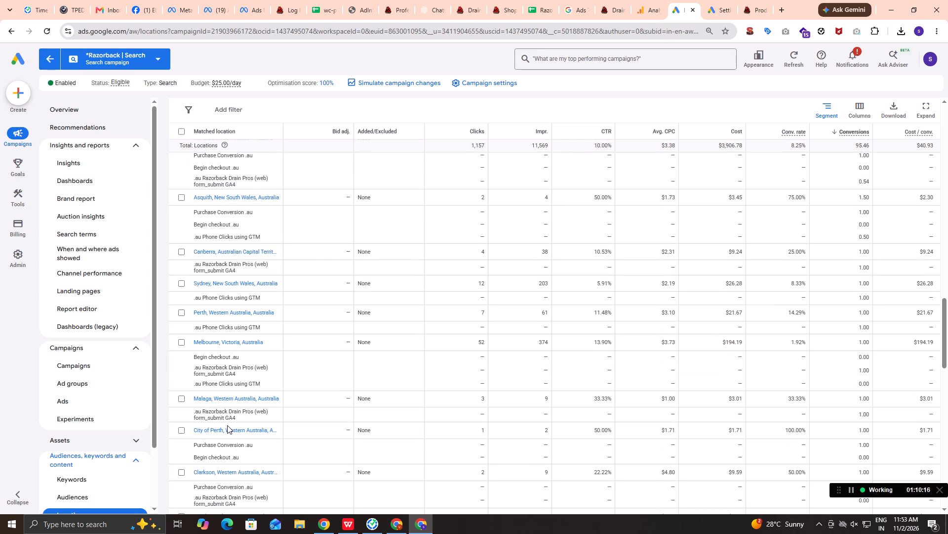
Check the purchase conversions for the remaining cities on the page, from Clarkson through Mascot, South Maclean and Anakie to Darch.
scroll(227, 425, "down", 1)
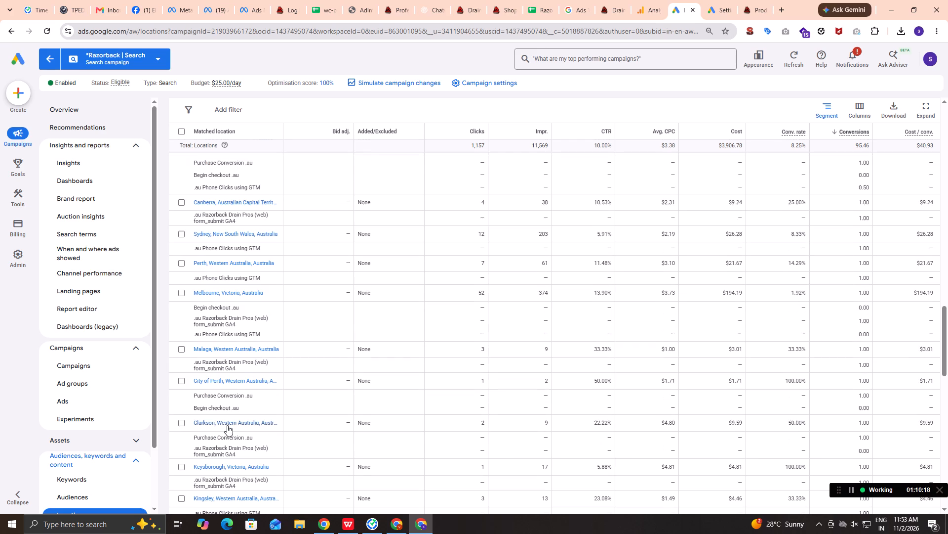
scroll(227, 425, "down", 2)
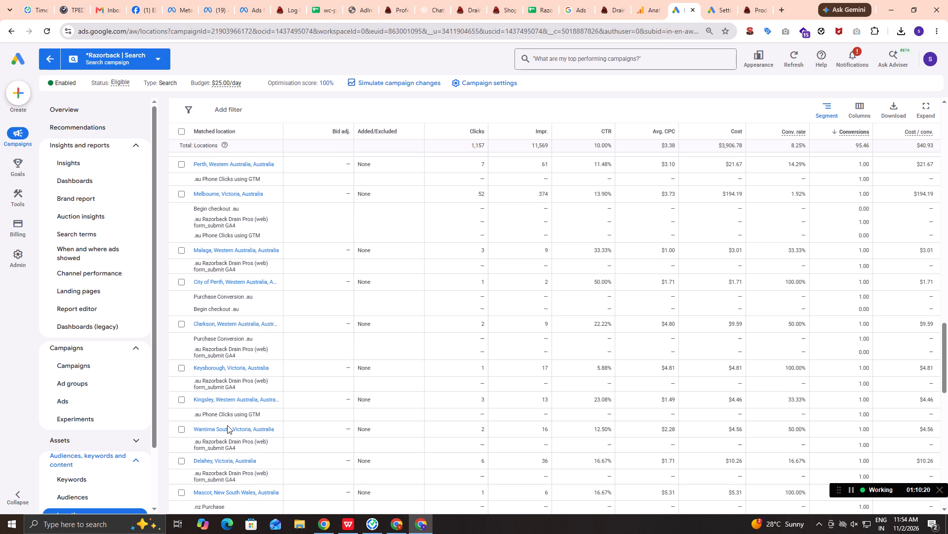
scroll(227, 425, "down", 1)
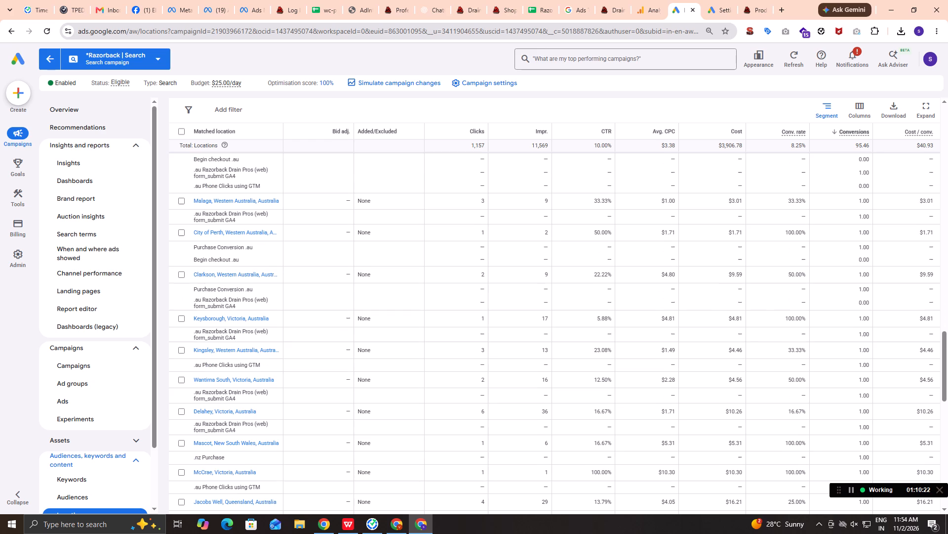
scroll(227, 425, "down", 2)
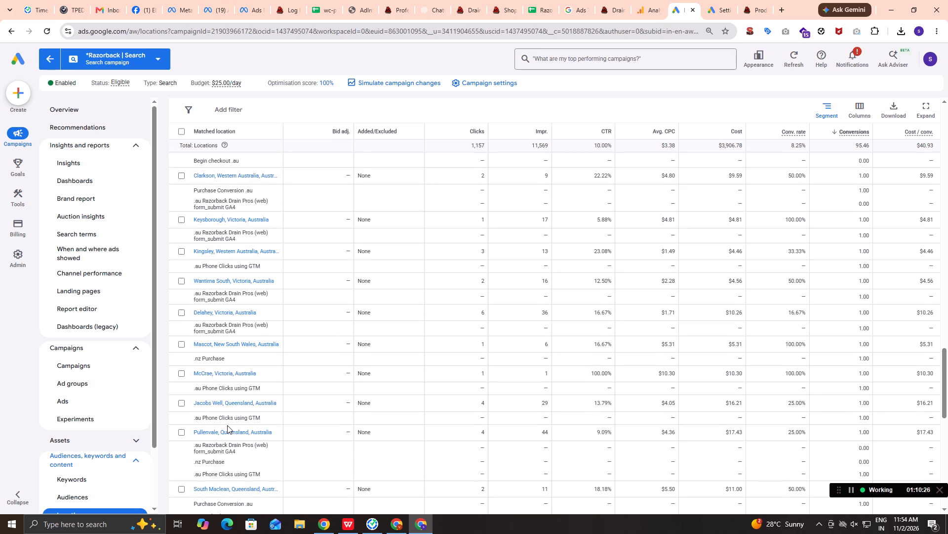
scroll(227, 425, "down", 1)
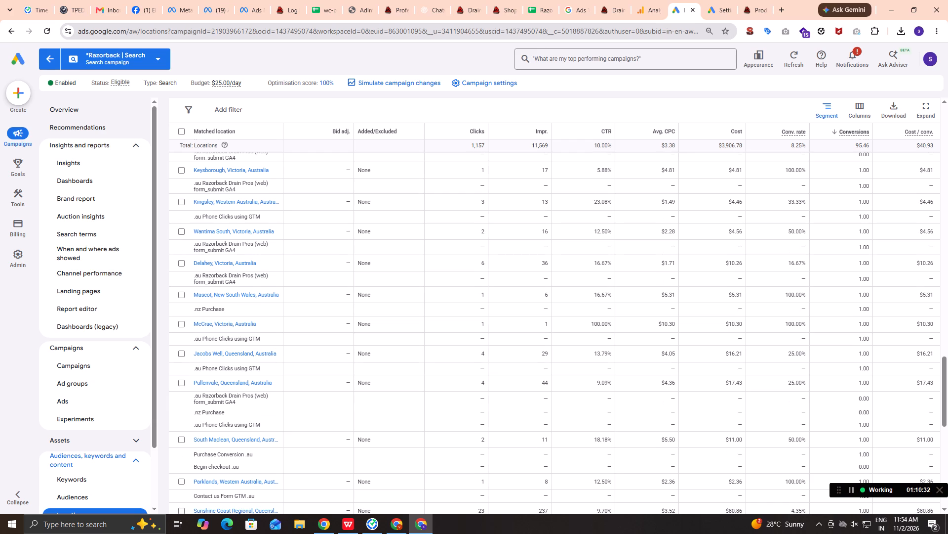
scroll(227, 425, "down", 1)
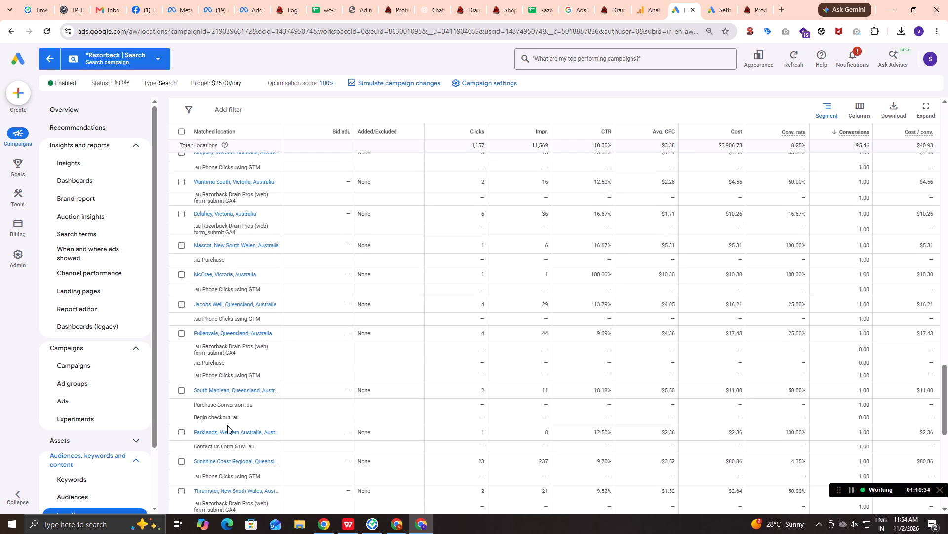
scroll(227, 425, "down", 3)
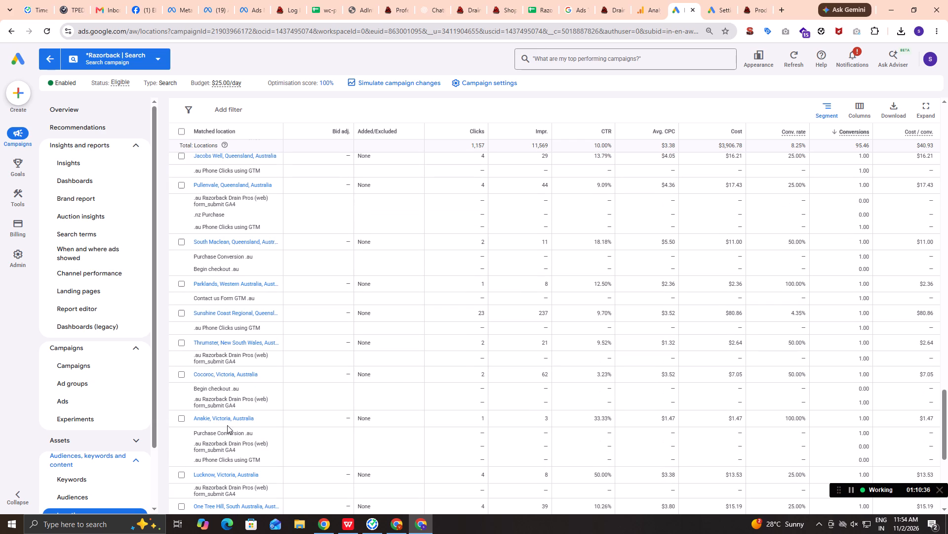
scroll(227, 425, "down", 1)
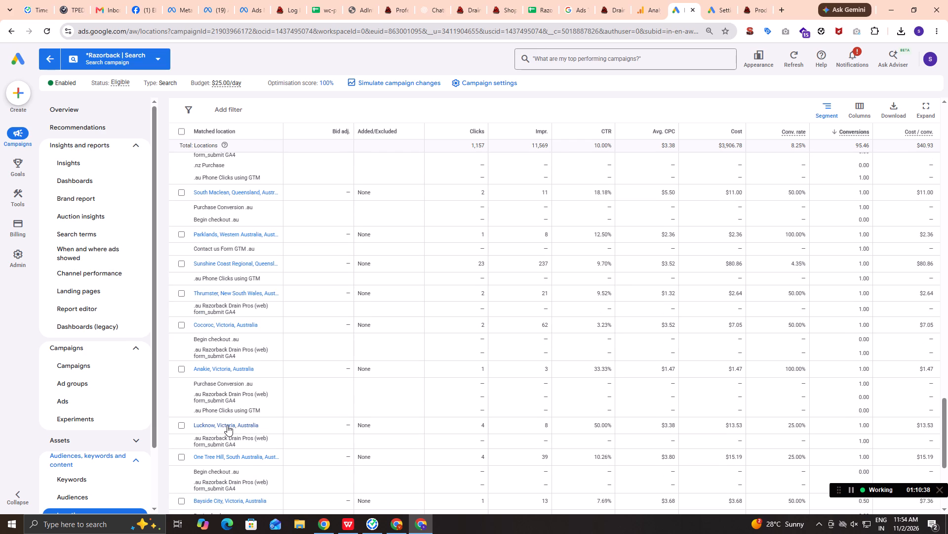
scroll(227, 425, "down", 3)
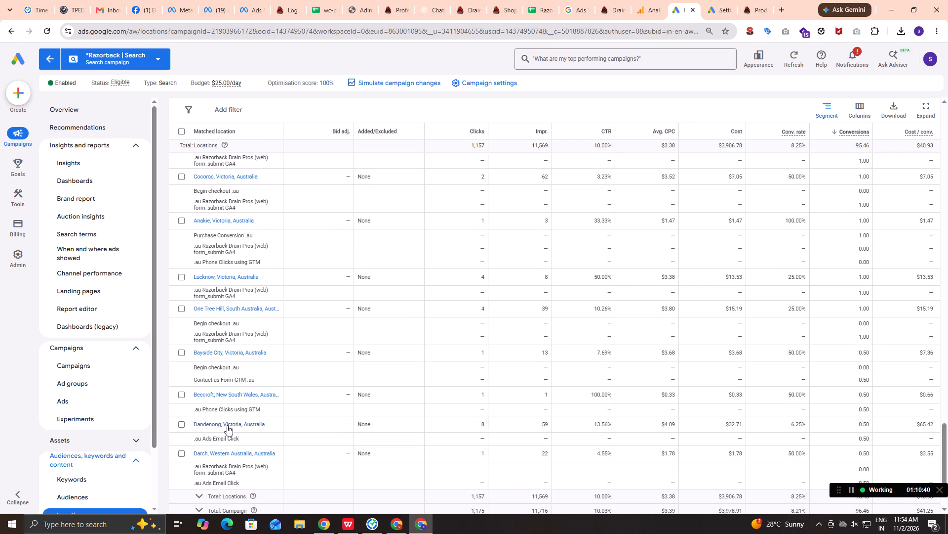
Switch to the Google Sheet and set the purchase count for Queensland, Australia on Sheet2 to 3.
key("alt+Tab")
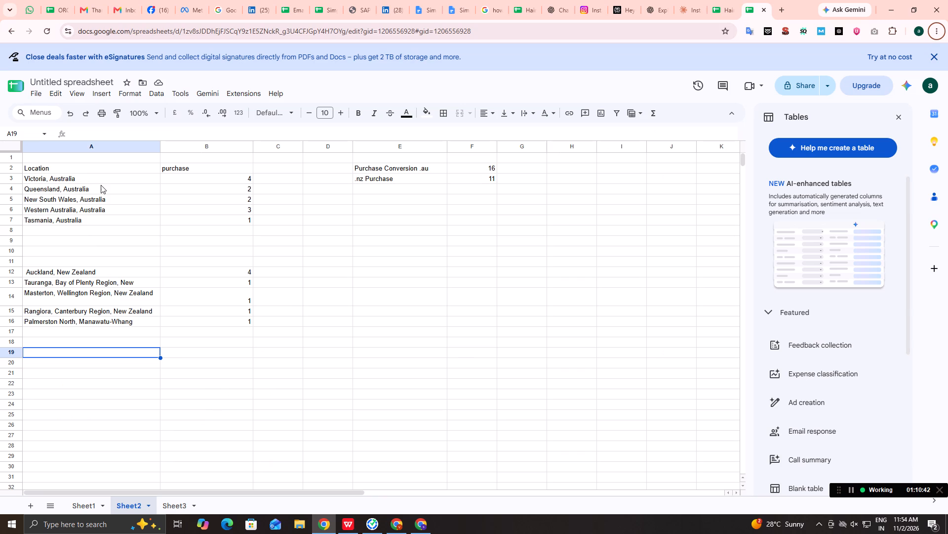
left_click(218, 189)
key("3")
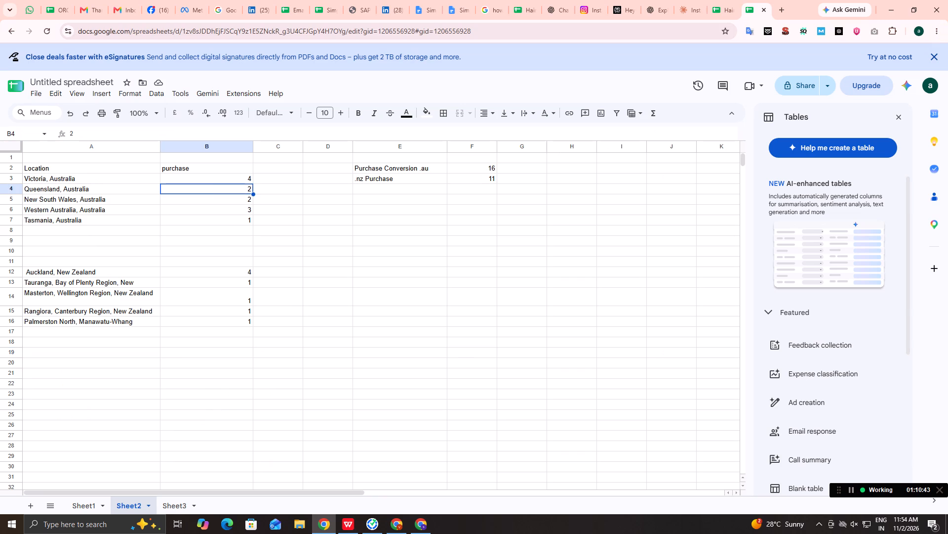
key("Return")
Switch to Google Ads and recheck the purchase conversions in the Australian city list, working back from Darch through Anakie and Mascot to City of Perth.
key("alt+Tab")
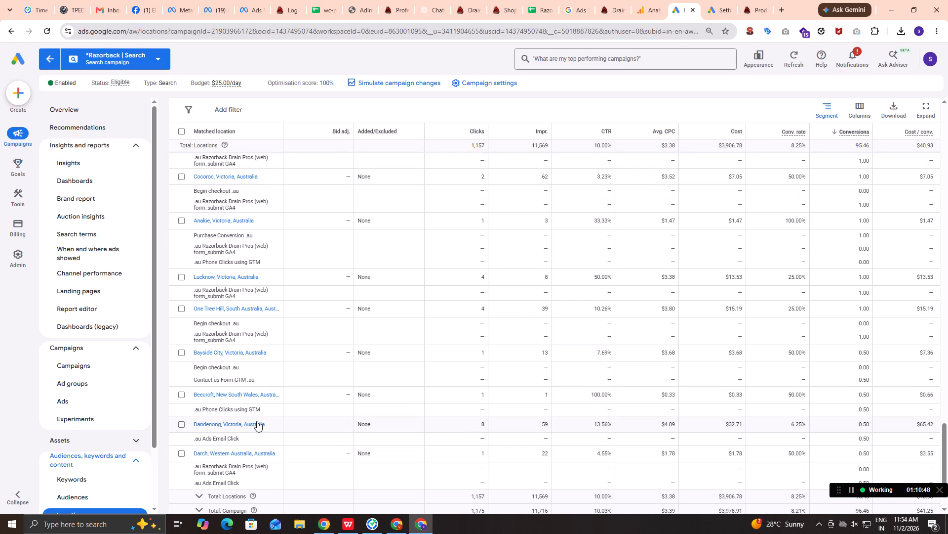
scroll(257, 421, "up", 1)
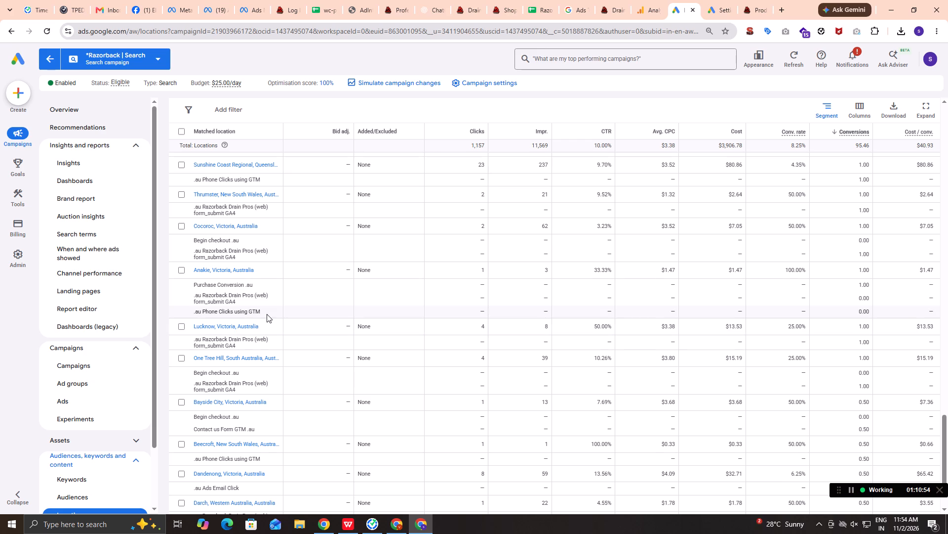
scroll(240, 293, "up", 1)
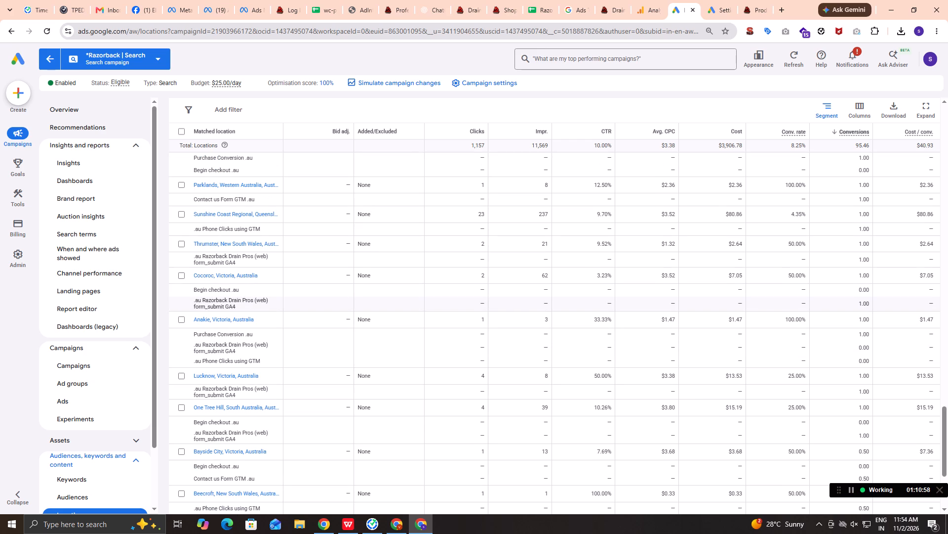
scroll(241, 298, "up", 1)
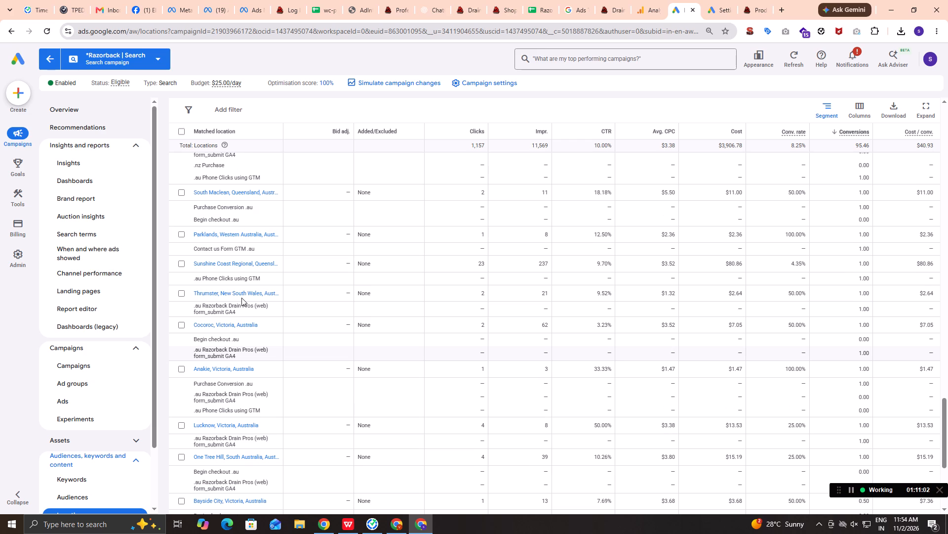
scroll(241, 298, "up", 1)
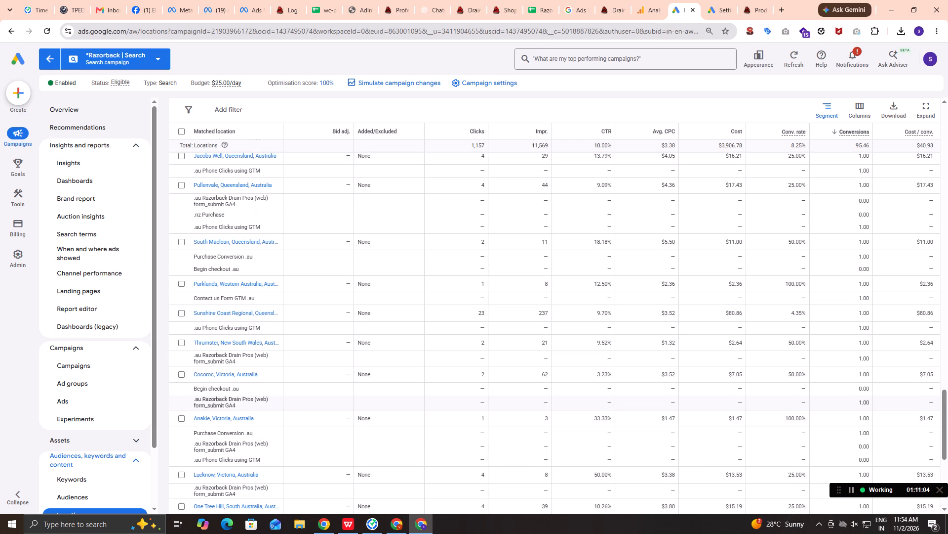
scroll(241, 298, "up", 1)
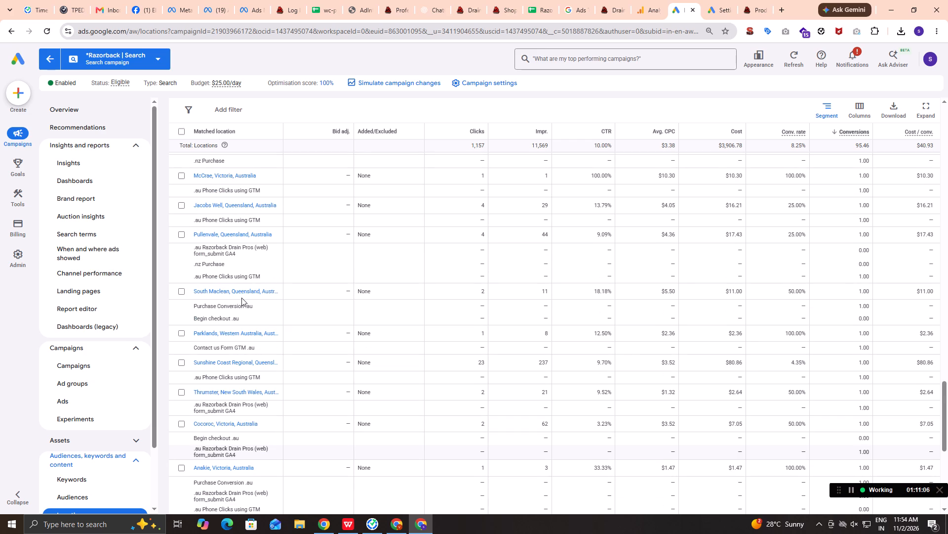
scroll(241, 298, "up", 1)
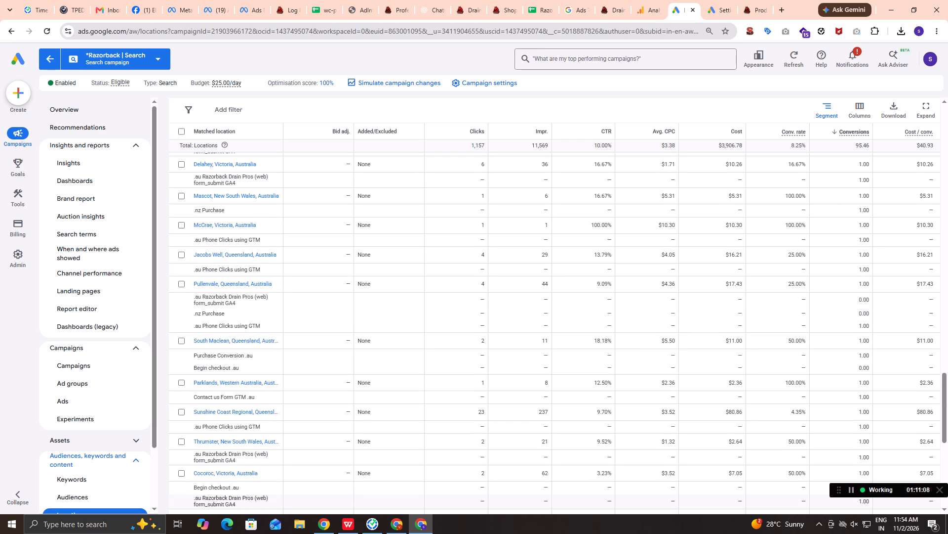
scroll(241, 298, "up", 1)
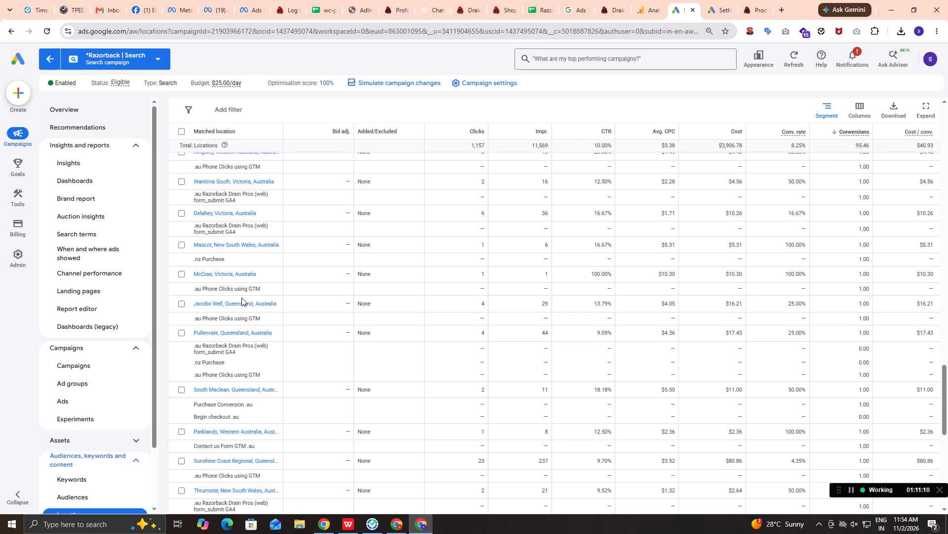
scroll(241, 298, "up", 2)
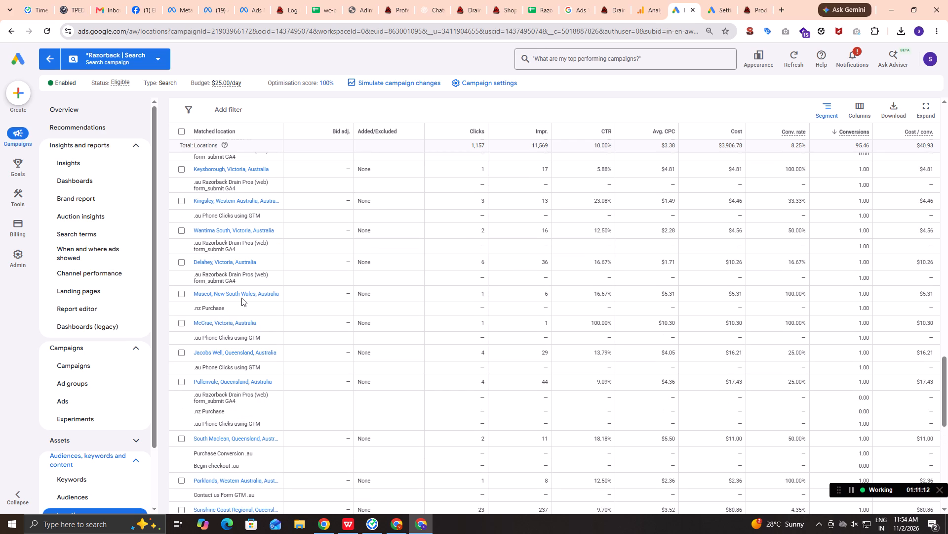
scroll(241, 298, "up", 1)
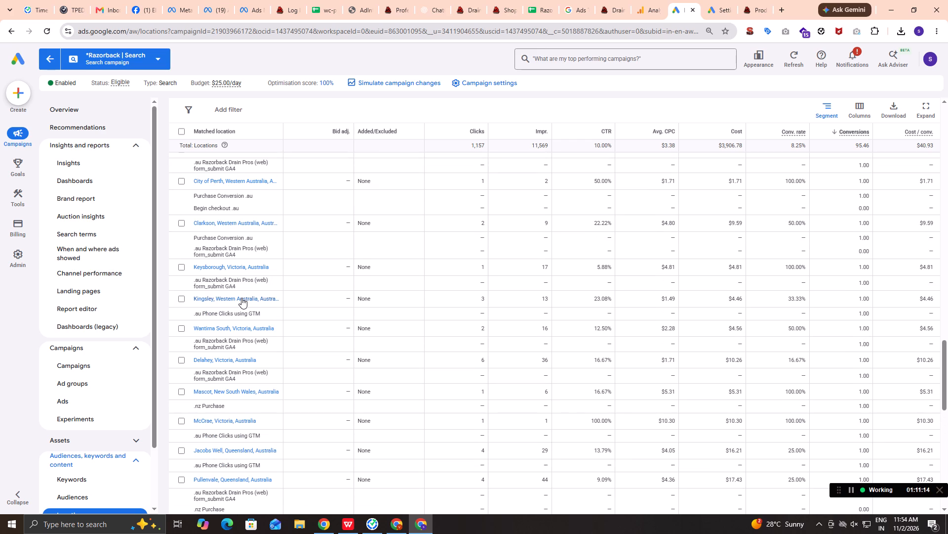
scroll(241, 298, "up", 2)
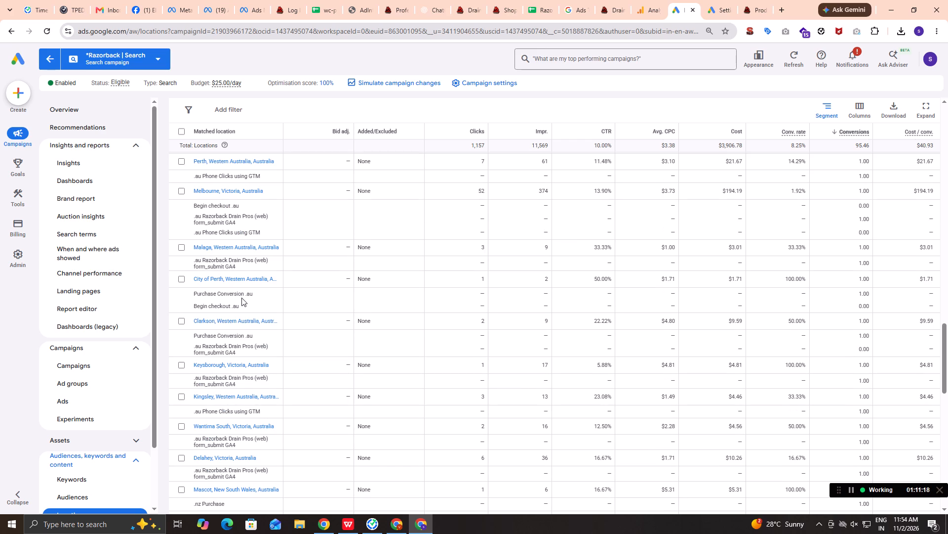
Recheck the purchase conversions for the cities from Perth back through Asquith, Caulfield North and Abbotsbury to Newport.
scroll(241, 298, "up", 3)
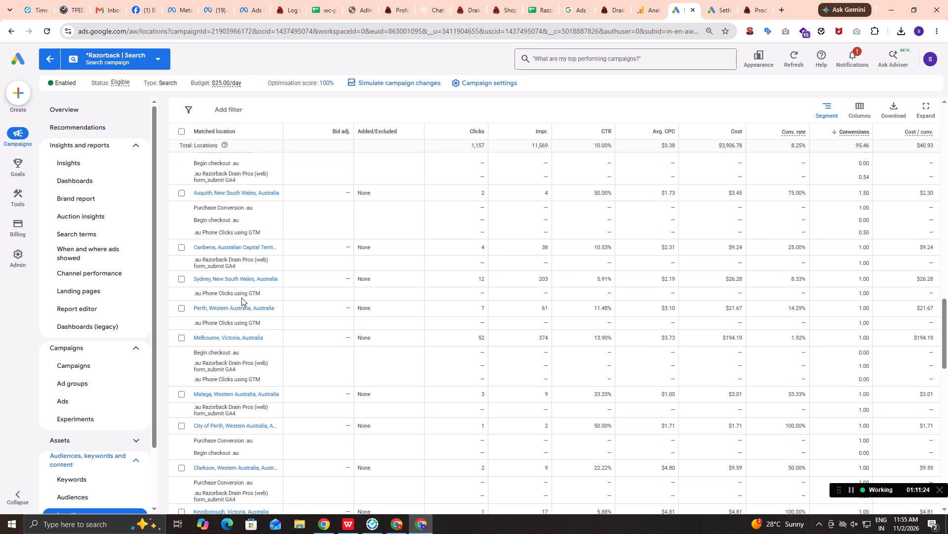
scroll(241, 298, "up", 1)
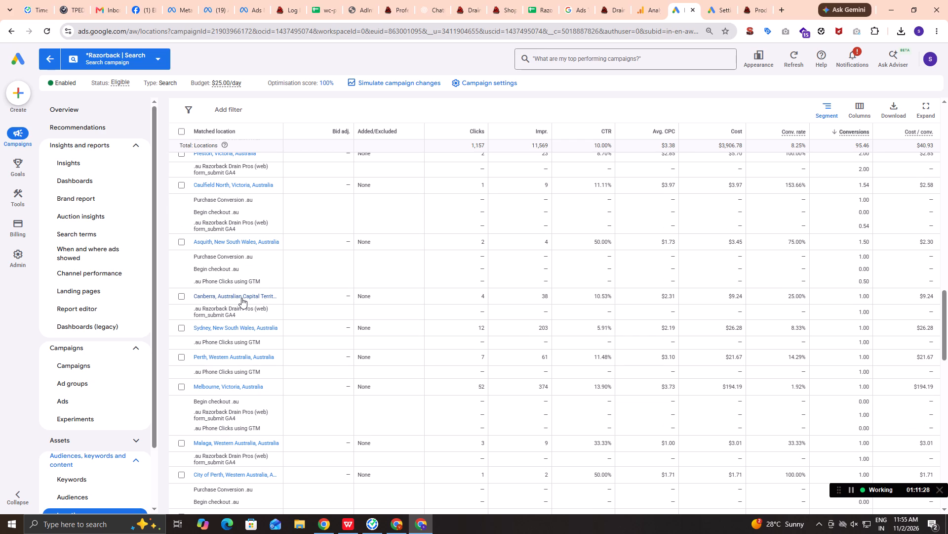
scroll(241, 298, "up", 1)
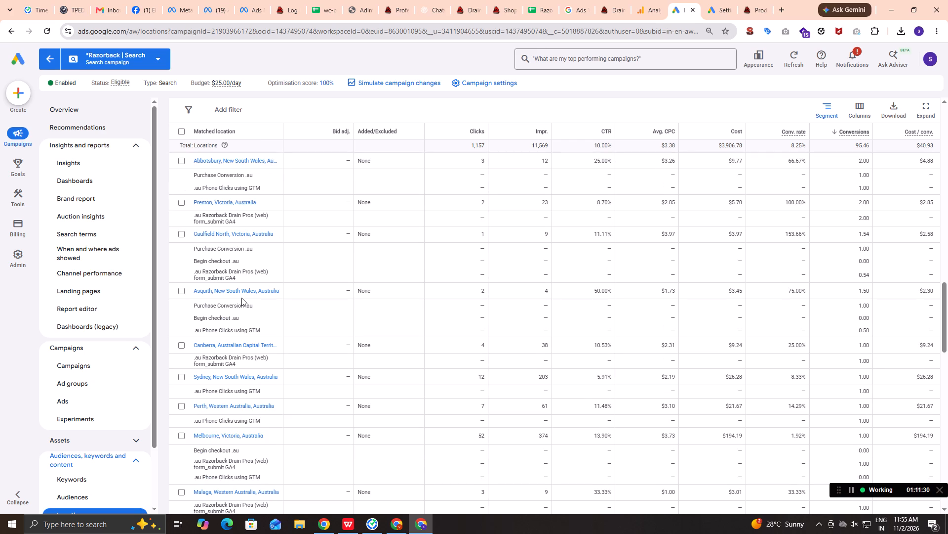
scroll(241, 298, "up", 2)
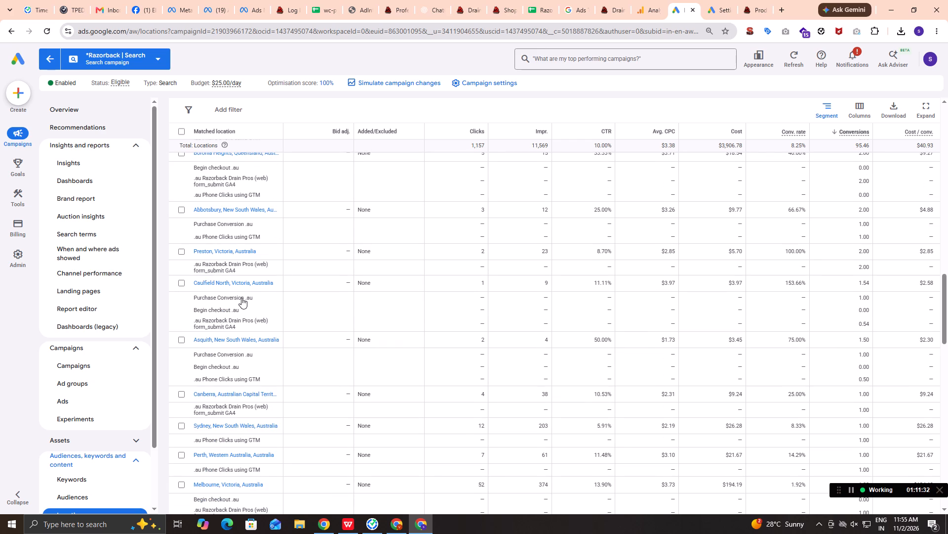
scroll(241, 298, "up", 1)
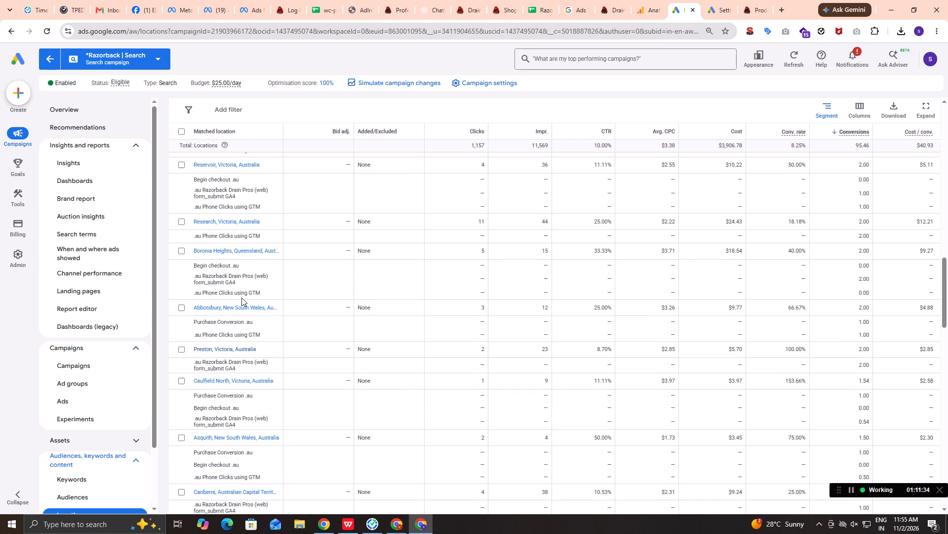
scroll(241, 298, "up", 1)
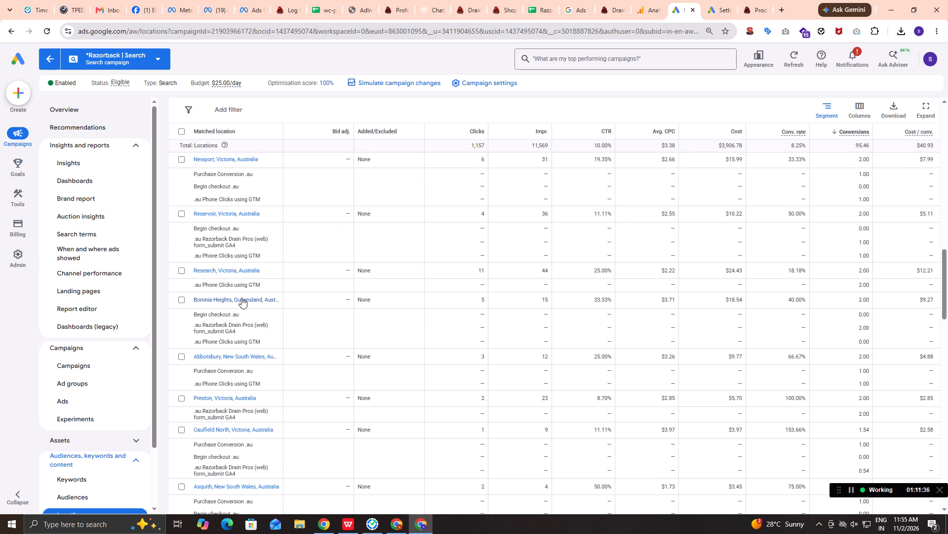
scroll(241, 298, "up", 1)
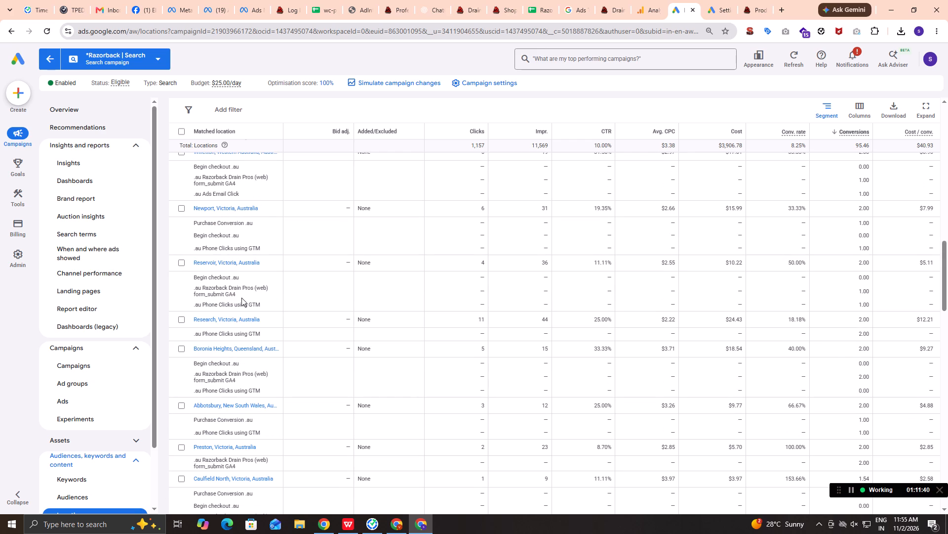
Recheck the purchase conversions for the cities from Willetton back through Lilydale, Old Beach and Park Ridge South to City of Adelaide.
scroll(241, 298, "up", 2)
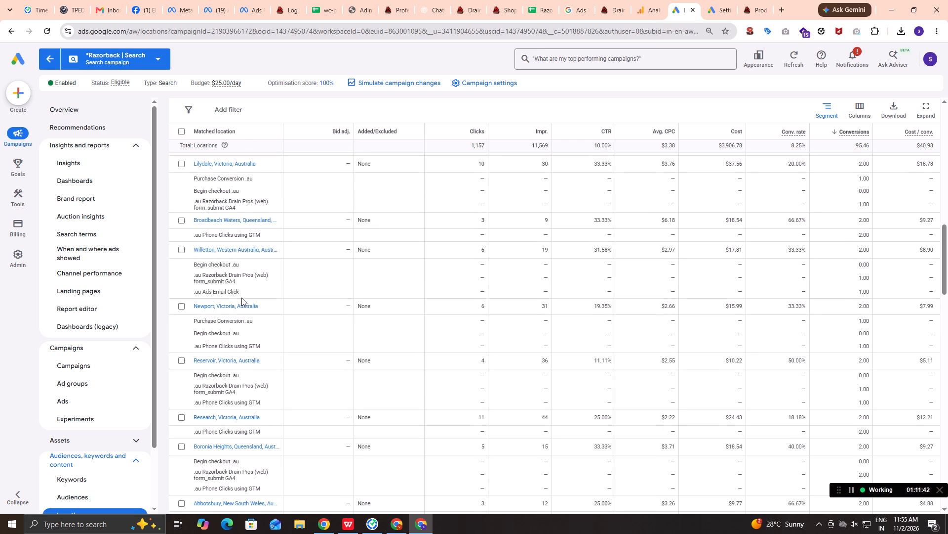
scroll(241, 298, "up", 1)
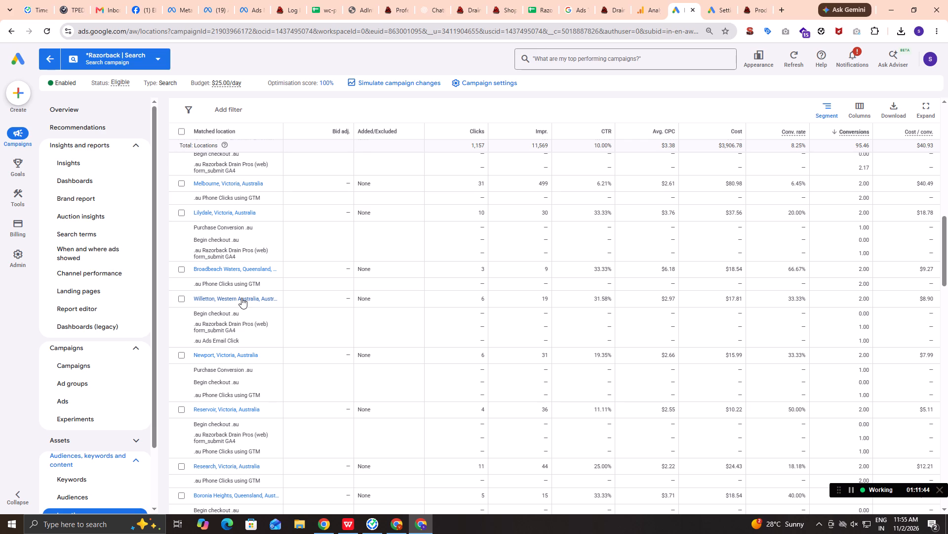
scroll(241, 298, "up", 2)
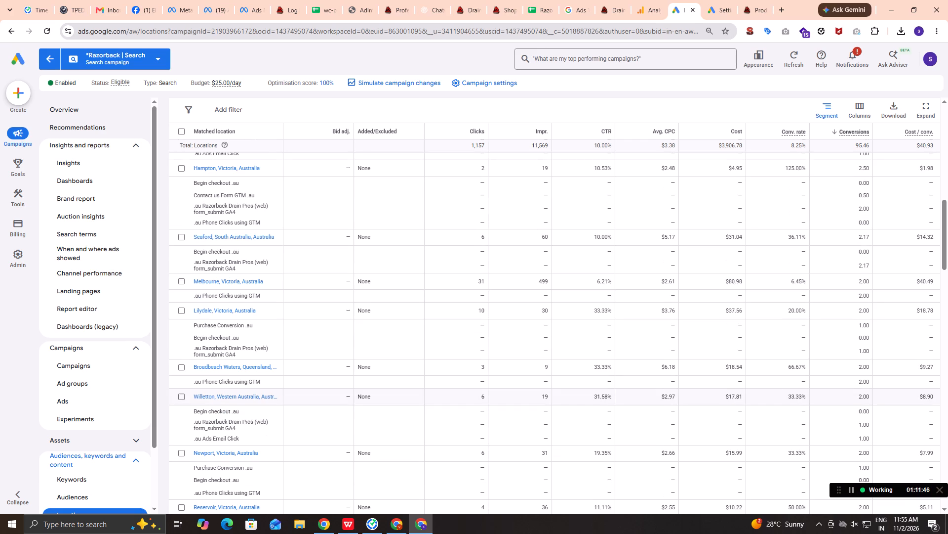
scroll(241, 298, "up", 1)
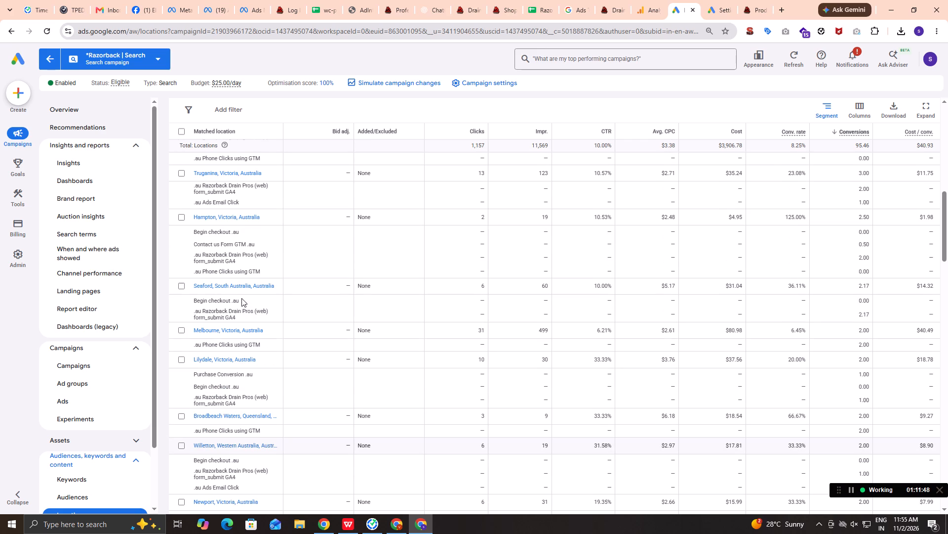
scroll(241, 298, "up", 2)
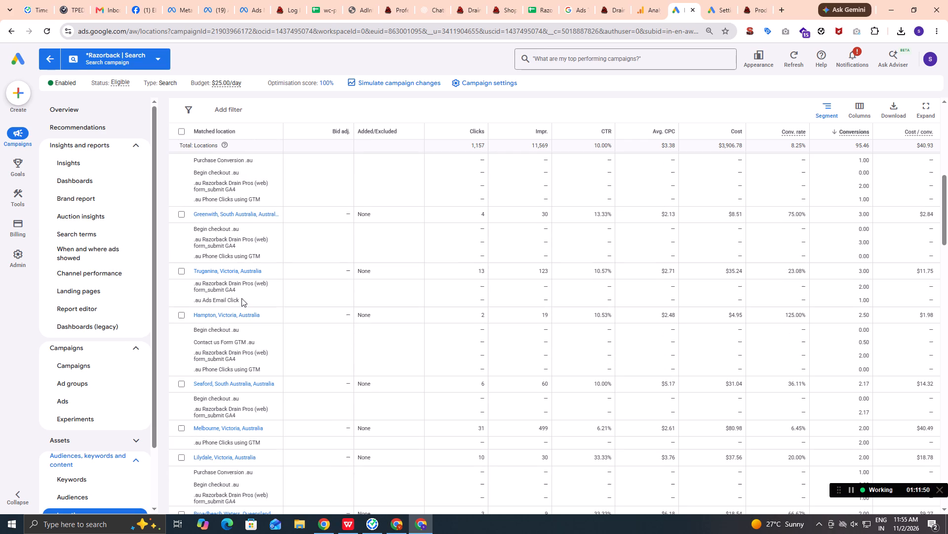
scroll(241, 298, "up", 1)
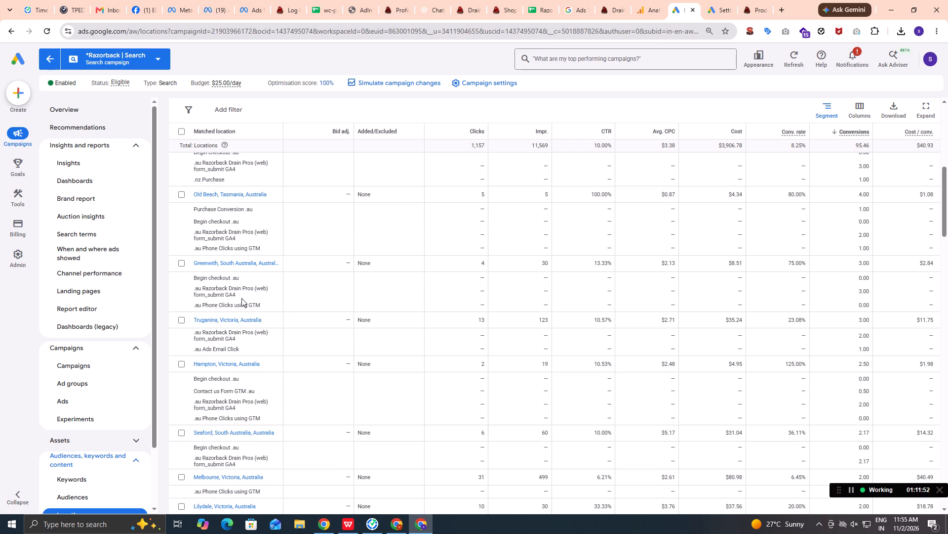
scroll(241, 298, "up", 1)
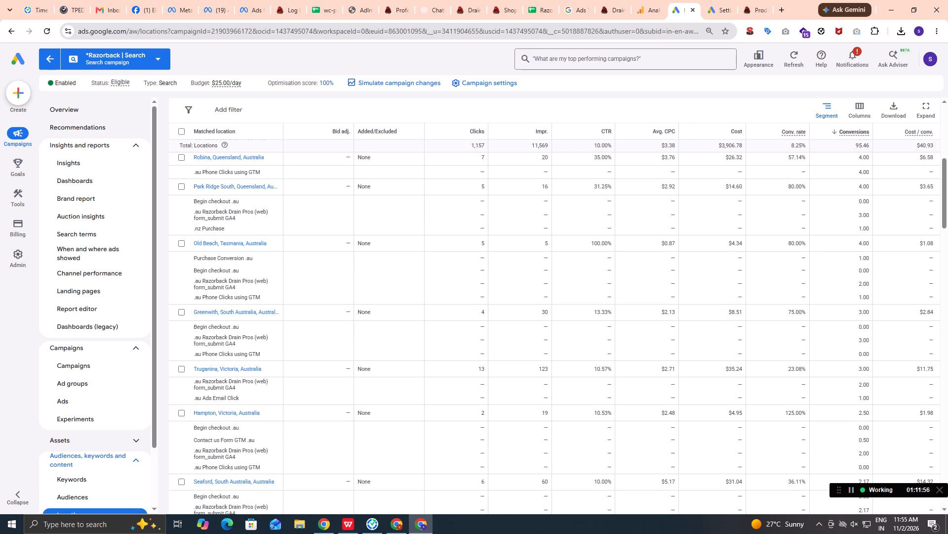
scroll(241, 298, "up", 1)
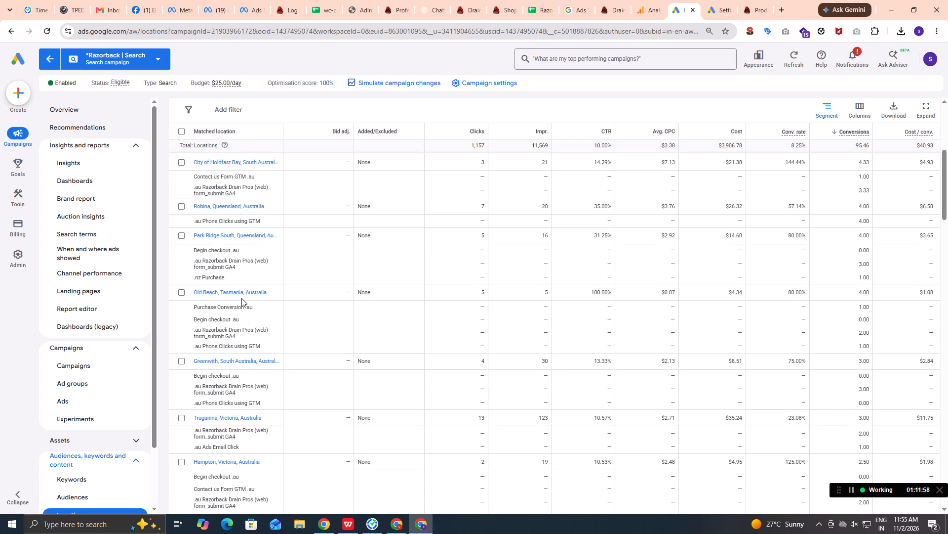
scroll(241, 298, "up", 5)
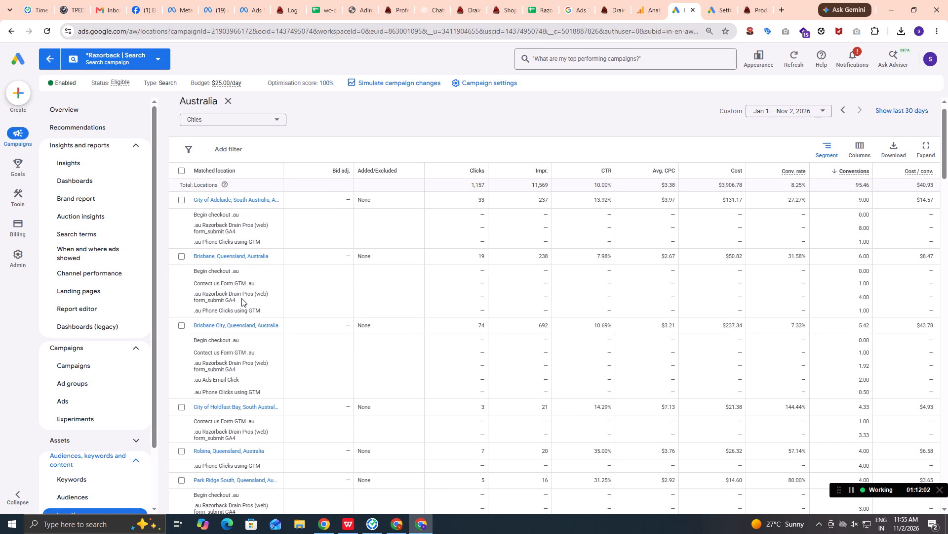
Compare the Australian state purchase counts on Sheet2 with the first cities in the Google Ads list.
key("alt+Tab")
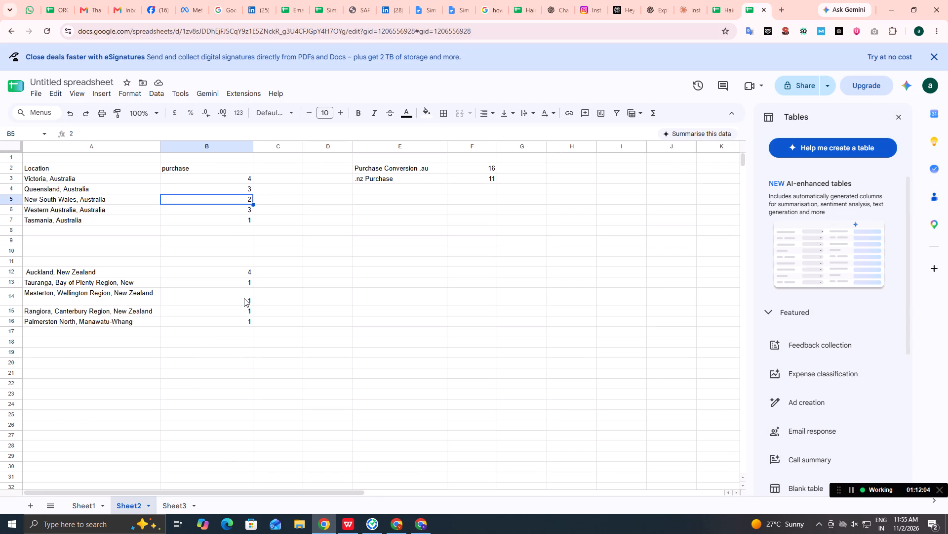
key("alt+Tab")
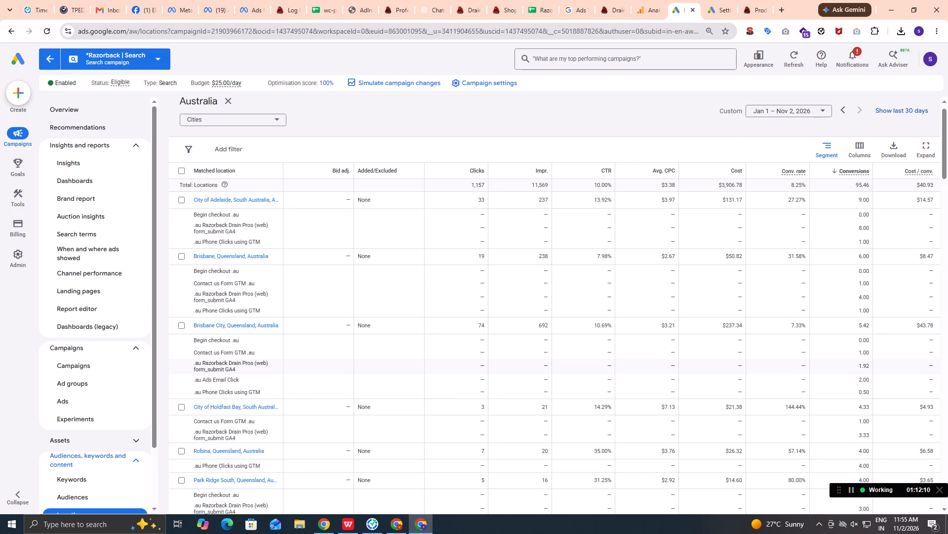
scroll(254, 361, "down", 1)
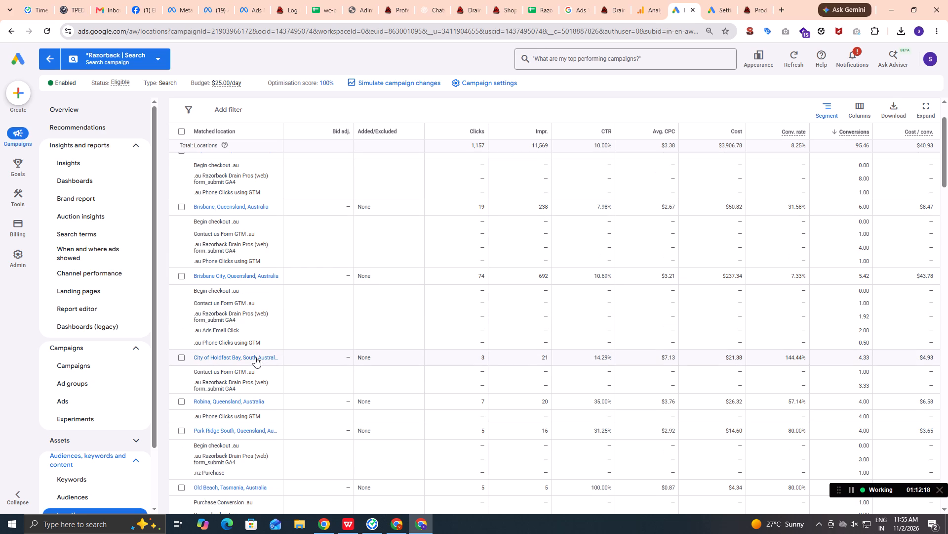
key("alt+Tab")
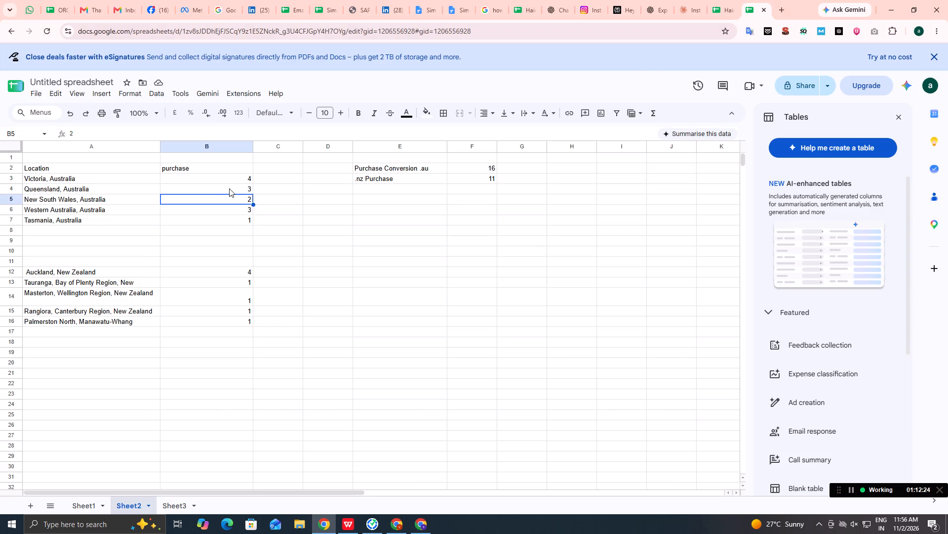
Recheck the Google Ads purchase conversions for the cities from Brisbane through Park Ridge South and Old Beach to Lilydale against the Sheet2 state counts.
key("alt+Tab")
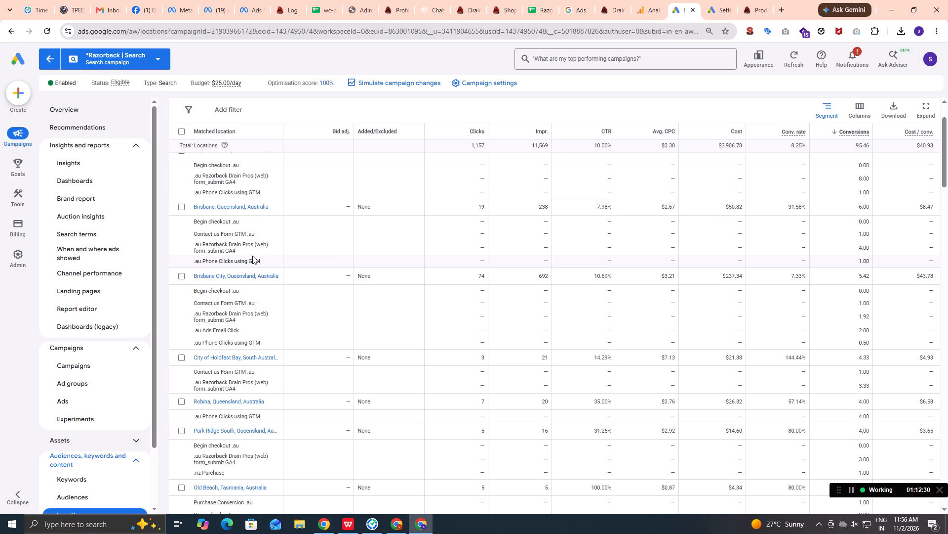
scroll(252, 256, "up", 2)
scroll(252, 256, "down", 1)
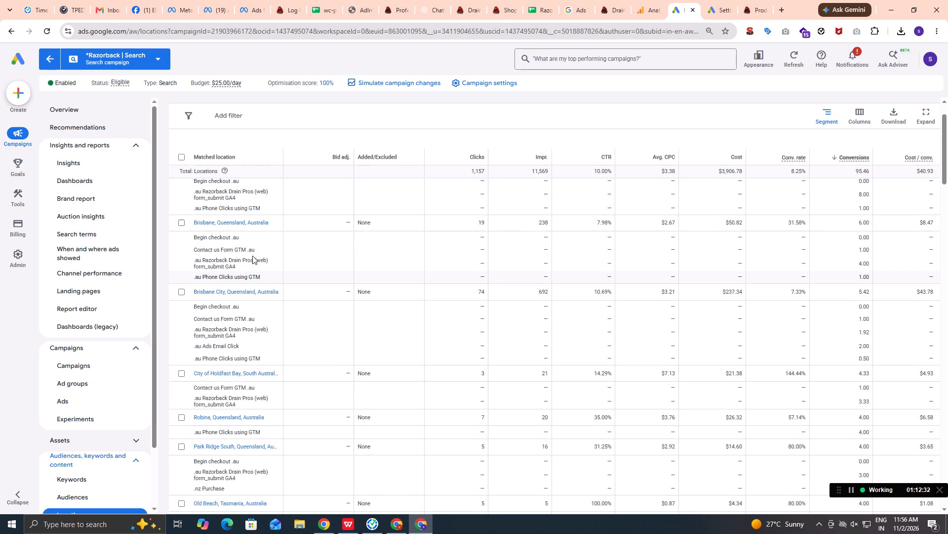
scroll(252, 256, "down", 1)
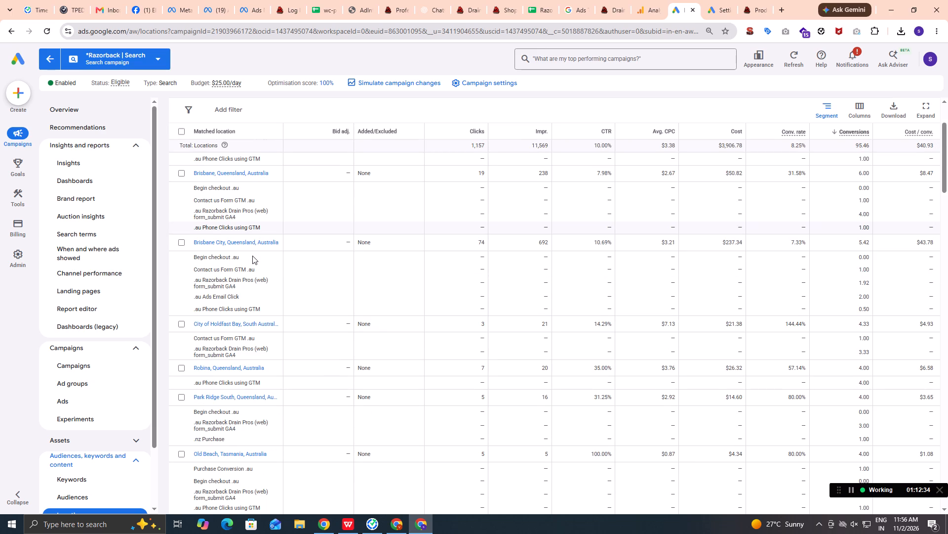
scroll(252, 256, "down", 1)
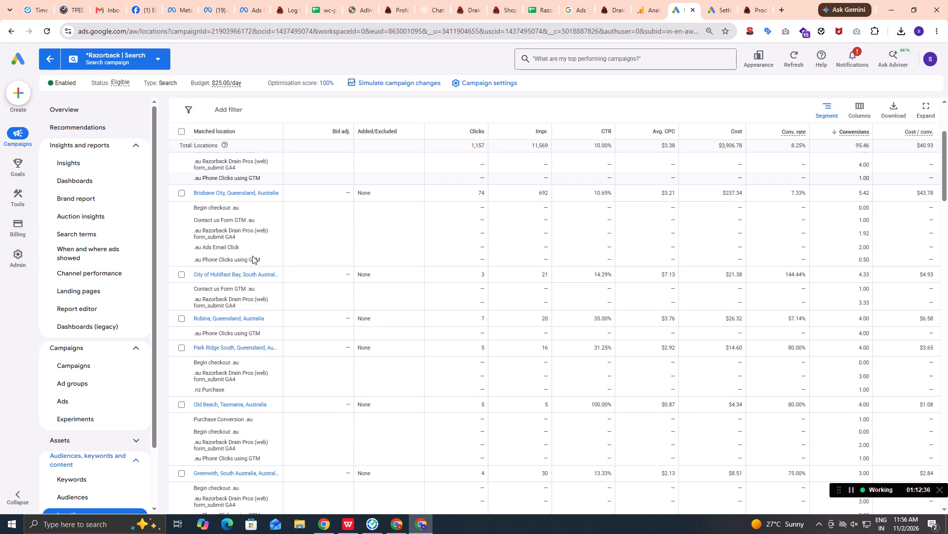
scroll(252, 256, "down", 1)
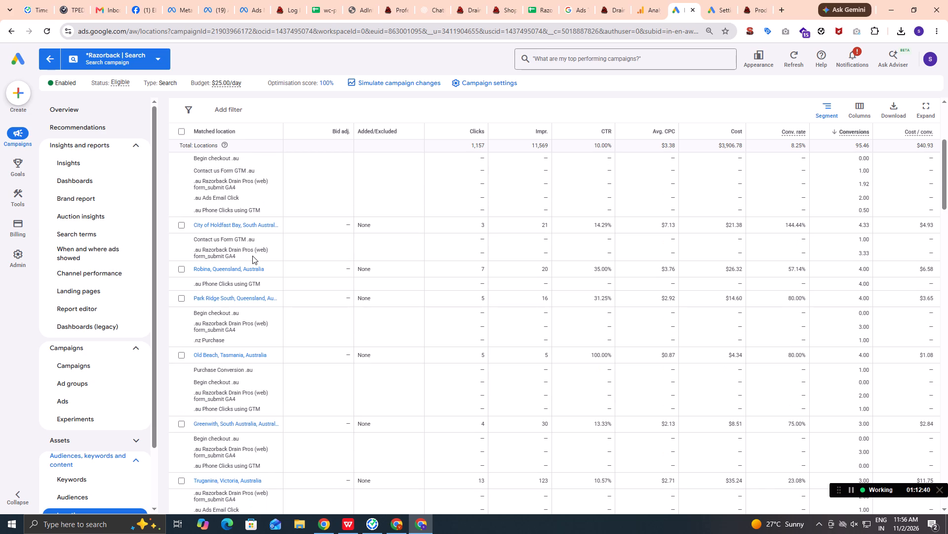
scroll(252, 256, "down", 1)
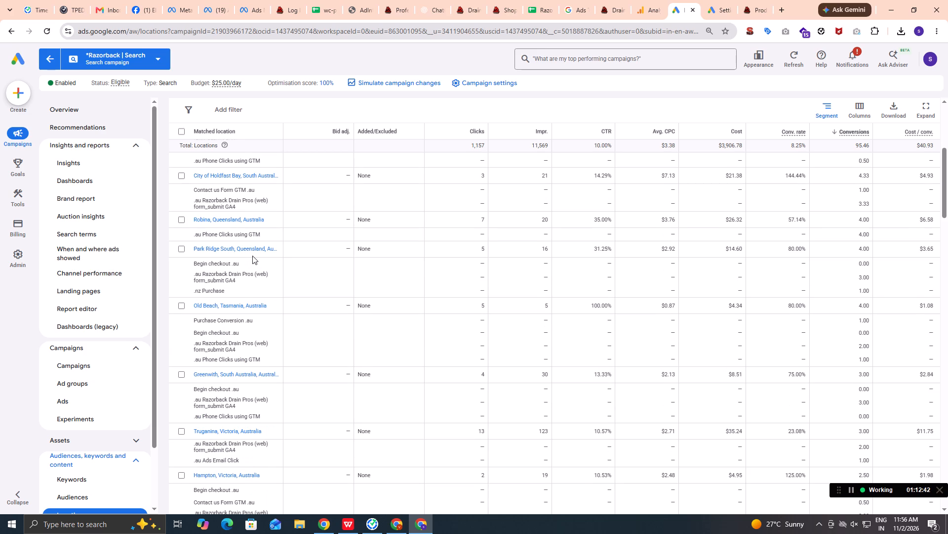
scroll(252, 256, "down", 2)
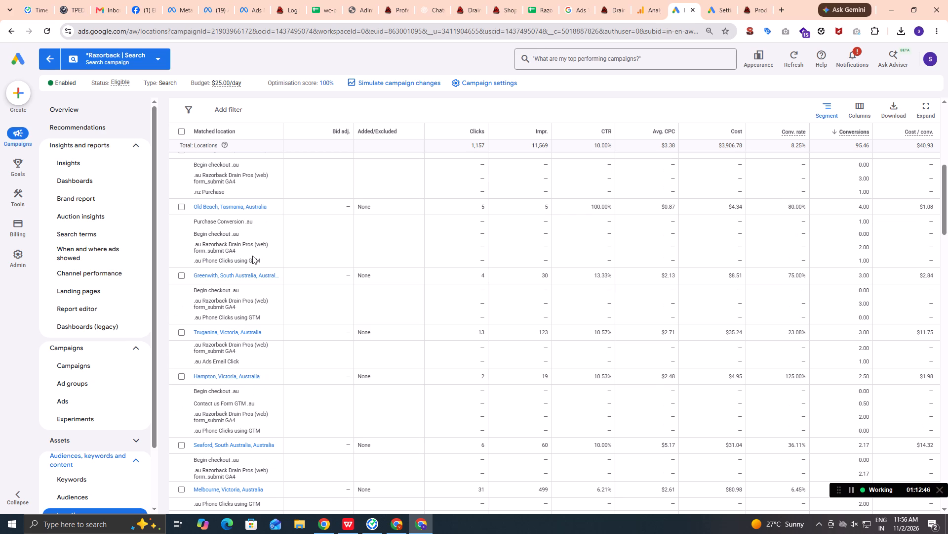
scroll(252, 256, "down", 2)
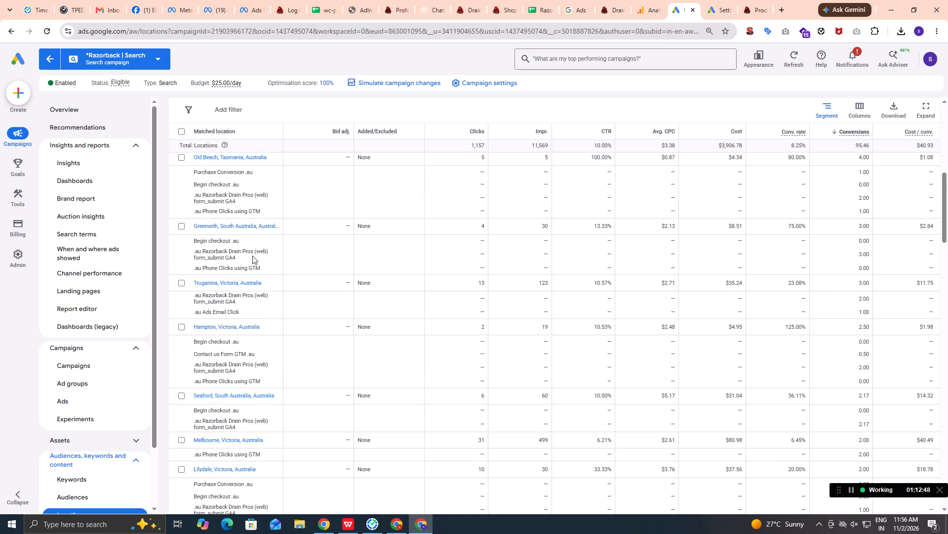
scroll(252, 256, "down", 1)
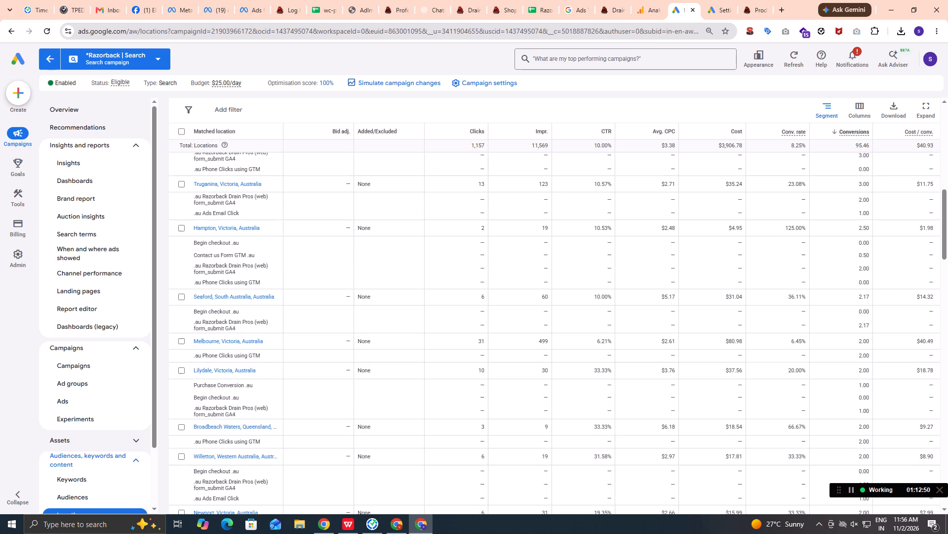
scroll(252, 256, "down", 1)
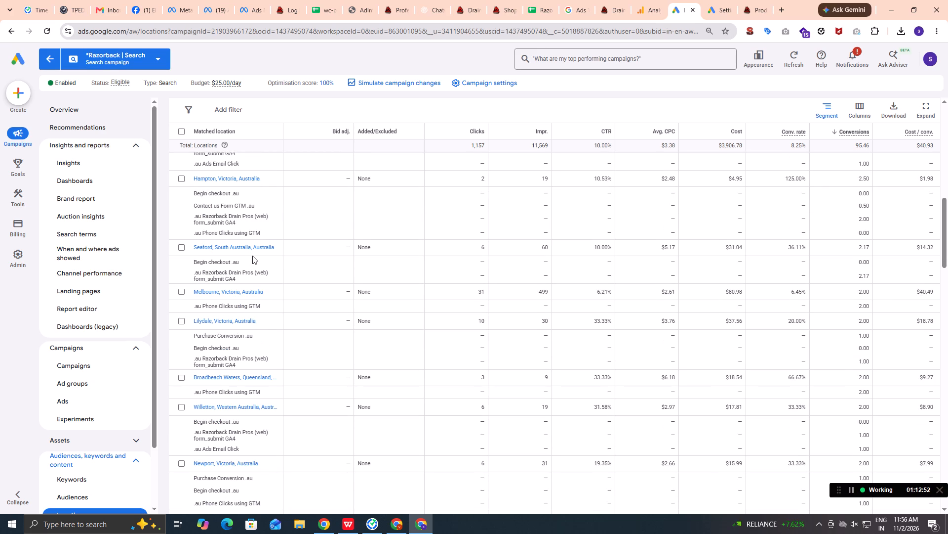
scroll(252, 256, "down", 1)
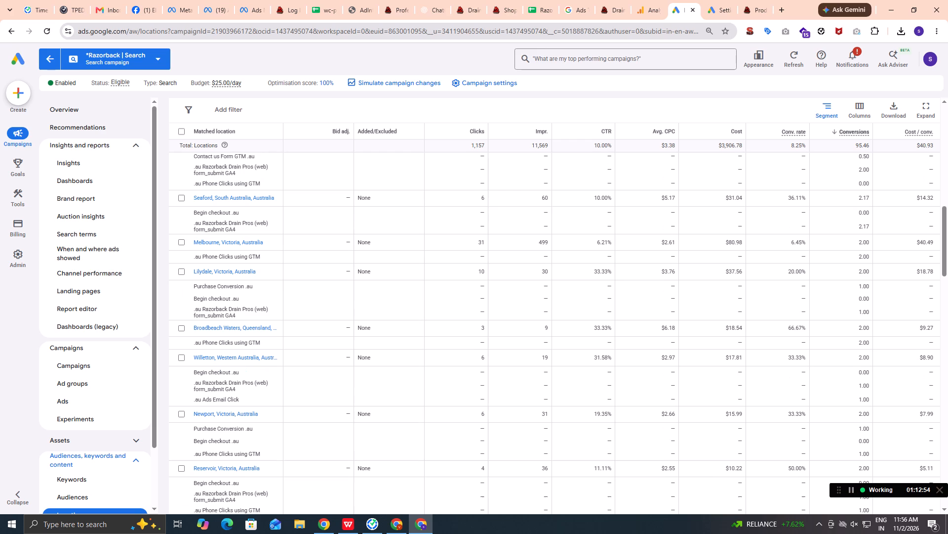
key("alt+Tab")
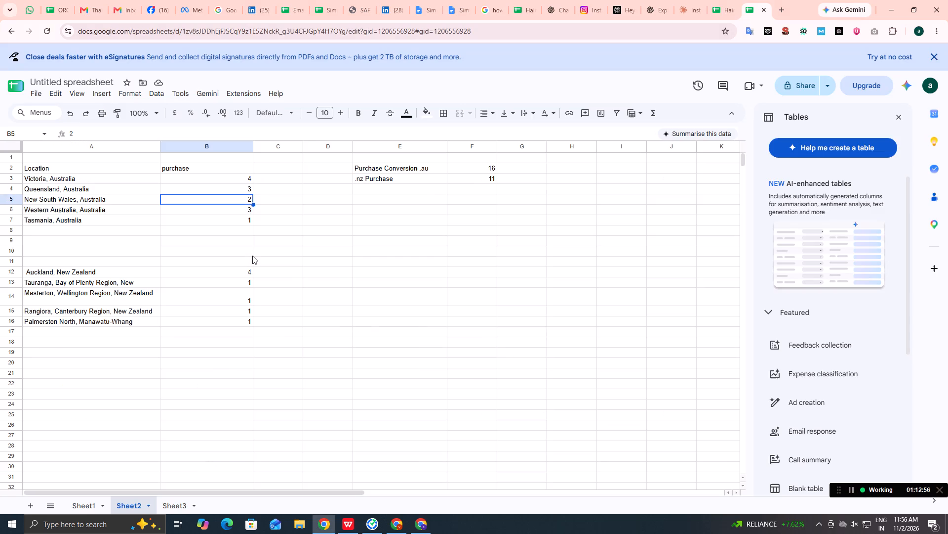
Switch back to Google Ads and recheck the purchase conversions for the cities from Lilydale through Newport, Abbotsbury and Caulfield North to Asquith.
key("alt+Tab")
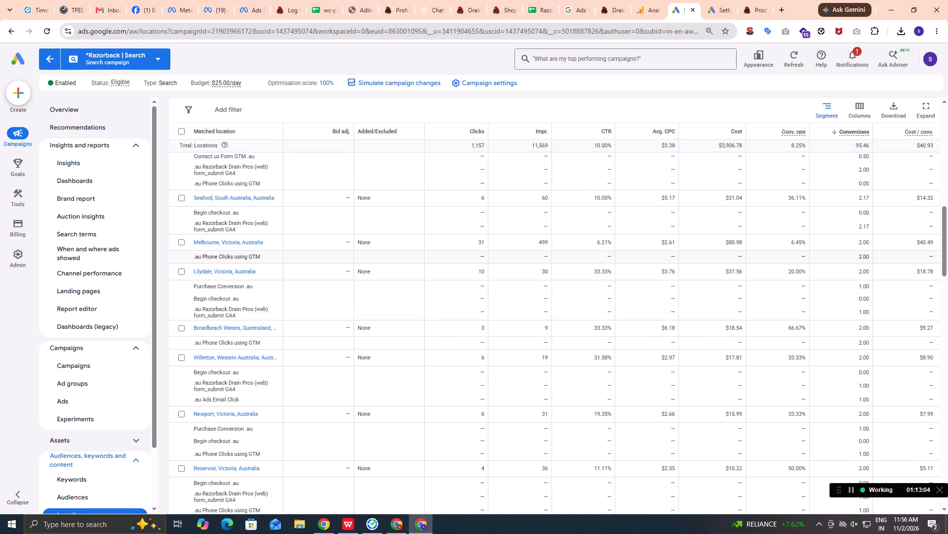
scroll(253, 256, "down", 2)
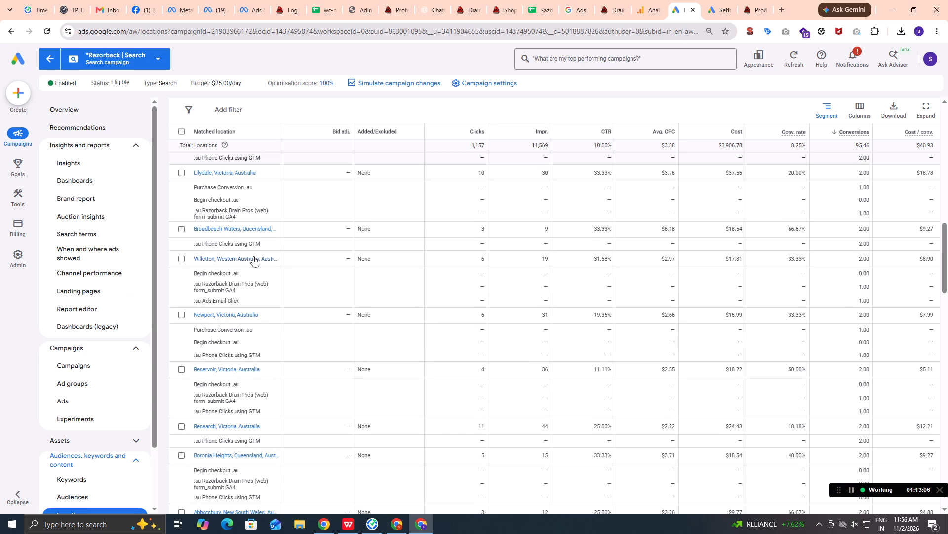
scroll(253, 256, "down", 1)
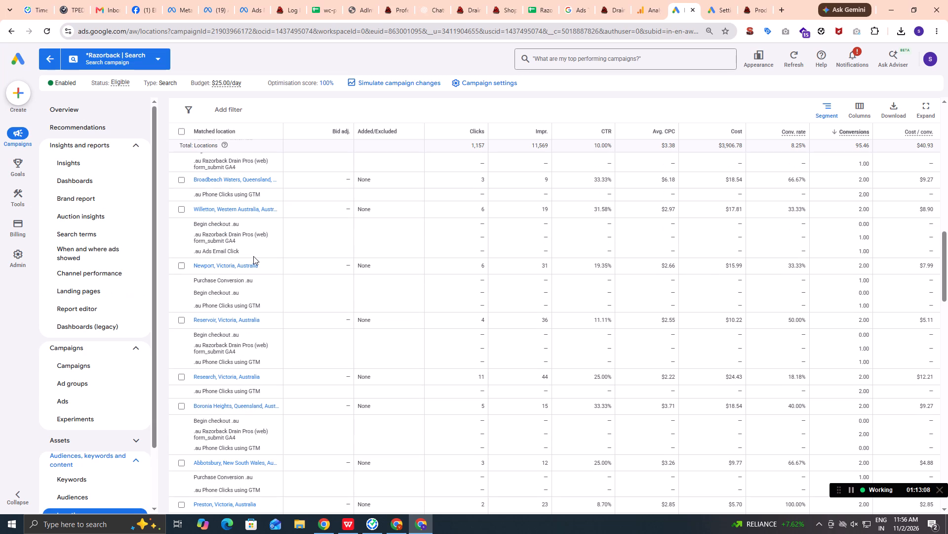
scroll(253, 256, "down", 1)
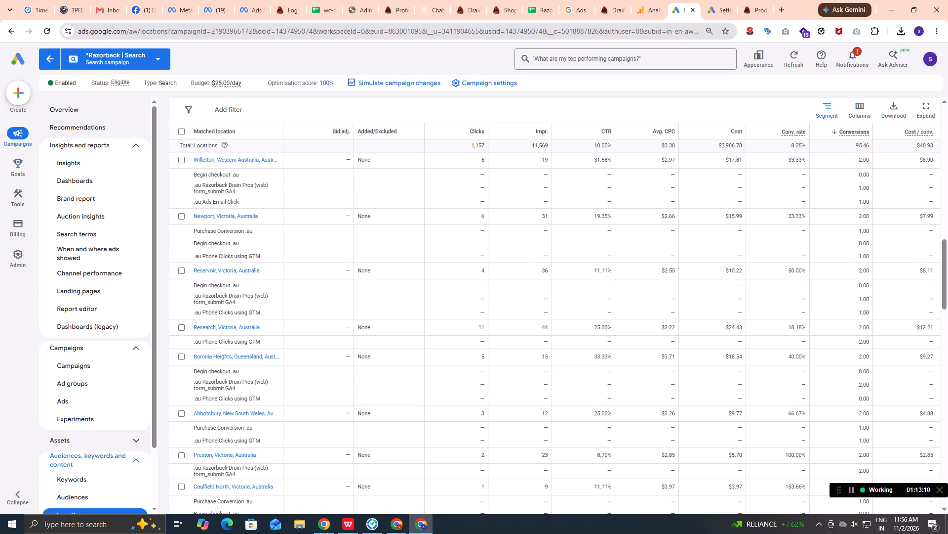
scroll(253, 256, "down", 2)
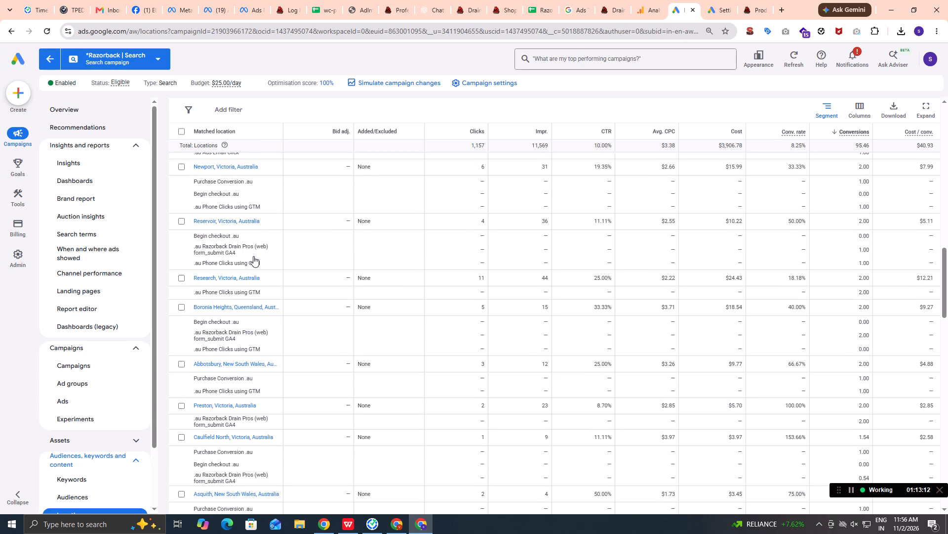
scroll(253, 256, "down", 1)
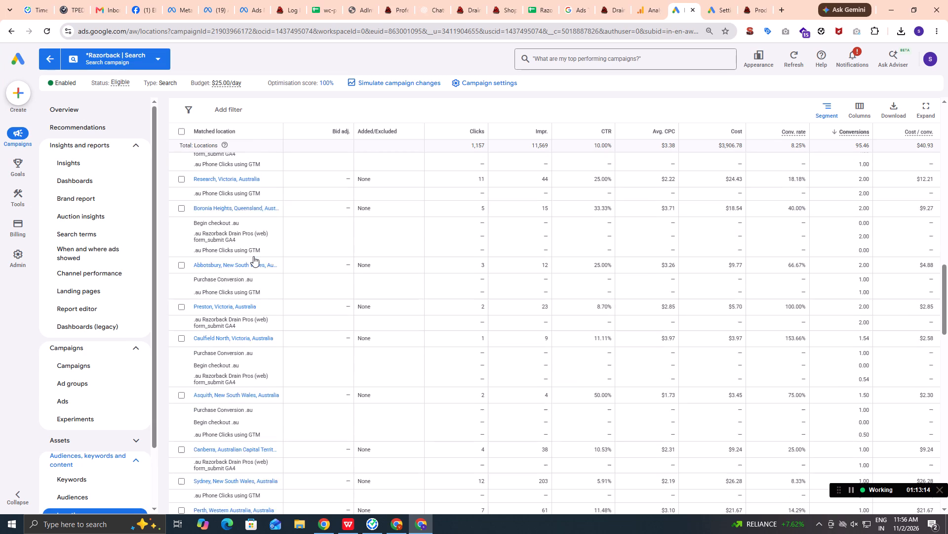
scroll(253, 256, "down", 1)
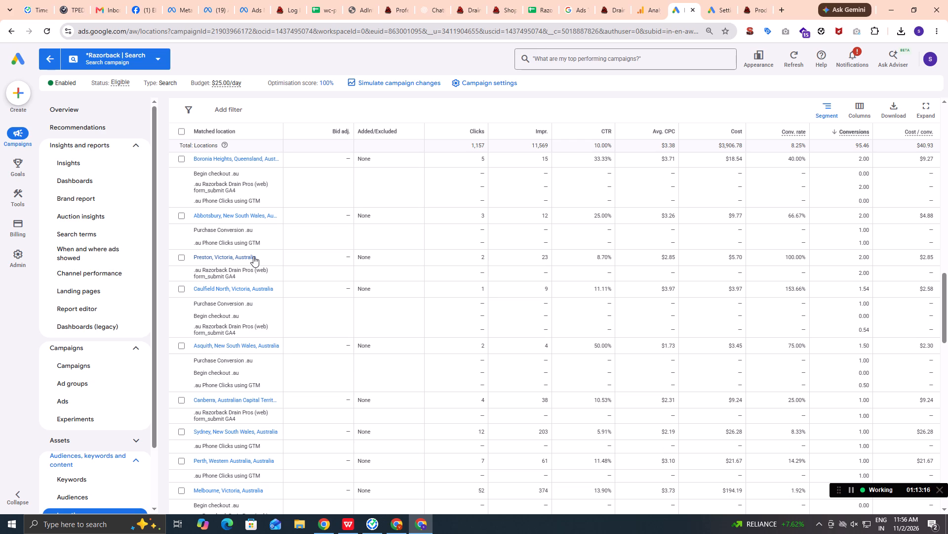
scroll(253, 256, "down", 1)
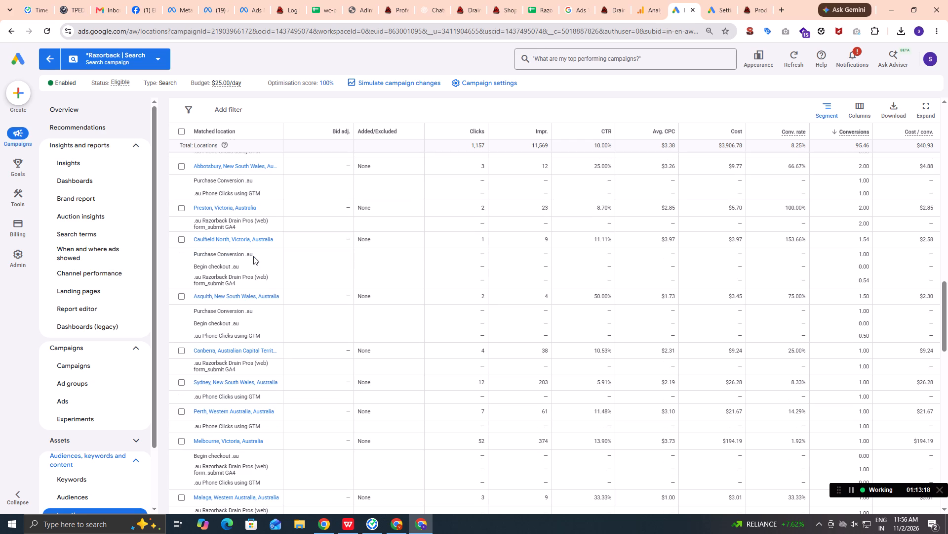
scroll(253, 256, "down", 2)
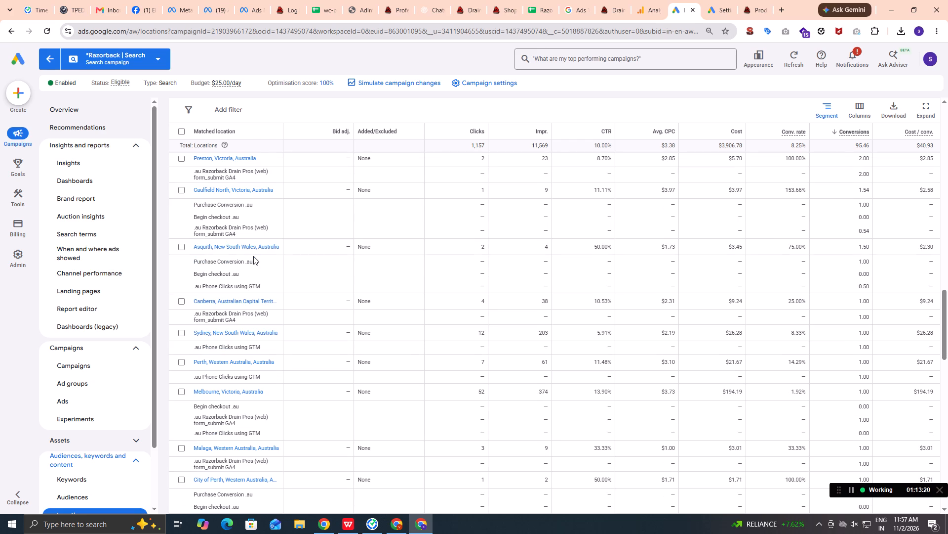
Recheck the purchase conversions for the cities from Canberra through City of Perth, Clarkson and Mascot to Pullenvale.
scroll(253, 256, "down", 1)
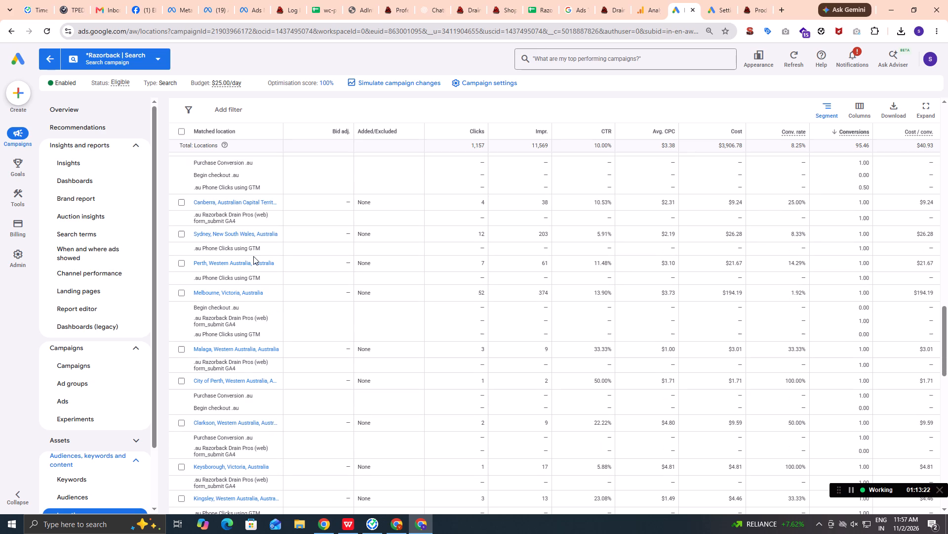
scroll(253, 256, "down", 1)
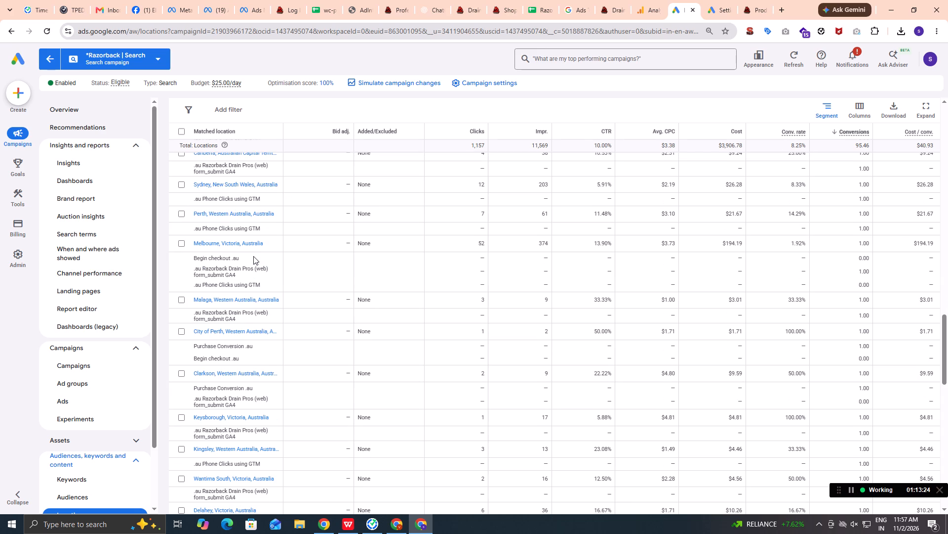
scroll(253, 256, "down", 1)
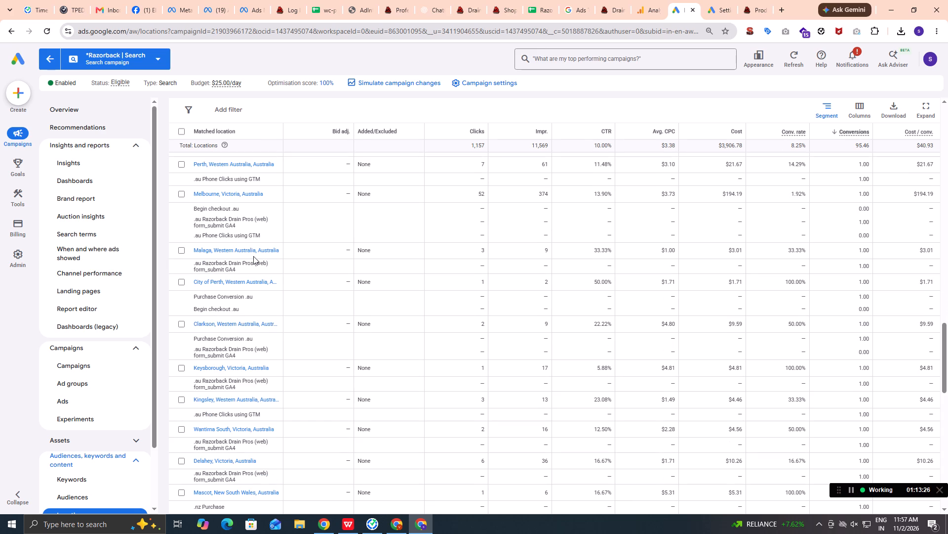
scroll(253, 256, "down", 1)
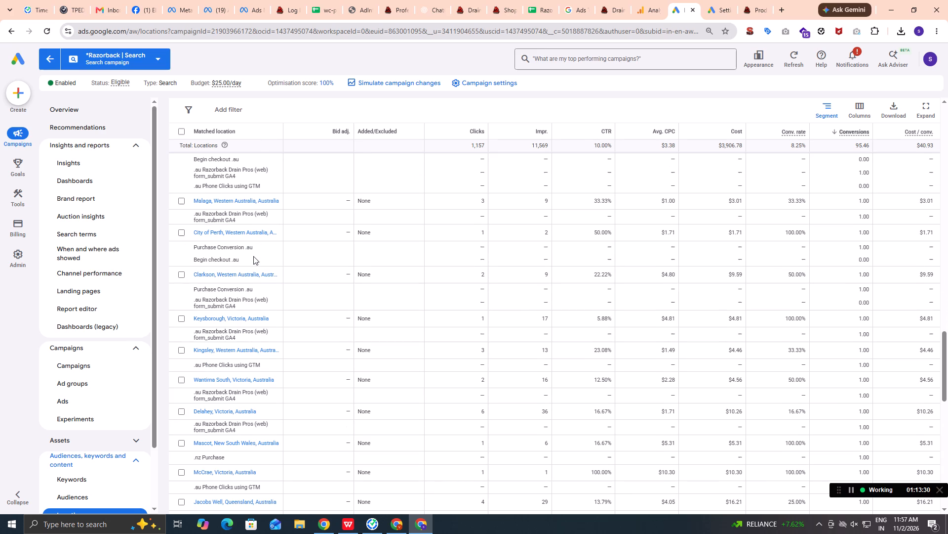
scroll(253, 256, "down", 2)
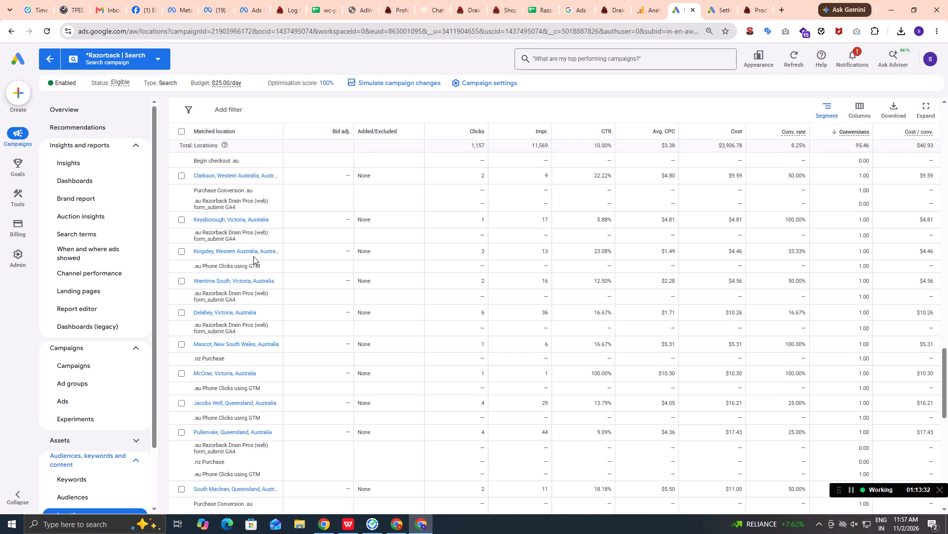
scroll(253, 256, "down", 2)
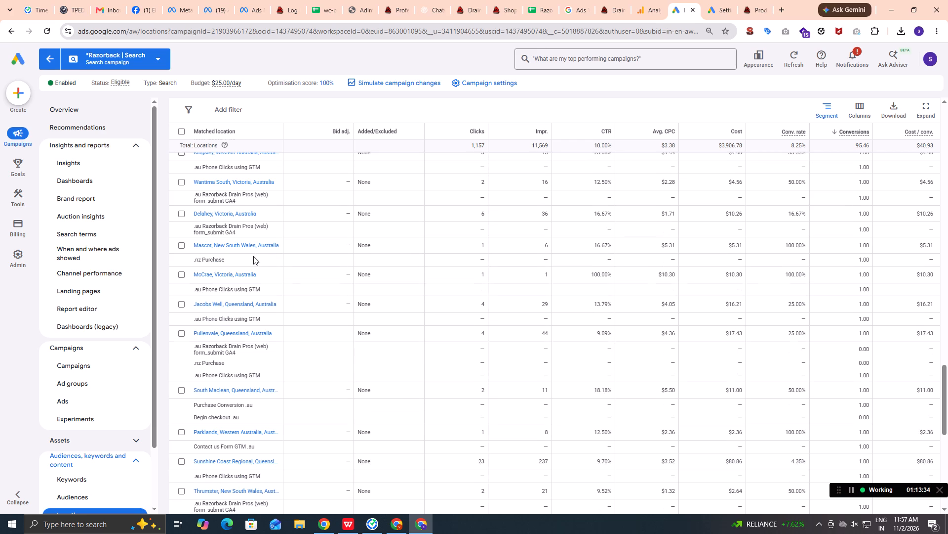
scroll(253, 256, "down", 1)
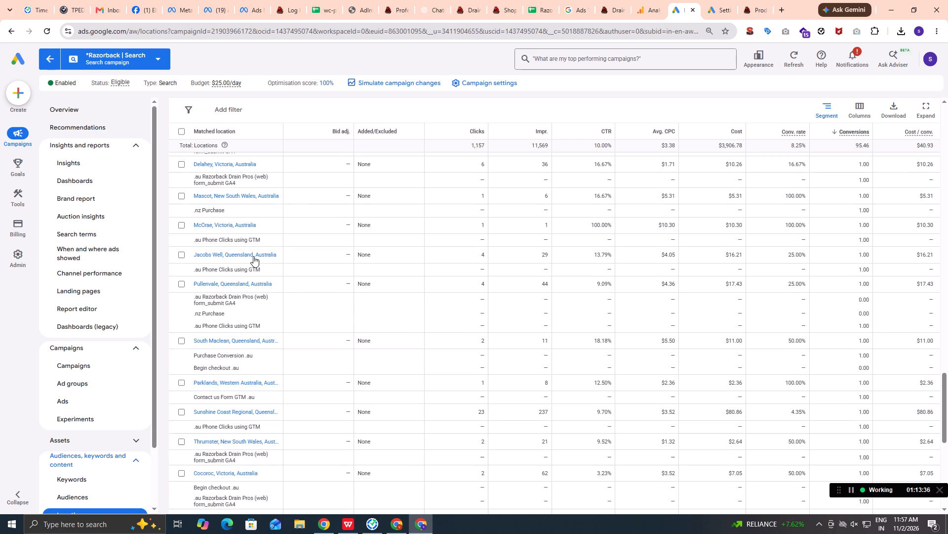
scroll(253, 256, "up", 1)
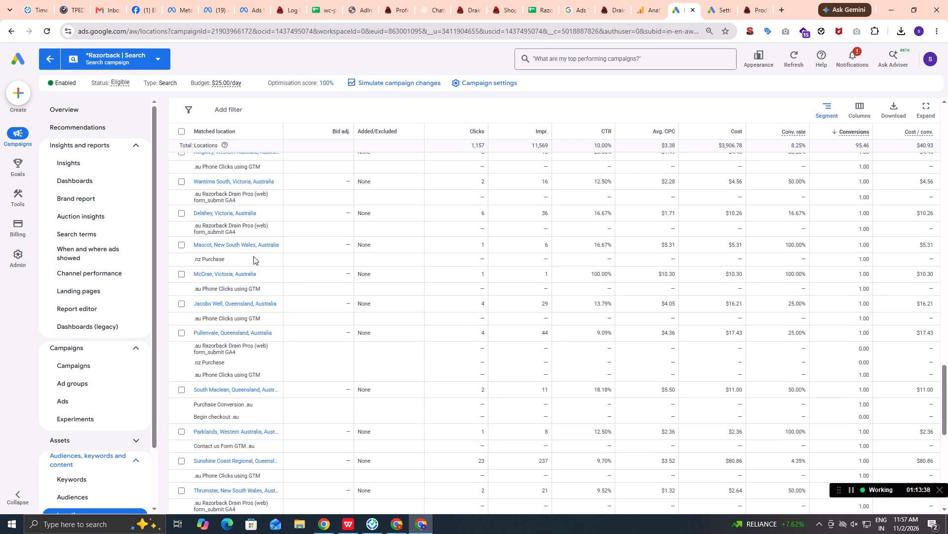
scroll(253, 256, "down", 1)
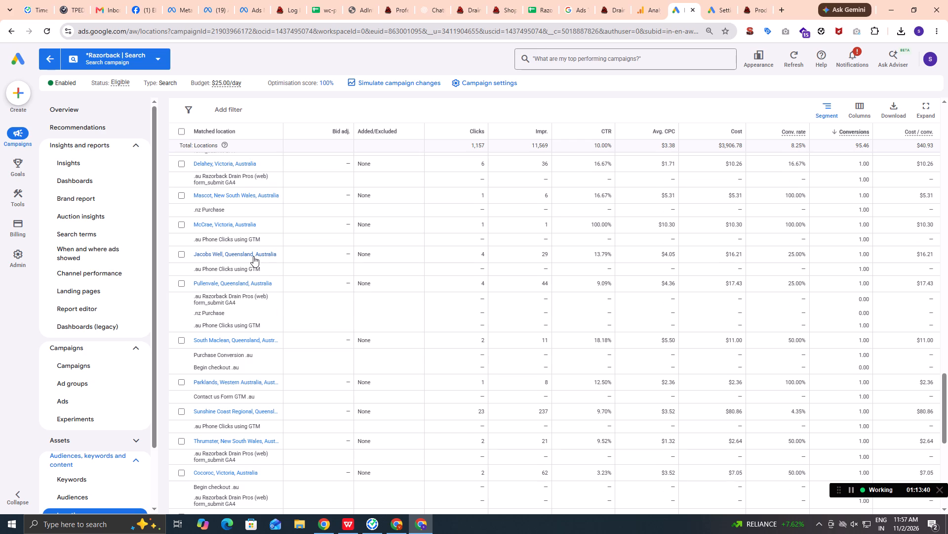
Recheck the purchase conversions for the remaining cities from South Maclean through Anakie to Darch, and compare them with the state counts on Sheet2.
scroll(253, 256, "down", 2)
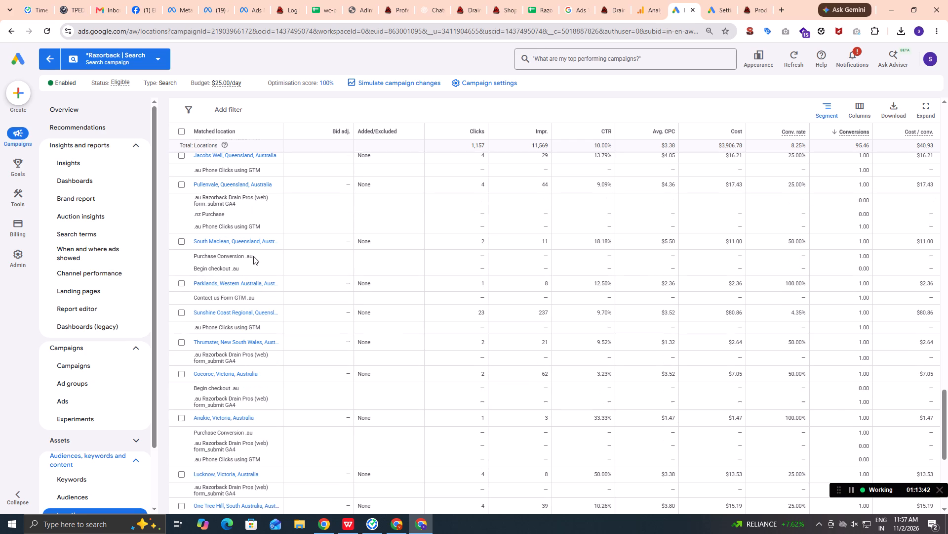
scroll(253, 256, "down", 1)
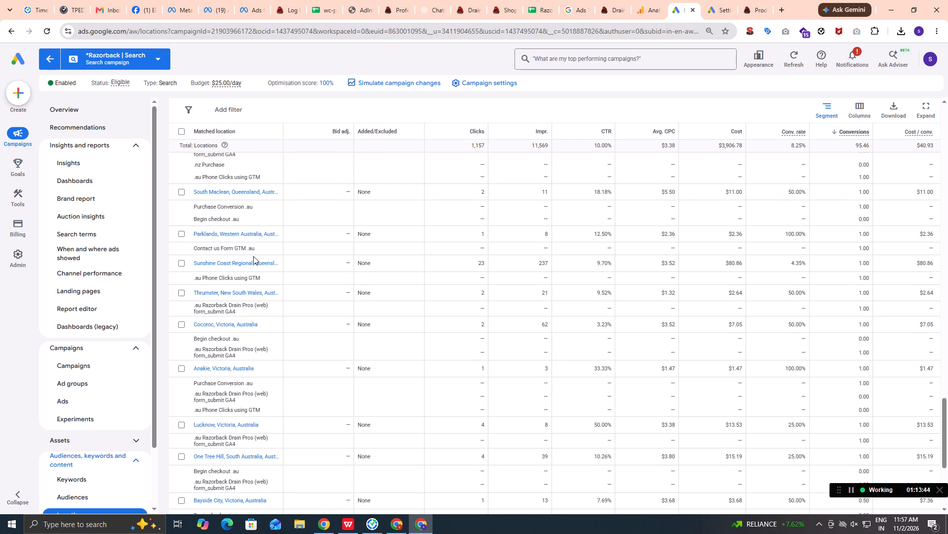
scroll(253, 256, "down", 3)
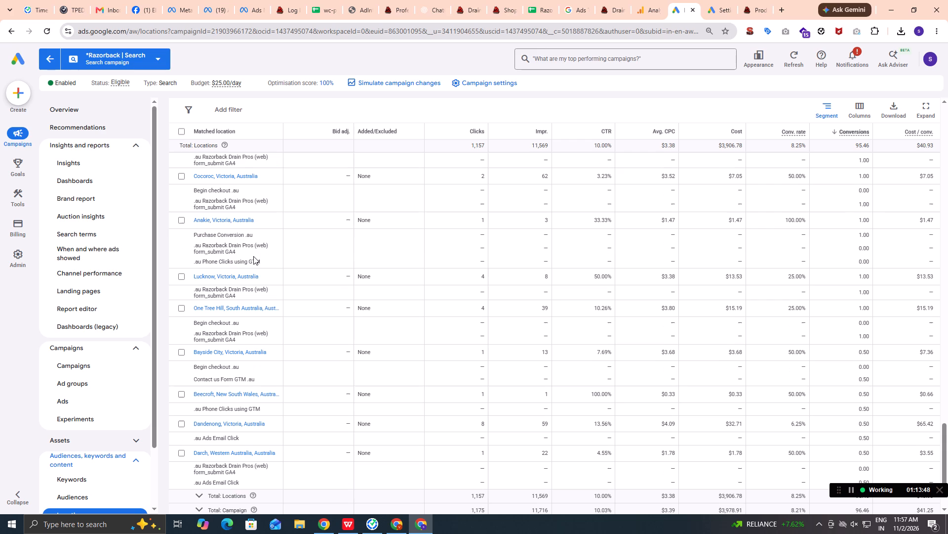
key("alt+Tab")
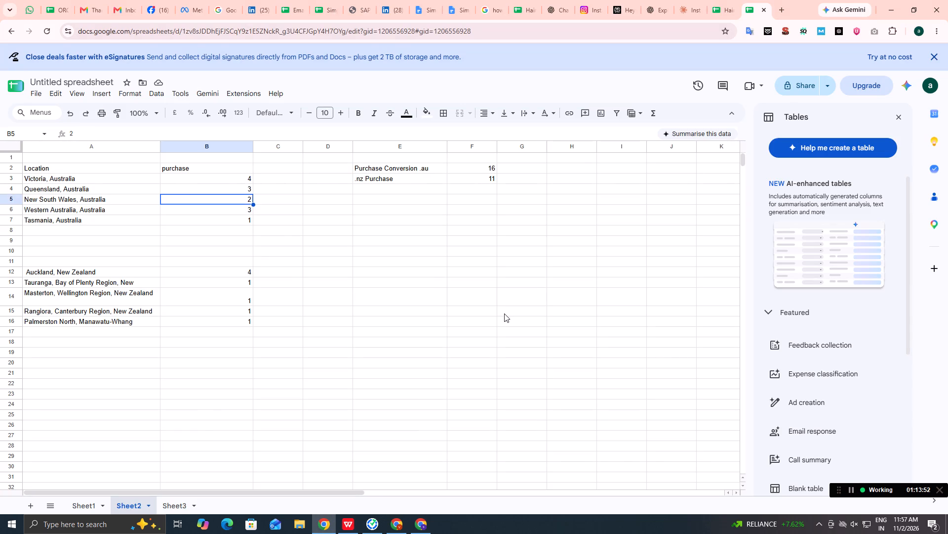
Set the New South Wales, Australia purchase count on Sheet2 to 3.
key("3")
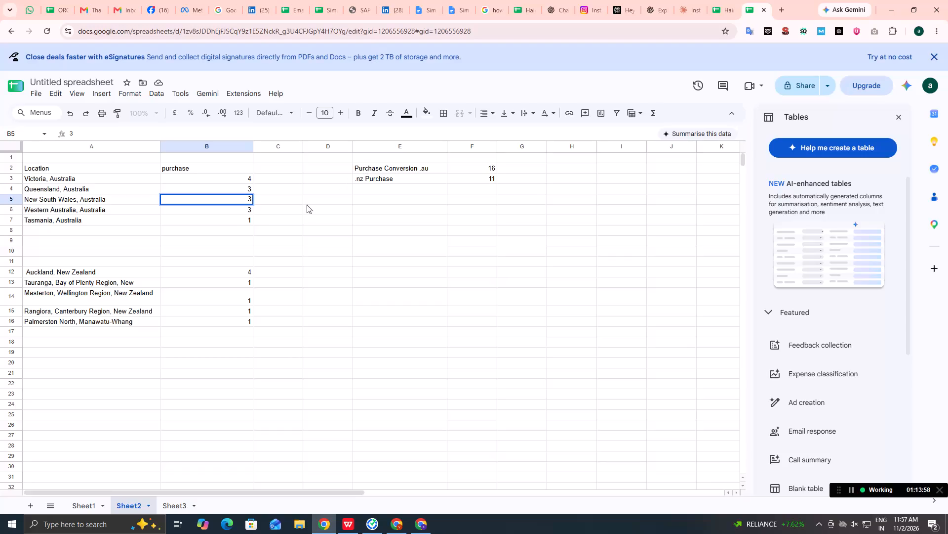
left_click(262, 212)
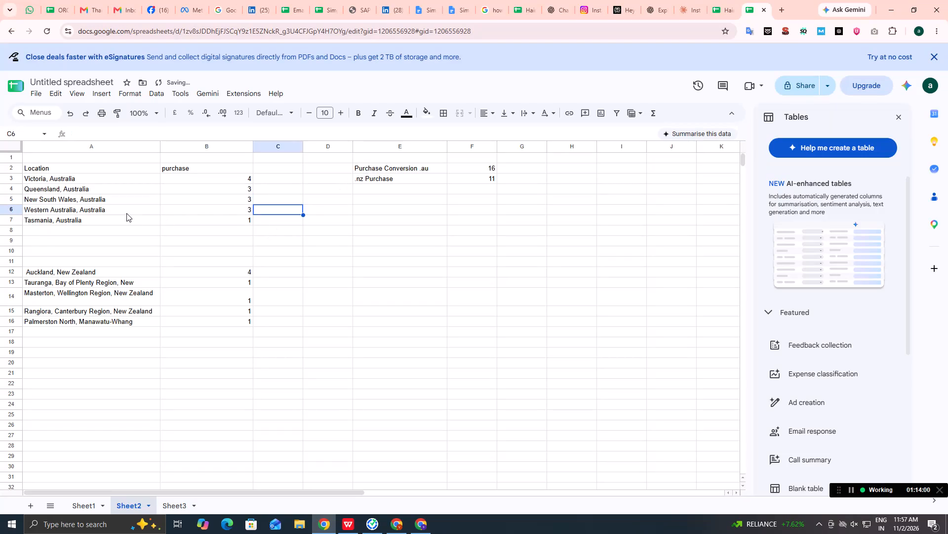
Compare the Sheet2 state purchase counts with the Google Ads city list and the campaign counts on Sheet3.
left_click(126, 213)
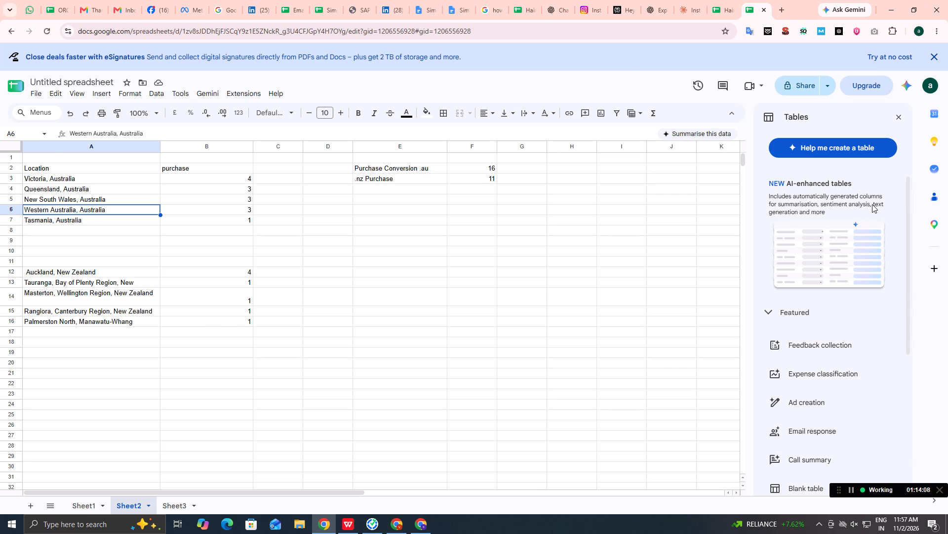
key("alt+Tab")
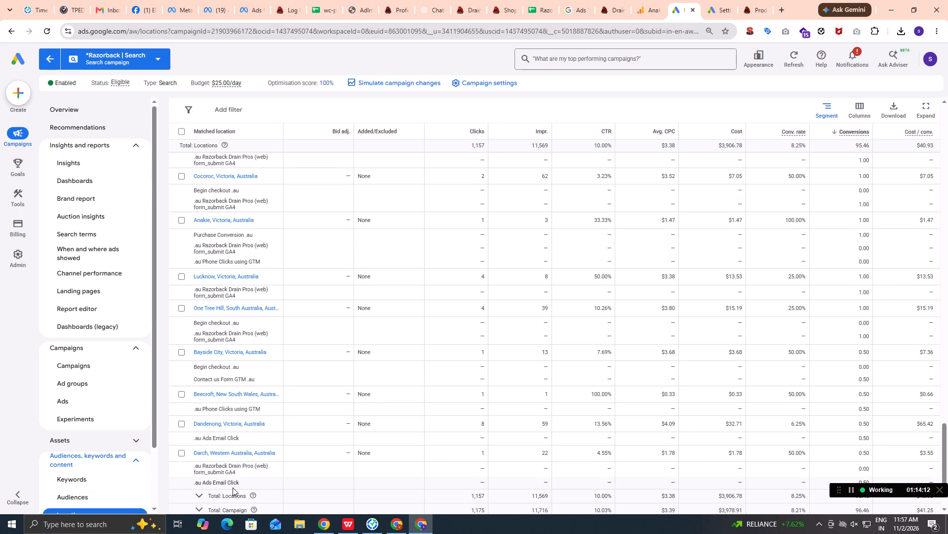
key("alt+Tab")
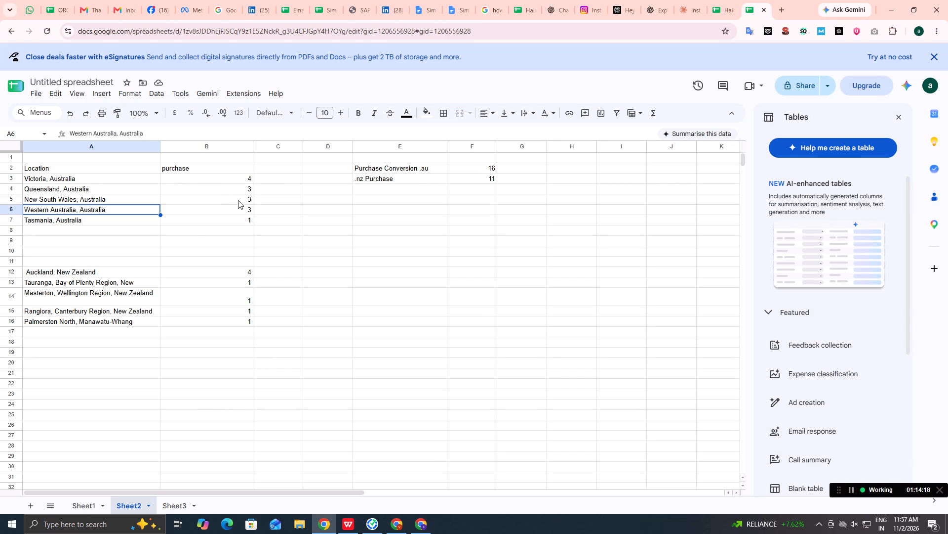
left_click(169, 507)
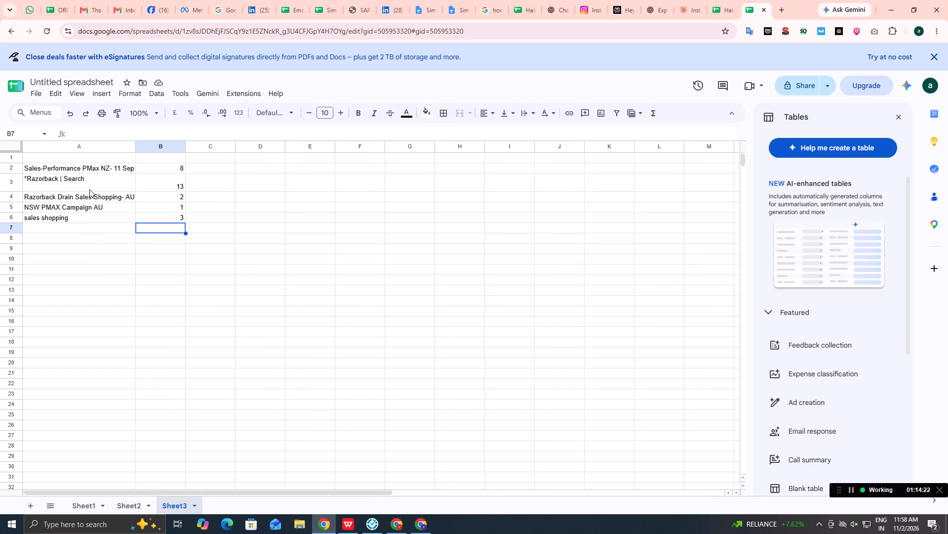
left_click(134, 506)
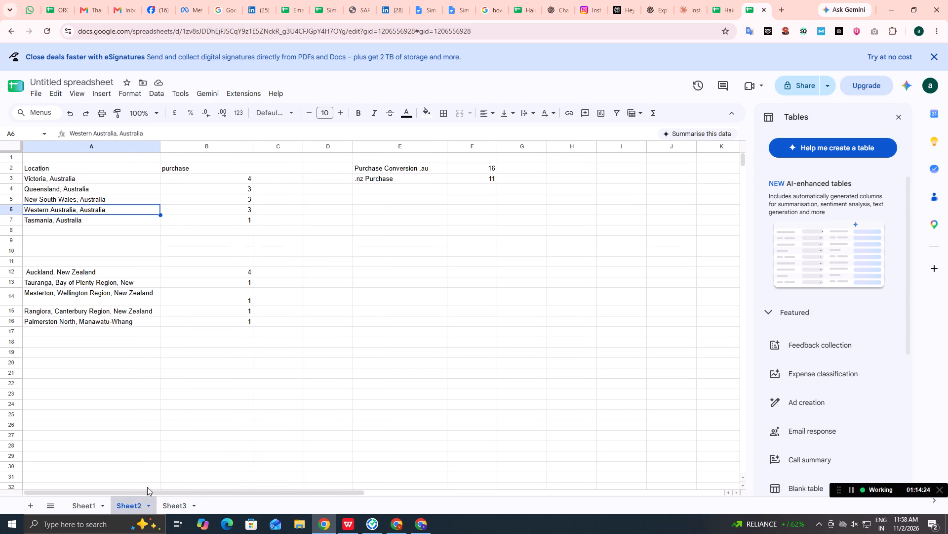
Switch to Google Ads and recheck the purchase conversions in reverse order, from Darch through Anakie and South Maclean to Mascot.
key("alt+Tab")
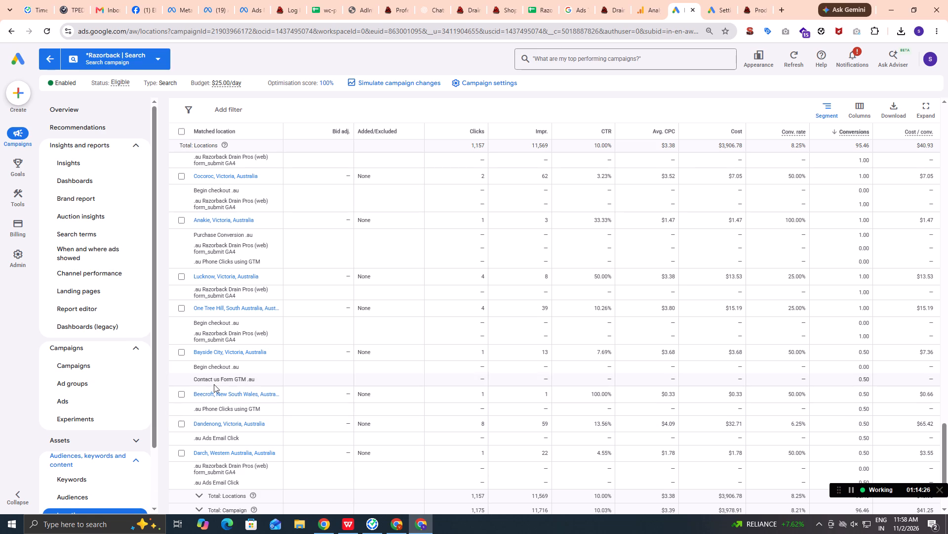
scroll(219, 438, "down", 1)
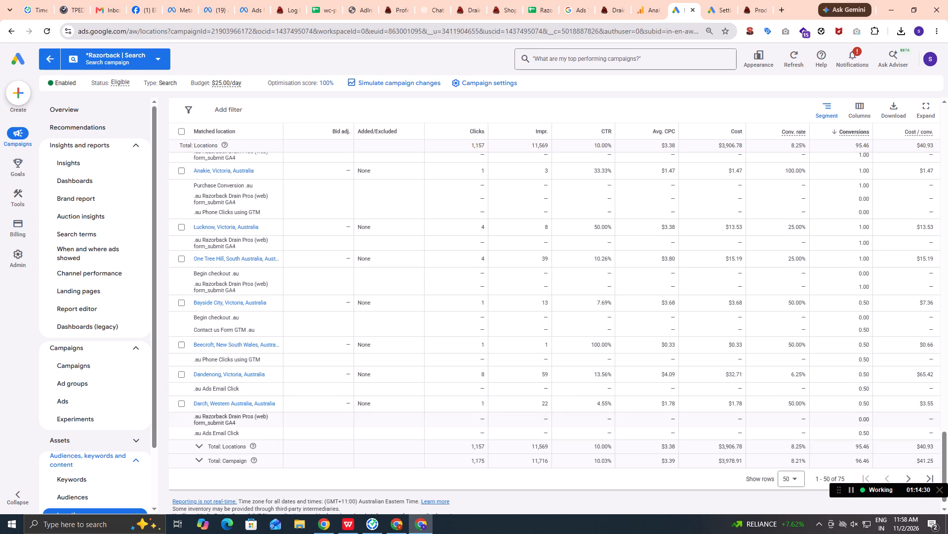
scroll(217, 410, "up", 2)
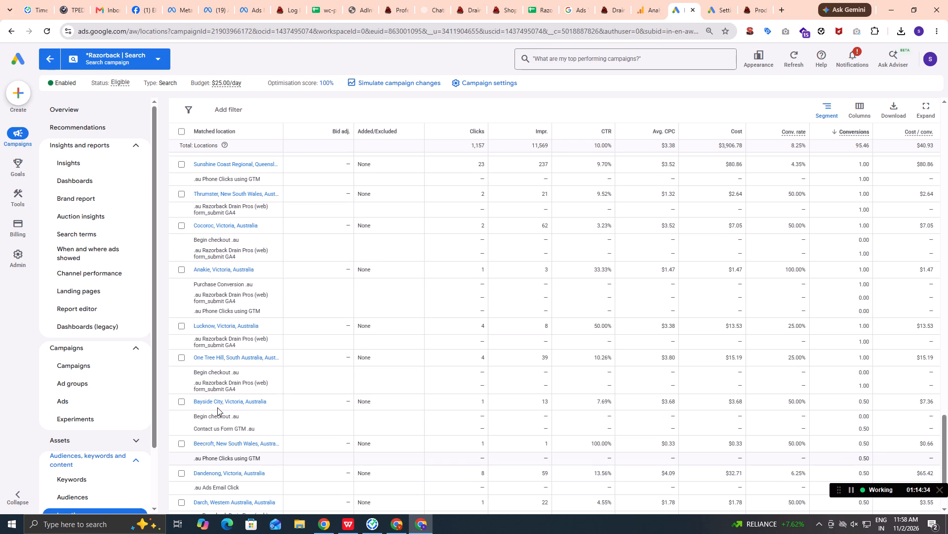
scroll(217, 407, "up", 1)
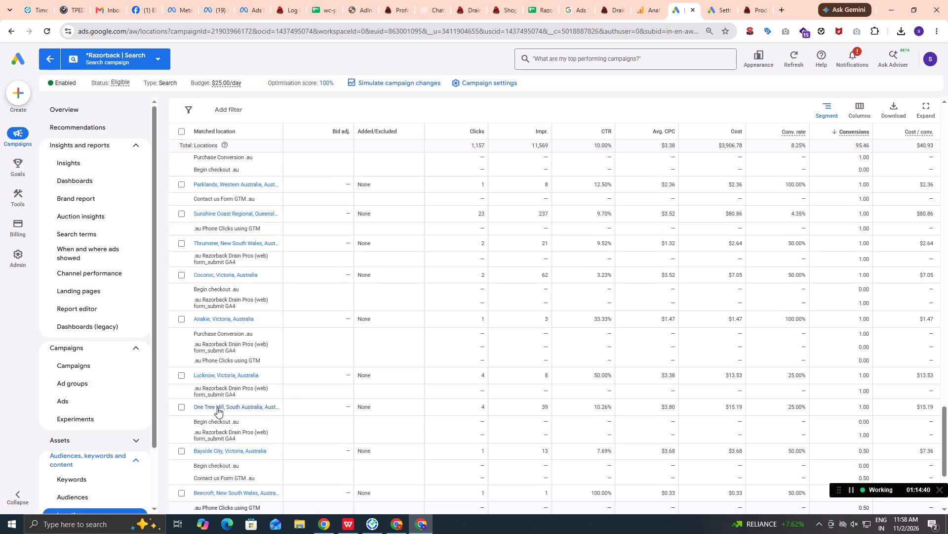
scroll(217, 407, "up", 1)
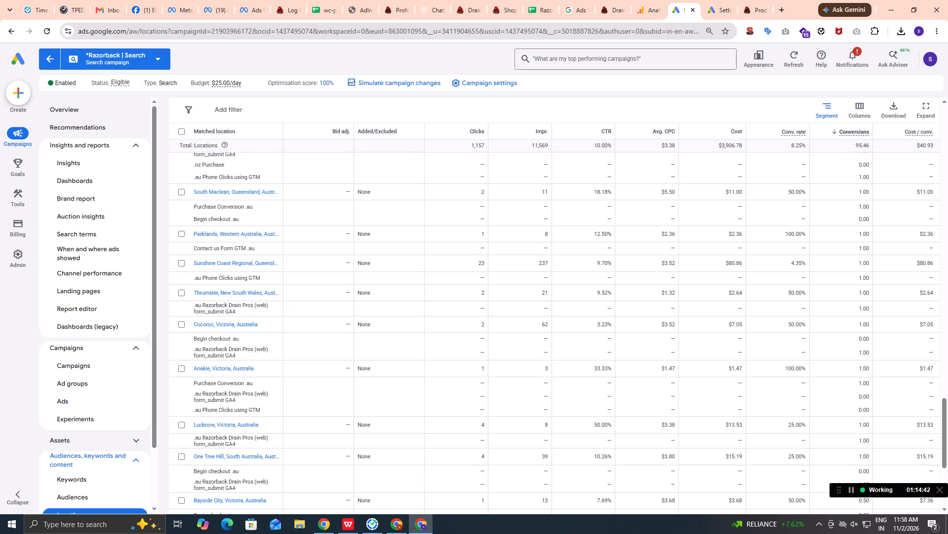
scroll(218, 407, "up", 1)
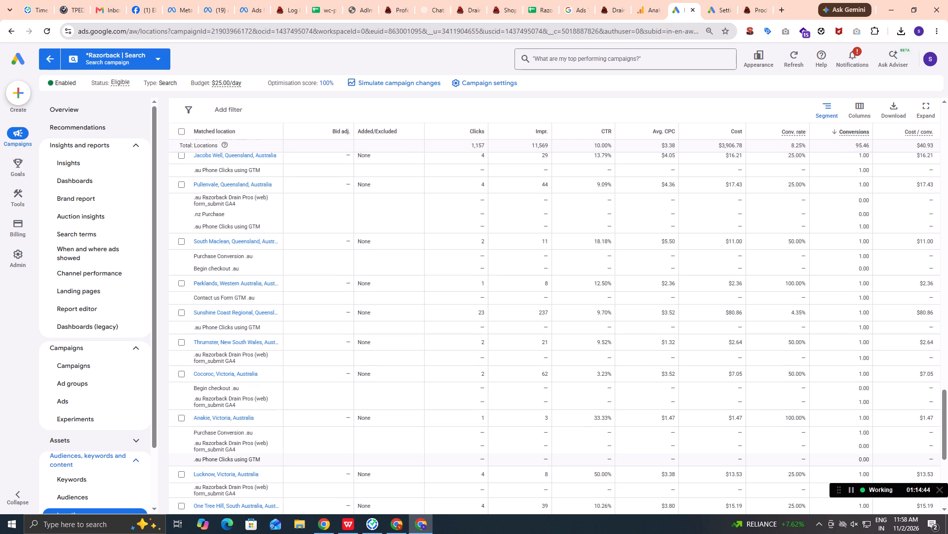
scroll(218, 407, "up", 1)
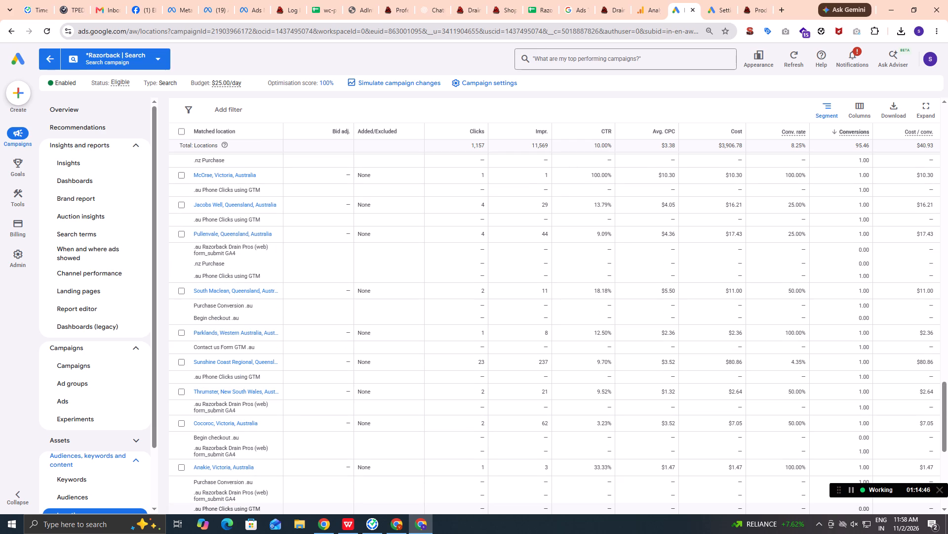
scroll(218, 407, "up", 1)
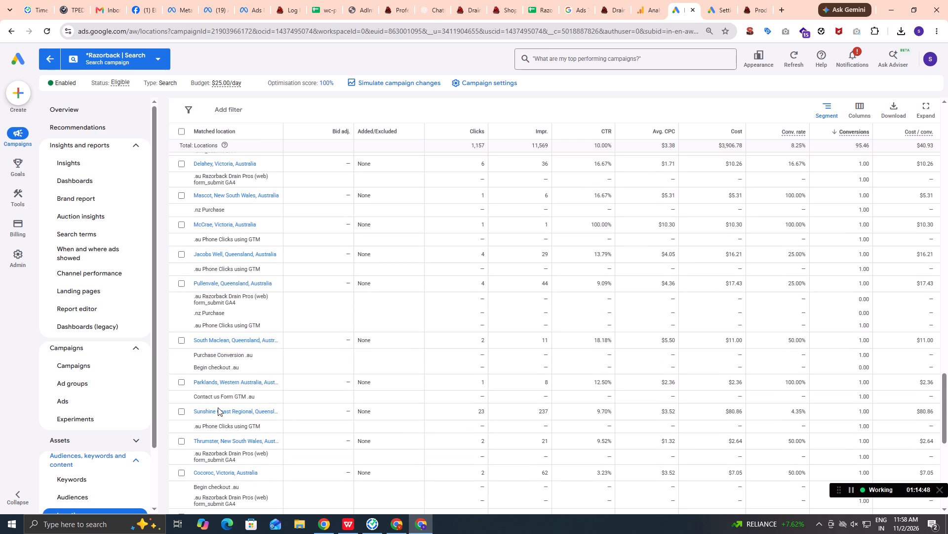
scroll(218, 407, "up", 1)
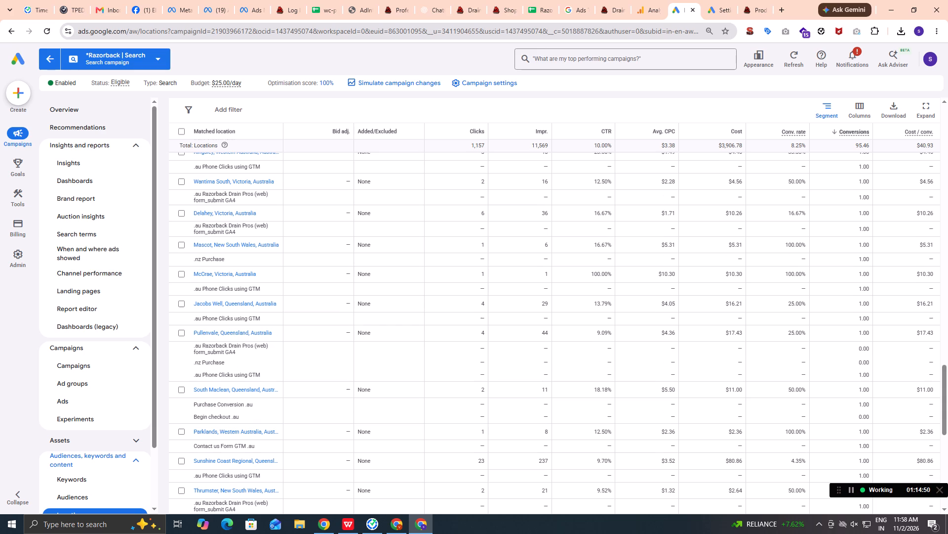
Recheck the purchase conversions for the cities from Clarkson back through City of Perth, Asquith and Caulfield North to Abbotsbury.
scroll(218, 407, "up", 2)
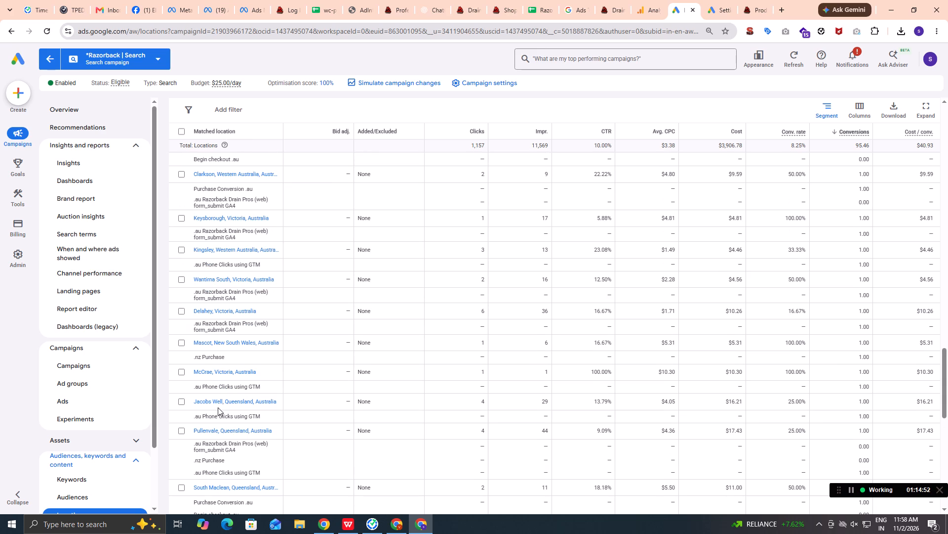
scroll(218, 407, "up", 1)
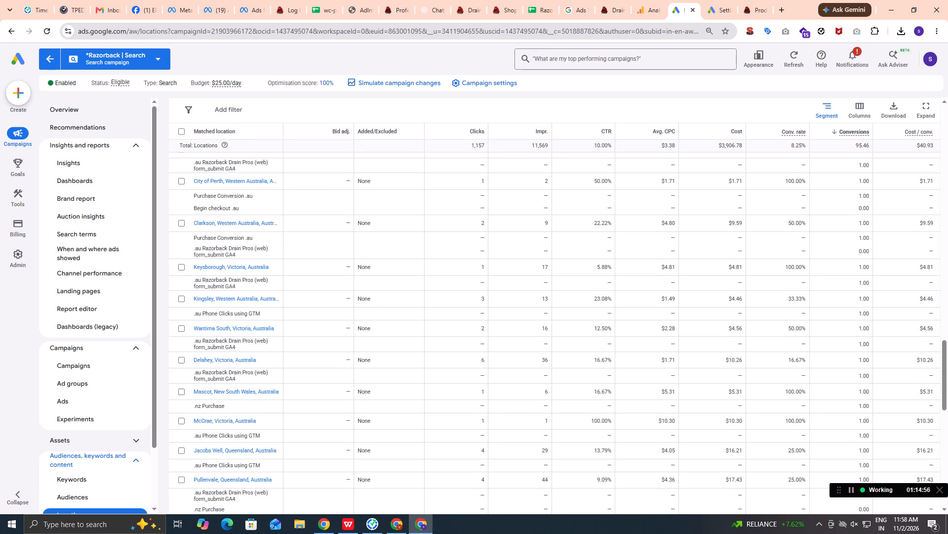
scroll(218, 407, "up", 2)
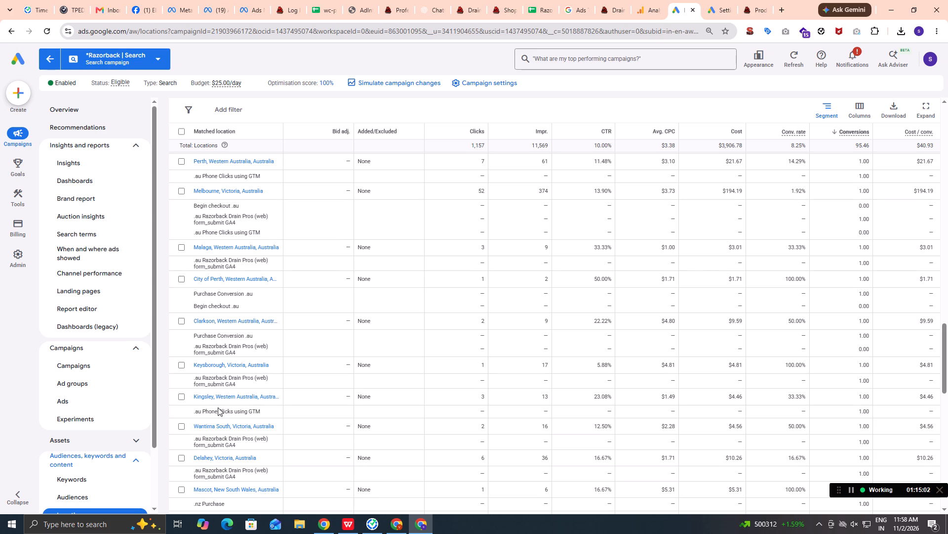
scroll(218, 407, "up", 1)
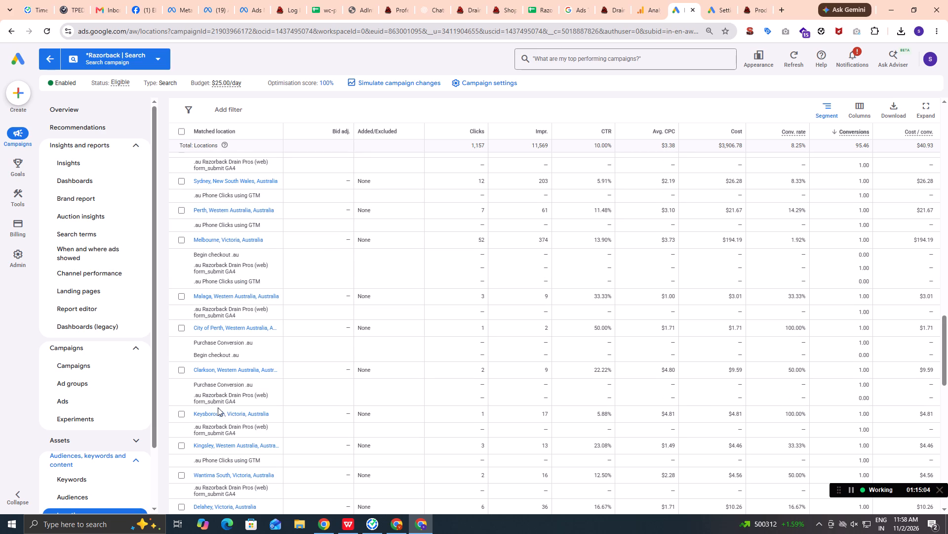
scroll(218, 407, "up", 1)
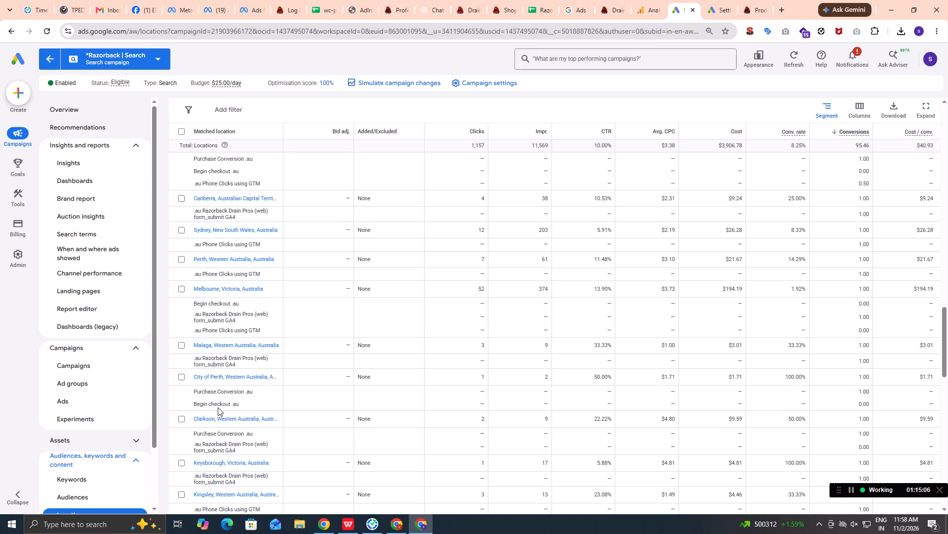
scroll(218, 407, "up", 1)
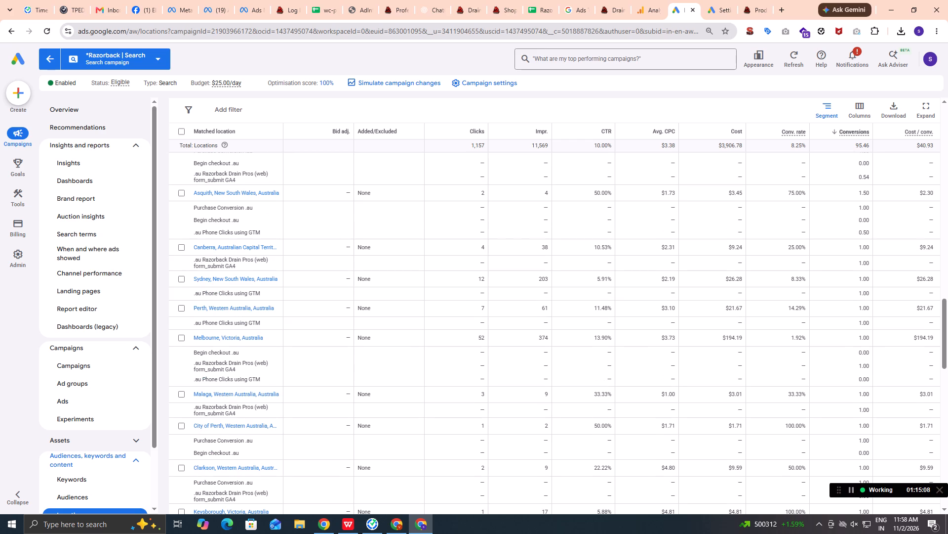
scroll(218, 407, "up", 1)
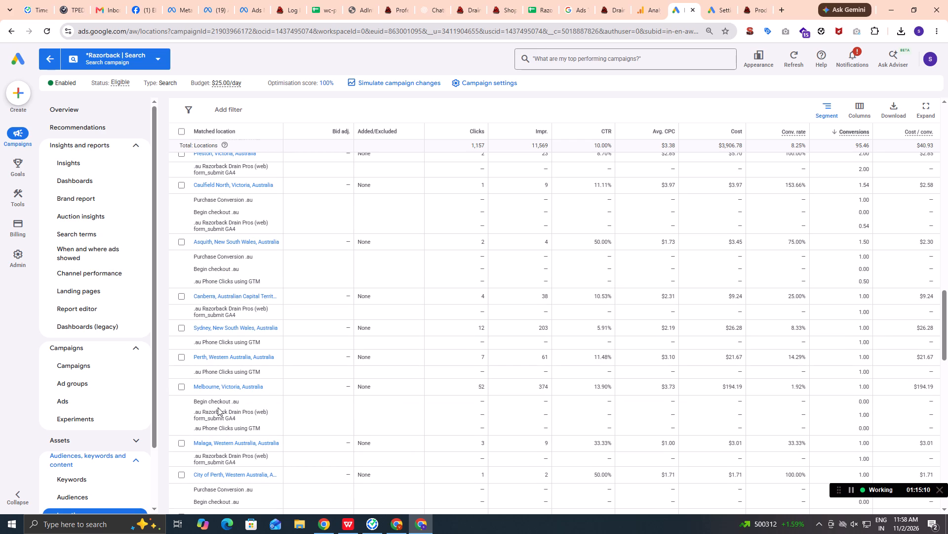
scroll(218, 407, "up", 1)
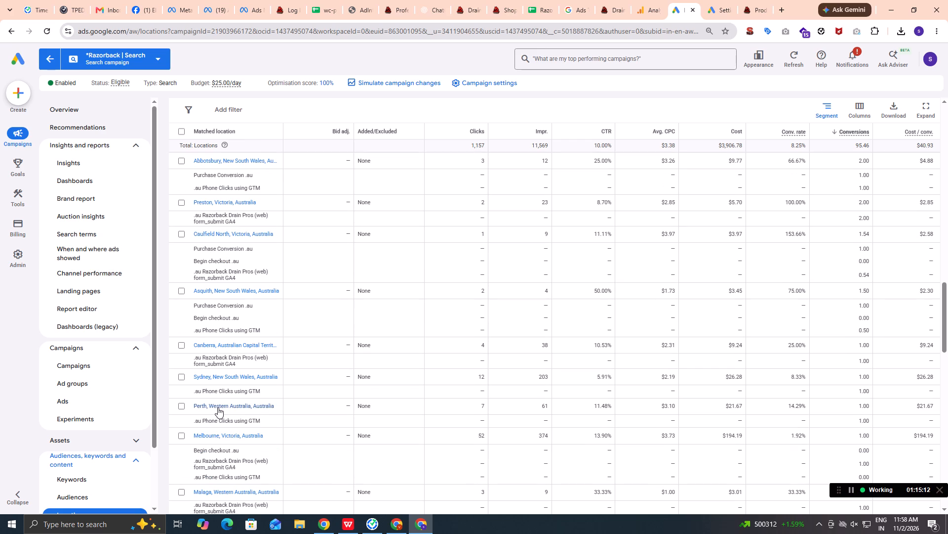
scroll(218, 407, "up", 1)
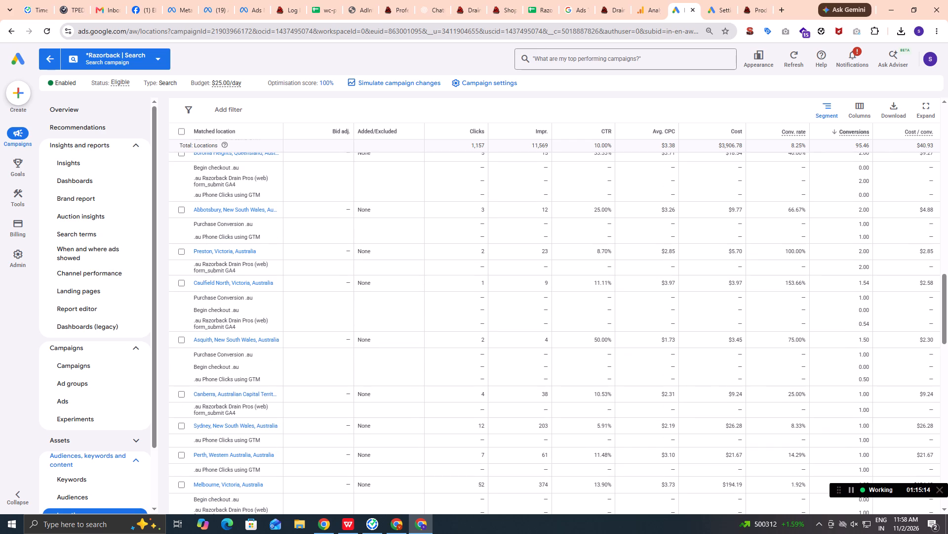
Recheck the purchase conversions for the cities from Abbotsbury back through Newport and Lilydale to Old Beach, Tasmania.
scroll(218, 407, "up", 2)
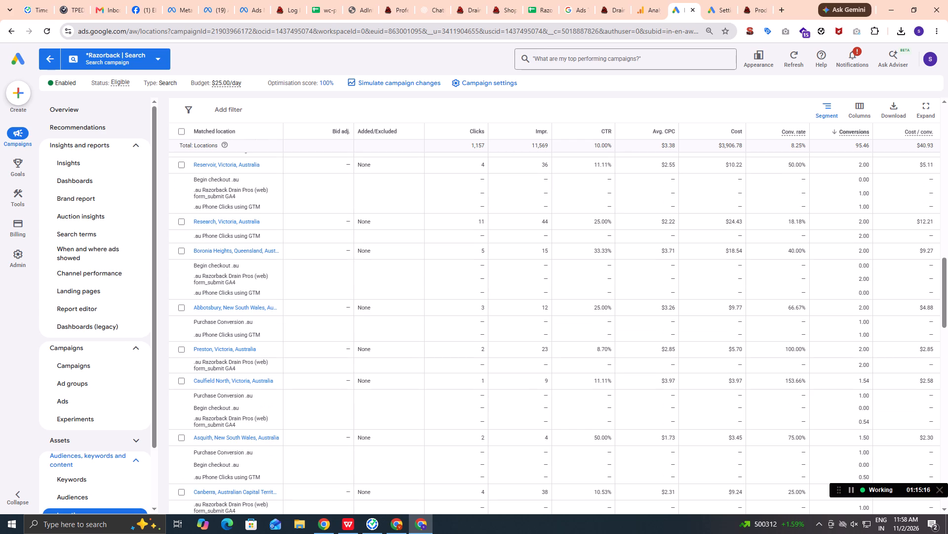
scroll(218, 407, "up", 2)
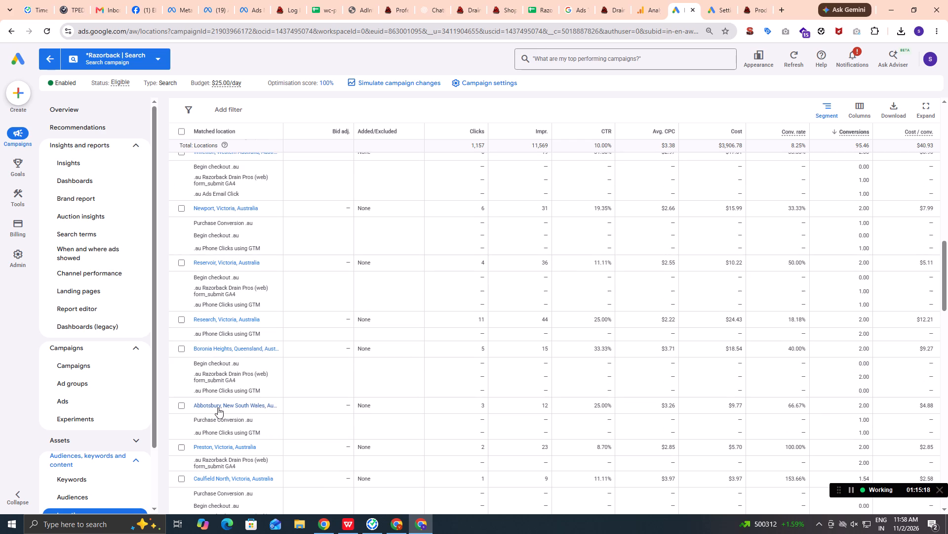
scroll(218, 407, "up", 1)
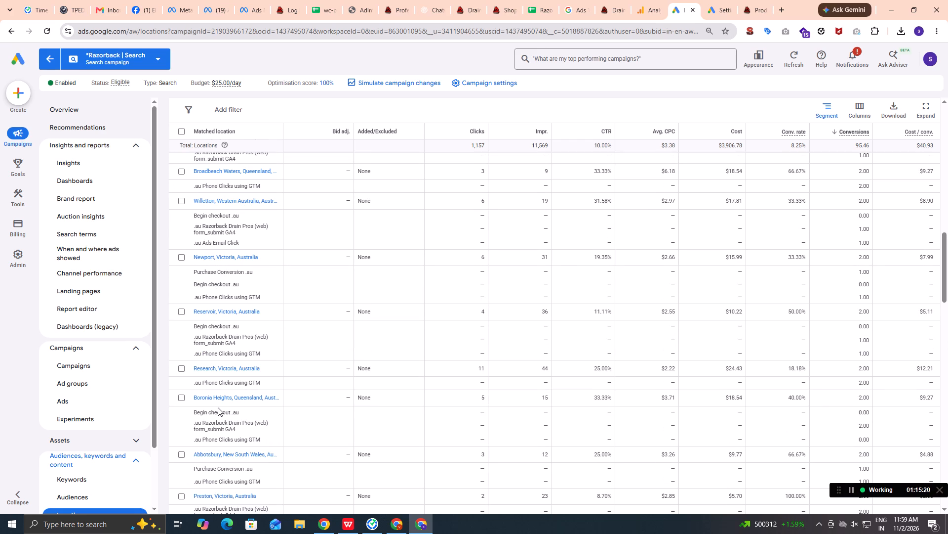
scroll(218, 407, "up", 1)
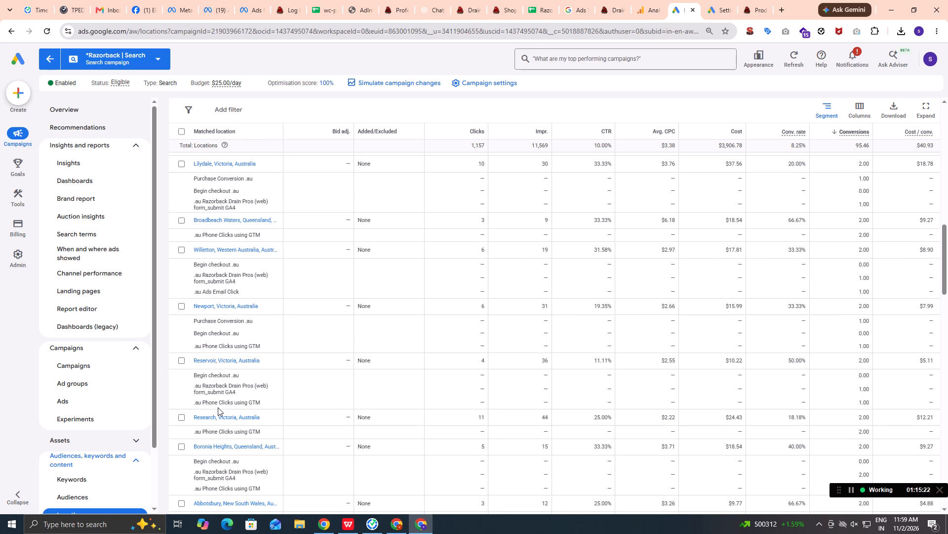
scroll(218, 407, "up", 1)
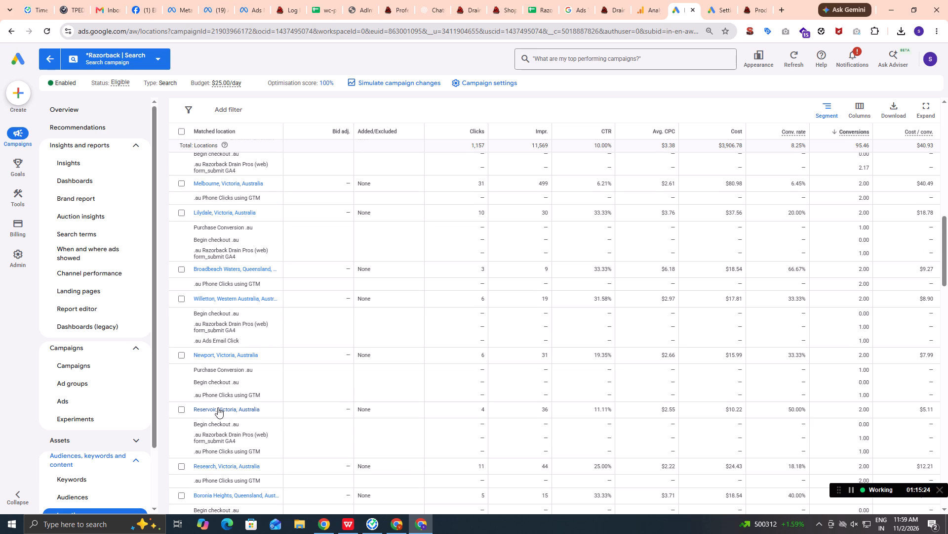
scroll(218, 407, "up", 1)
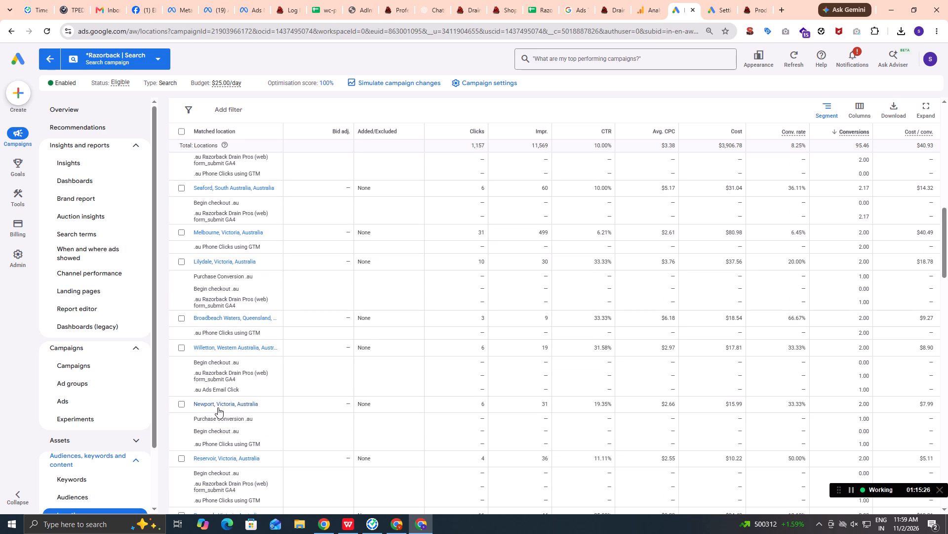
scroll(218, 407, "up", 1)
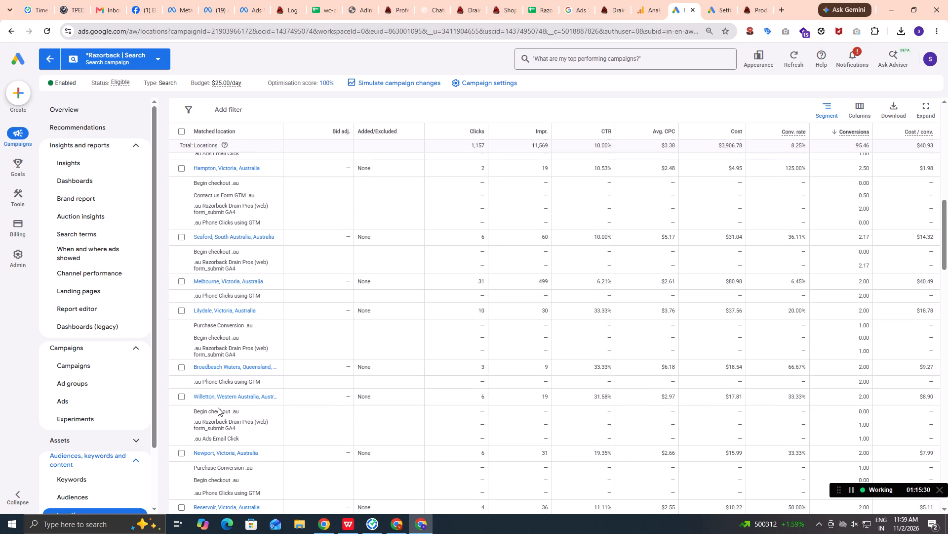
scroll(218, 407, "up", 2)
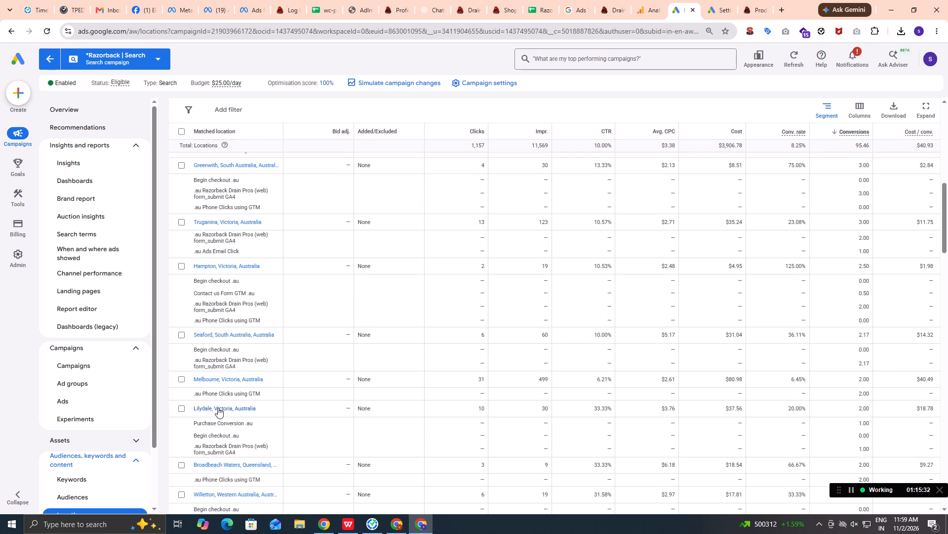
scroll(218, 407, "up", 1)
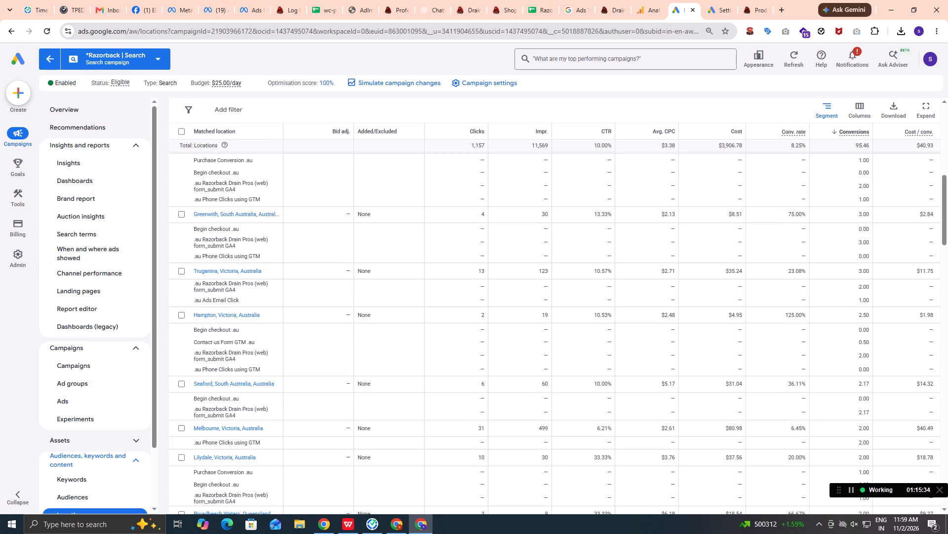
scroll(218, 407, "up", 1)
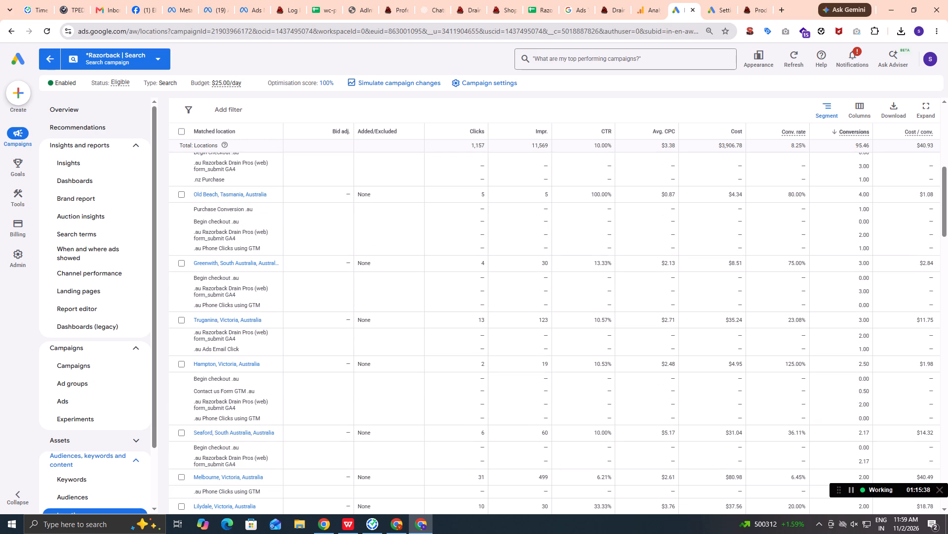
Switch to the spreadsheet and set the Western Australia, Australia purchase count on Sheet2 to 2.
key("alt+Tab")
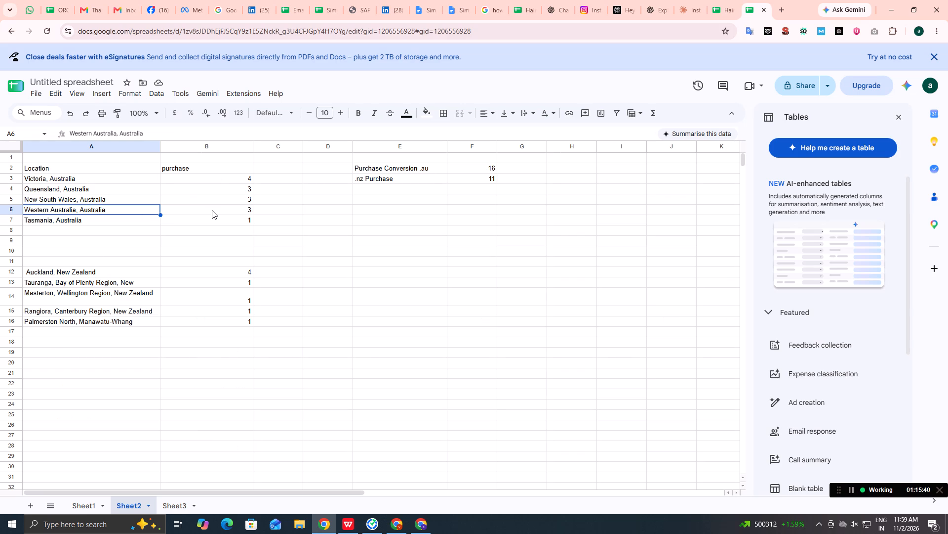
left_click(212, 210)
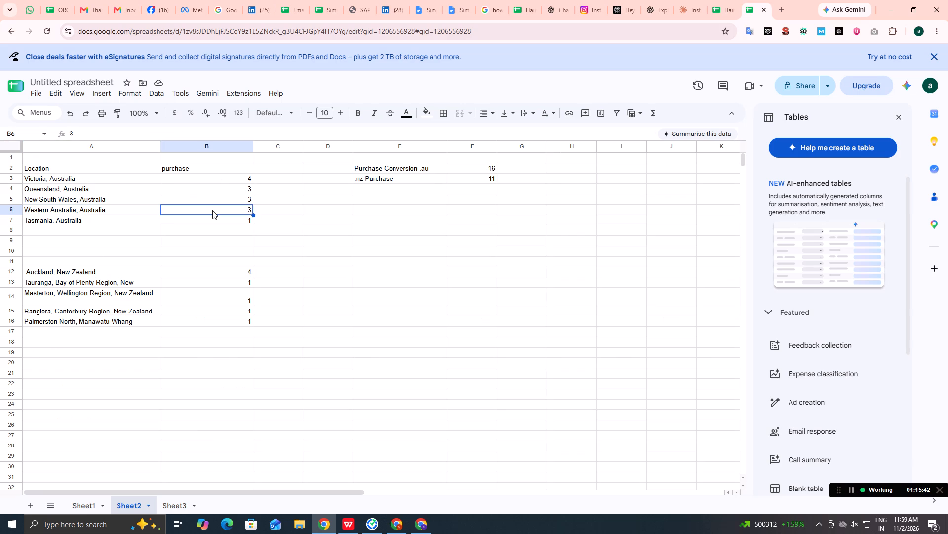
key("2")
key("Return")
key("alt+Tab")
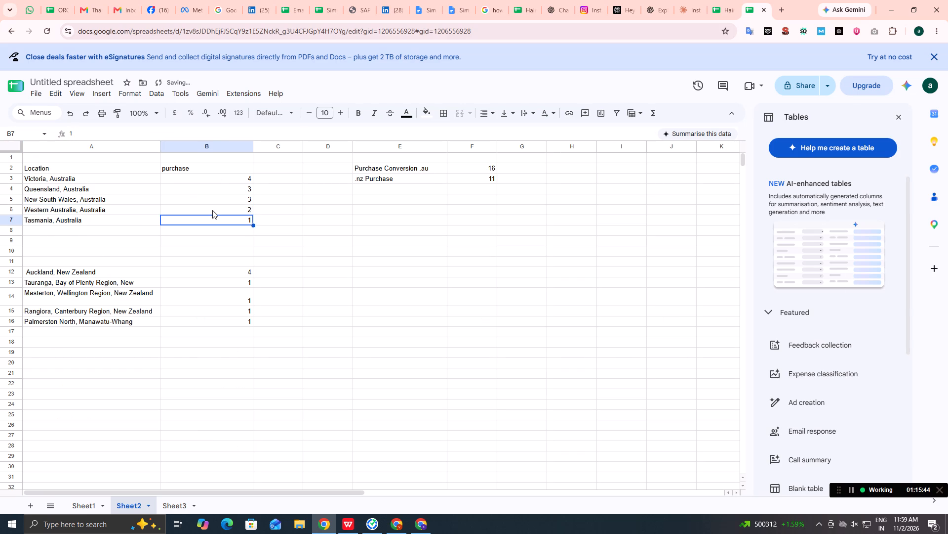
key("alt+Tab")
Switch to Google Ads, close the Australia city breakdown and open the *Razorback | Shopping Ads campaign's locations.
key("alt+Tab")
scroll(302, 259, "up", 12)
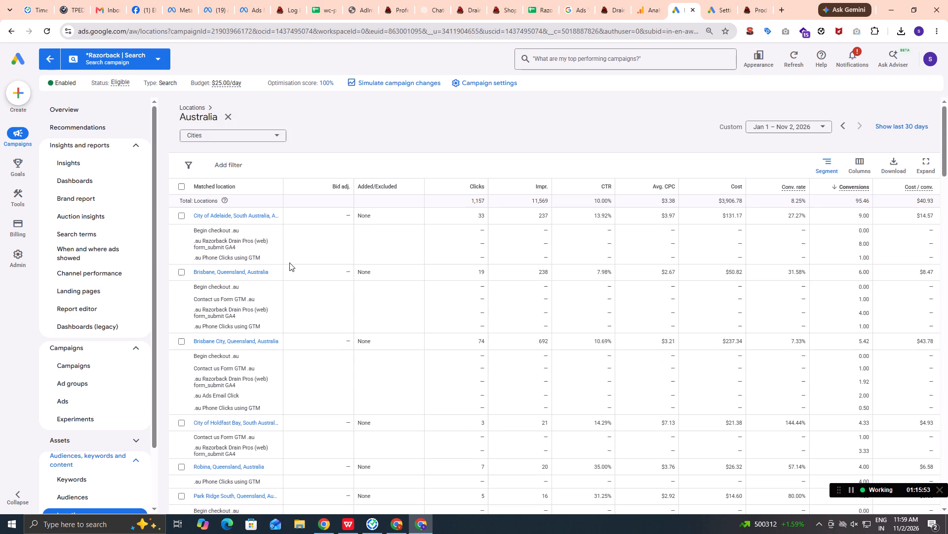
scroll(289, 263, "up", 5)
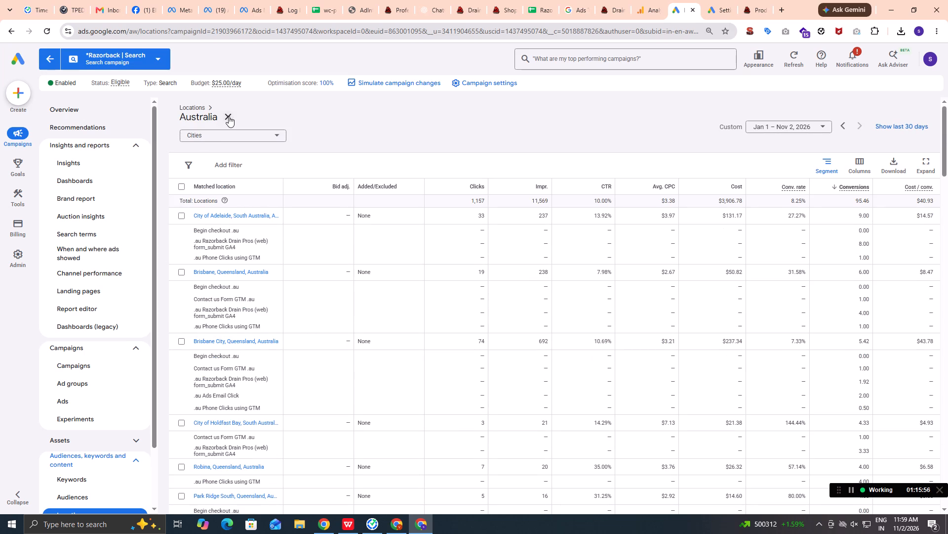
left_click(229, 116)
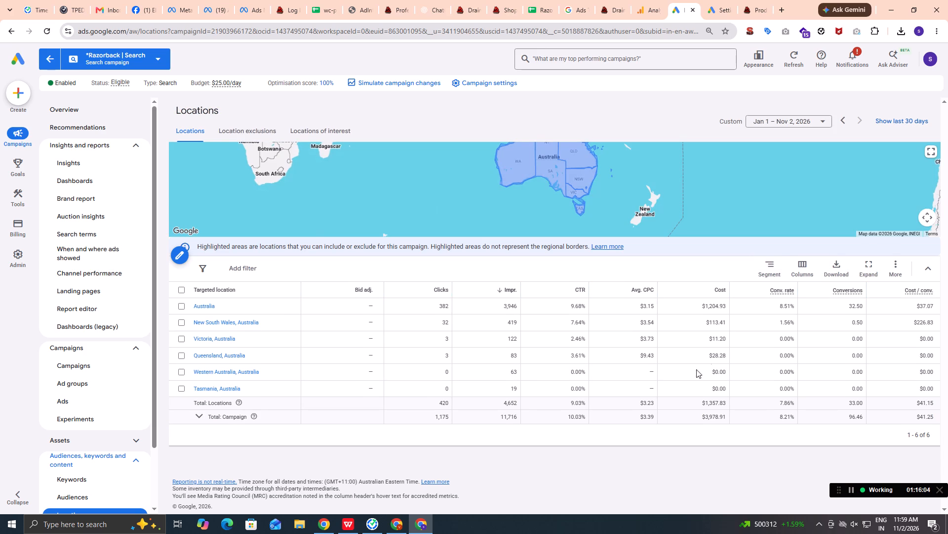
left_click(142, 59)
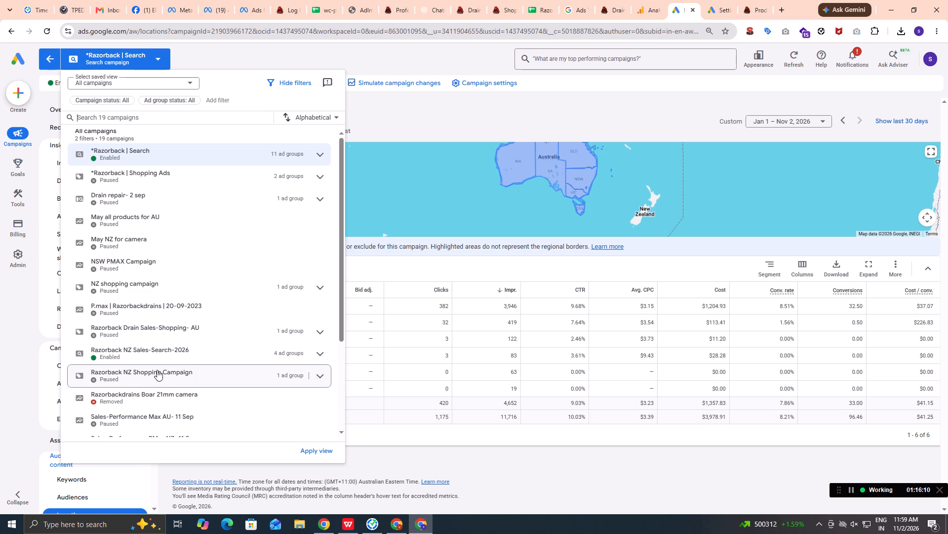
left_click(155, 173)
Compare the campaign list on Sheet3 with the Shopping Ads campaign's Australia conversions broken down by states.
key("alt+Tab")
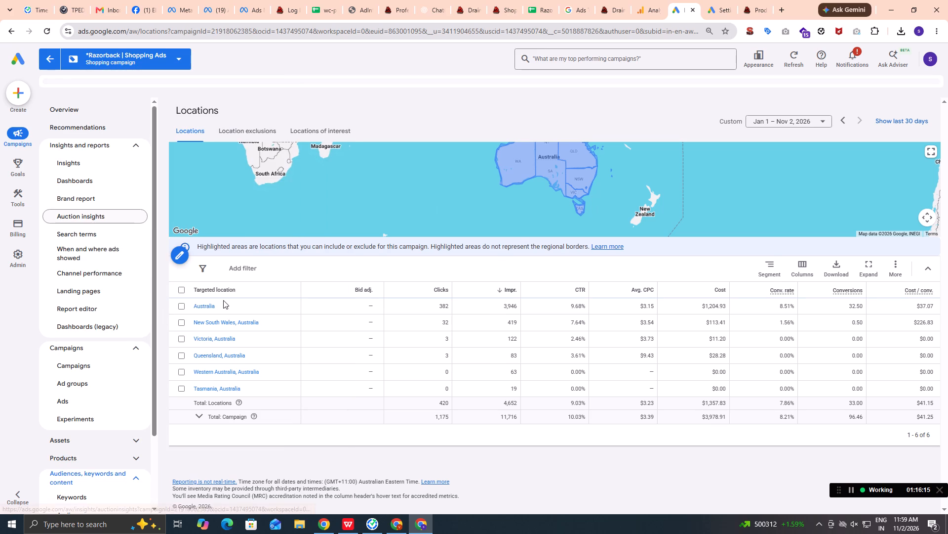
left_click(167, 504)
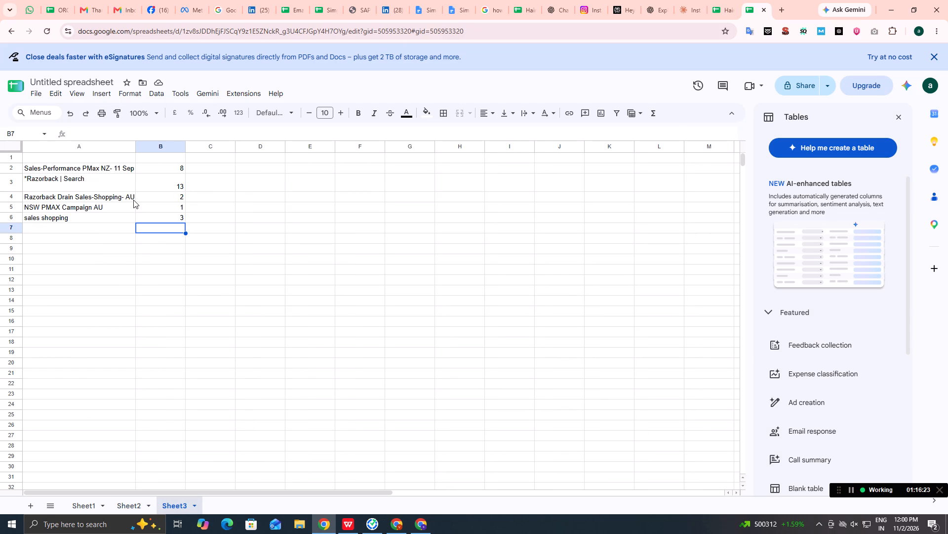
key("alt+Tab")
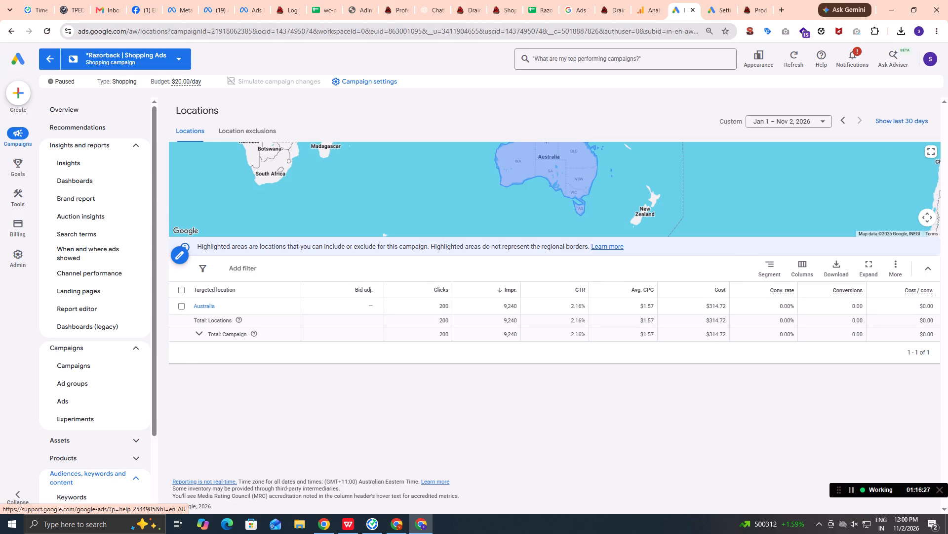
left_click(201, 305)
left_click(424, 242)
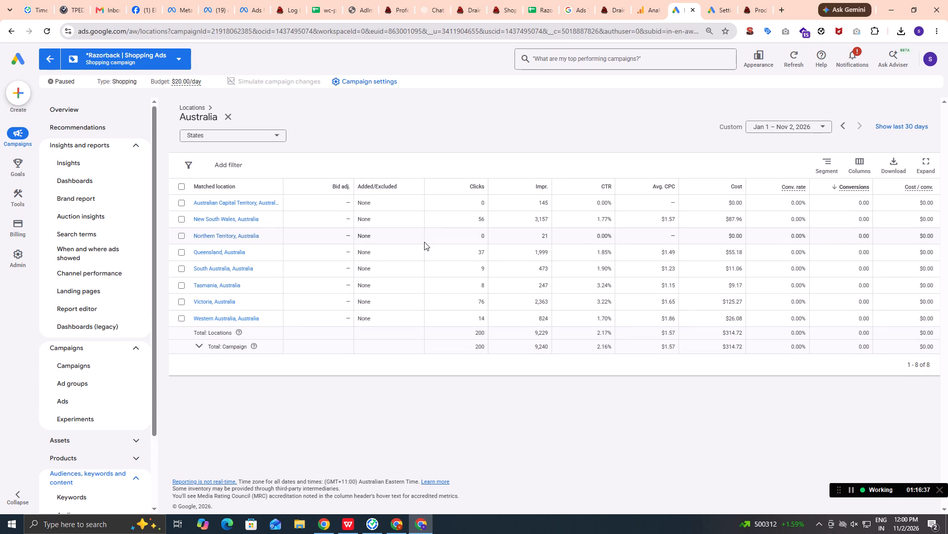
key("alt+Tab")
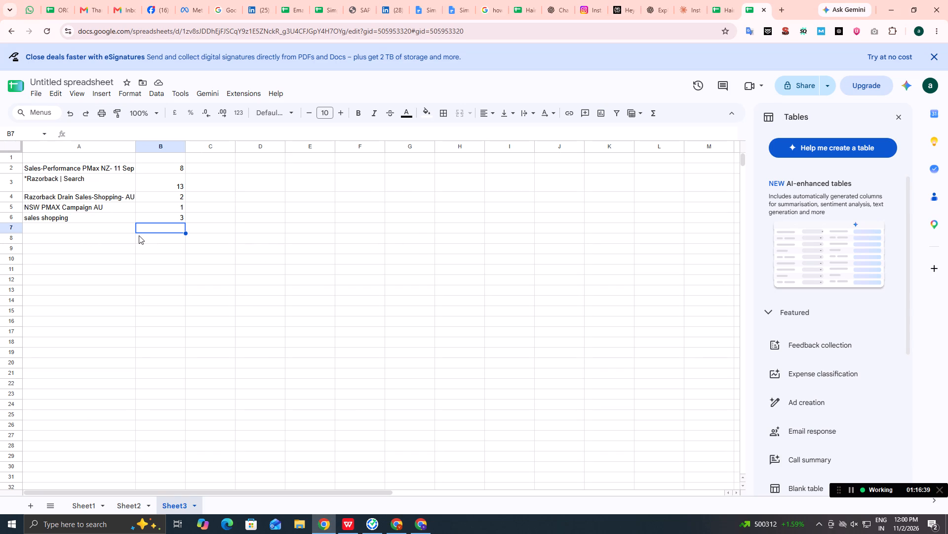
key("alt+Tab")
Open the Razorback Drain Sales-Shopping- AU campaign, segment its Australian states by conversion action and check the purchase conversions per state.
left_click(127, 61)
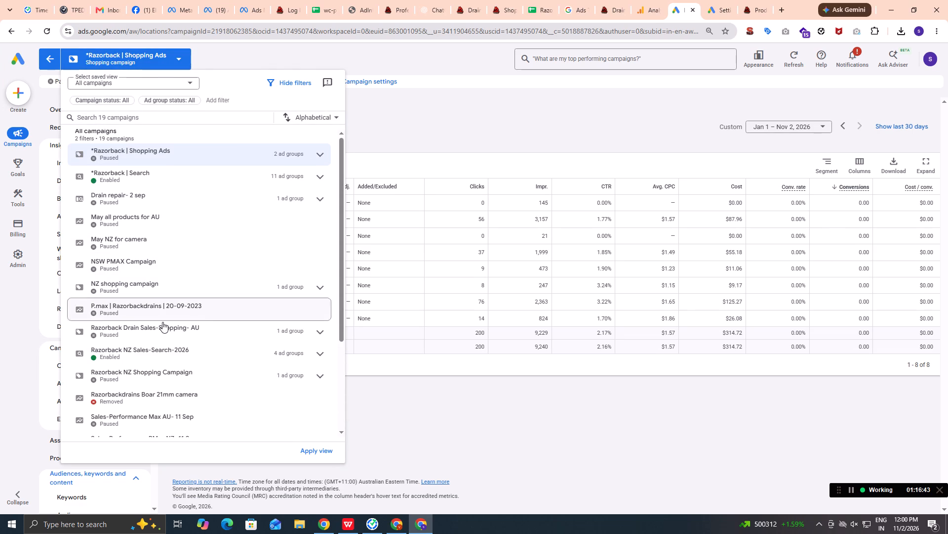
left_click(160, 331)
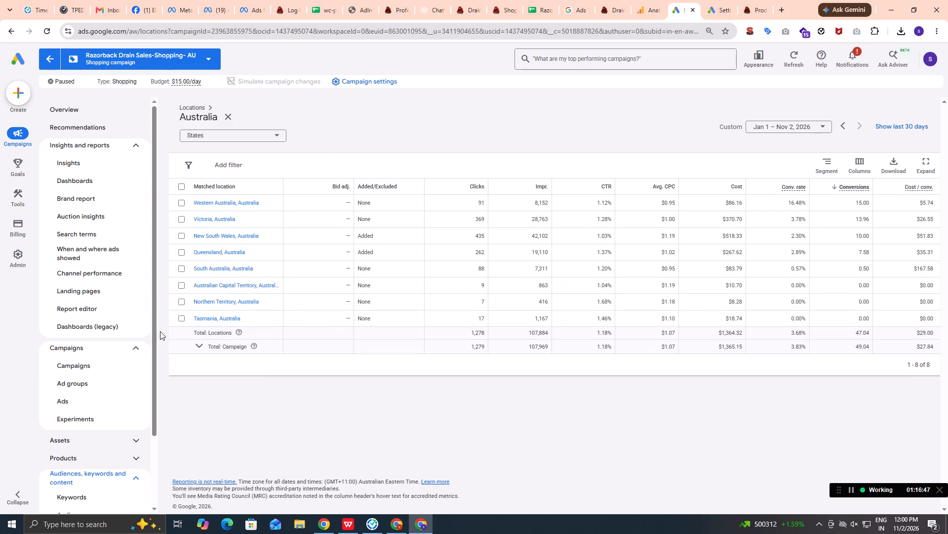
left_click(824, 168)
left_click(803, 222)
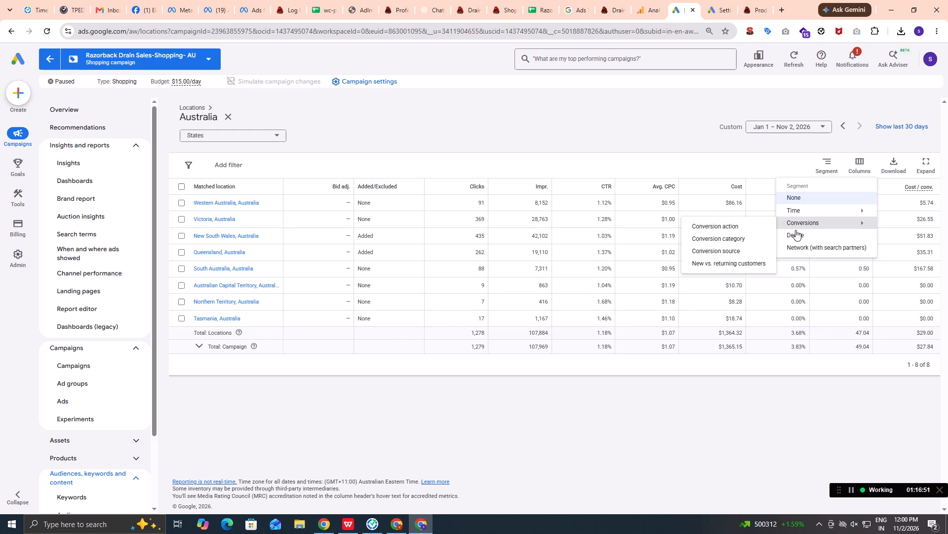
left_click(727, 225)
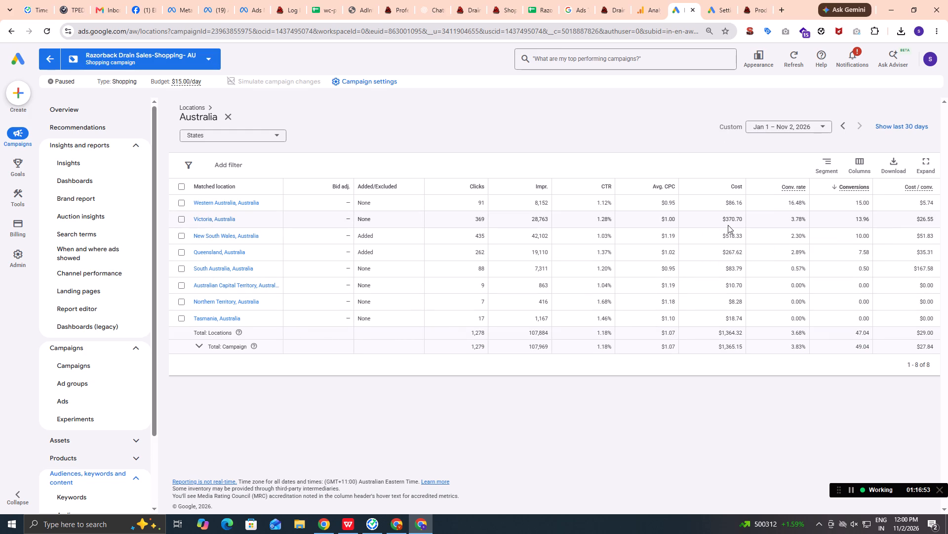
left_click(829, 167)
left_click(799, 224)
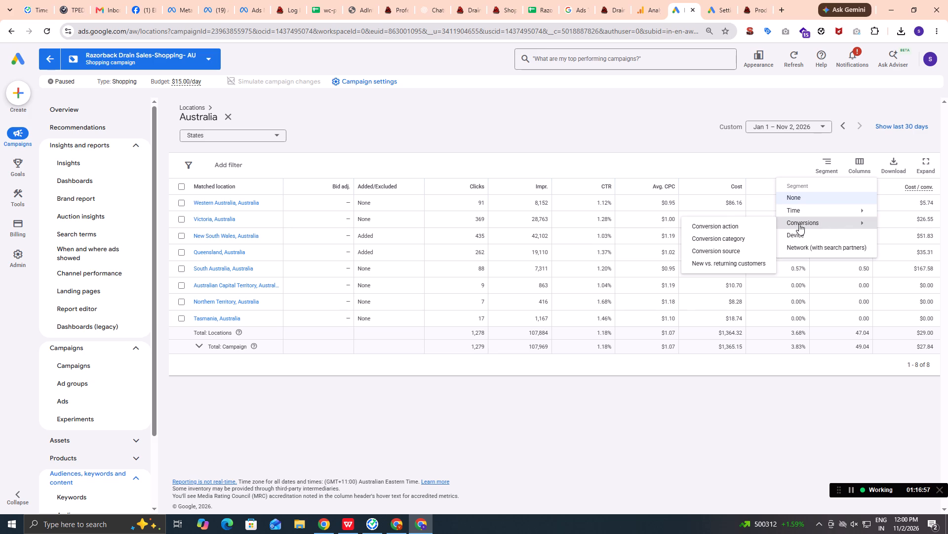
left_click(737, 226)
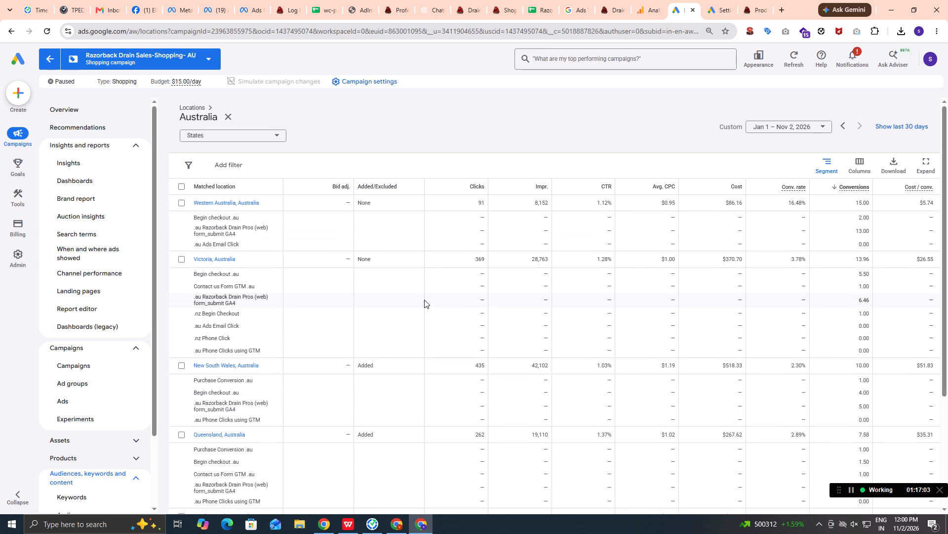
scroll(424, 300, "down", 1)
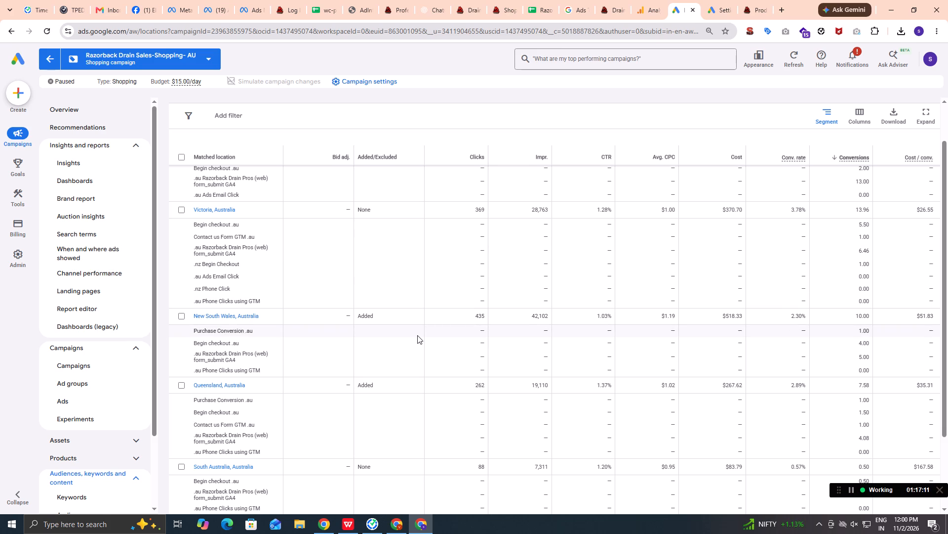
scroll(417, 335, "down", 2)
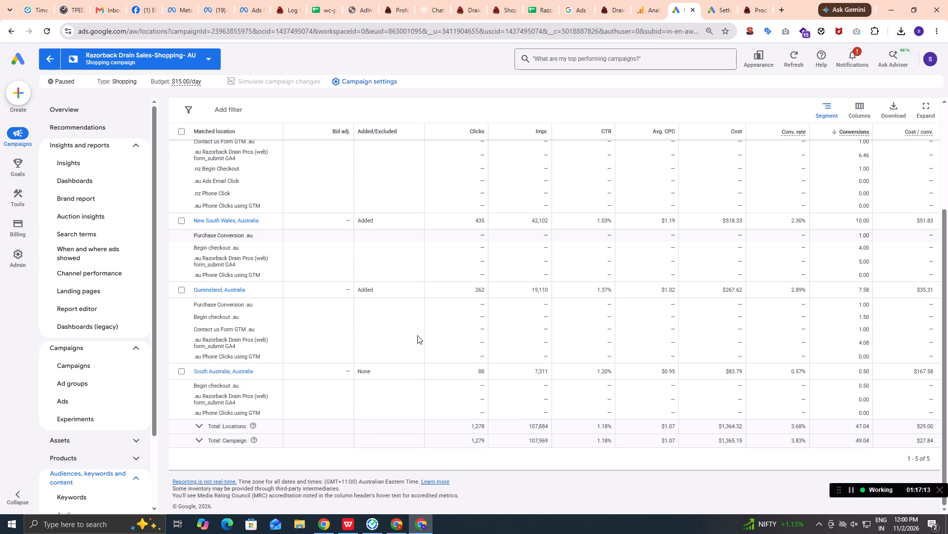
Switch to the spreadsheet and set the New South Wales and Queensland purchase counts on Sheet2 to 4 each.
key("alt+Tab")
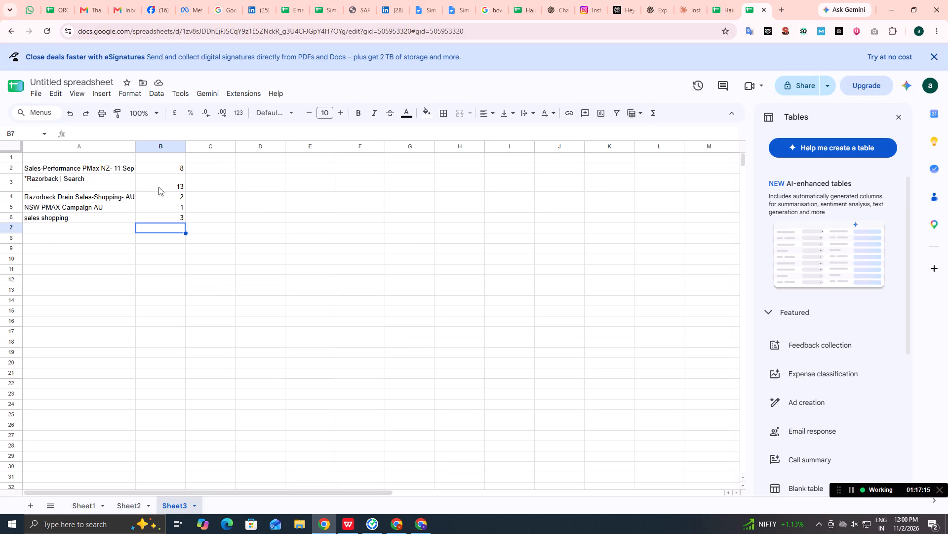
left_click(125, 505)
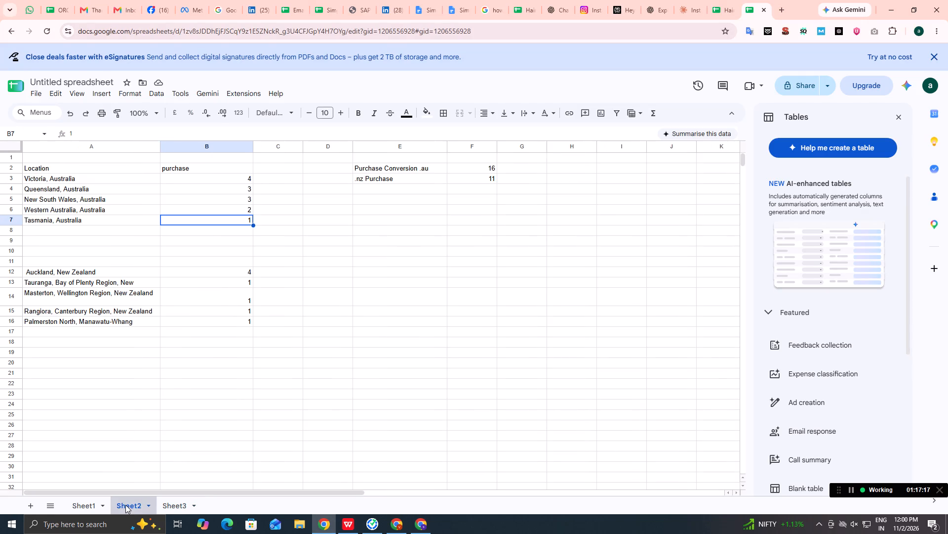
left_click(167, 198)
key("4")
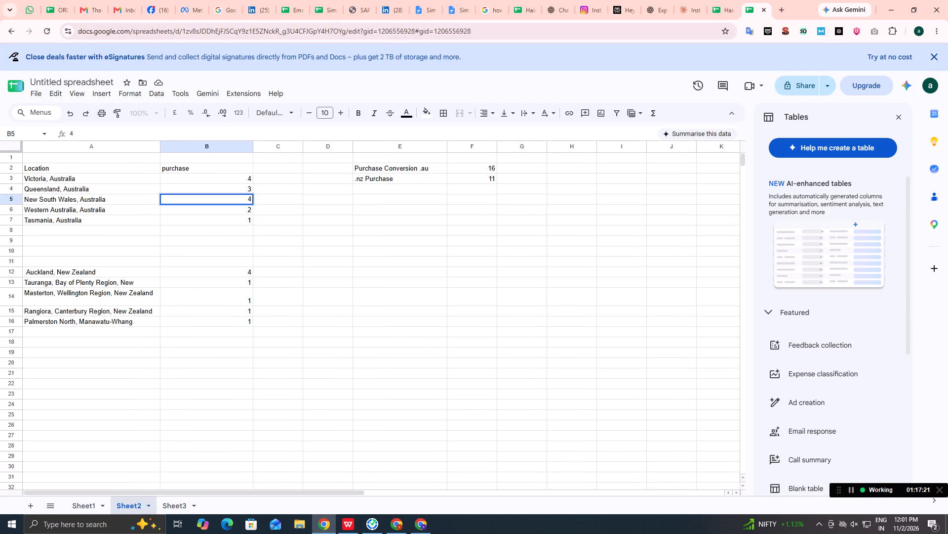
key("Up")
key("4")
key("Return")
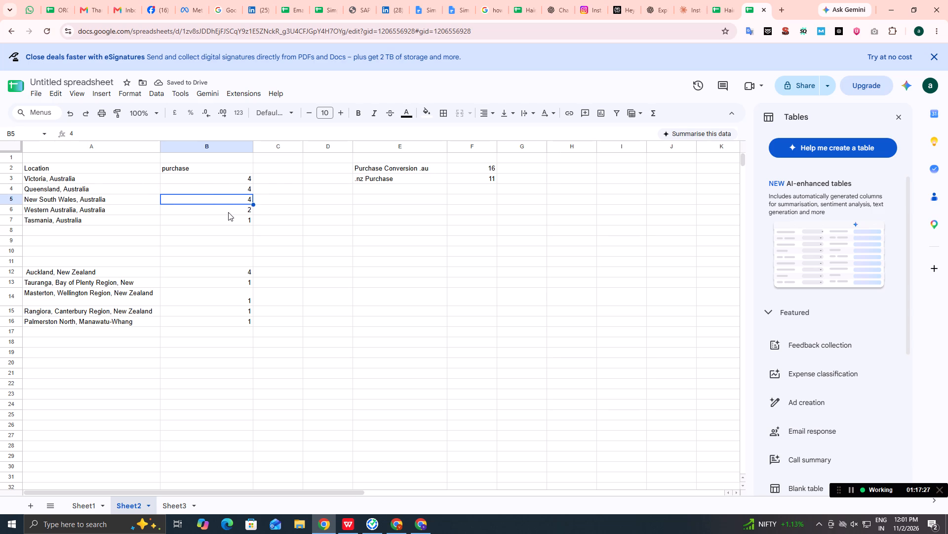
Check the campaign list on Sheet3, then open the NSW PMAX Campaign in Google Ads and review its purchase conversions by Australian state.
key("alt+Tab")
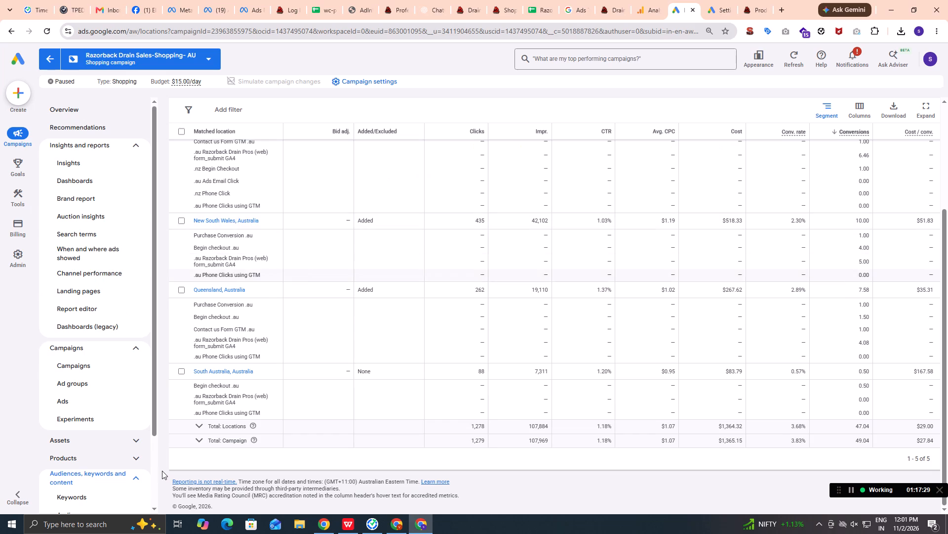
key("alt+Tab")
left_click(167, 506)
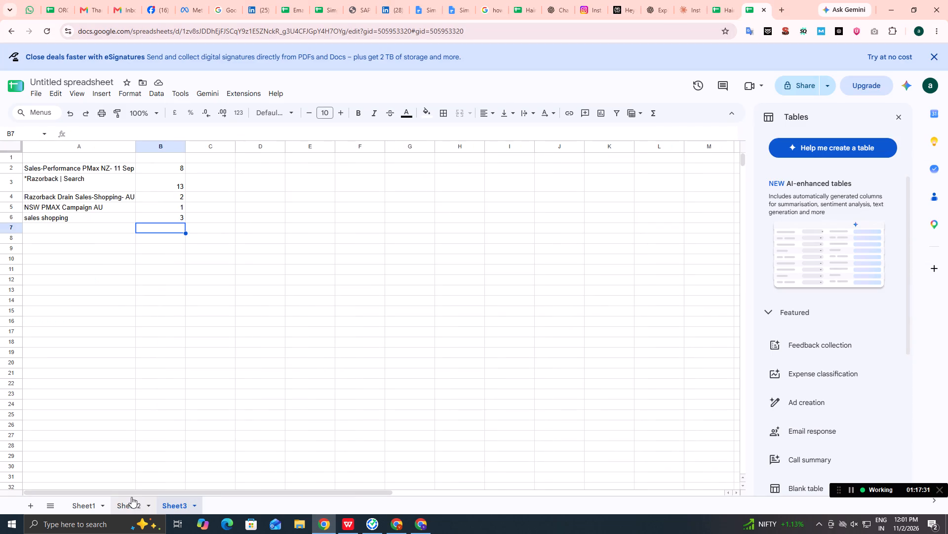
left_click(130, 502)
key("alt+Tab")
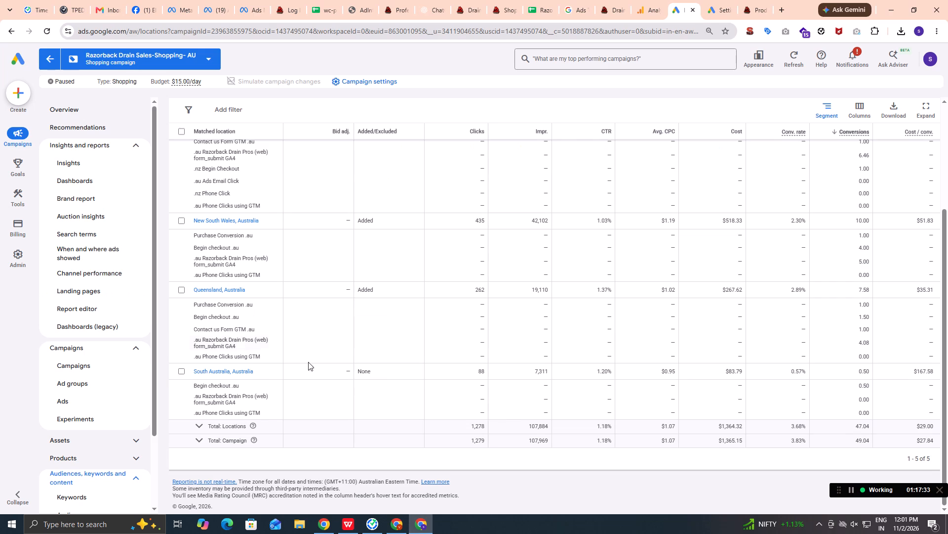
scroll(257, 143, "up", 7)
scroll(947, 108, "up", 1)
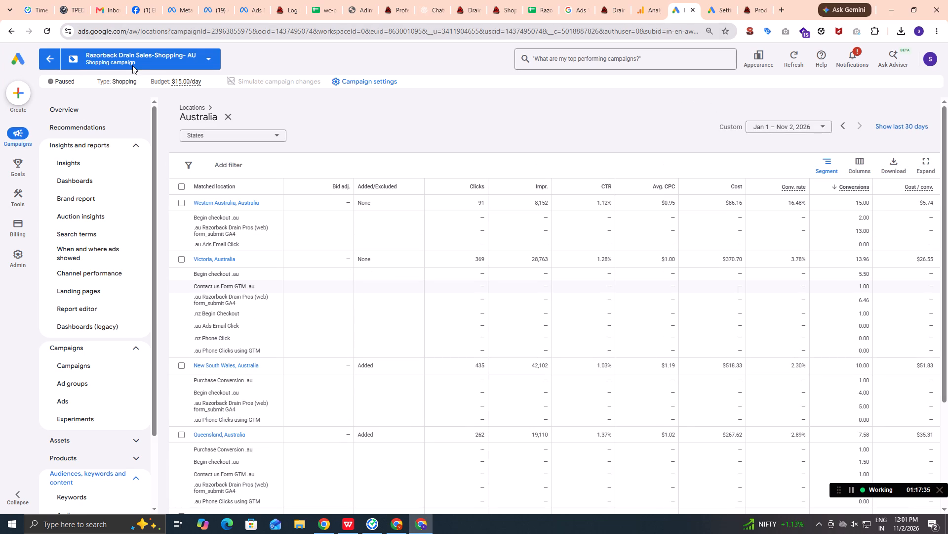
left_click(141, 57)
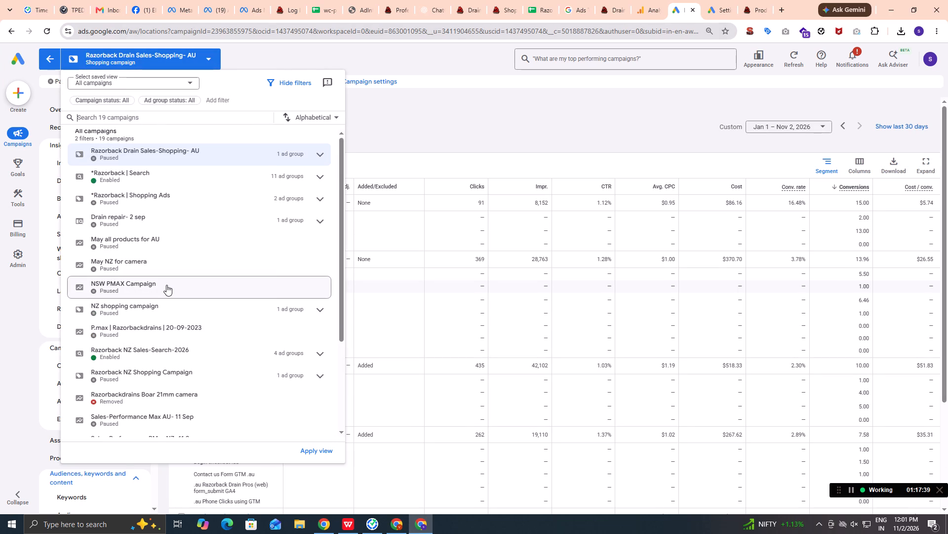
left_click(167, 284)
key("alt+Tab")
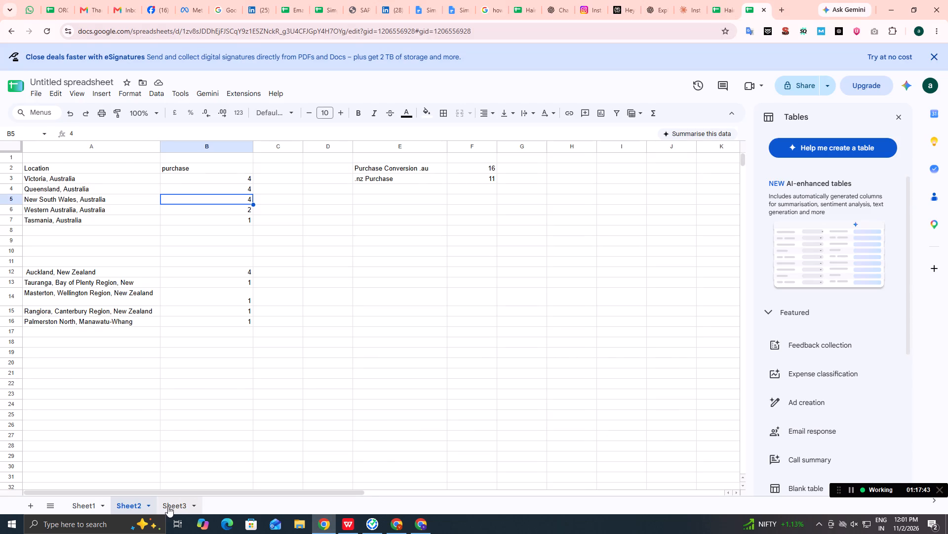
left_click(168, 506)
left_click(113, 501)
key("alt+Tab")
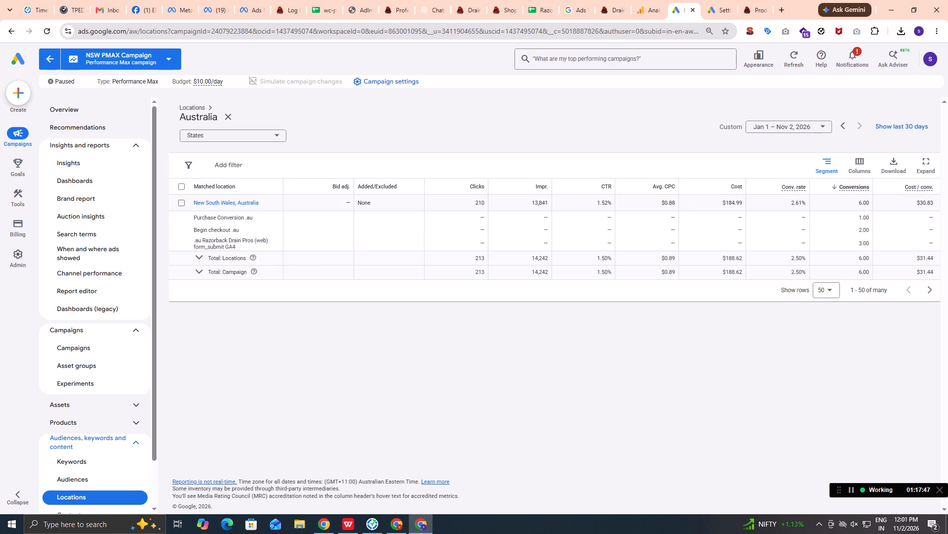
Switch to the spreadsheet and set the New South Wales purchase count on Sheet2 to 5.
key("alt+Tab")
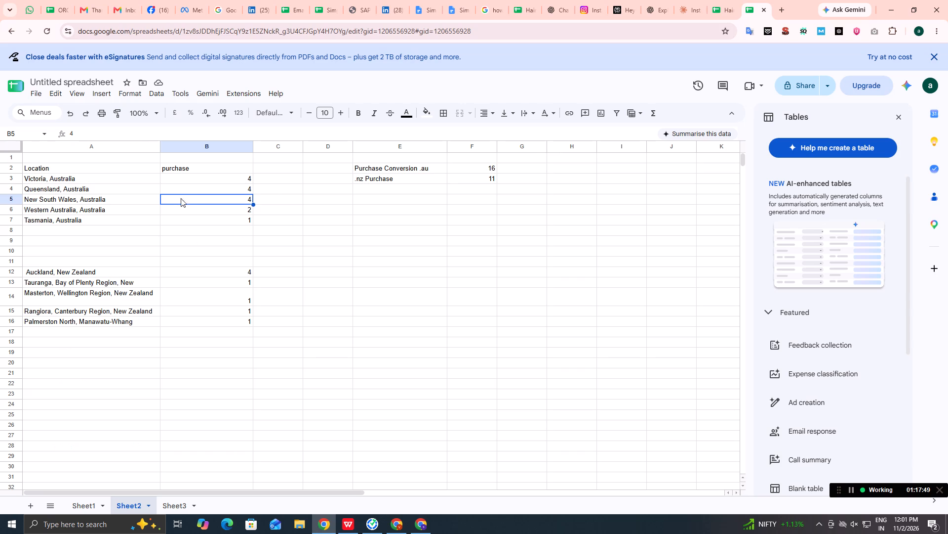
key("5")
key("Return")
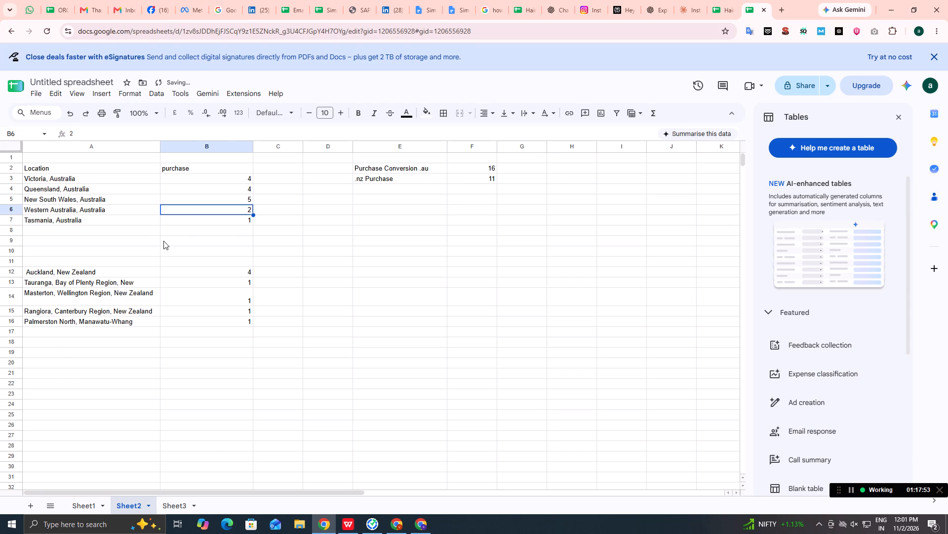
Centre the Location and purchase headers on Sheet2, make them bold and increase their font size to 11.
left_click_drag(107, 168, 175, 167)
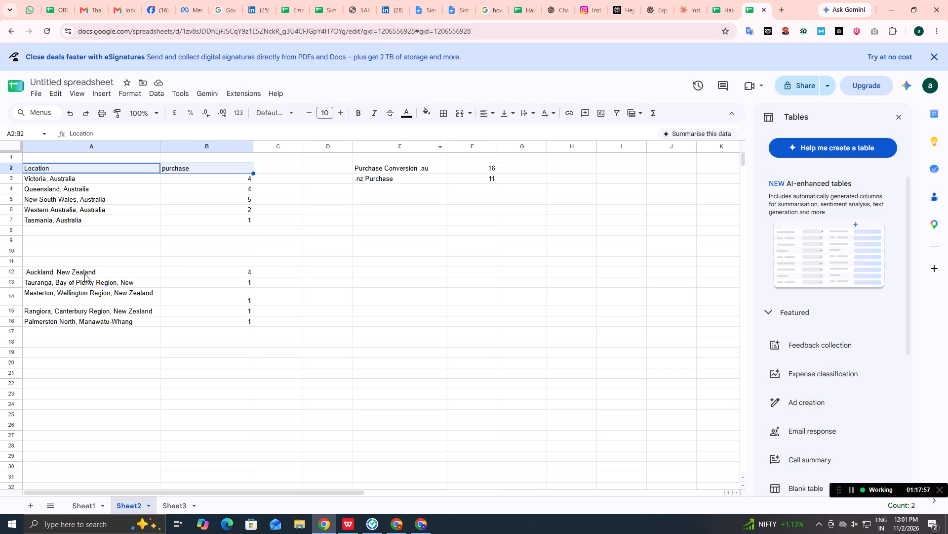
left_click(487, 112)
left_click(506, 134)
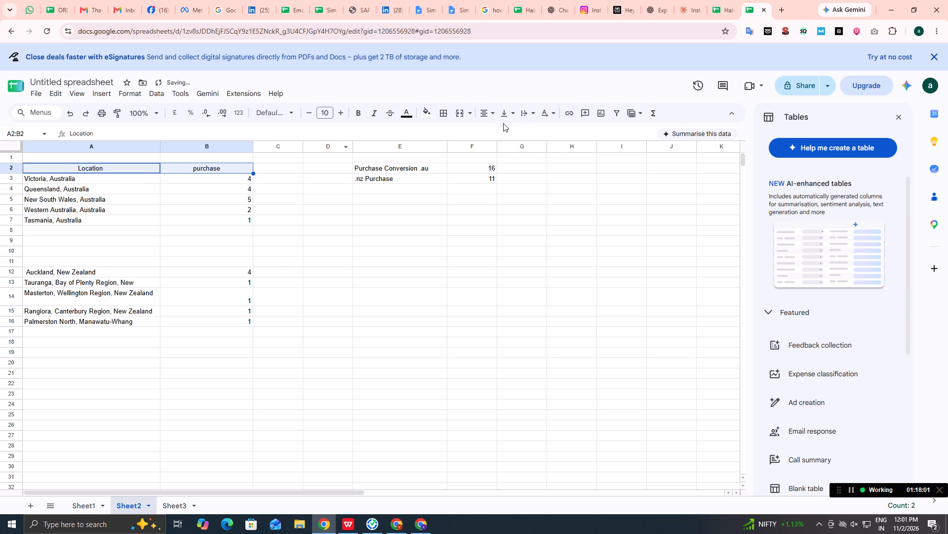
left_click(357, 114)
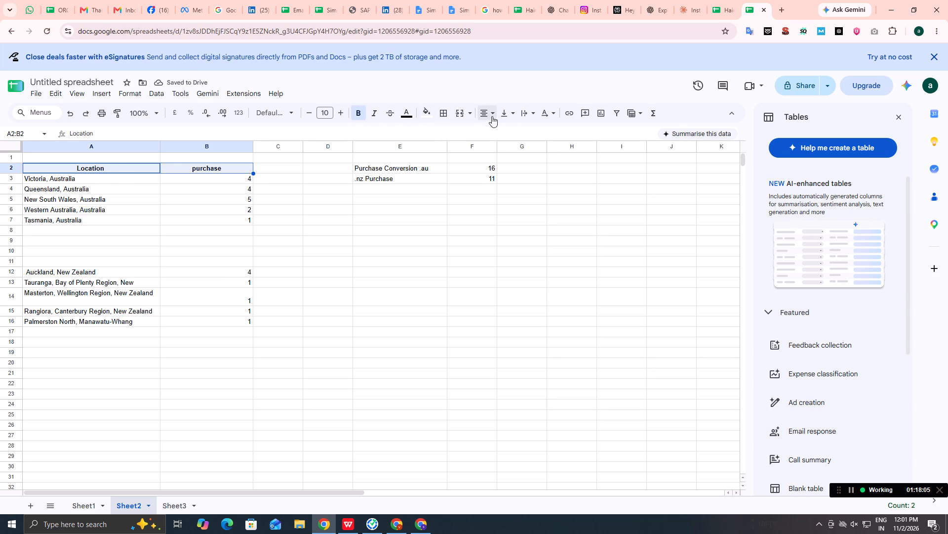
left_click(344, 113)
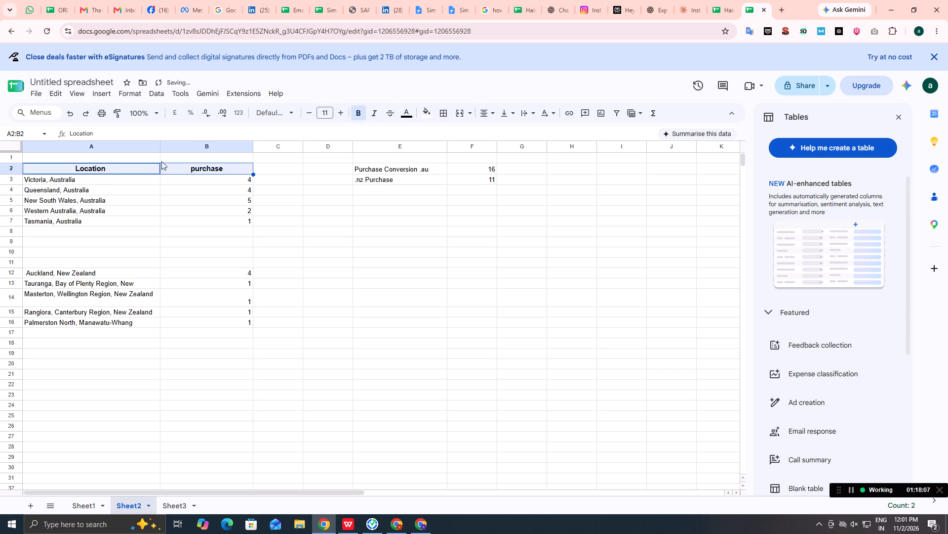
Centre-align the entire purchase column on Sheet2.
left_click(242, 148)
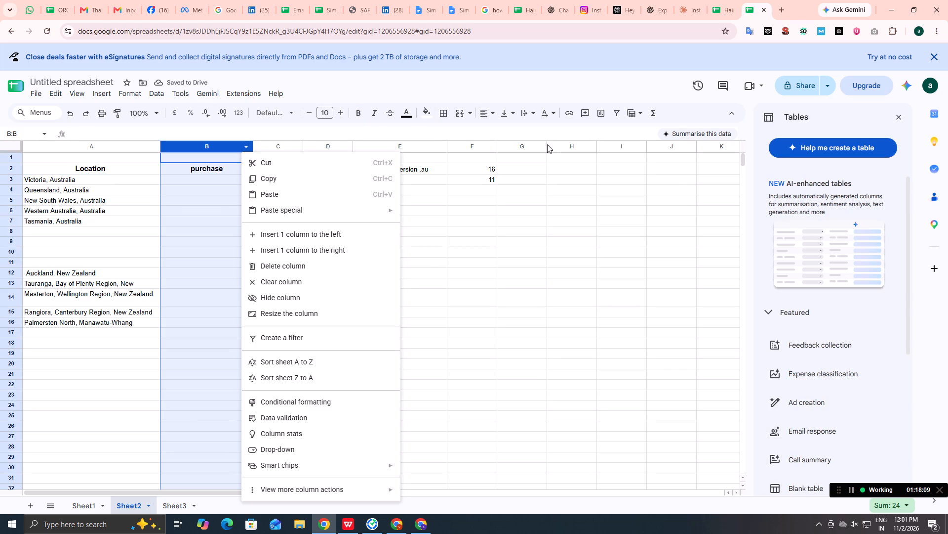
left_click(488, 118)
left_click(499, 133)
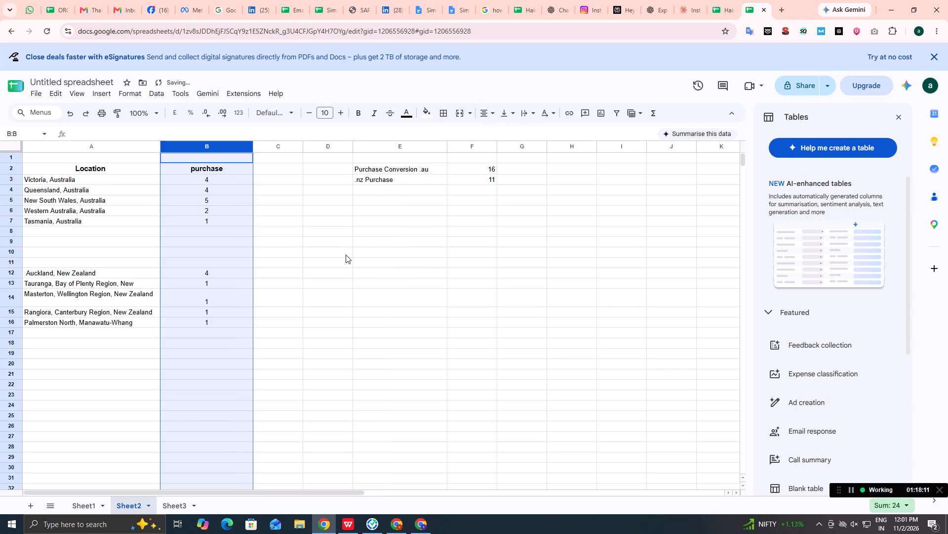
left_click(353, 272)
Consult Sheet3's campaign list, open the Sales-Performance PMax NZ- 11 Sep campaign in Google Ads and close the Australia breakdown.
key("alt+Tab")
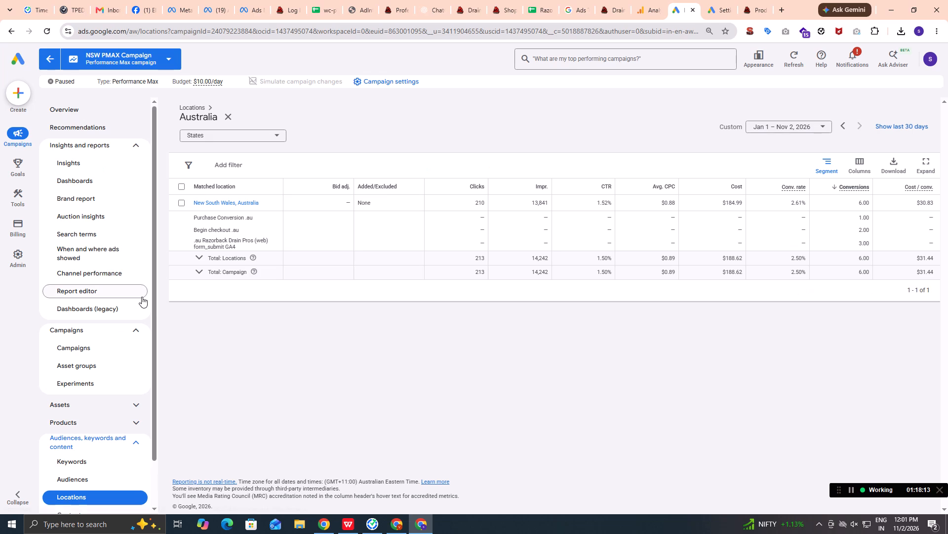
key("alt+Tab")
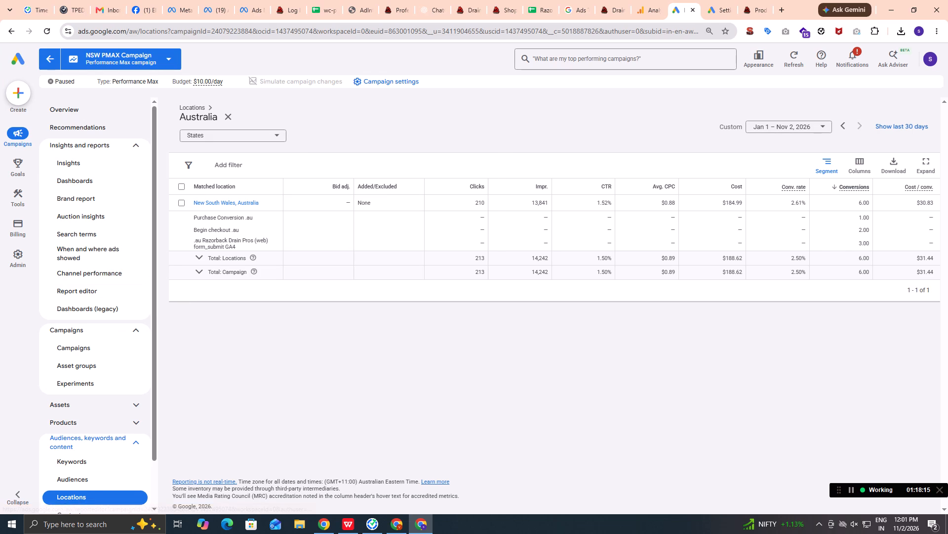
left_click(158, 501)
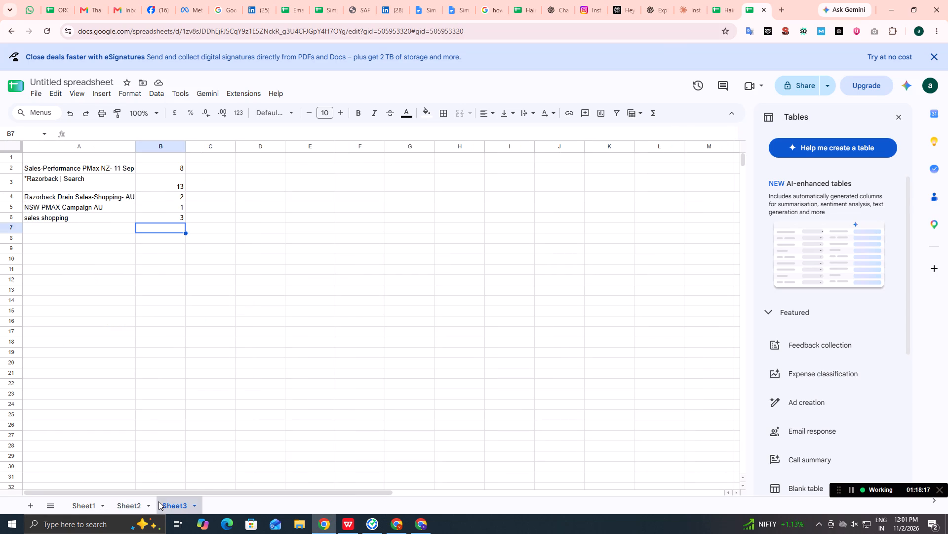
left_click(96, 169)
key("alt+Tab")
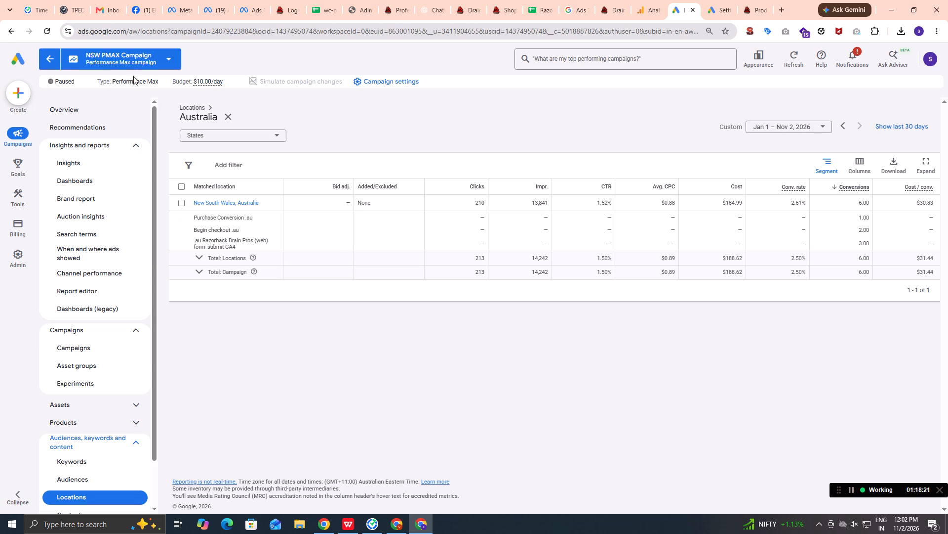
left_click(141, 63)
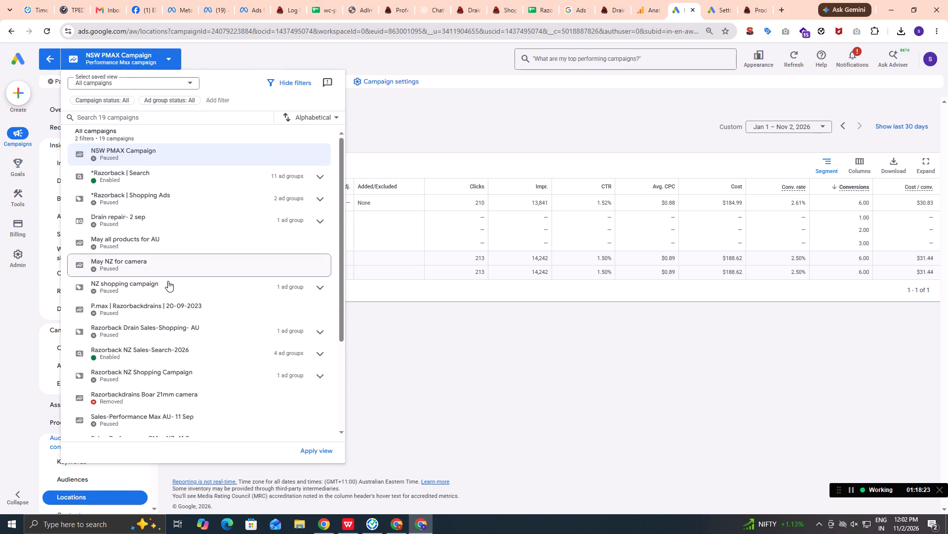
scroll(174, 341, "down", 3)
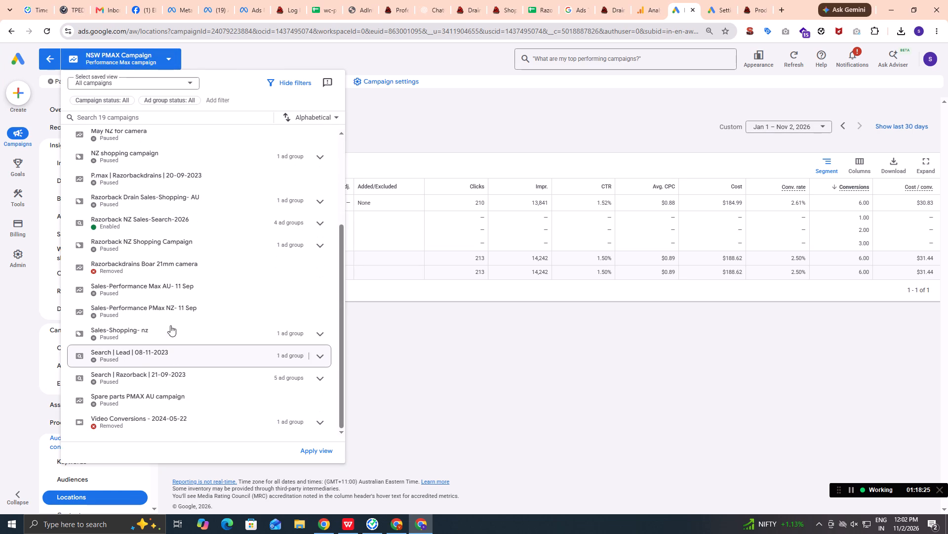
left_click(163, 313)
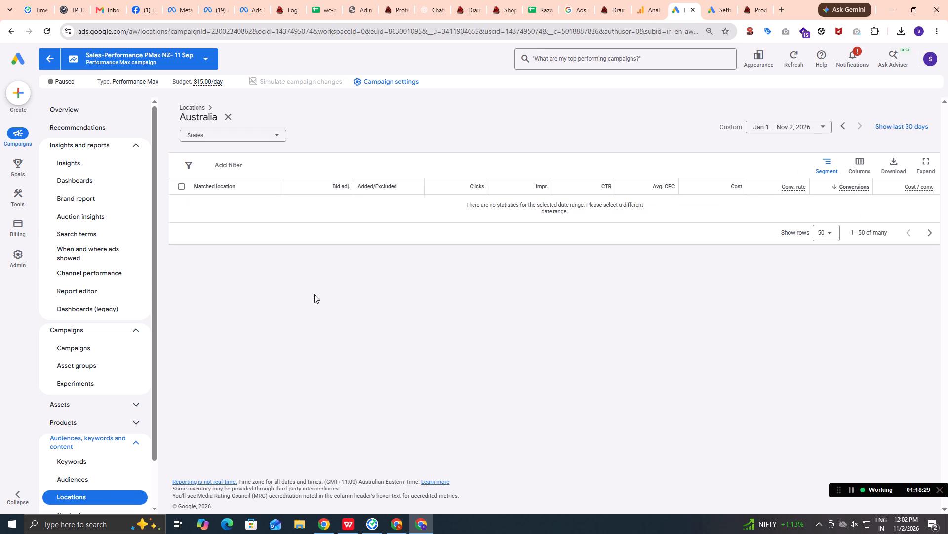
left_click(231, 120)
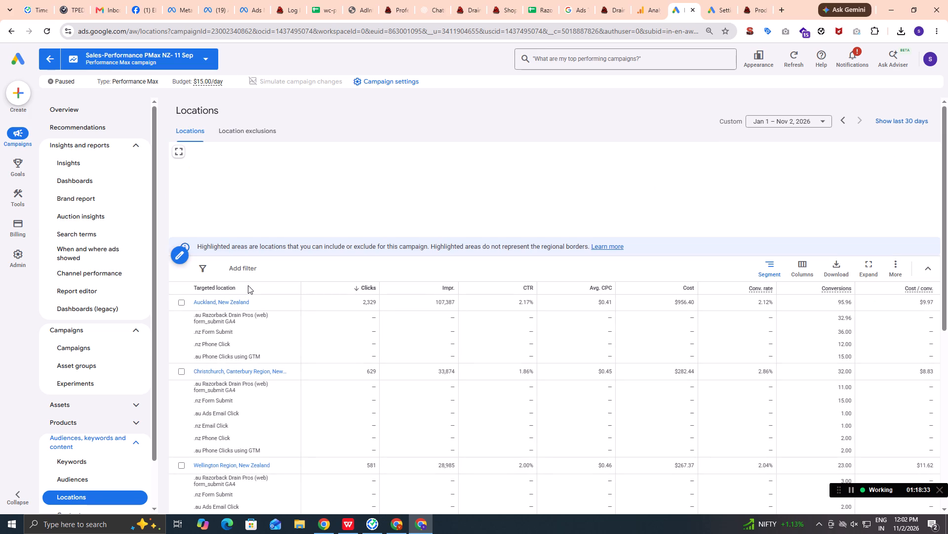
Examine the conversion actions under each targeted New Zealand location of the Sales-Performance PMax NZ- 11 Sep campaign for purchases.
scroll(349, 334, "down", 2)
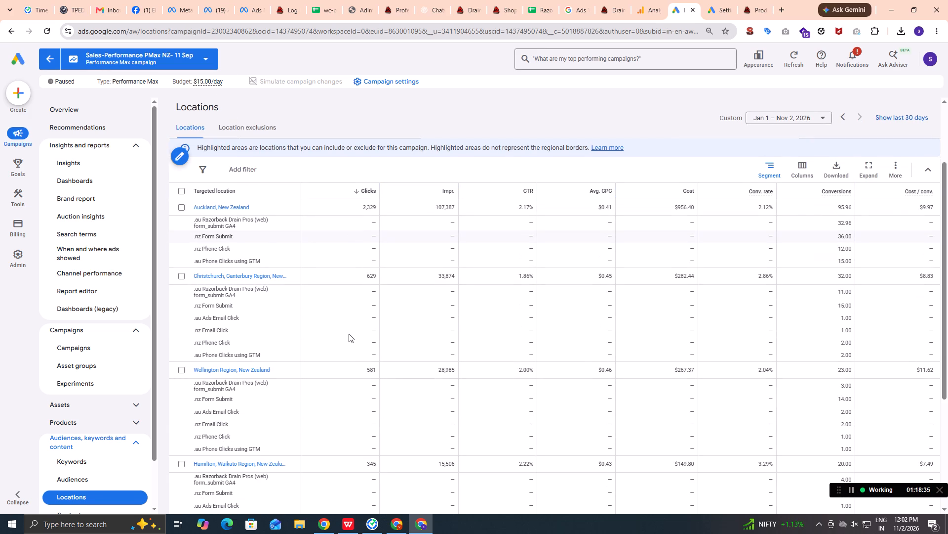
key("alt+Tab")
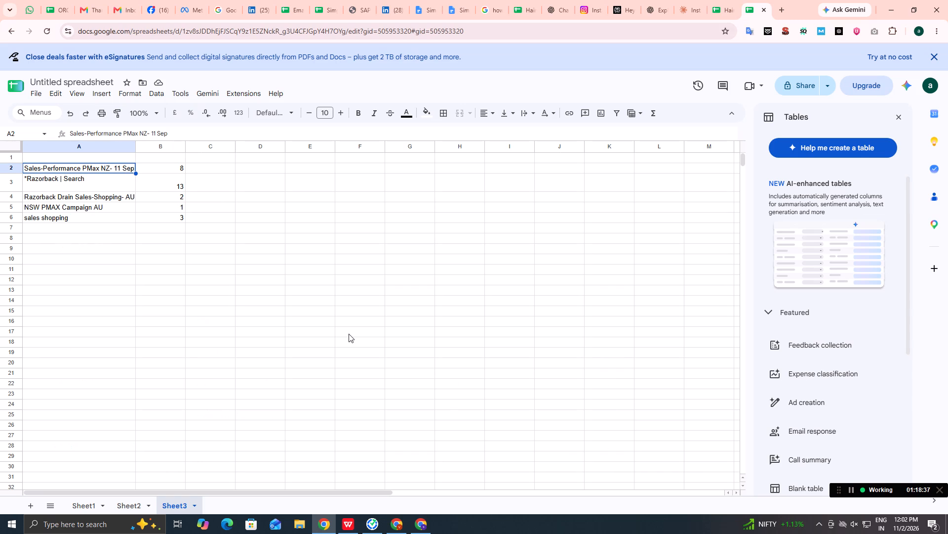
key("alt+Tab")
scroll(349, 334, "up", 1)
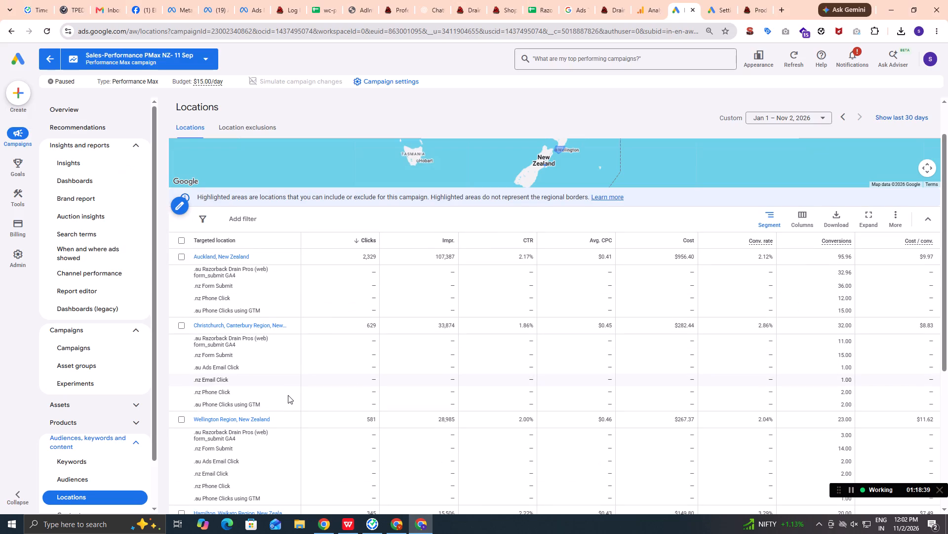
scroll(288, 395, "down", 1)
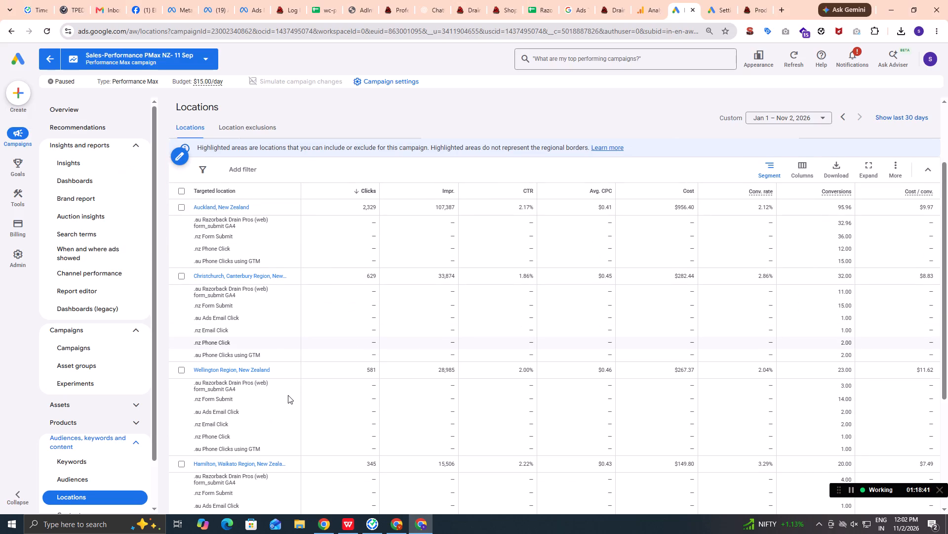
scroll(288, 395, "down", 1)
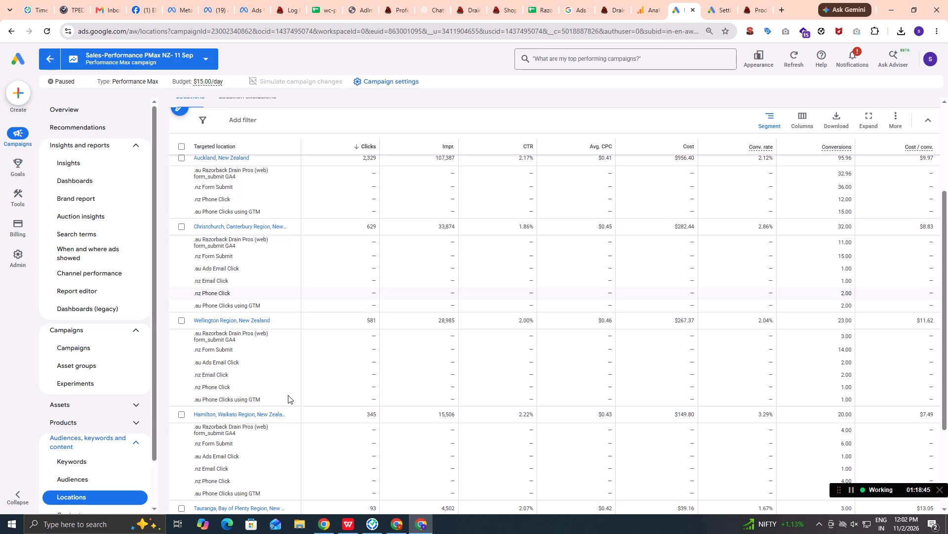
scroll(288, 395, "down", 2)
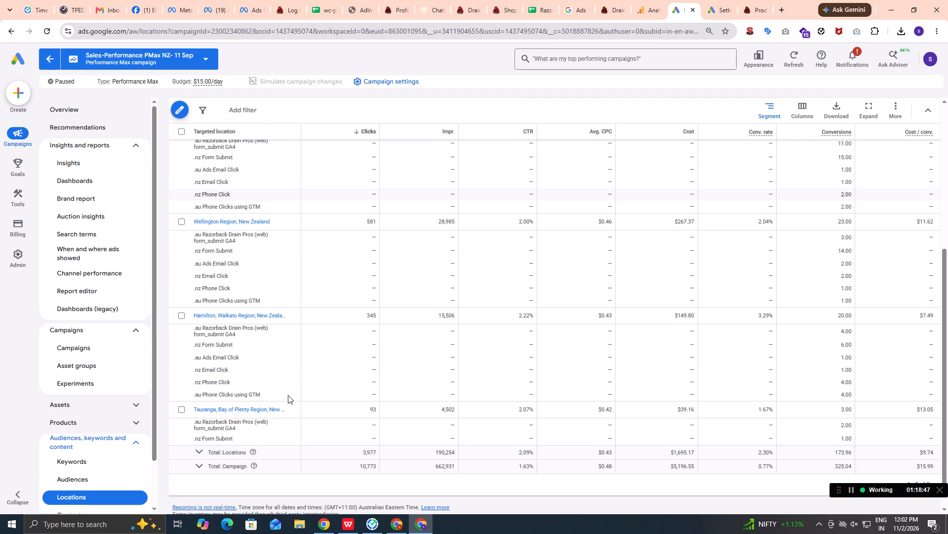
scroll(288, 395, "down", 1)
scroll(288, 395, "up", 3)
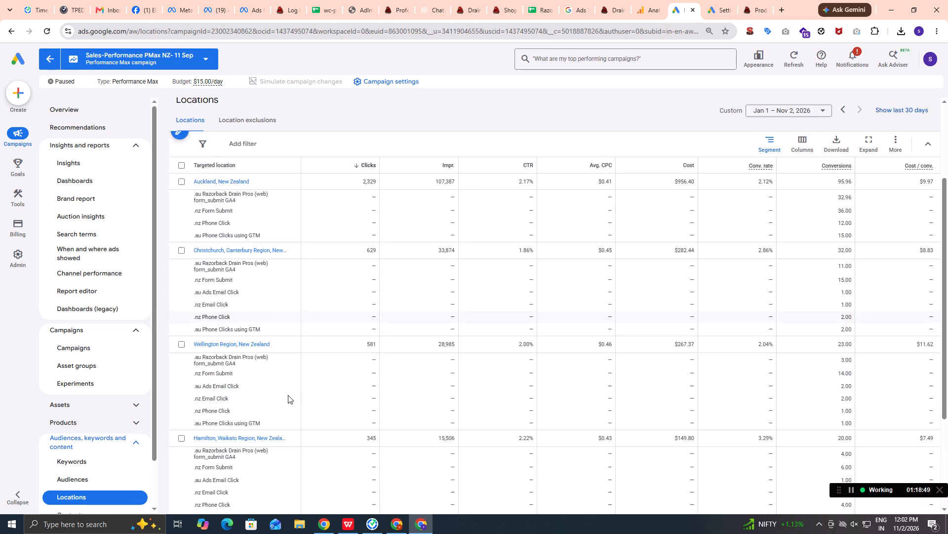
scroll(288, 395, "up", 2)
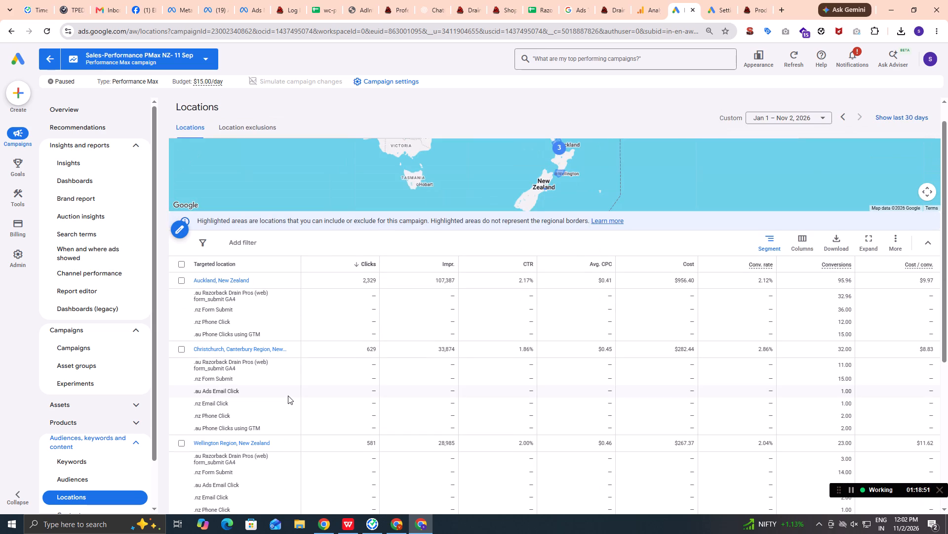
scroll(289, 397, "down", 4)
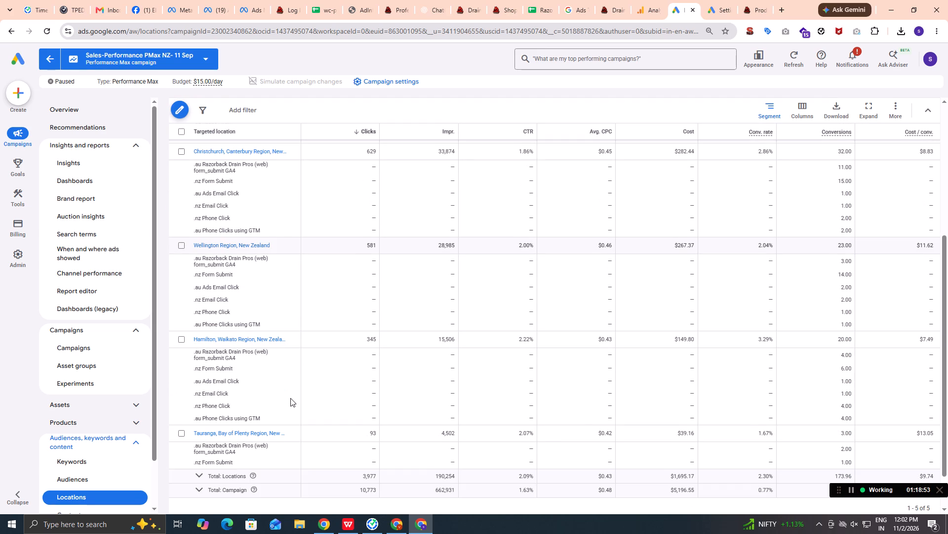
Switch to the spreadsheet, review the campaign purchase counts on Sheet3 and return to the location counts on Sheet2.
key("alt+Tab")
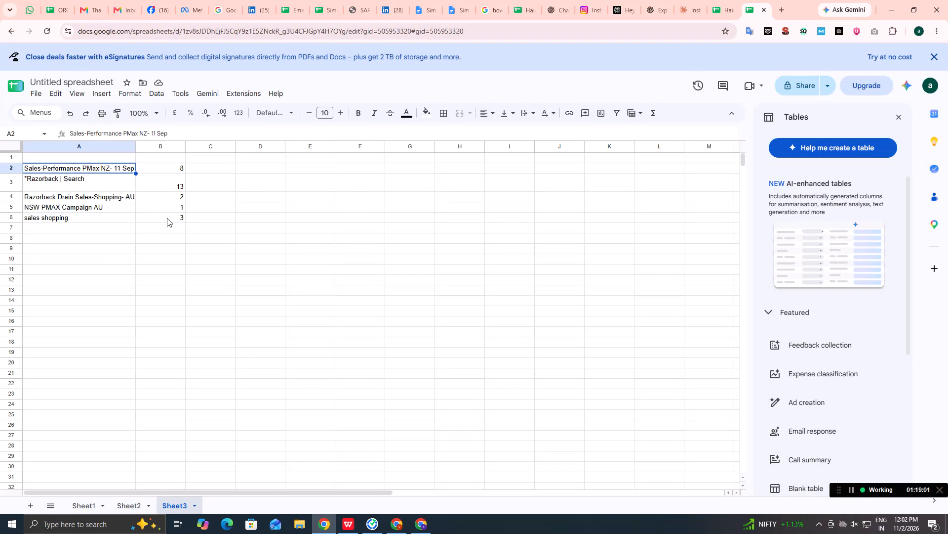
double_click(101, 217)
left_click(104, 247)
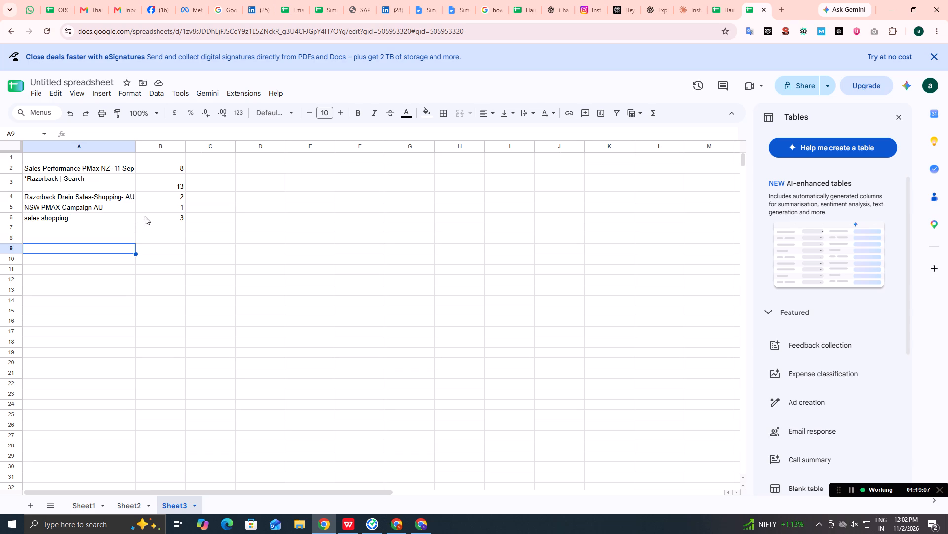
left_click(125, 506)
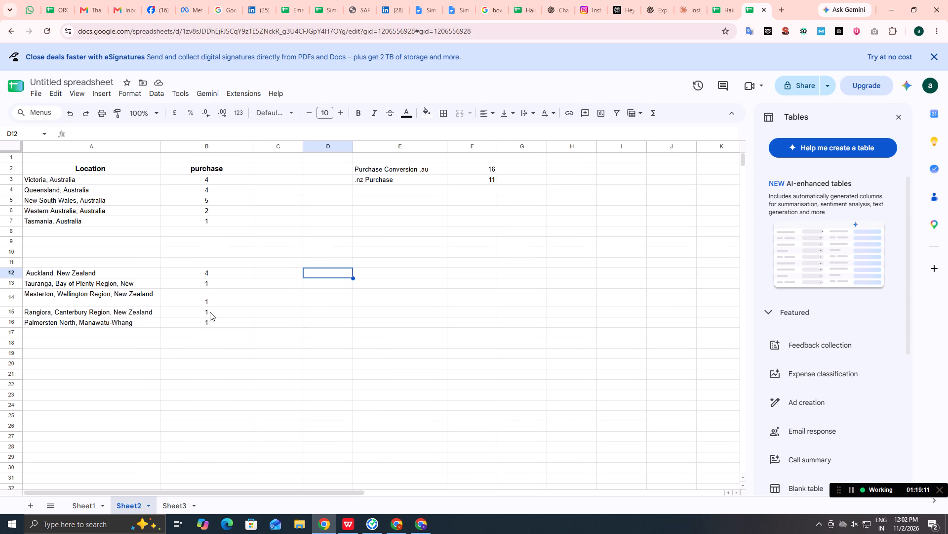
Switch to Google Ads and re-check the conversion actions under the targeted locations of the Sales-Performance PMax NZ- 11 Sep campaign.
key("alt+Tab")
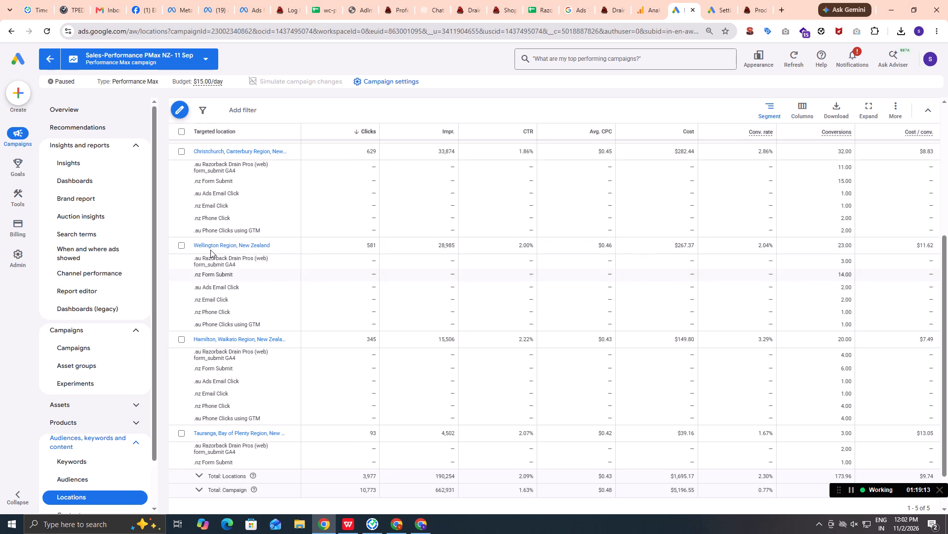
scroll(158, 243, "up", 1)
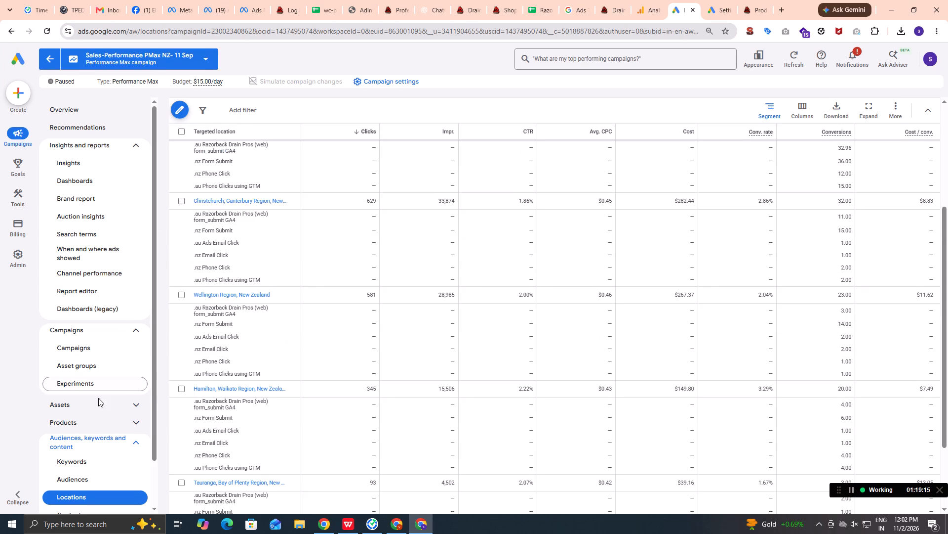
scroll(98, 399, "up", 2)
scroll(98, 399, "down", 2)
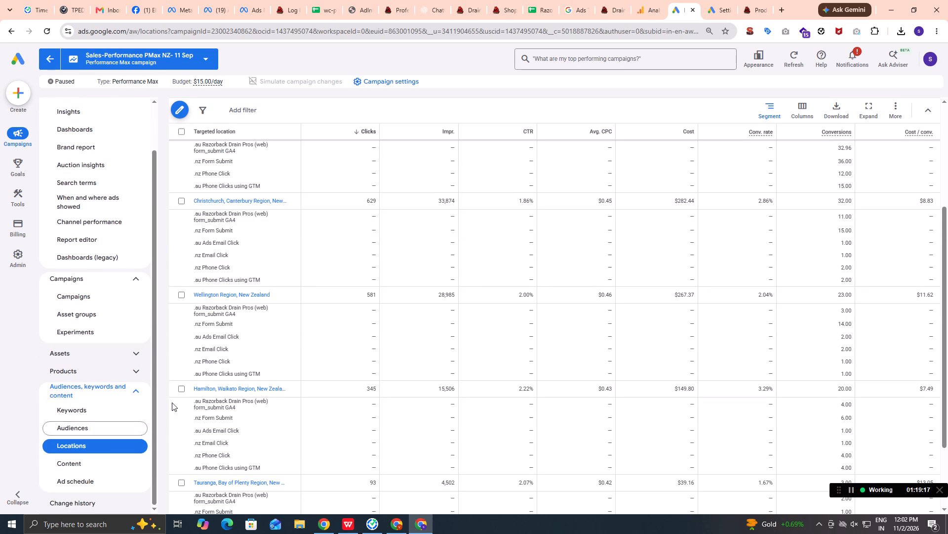
scroll(193, 389, "up", 4)
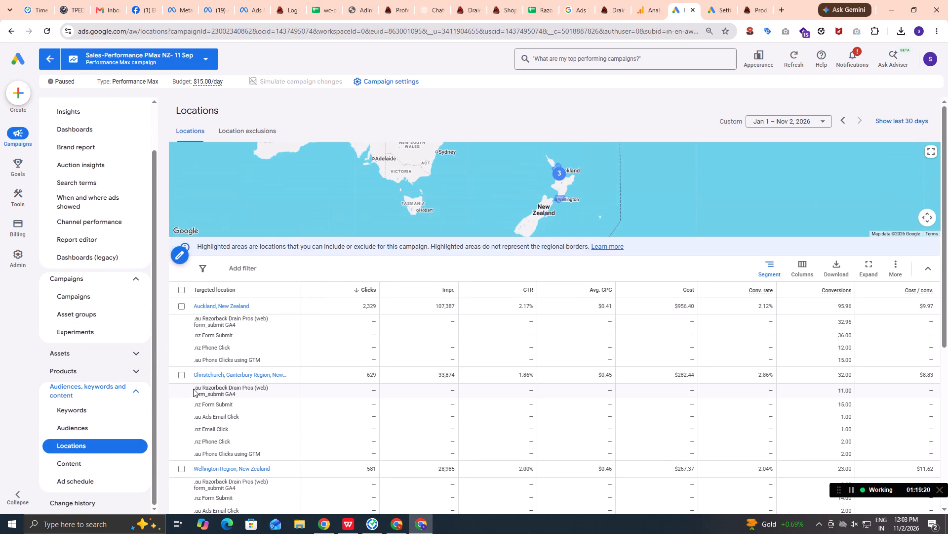
In the separate campaign settings page, change the campaign to Sales-Performance PMax NZ- 11 Sep.
left_click(711, 0)
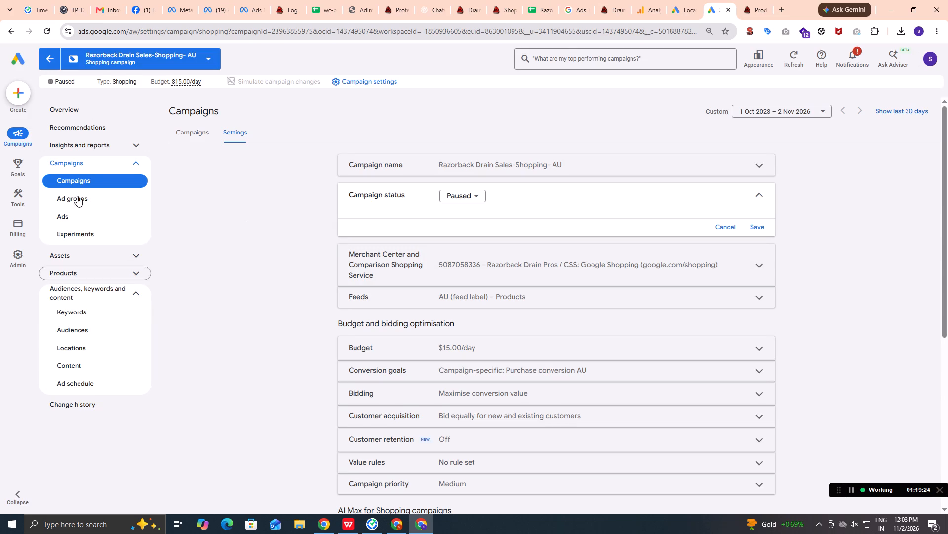
left_click(158, 47)
left_click(158, 56)
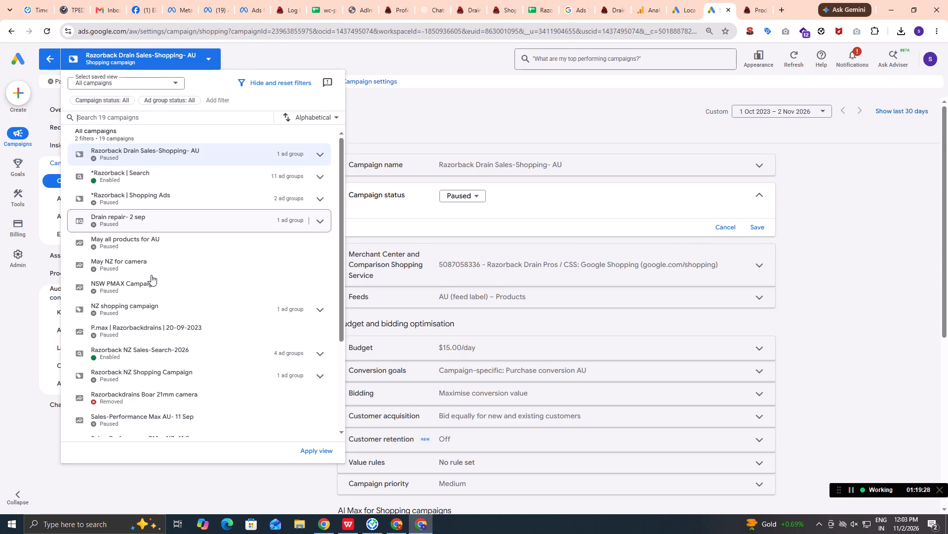
scroll(177, 381, "down", 2)
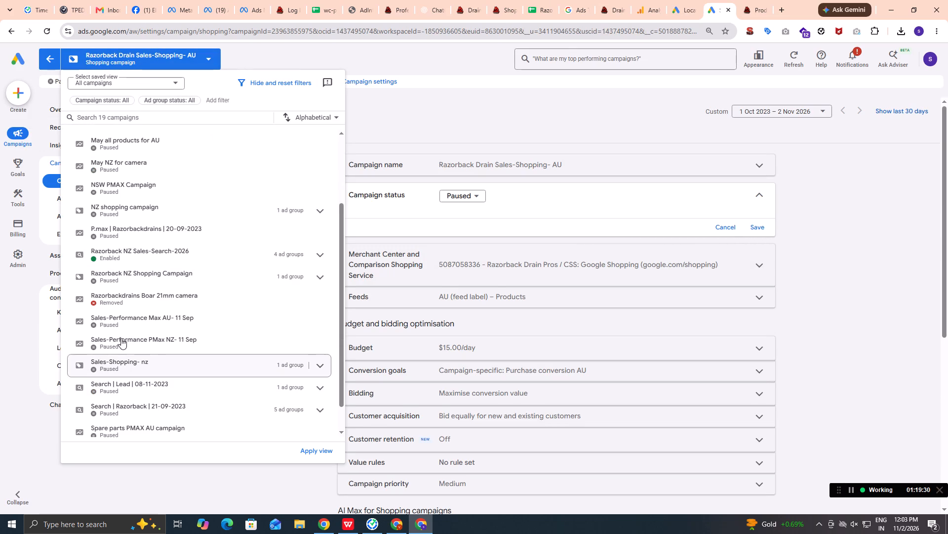
left_click(130, 340)
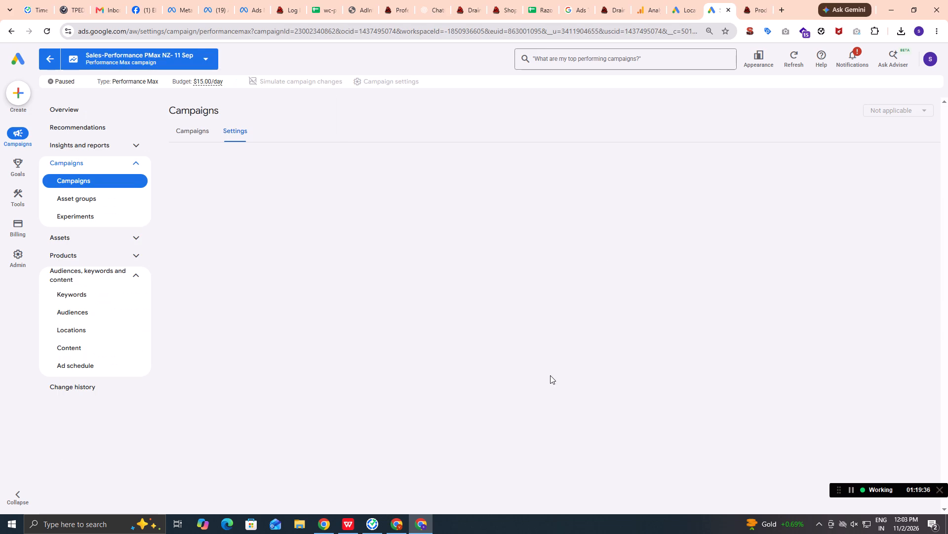
key("alt+Tab")
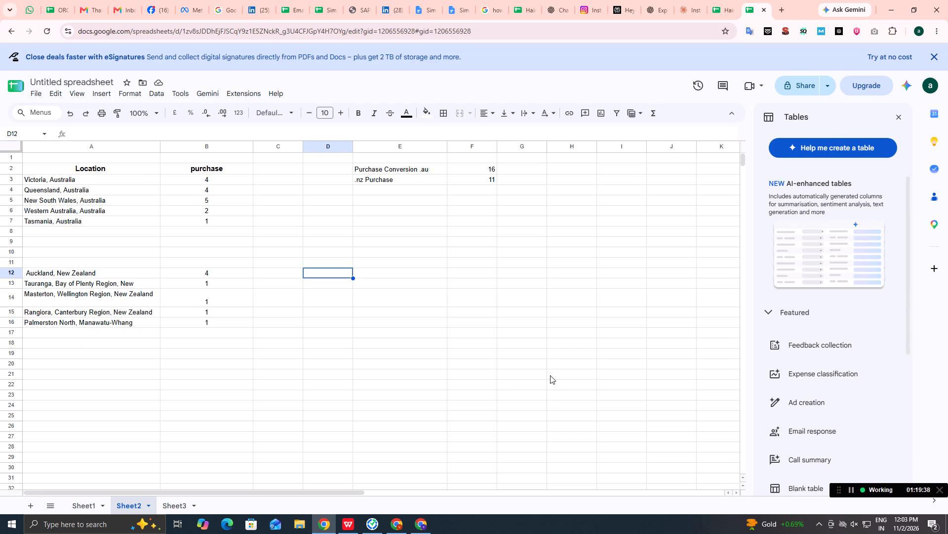
key("alt+Tab")
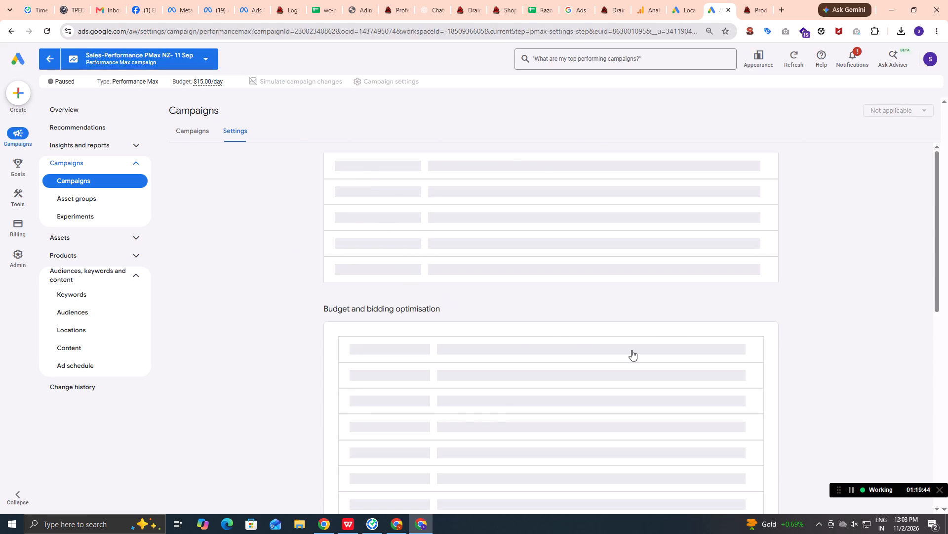
Switch to Google Analytics and examine items purchased per product in Razorback Drain Pros' E-commerce purchases: Item name report.
left_click(657, 0)
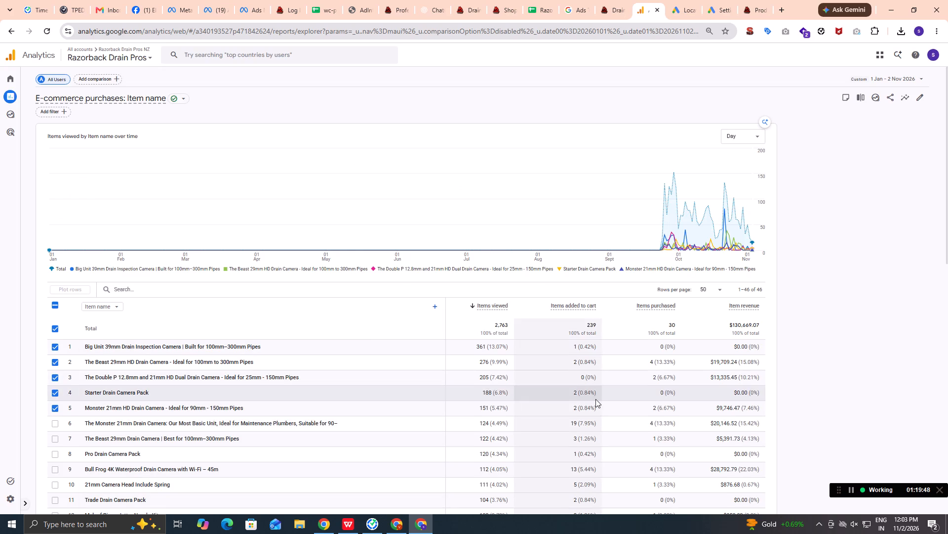
scroll(595, 399, "down", 2)
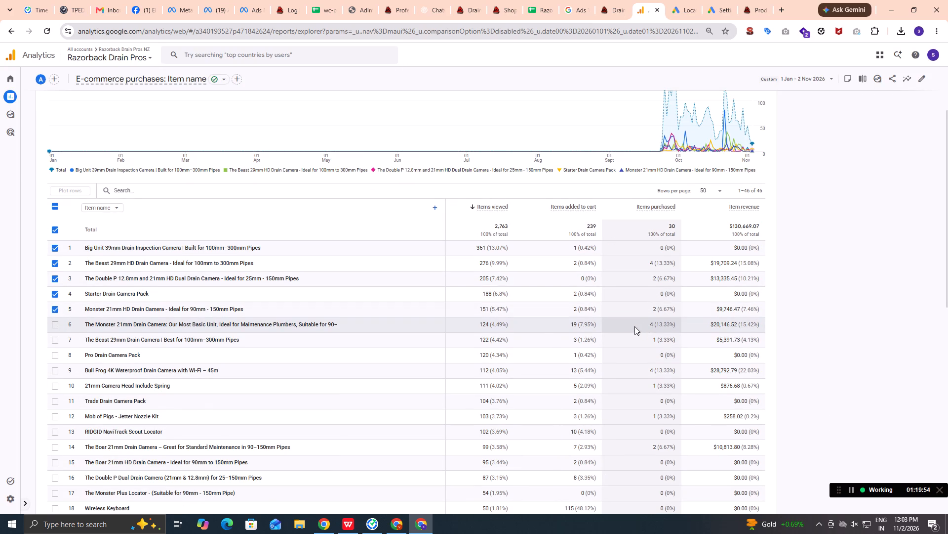
left_click(141, 56)
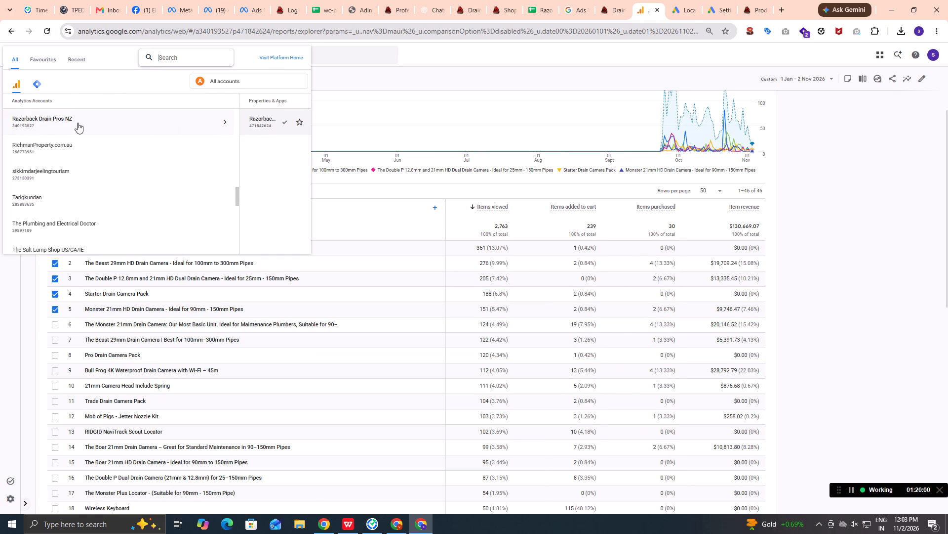
left_click(947, 325)
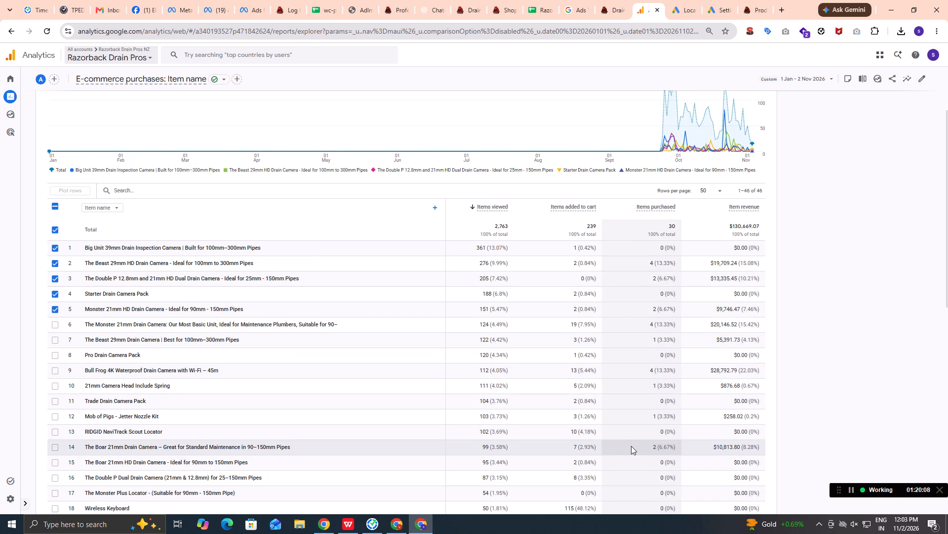
scroll(631, 446, "down", 5)
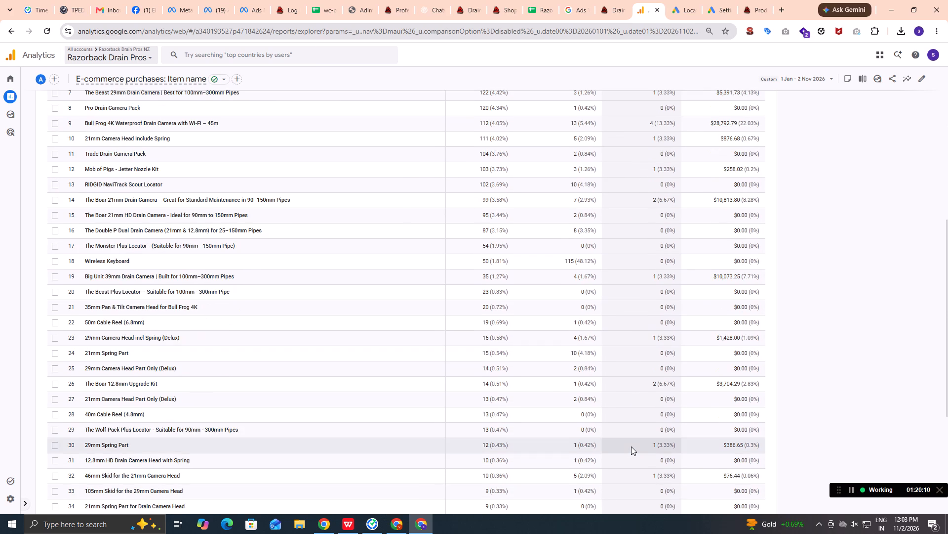
scroll(631, 446, "up", 8)
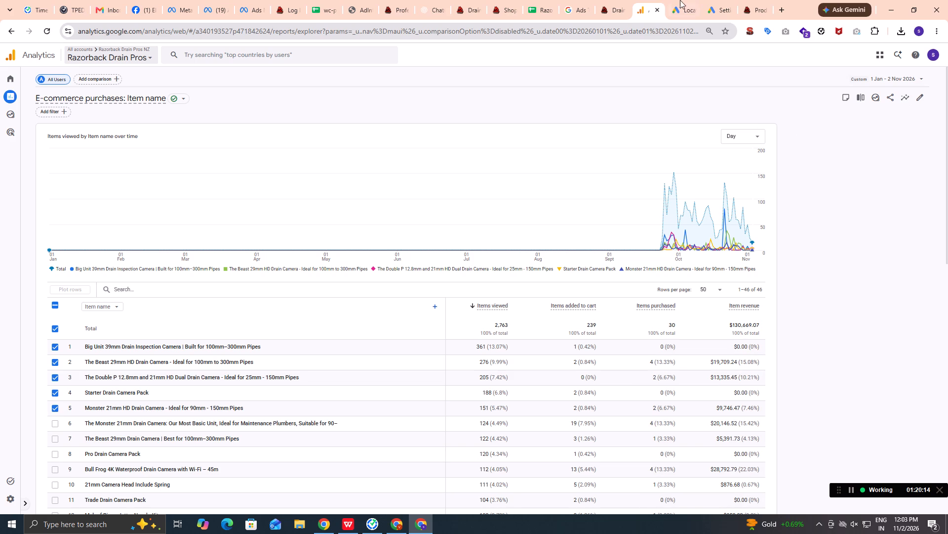
Export the E-commerce purchases: Item name report as a CSV file.
left_click(889, 98)
left_click(865, 169)
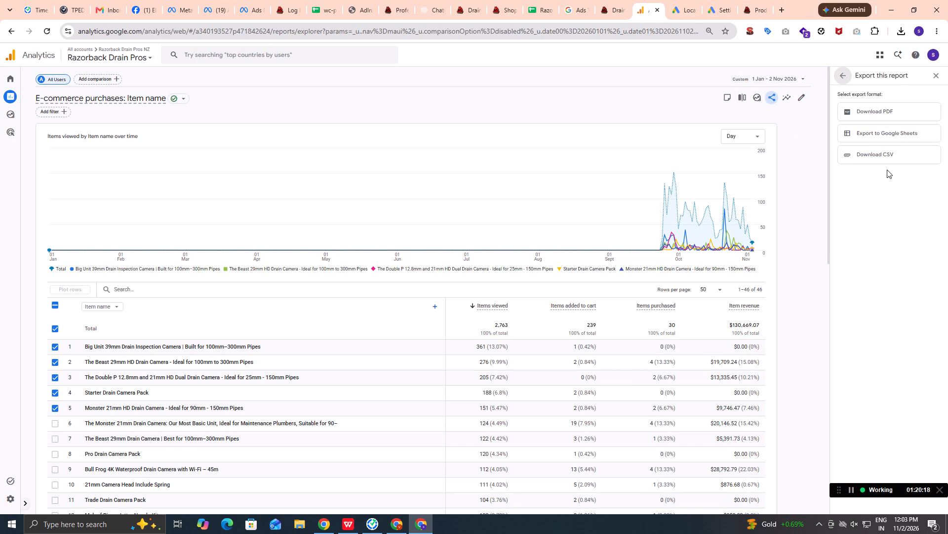
left_click(888, 157)
In the Sales-Performance PMax NZ- 11 Sep campaign settings, include New Zealand (country) as a targeted location and save.
left_click(714, 9)
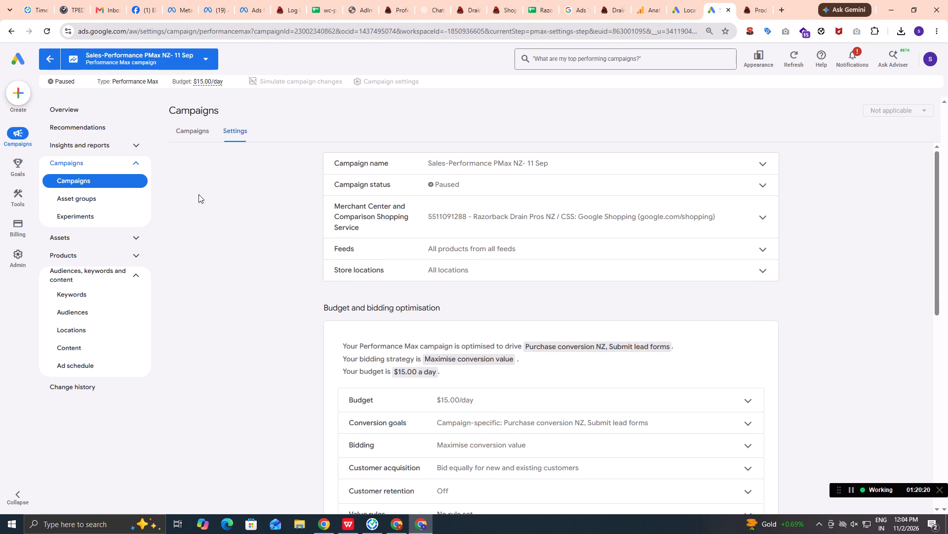
left_click(463, 271)
scroll(583, 382, "down", 3)
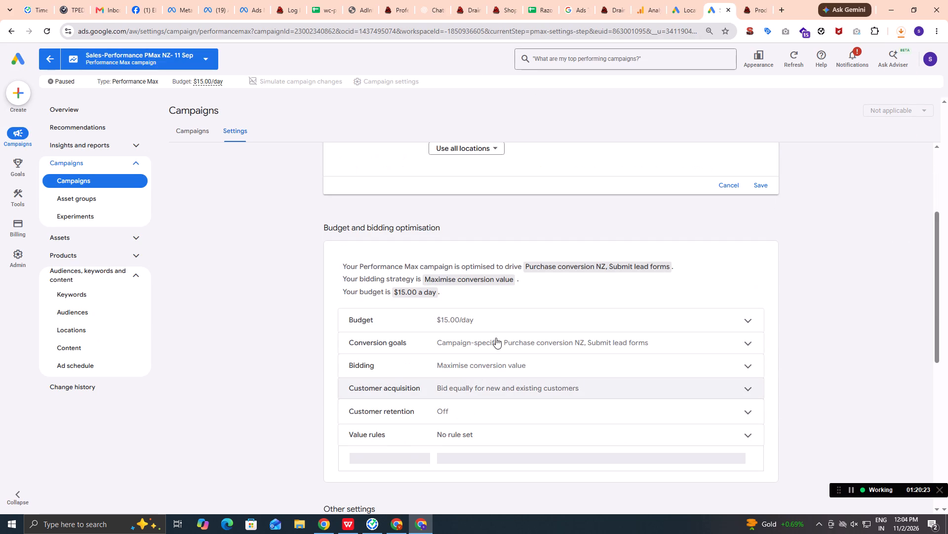
scroll(508, 381, "down", 4)
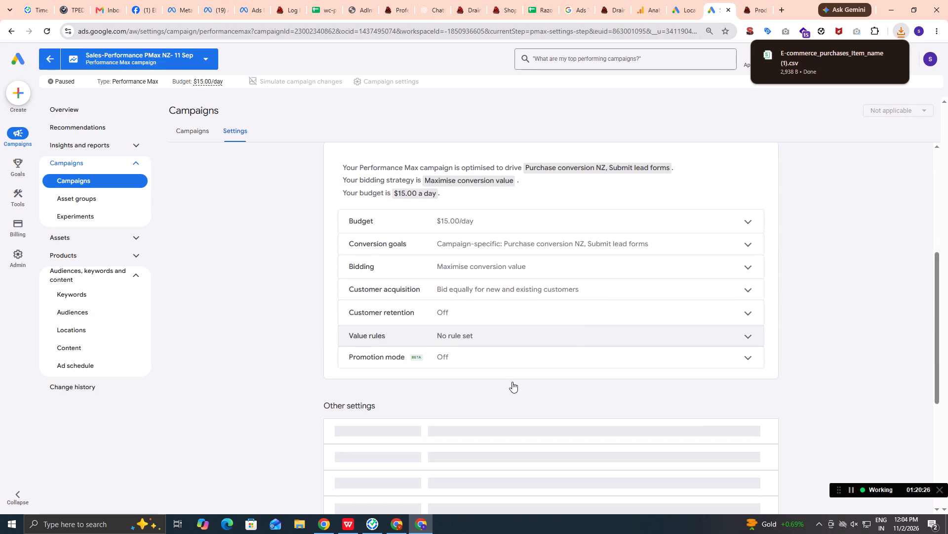
scroll(512, 382, "down", 1)
left_click(495, 281)
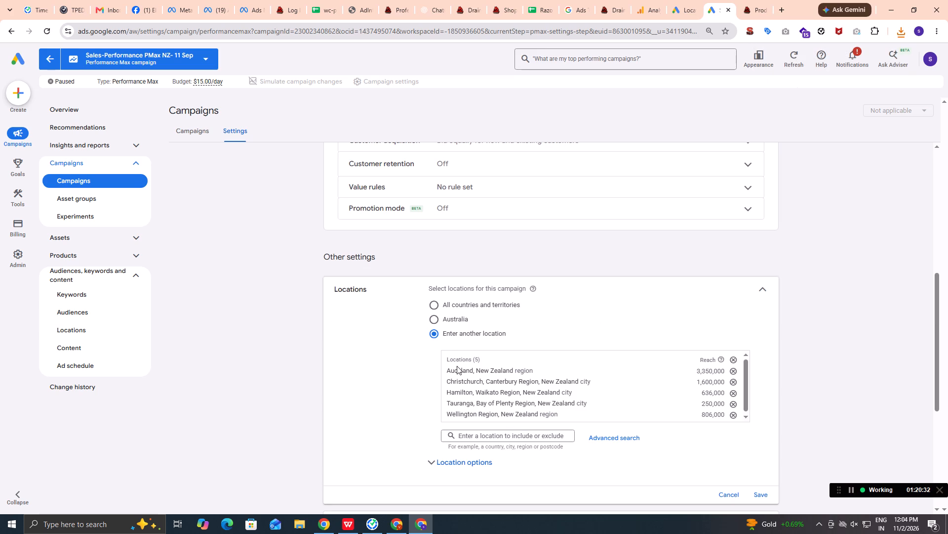
left_click(492, 440)
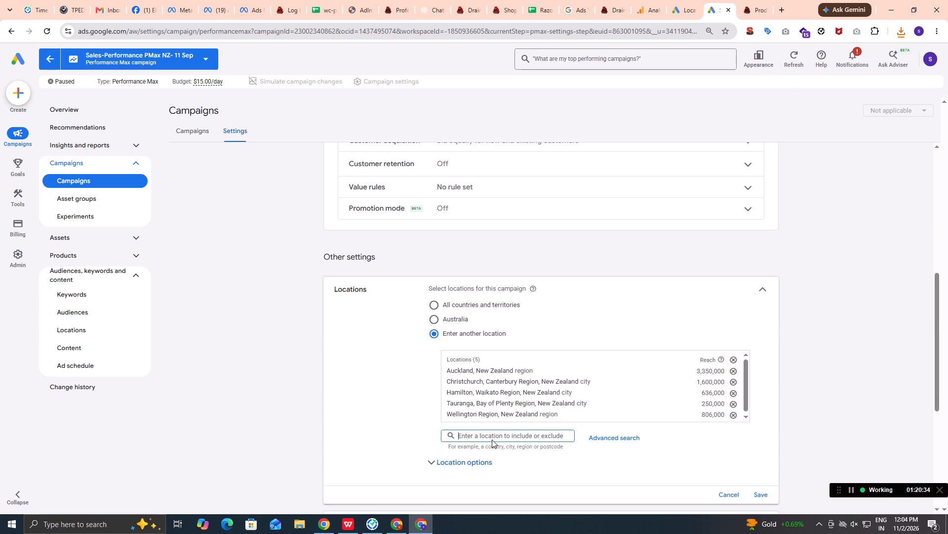
type("new")
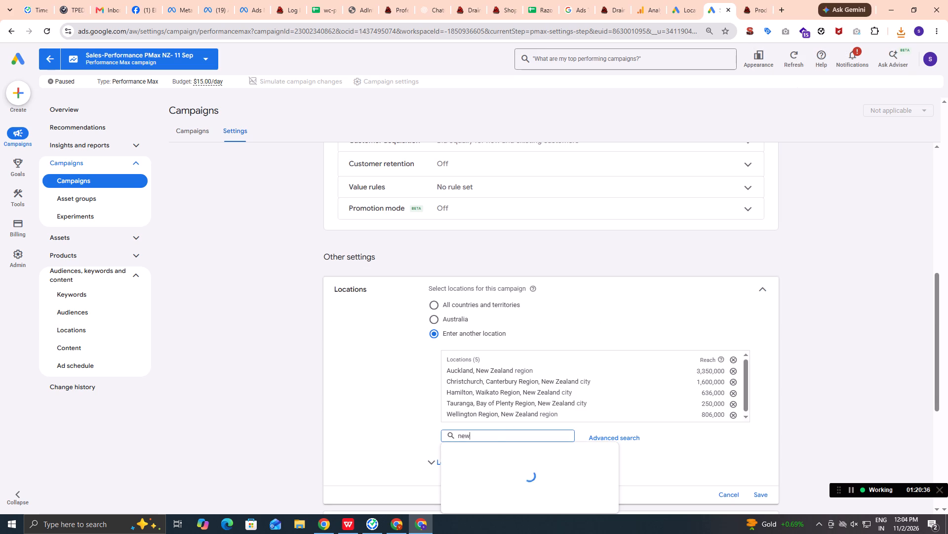
key("space")
key("z")
type("ea")
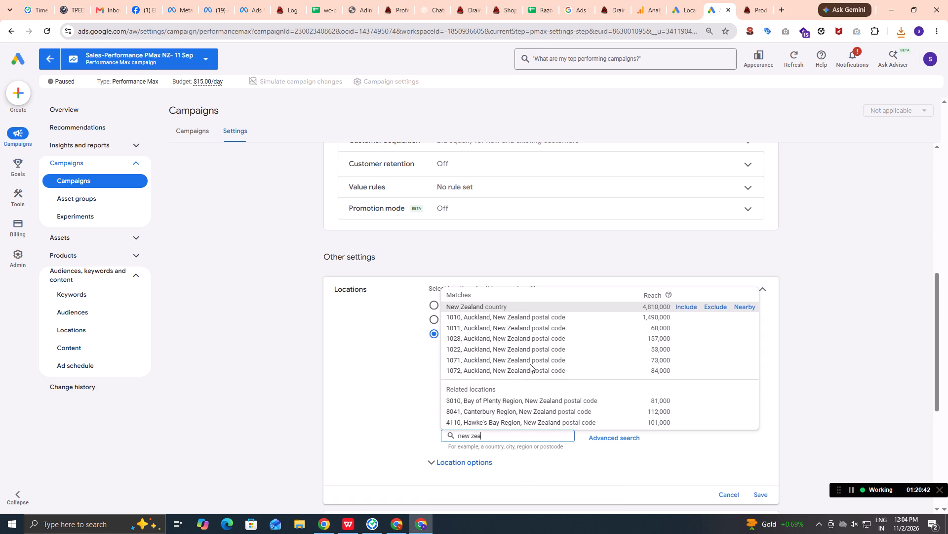
left_click(688, 304)
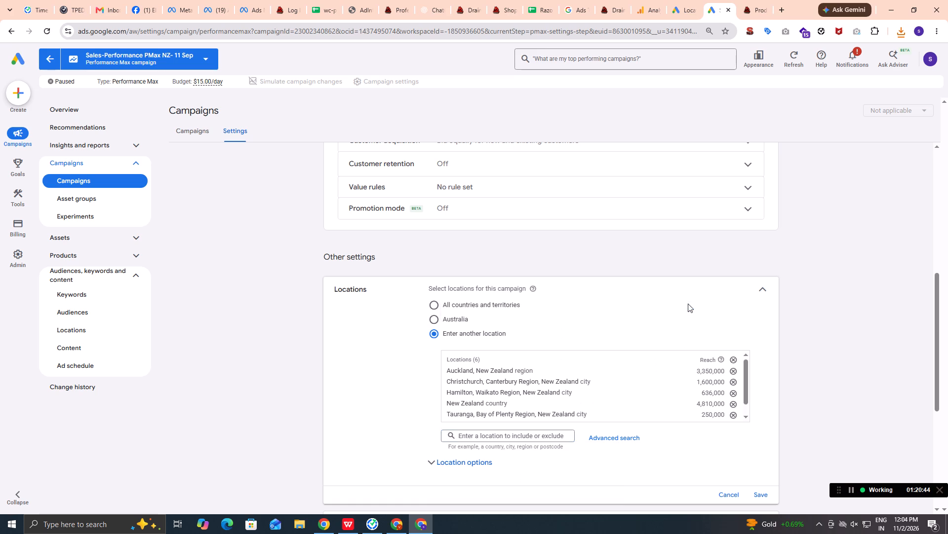
left_click(761, 496)
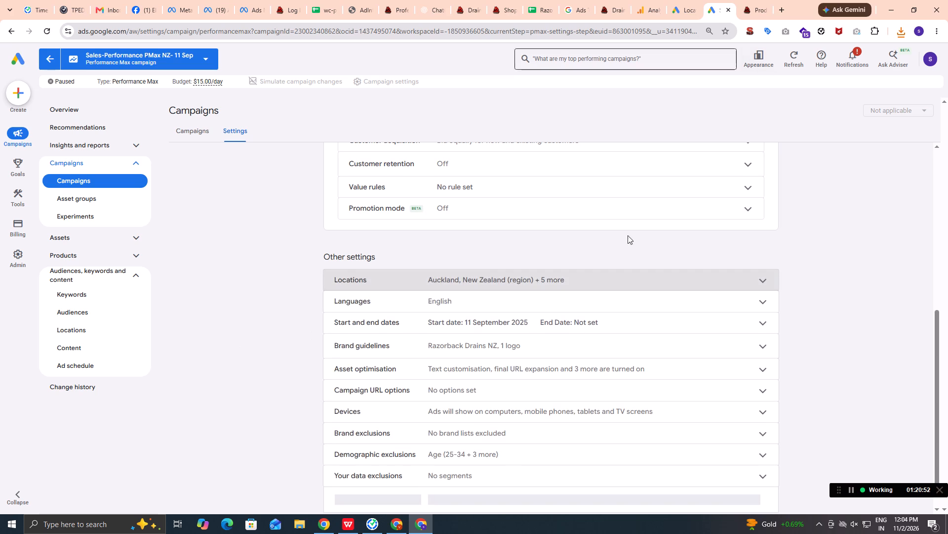
Open the downloaded E-commerce_purchases_Item_name (1).csv file.
left_click(898, 30)
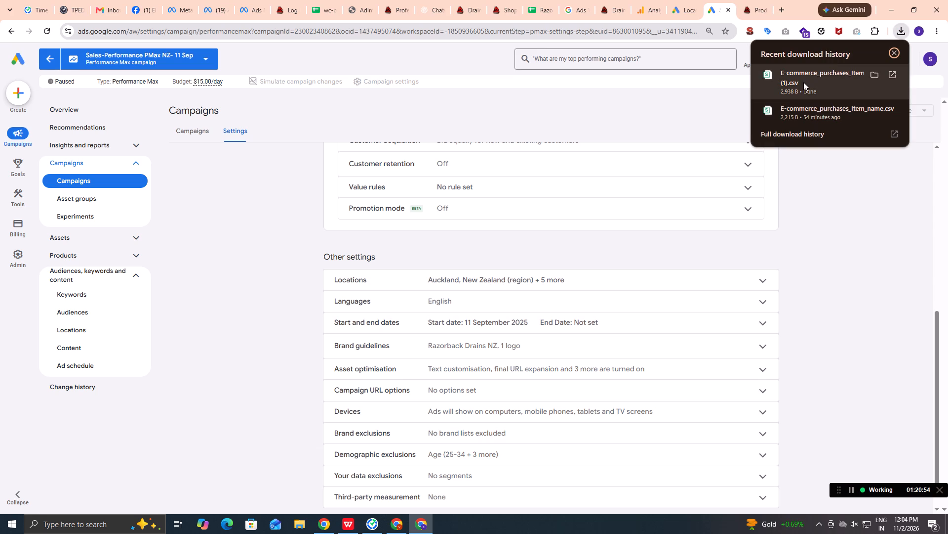
left_click(803, 82)
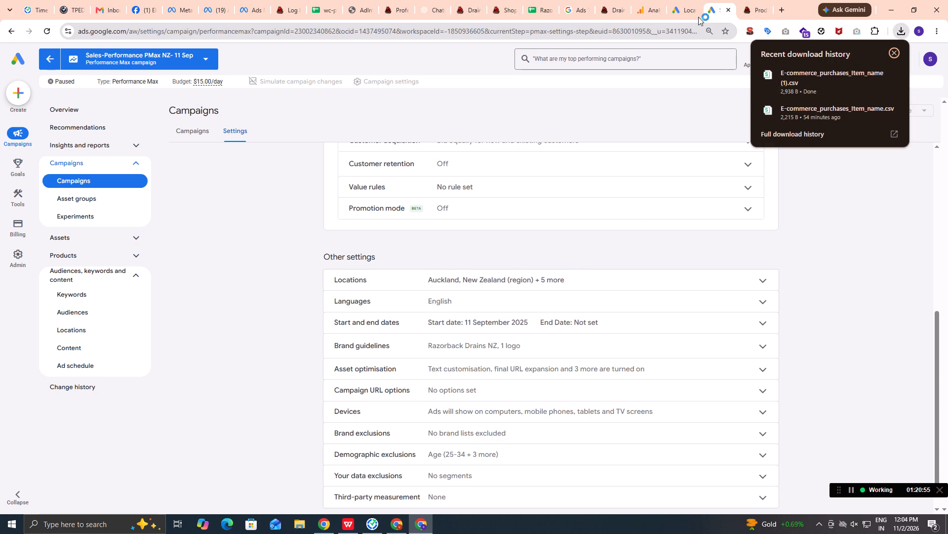
Reload the Sales-Performance PMax NZ- 11 Sep campaign's Locations report.
left_click(669, 0)
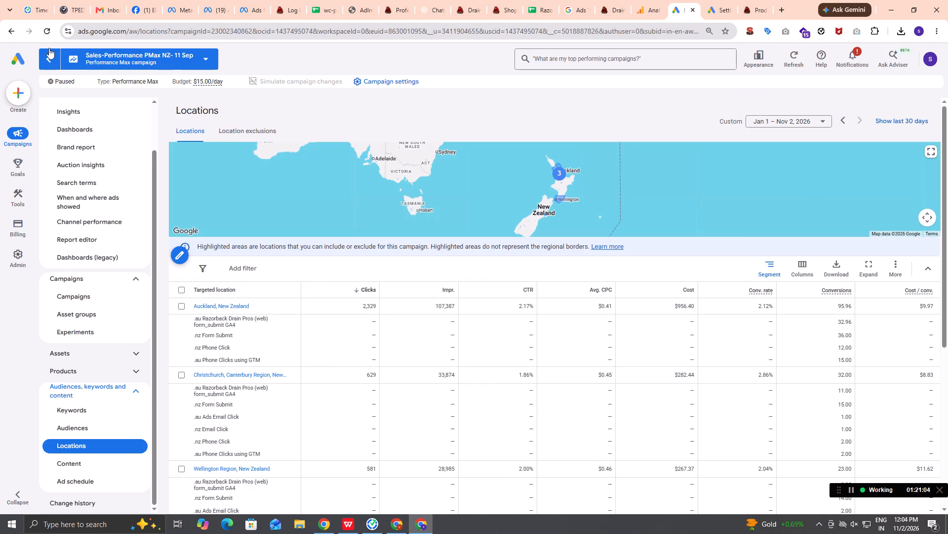
left_click(45, 31)
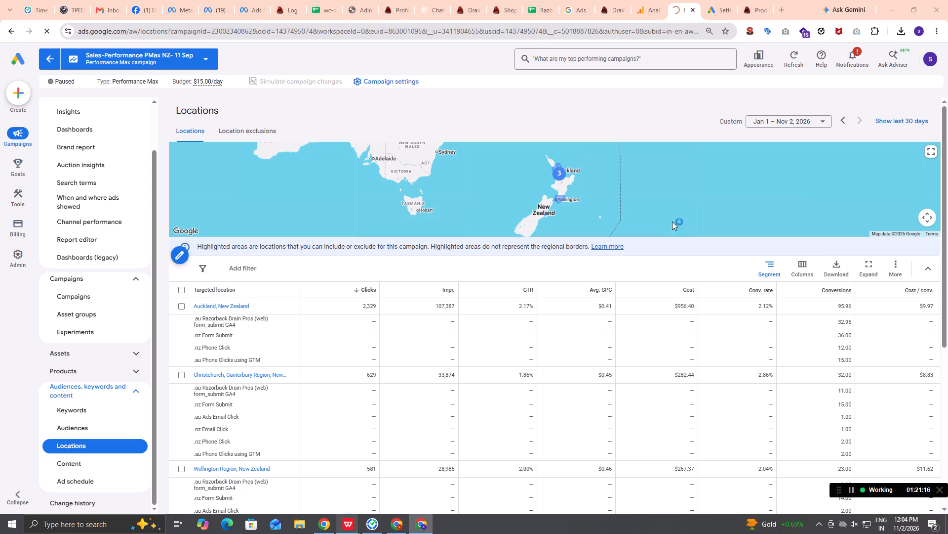
Switch to WPS Office to view the exported e-commerce purchases data.
left_click(717, 11)
key("alt+Tab")
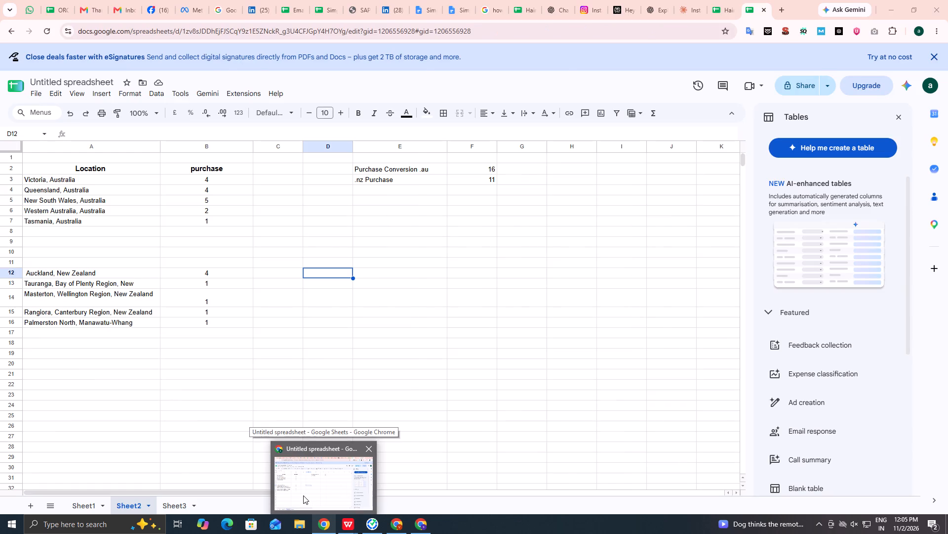
left_click(399, 362)
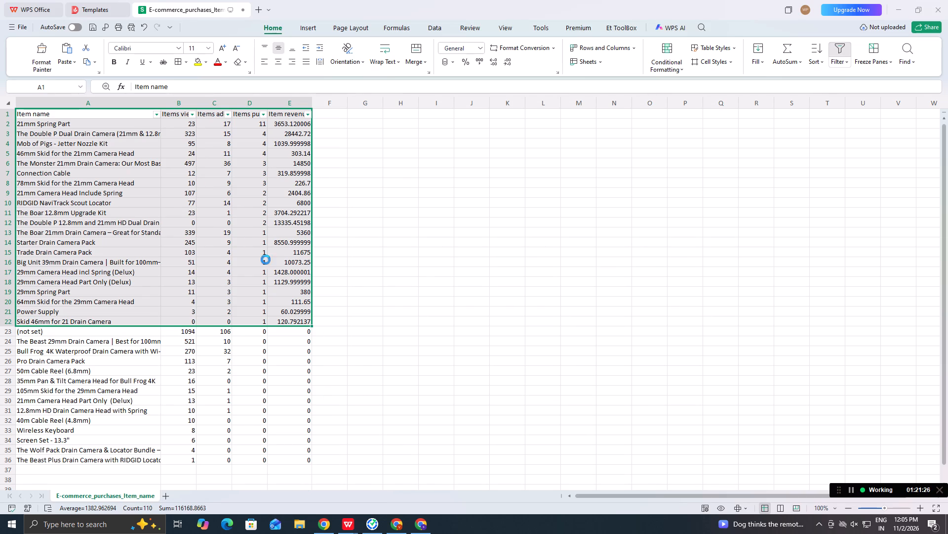
Switch to the browser and bring up the campaign's Locations report in Google Ads.
key("alt+Tab")
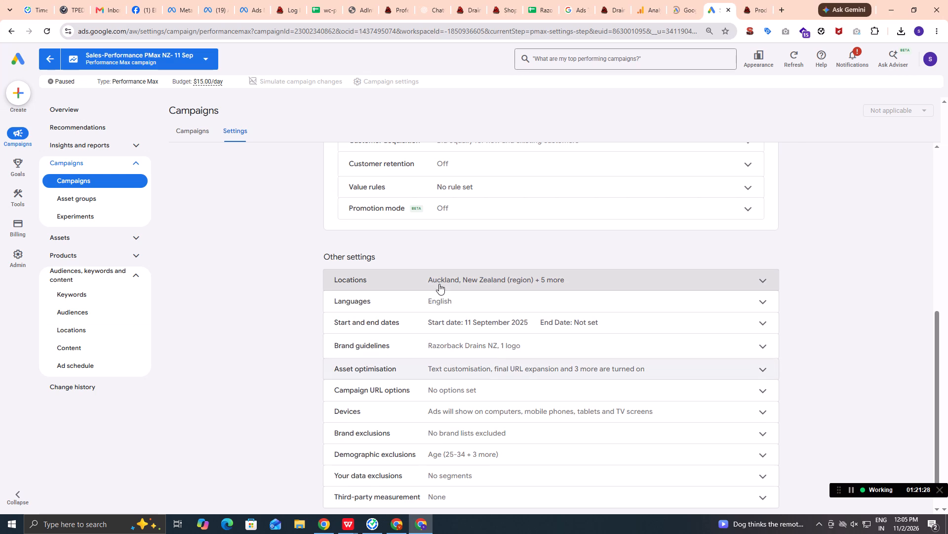
left_click(689, 9)
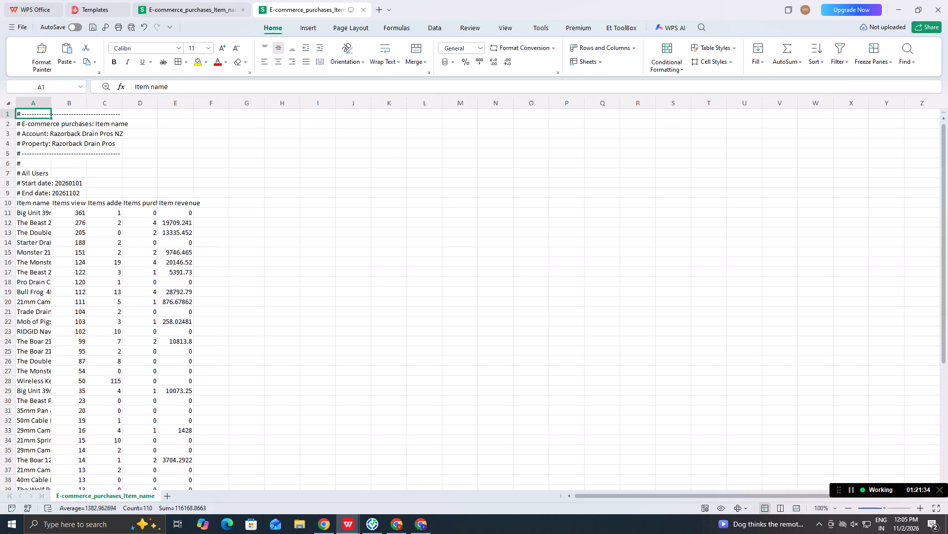
Delete the nine export information rows above the column headers in the opened New Zealand purchases CSV in WPS Office.
left_click_drag(35, 114, 23, 189)
right_click(23, 189)
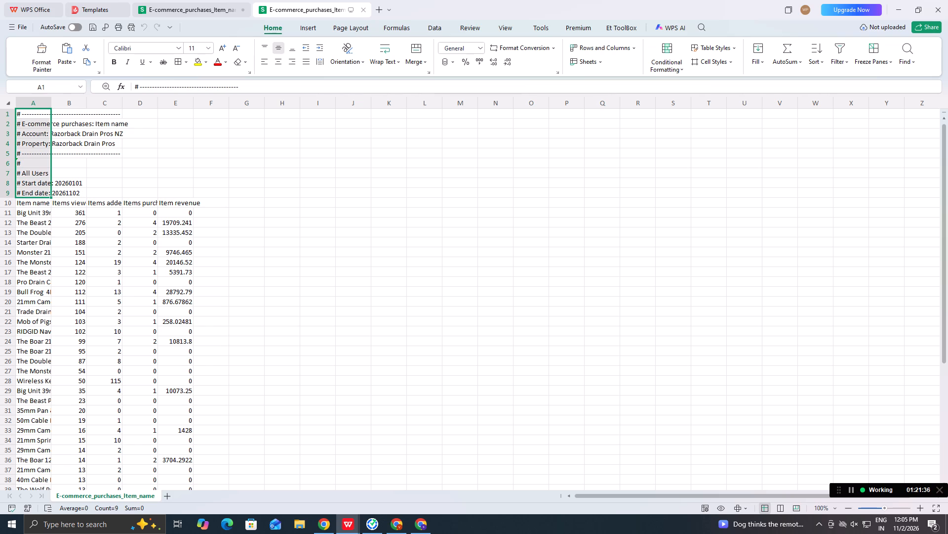
left_click(105, 36)
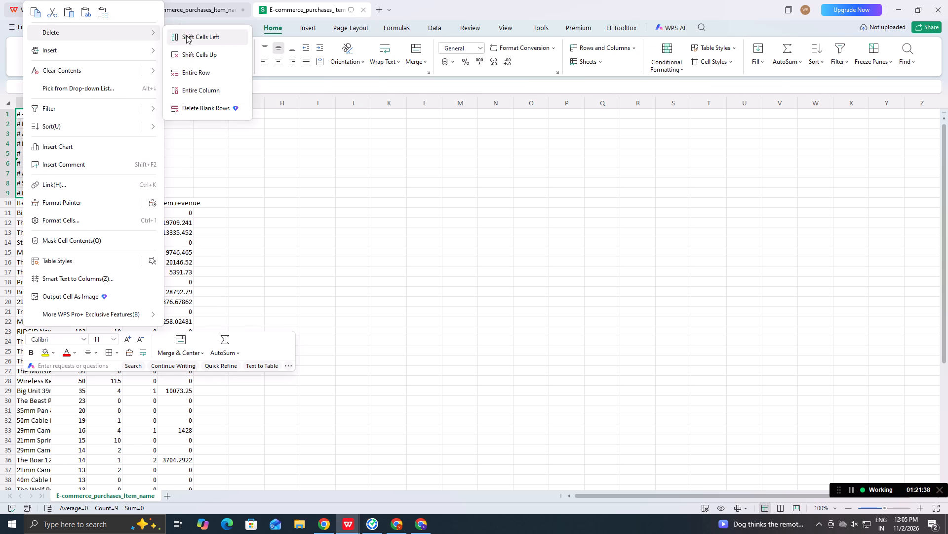
left_click(193, 70)
left_click(379, 244)
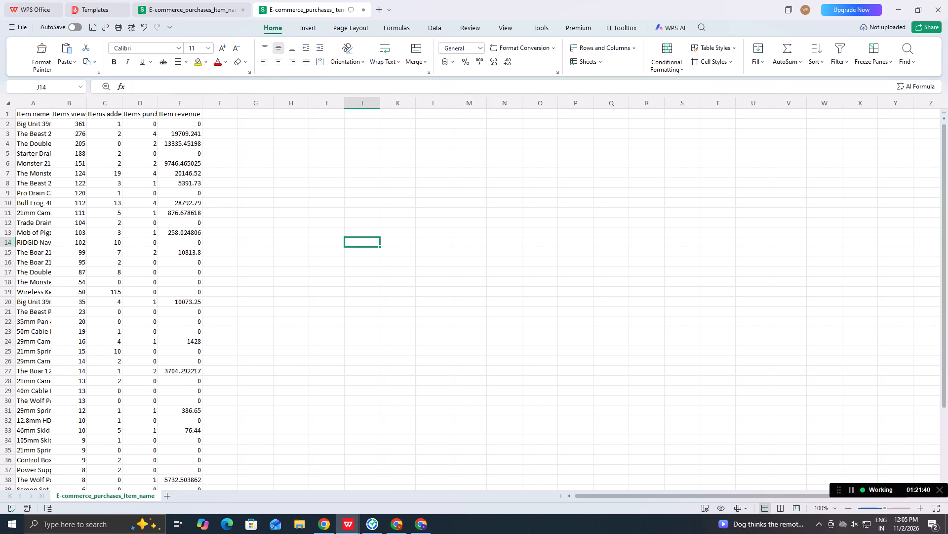
Add a filter to the header row and sort the data by Items purchased in descending order.
left_click(153, 117)
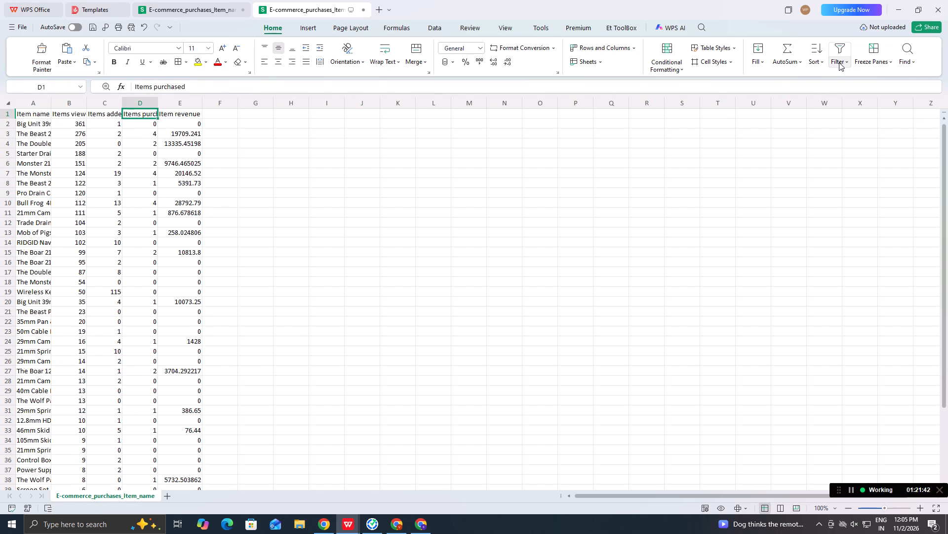
left_click(839, 62)
left_click(854, 80)
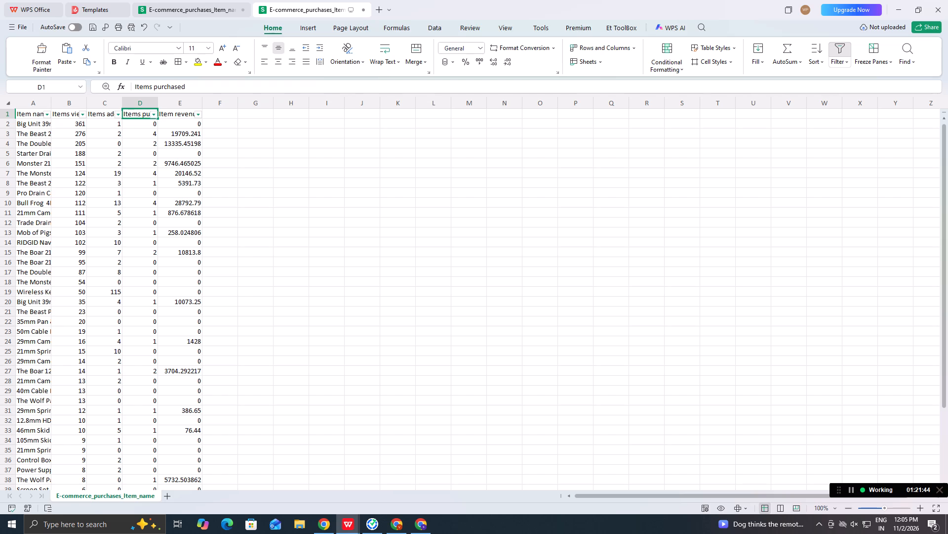
left_click(154, 115)
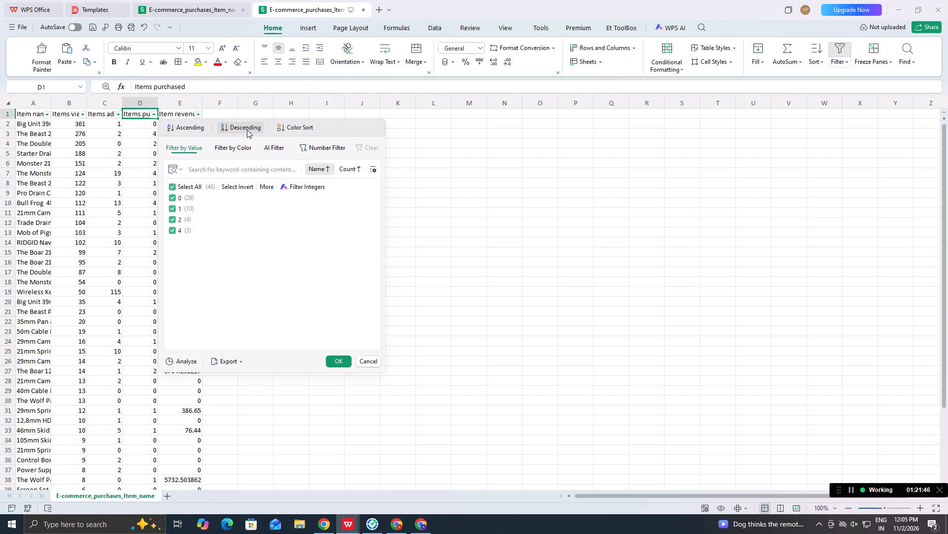
left_click(250, 130)
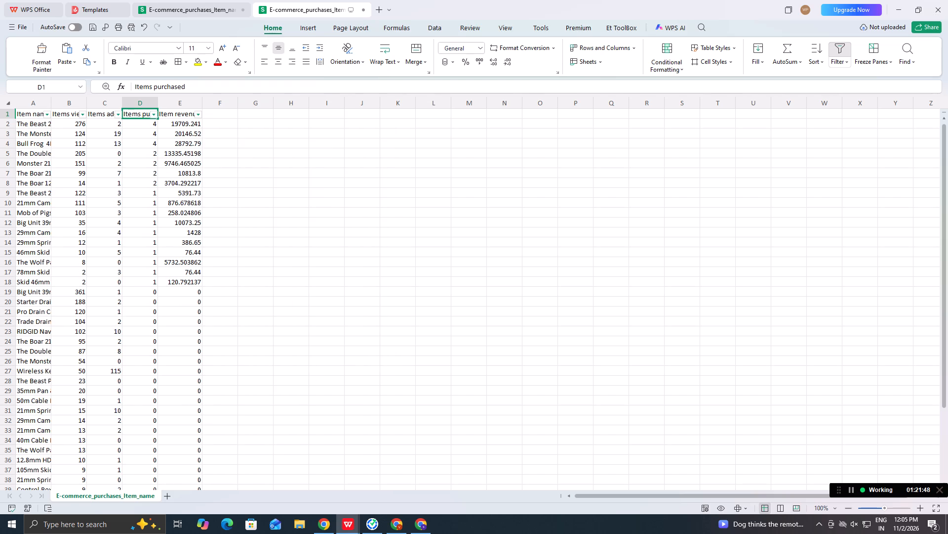
Widen the Items purchased and Item name columns, and copy the header and purchased-item rows, A1:D18.
left_click_drag(158, 102, 263, 105)
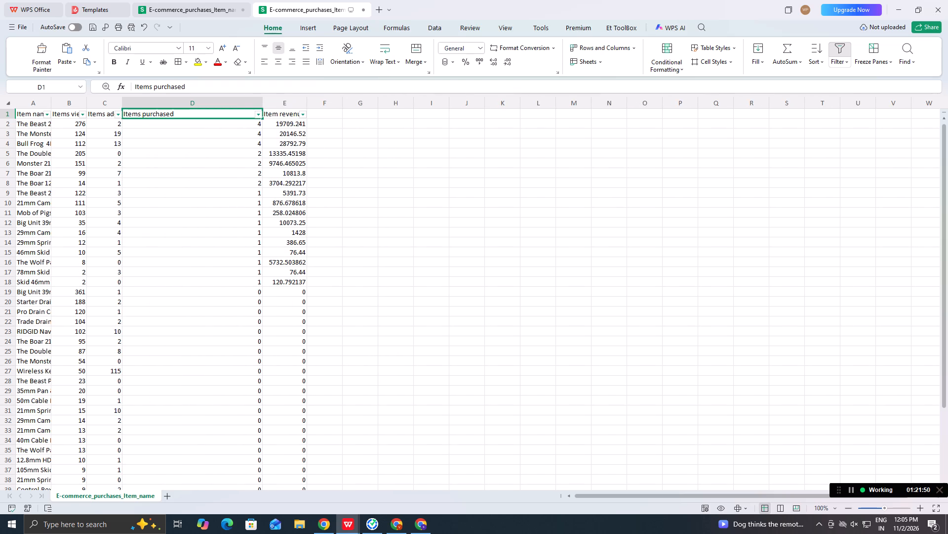
left_click_drag(49, 105, 202, 123)
left_click_drag(73, 115, 253, 179)
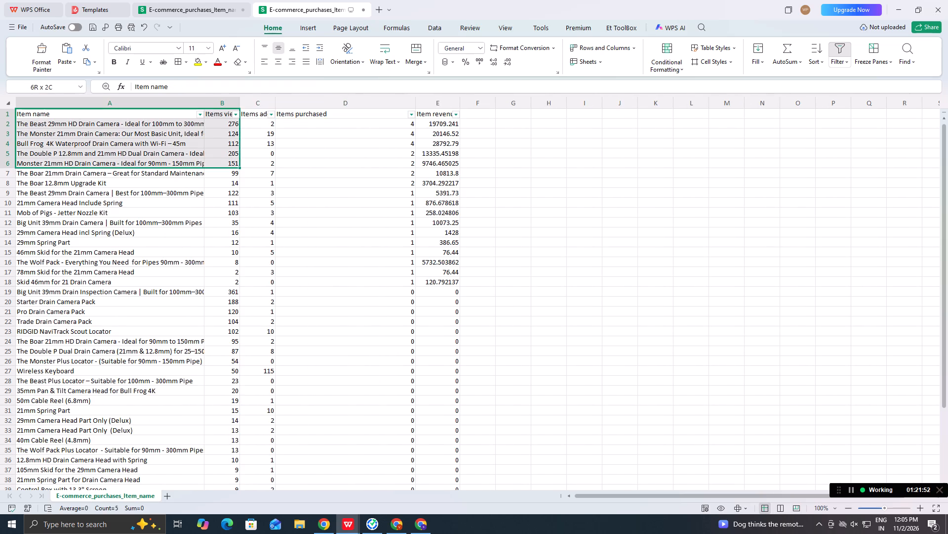
left_click_drag(253, 179, 360, 281)
key("ctrl+c")
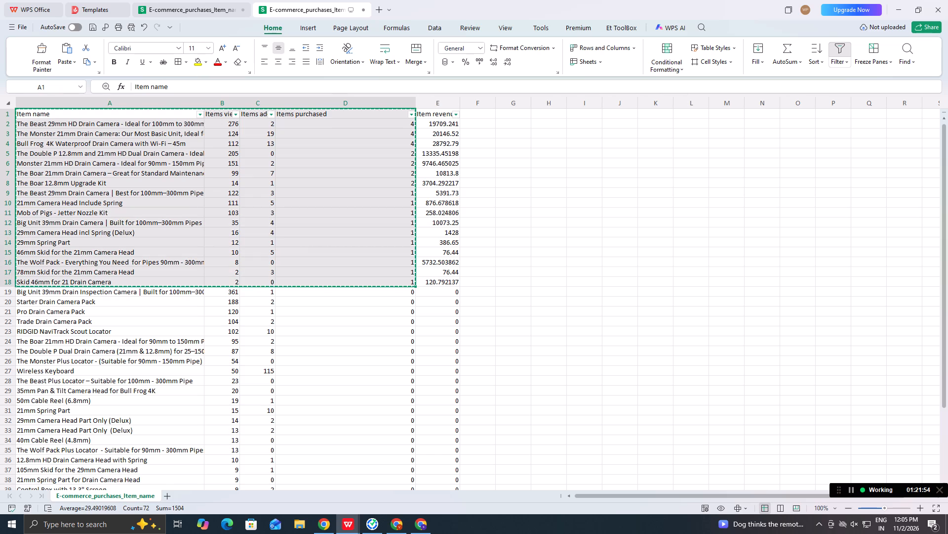
Switch to the Untitled spreadsheet in Google Sheets and open Sheet1.
key("alt+Tab")
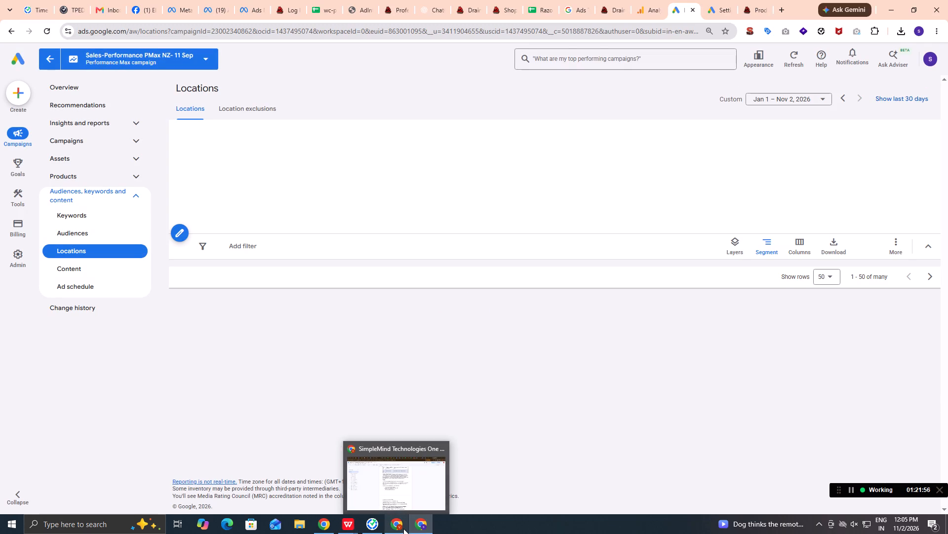
left_click(418, 498)
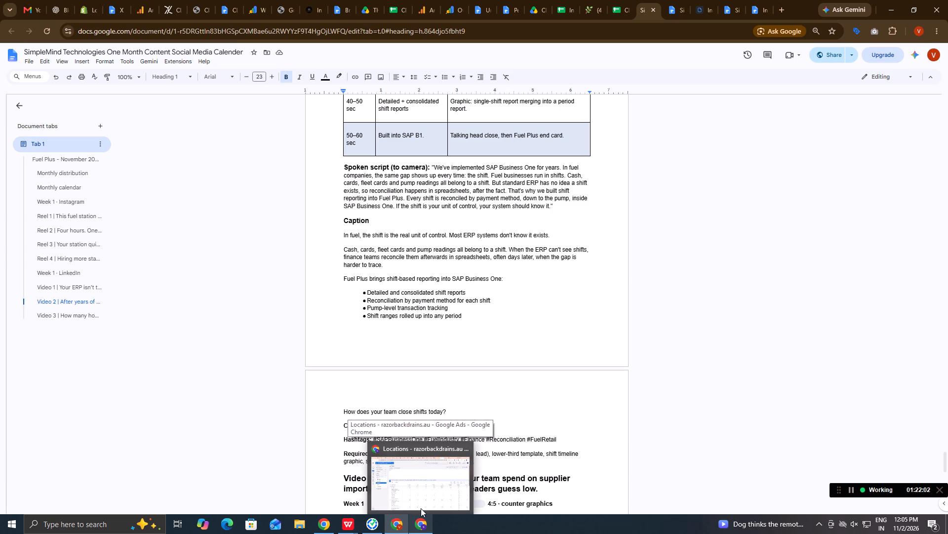
left_click(422, 493)
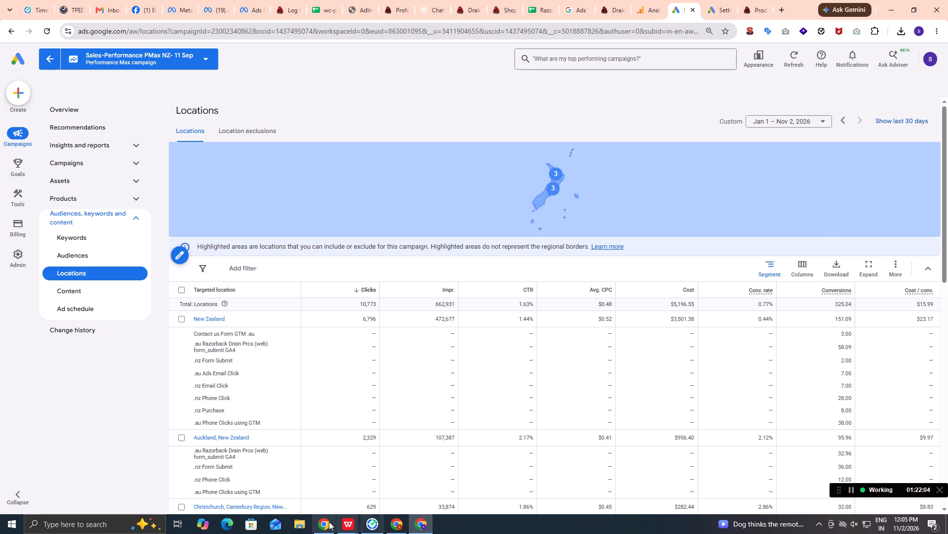
left_click(327, 522)
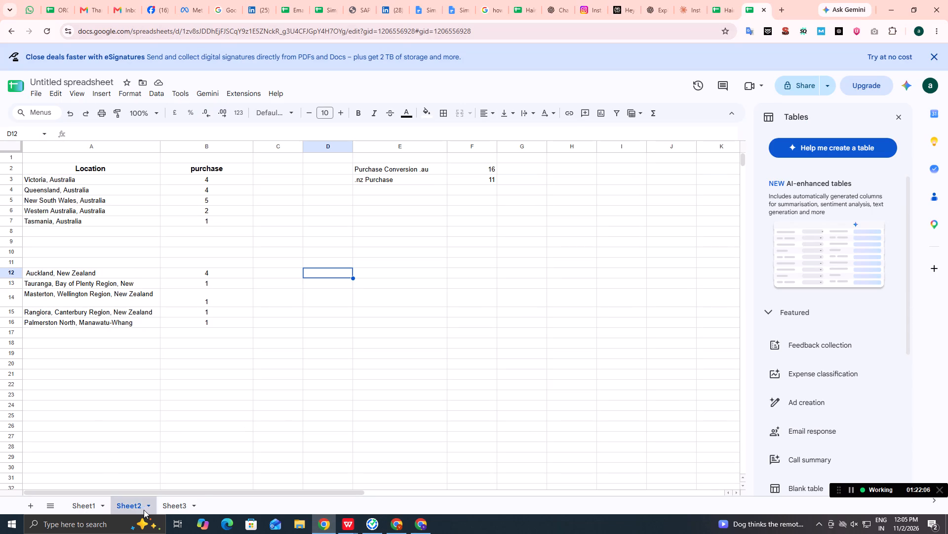
left_click(172, 504)
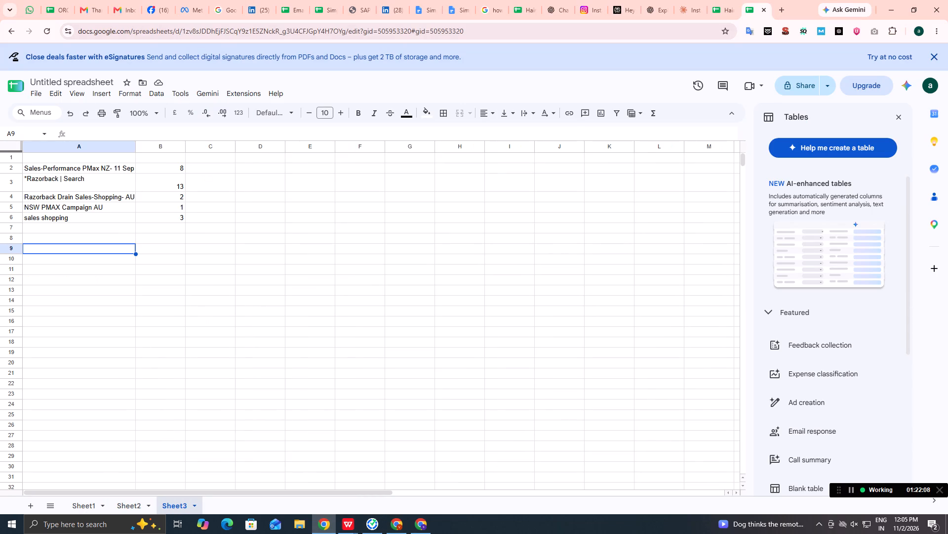
left_click(77, 500)
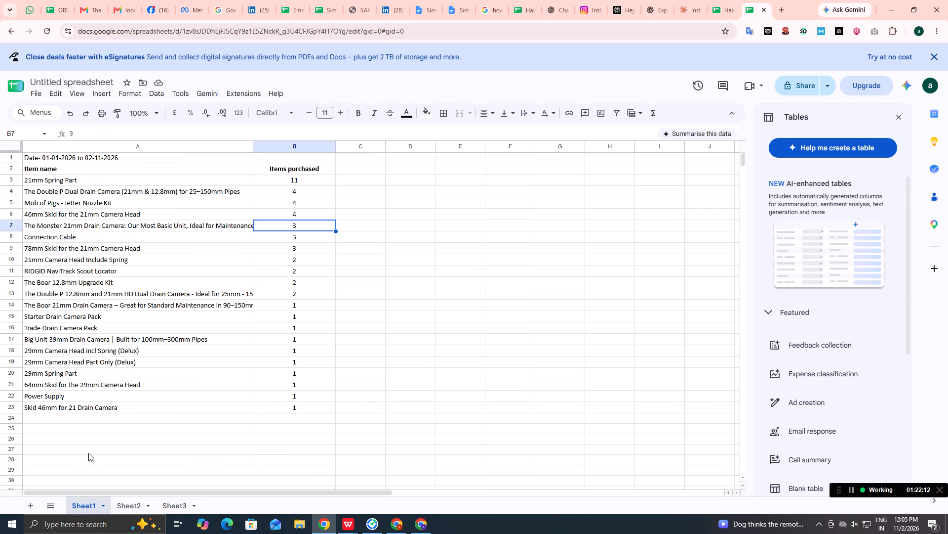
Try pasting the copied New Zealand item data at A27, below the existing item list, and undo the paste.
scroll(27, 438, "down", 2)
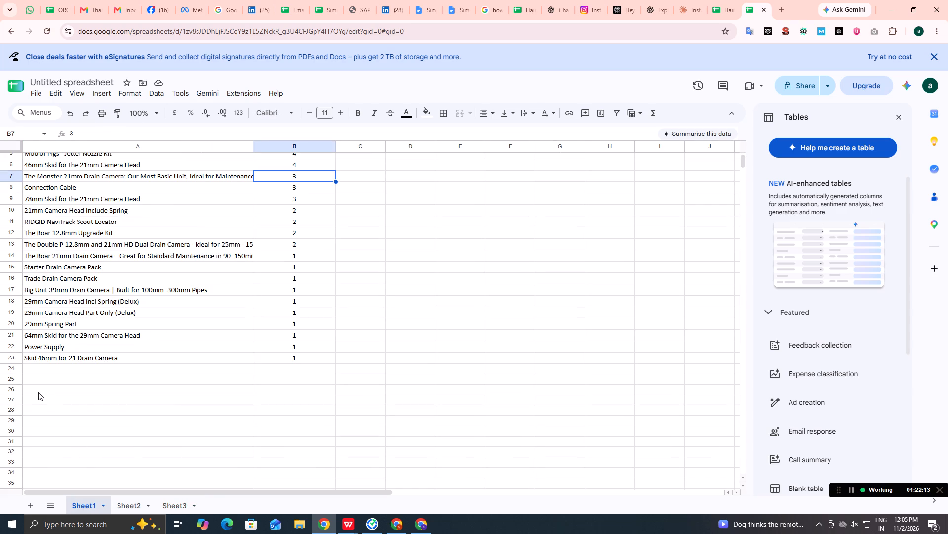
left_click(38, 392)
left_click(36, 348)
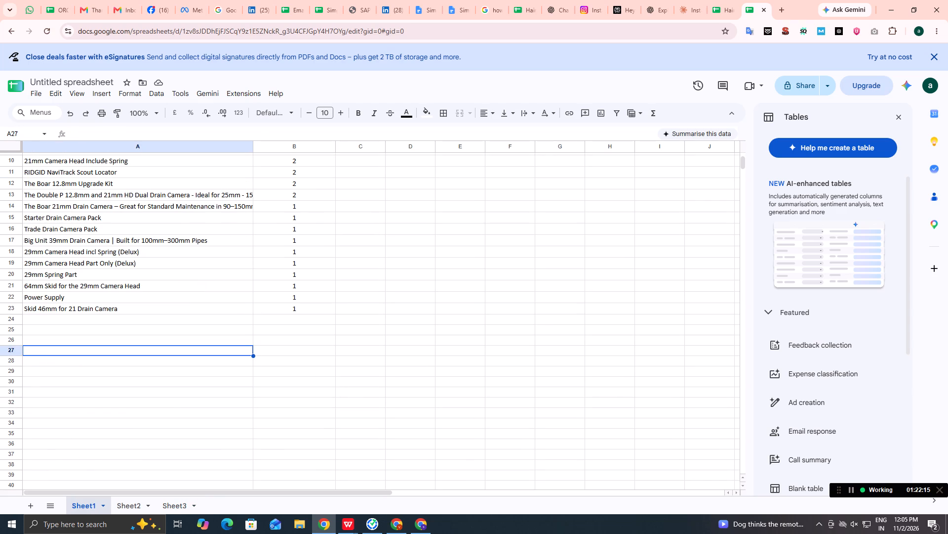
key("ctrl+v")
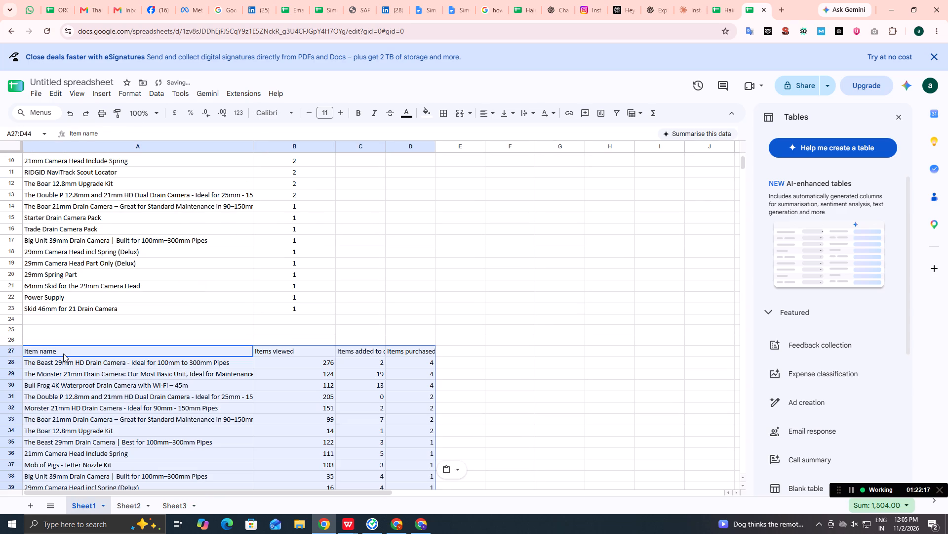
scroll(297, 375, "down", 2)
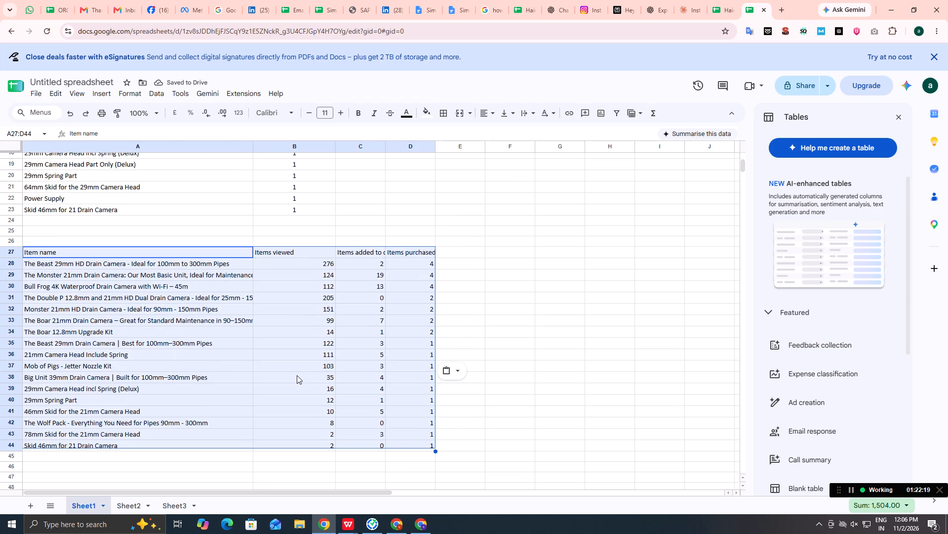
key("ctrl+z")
Paste the copied New Zealand item data starting at cell E22 of Sheet1.
left_click(444, 195)
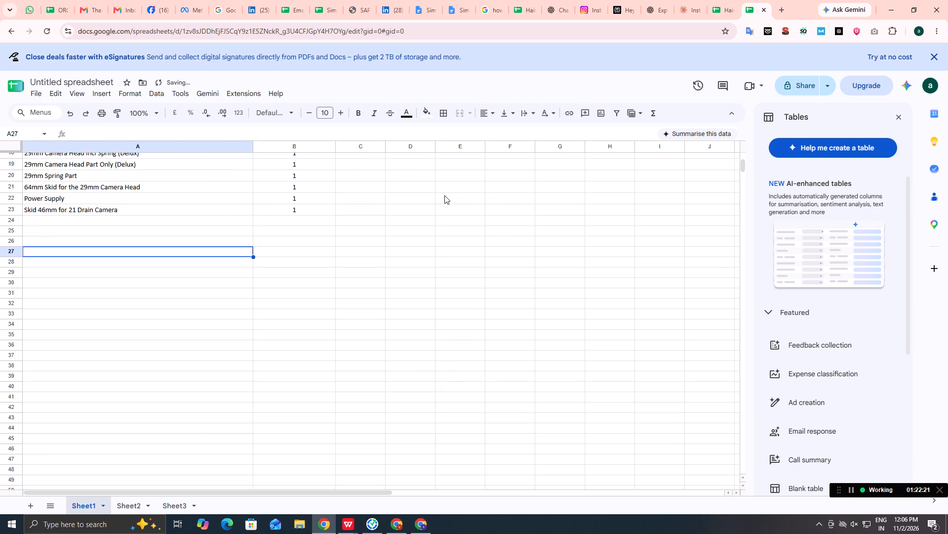
key("ctrl+v")
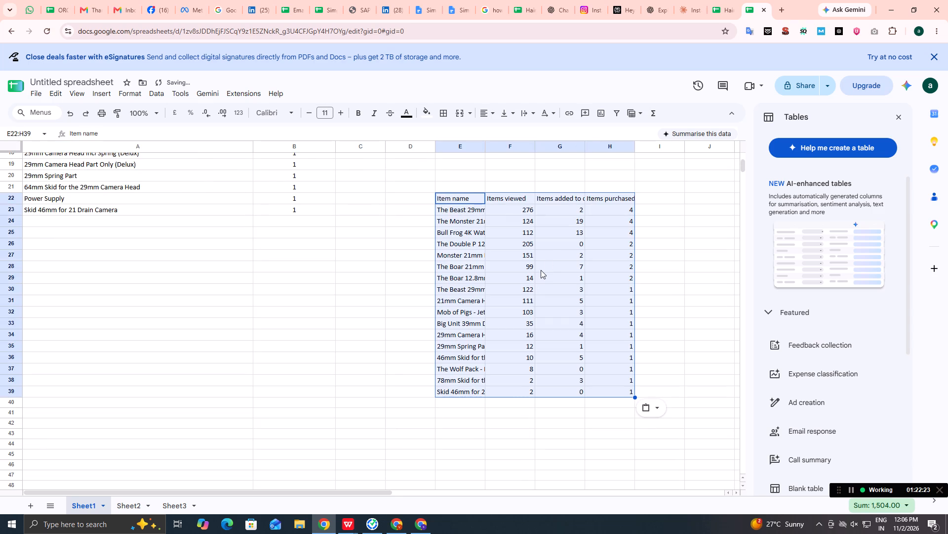
Delete columns F and G, which hold the Items viewed and items-added data of the pasted table.
left_click(541, 270)
left_click_drag(517, 150, 553, 153)
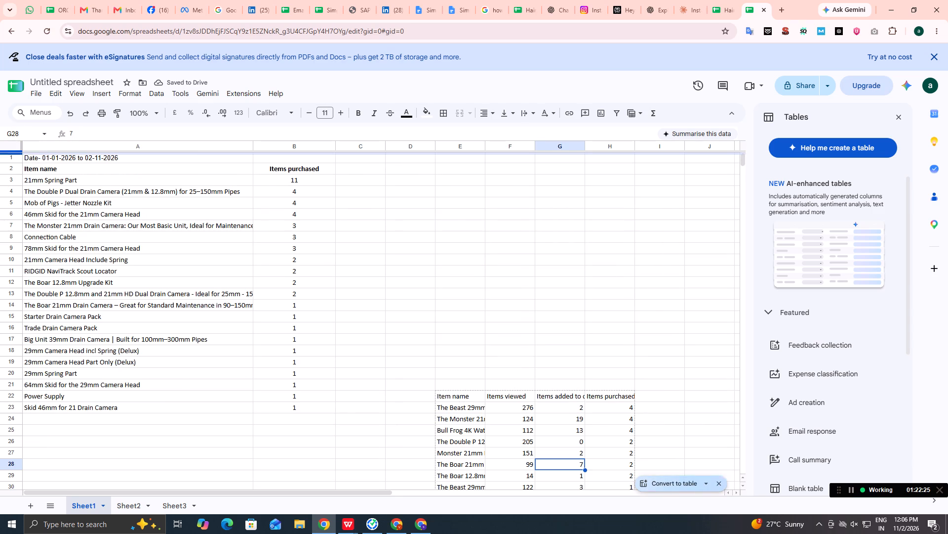
left_click_drag(520, 147, 560, 152)
right_click(560, 152)
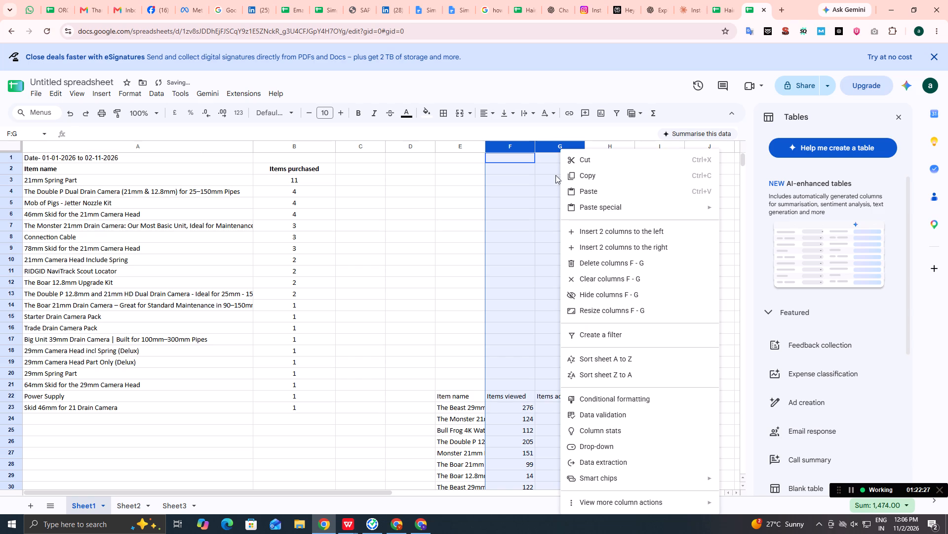
left_click(597, 261)
Copy the remaining Item name and Items purchased table, E22:F39.
scroll(575, 342, "down", 3)
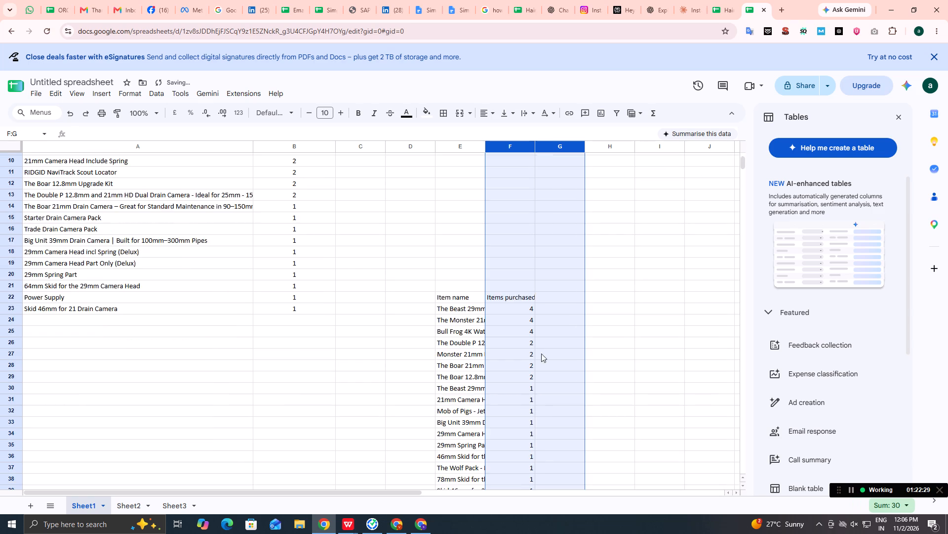
left_click_drag(475, 247, 489, 445)
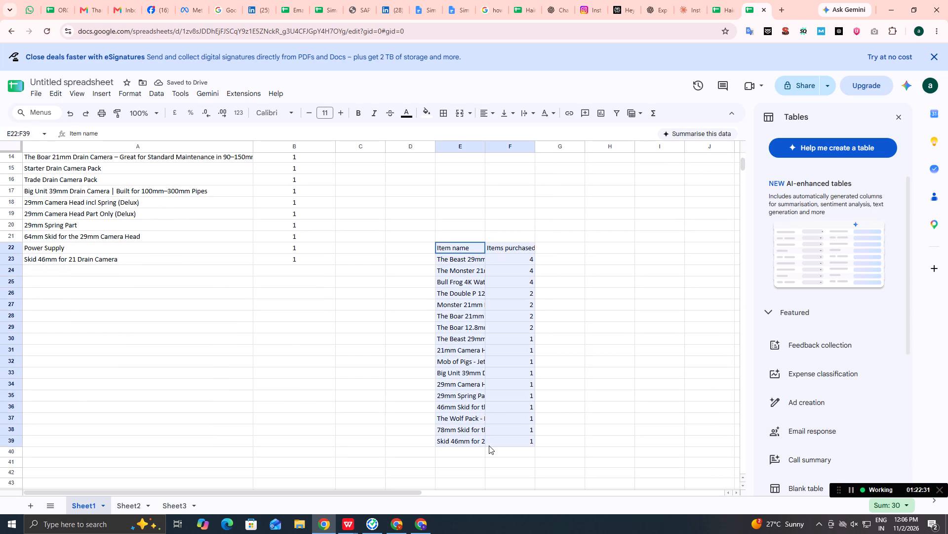
key("ctrl+c")
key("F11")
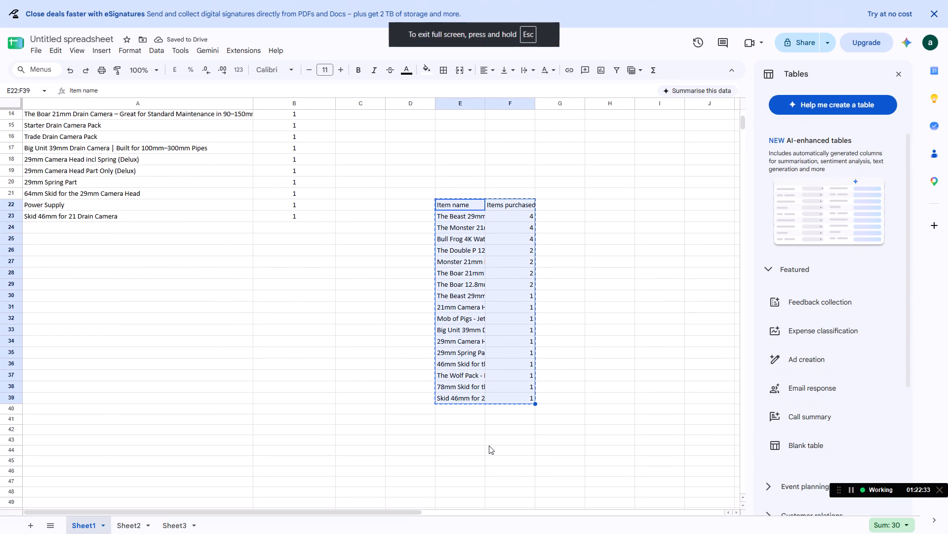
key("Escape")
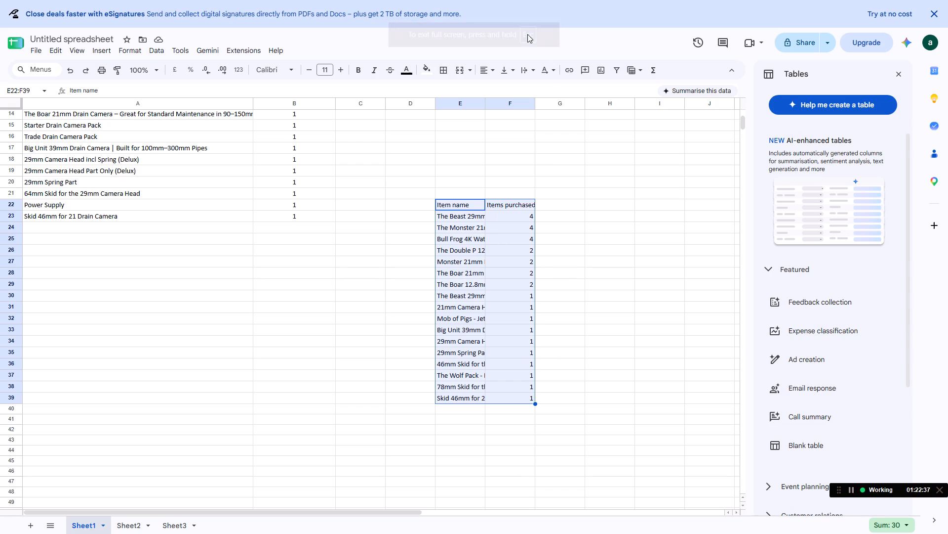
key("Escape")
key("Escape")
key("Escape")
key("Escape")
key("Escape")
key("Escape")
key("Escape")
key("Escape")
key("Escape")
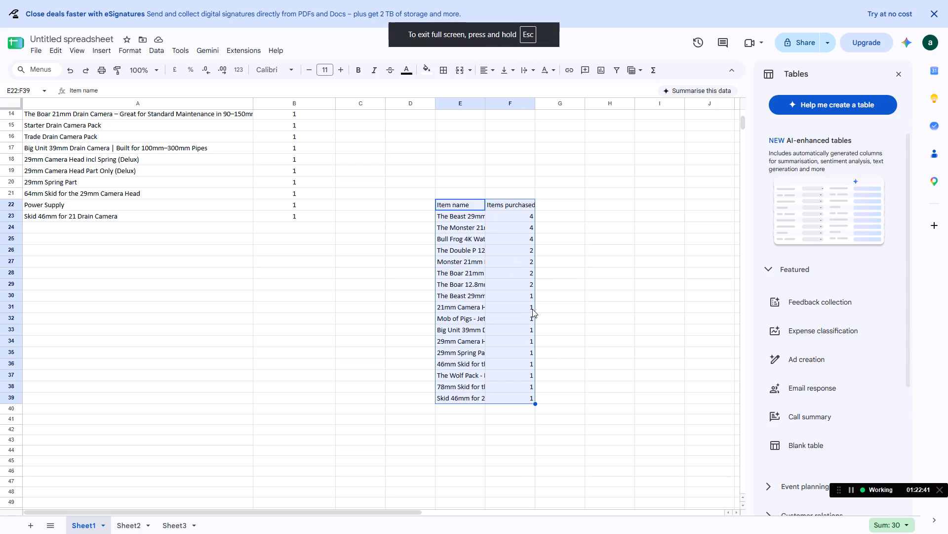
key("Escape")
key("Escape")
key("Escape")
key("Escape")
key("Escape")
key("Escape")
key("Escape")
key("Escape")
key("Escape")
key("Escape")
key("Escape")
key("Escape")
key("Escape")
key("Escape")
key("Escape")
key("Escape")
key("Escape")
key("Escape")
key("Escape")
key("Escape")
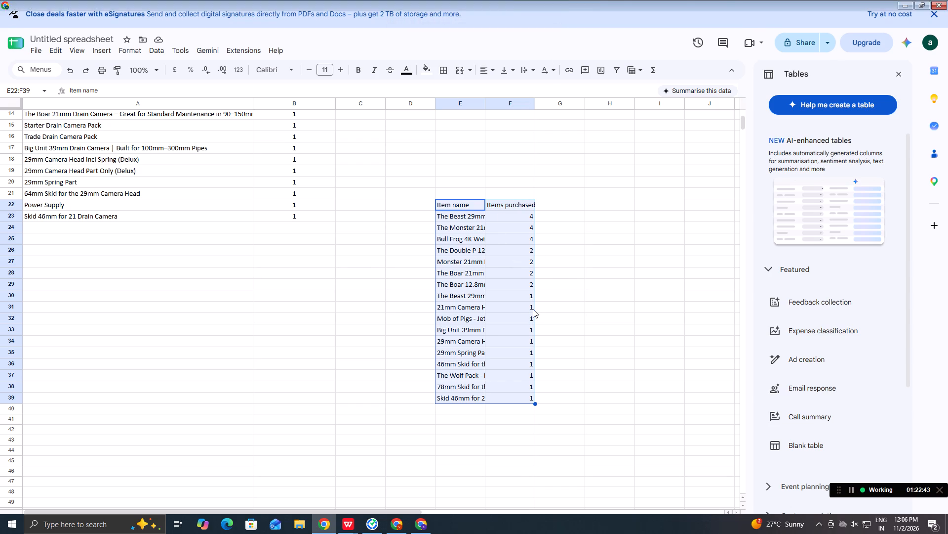
Copy the table in E22:F39 again, clear it from there, and paste it starting at A26 below the existing item list.
key("ctrl+c")
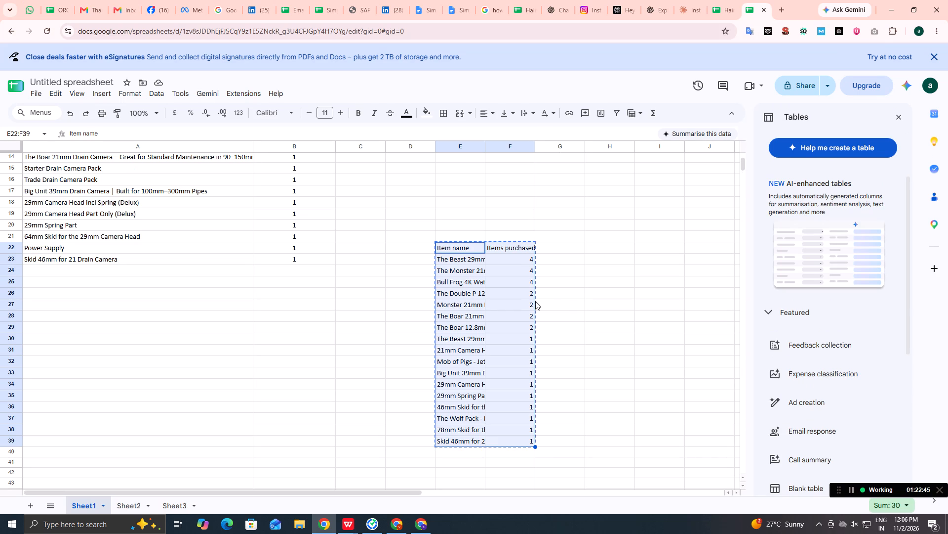
key("BackSpace")
left_click(33, 292)
key("ctrl+v")
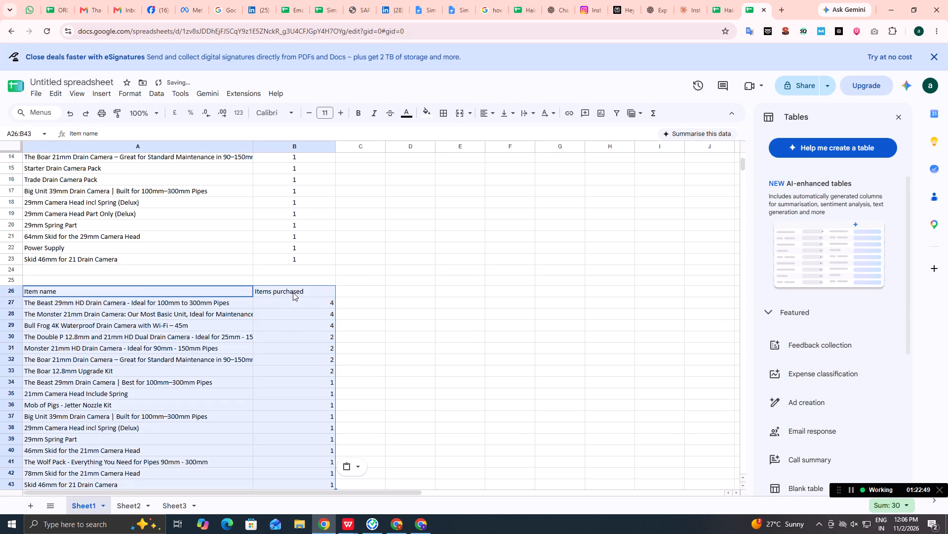
Widen column A of Sheet1 to show more of the long item names.
left_click(293, 292)
left_click_drag(253, 145, 275, 145)
left_click_drag(246, 293, 273, 292)
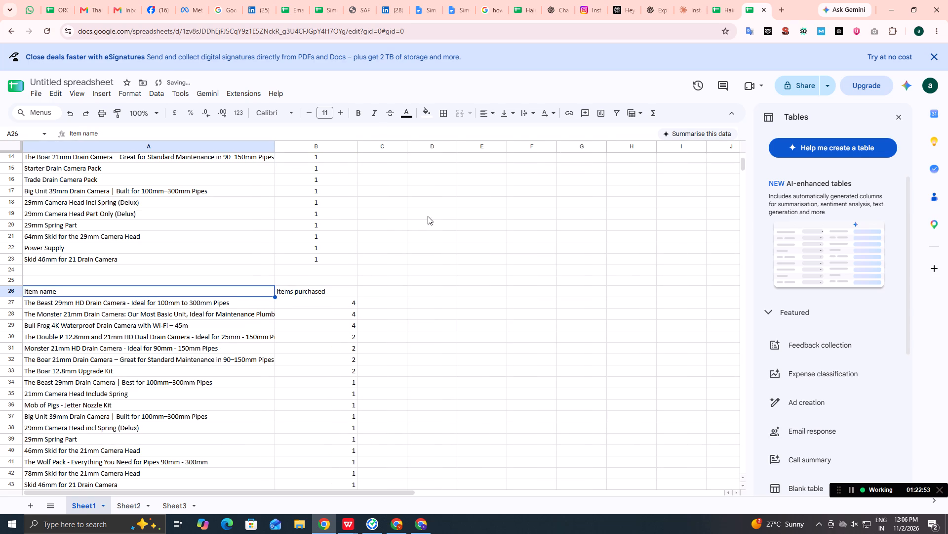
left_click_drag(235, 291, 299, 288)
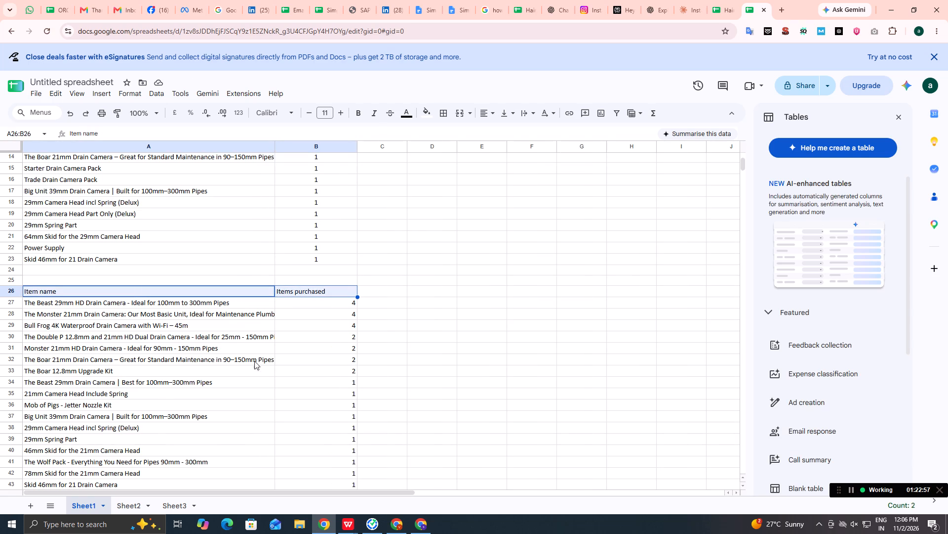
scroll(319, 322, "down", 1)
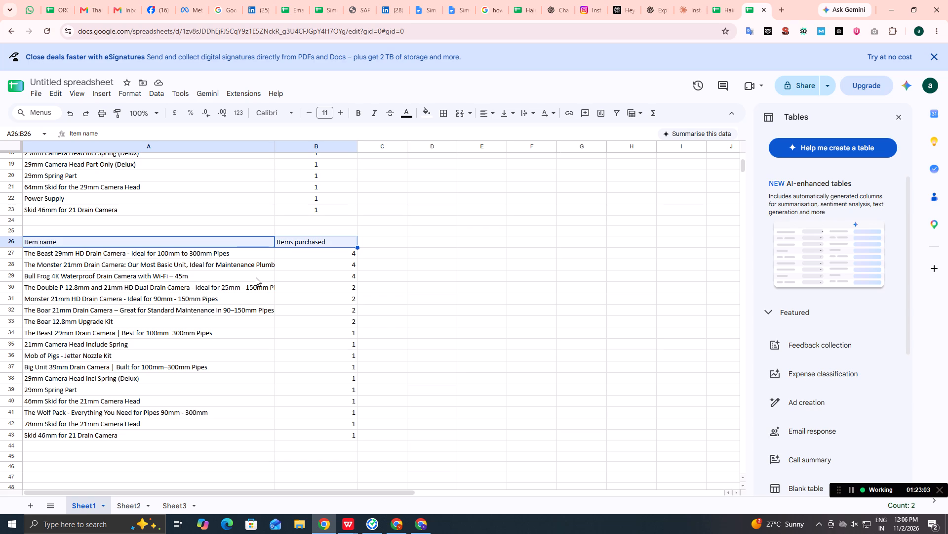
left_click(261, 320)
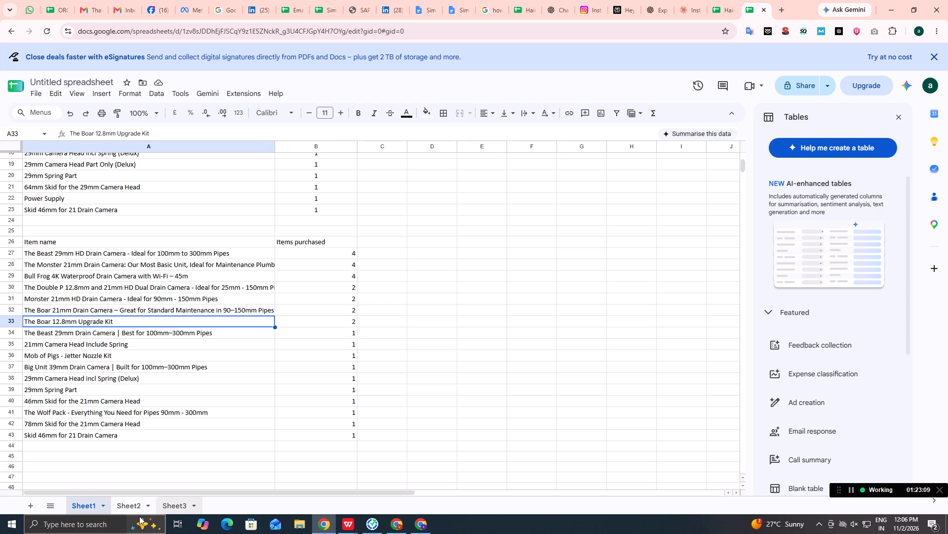
Narrow the New Zealand location in Google Ads by Region and compare Auckland's .nz purchases with its entry in Sheet2.
left_click(128, 504)
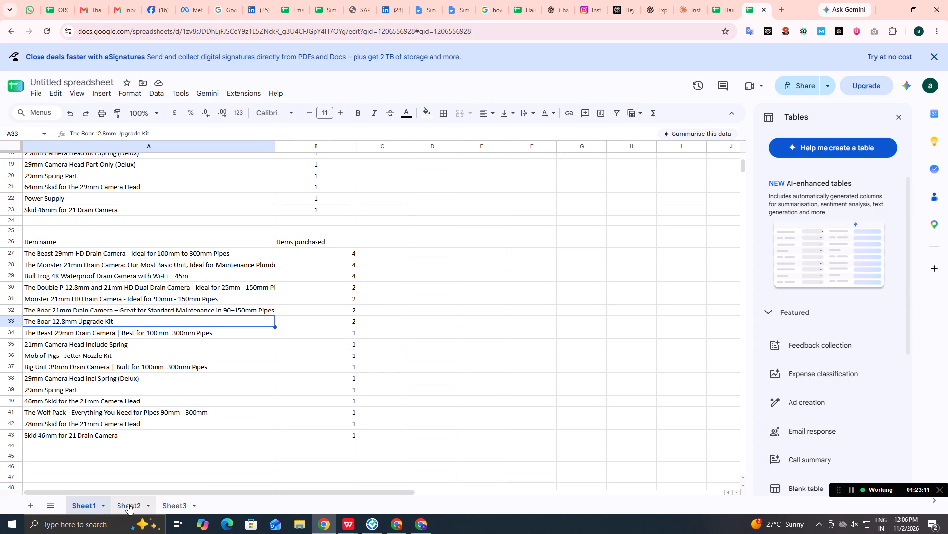
left_click(522, 366)
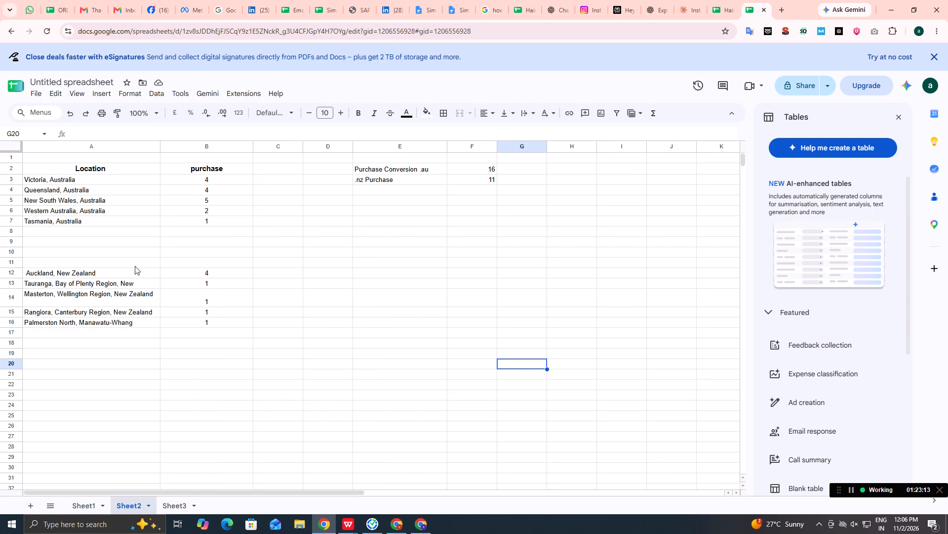
left_click(75, 269)
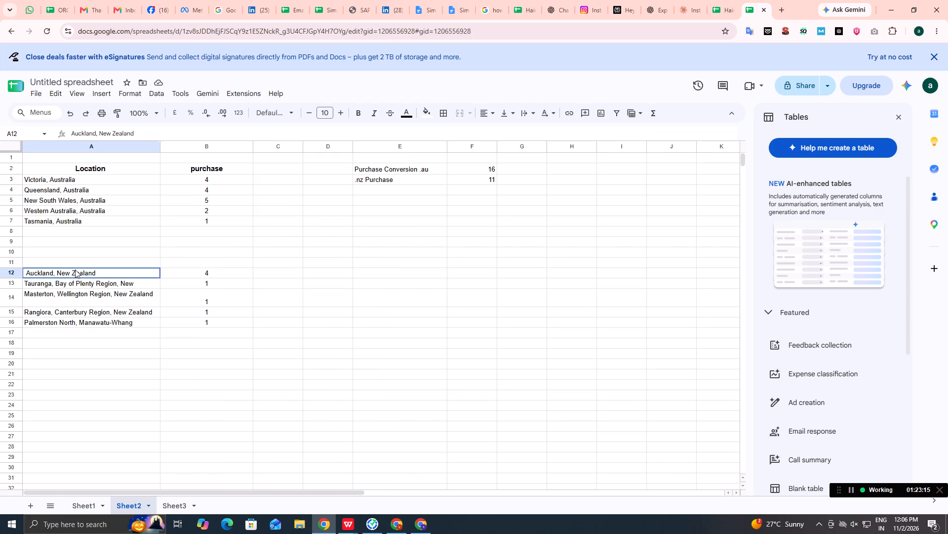
key("alt+Tab")
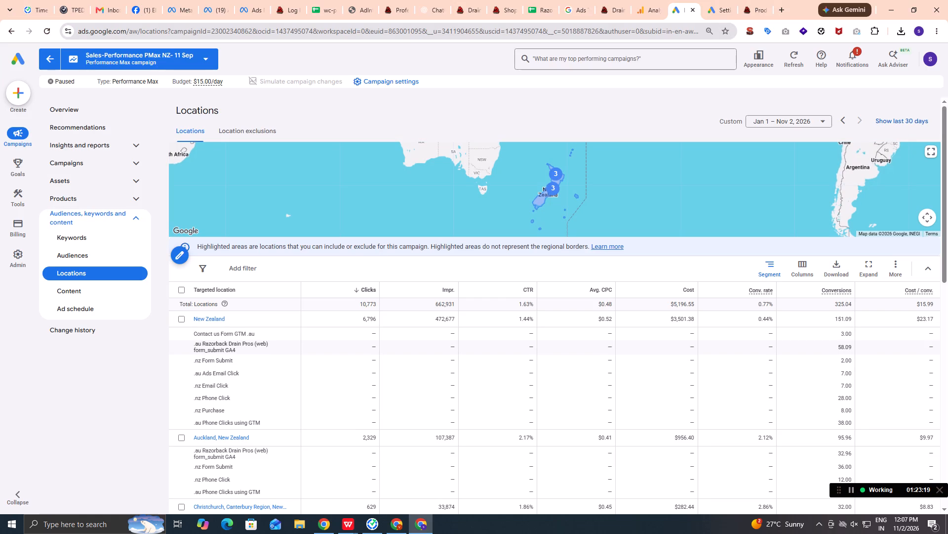
left_click(209, 320)
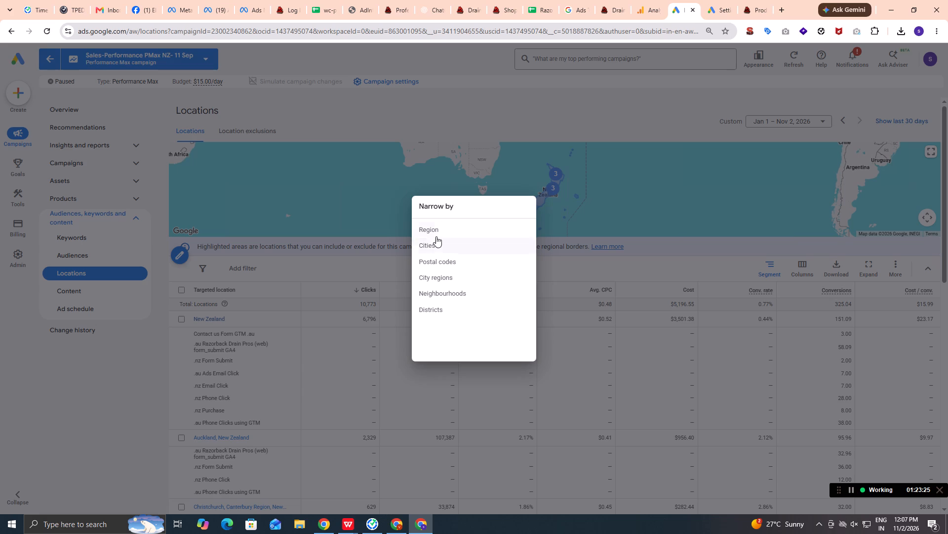
left_click(437, 235)
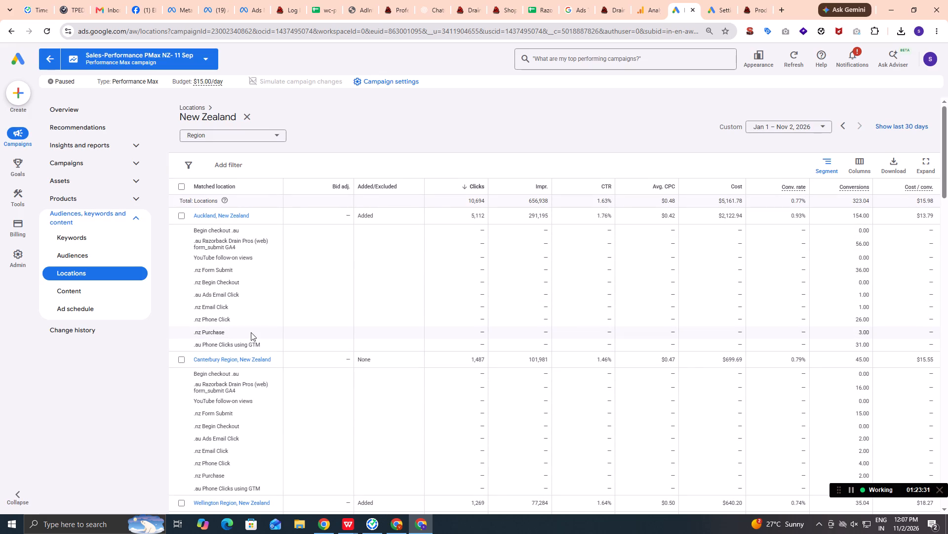
key("alt+Tab")
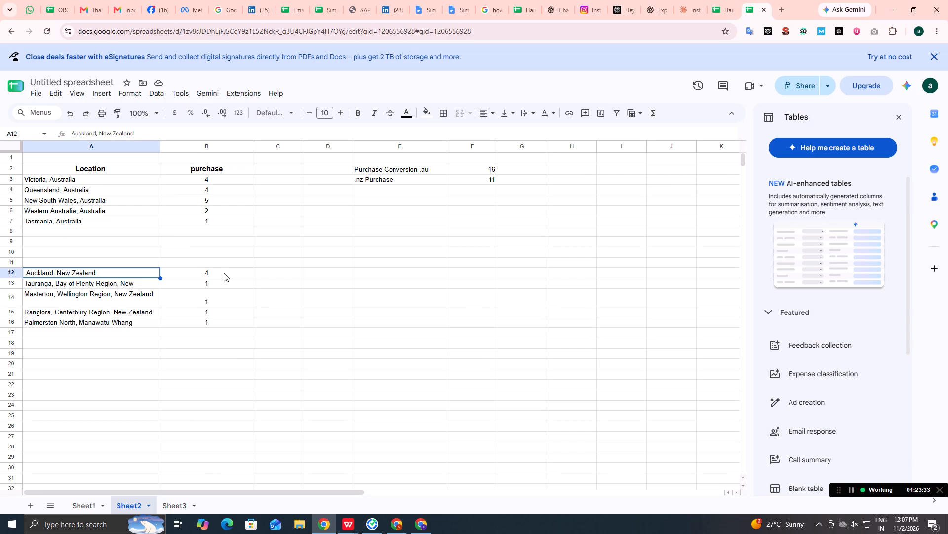
key("alt+Tab")
Copy "Canterbury Region, New Zealand" from Google Ads into a new row below Auckland in Sheet2, with a purchase count of 2.
scroll(244, 351, "down", 2)
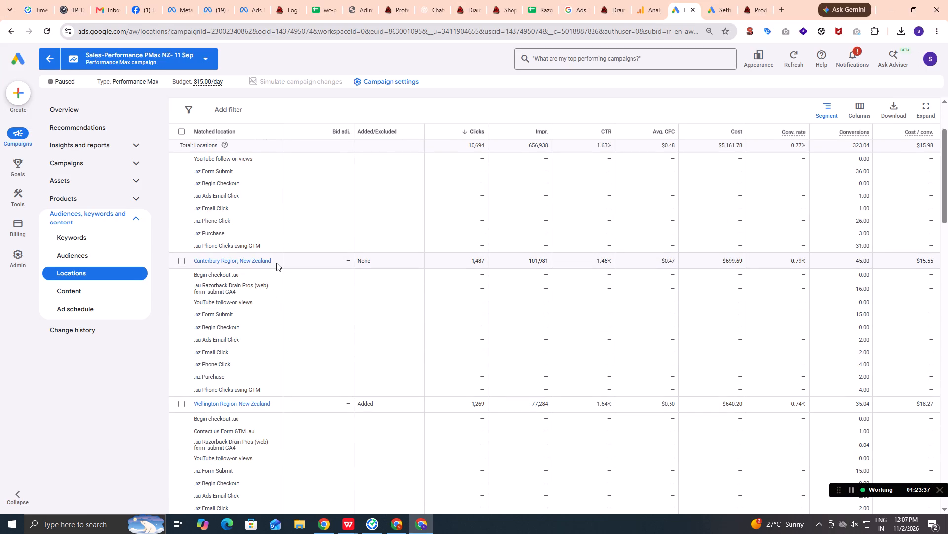
left_click_drag(276, 263, 195, 262)
key("ctrl+c")
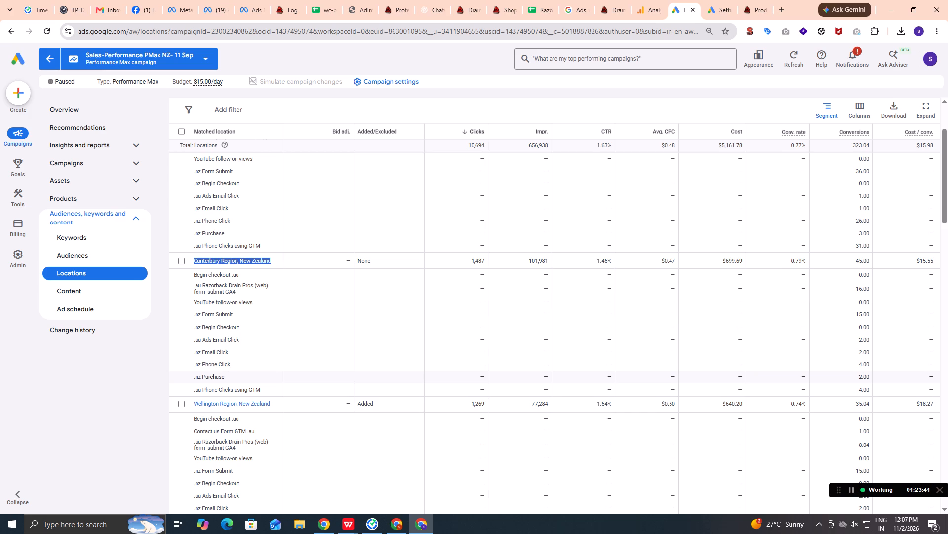
key("alt+Tab")
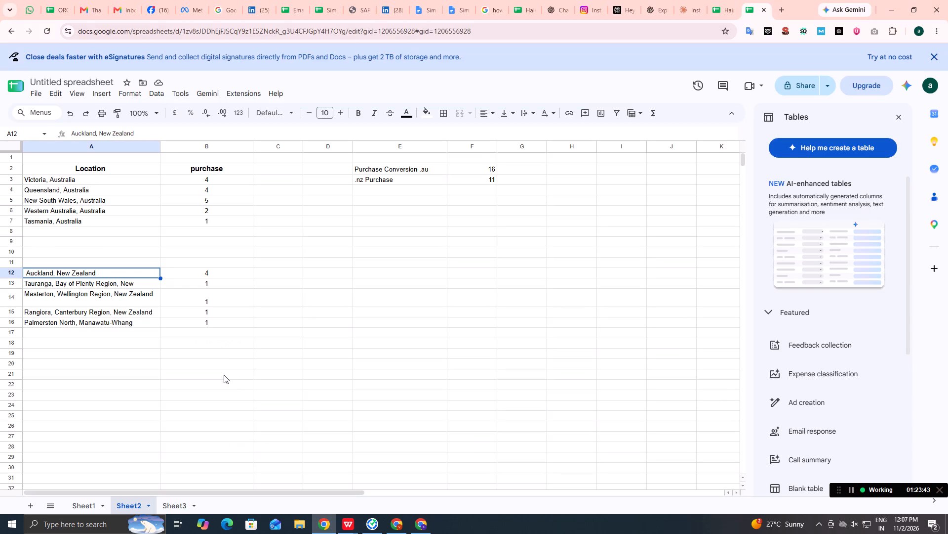
key("alt+Tab")
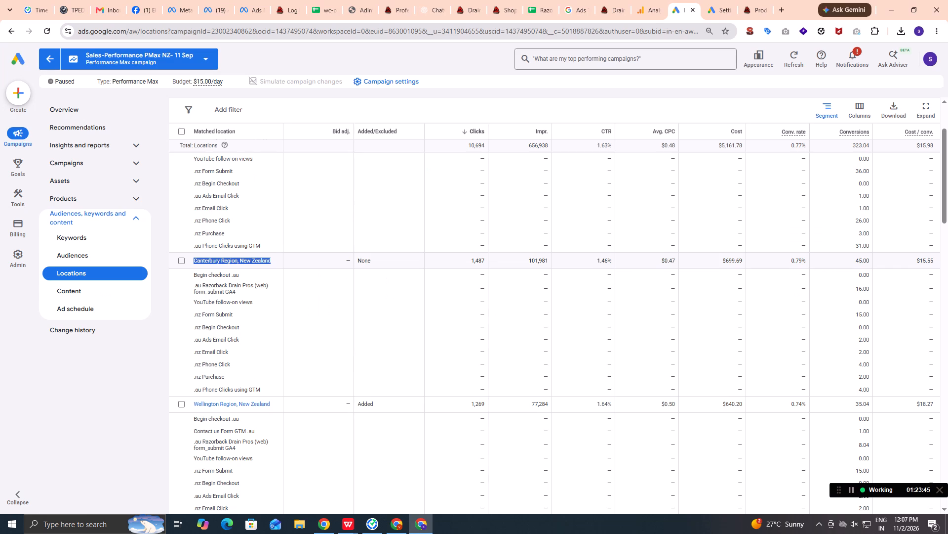
key("alt+Tab")
right_click(92, 286)
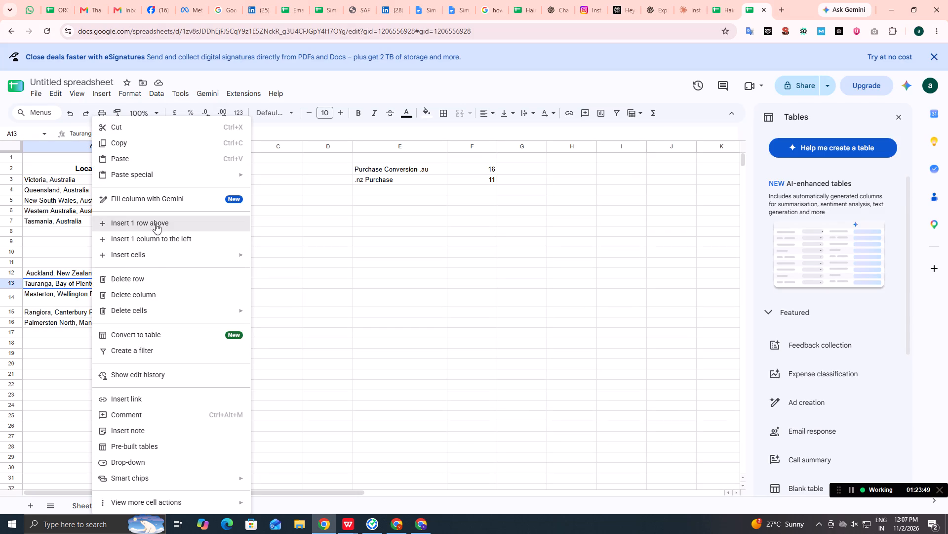
left_click(156, 223)
double_click(104, 288)
key("ctrl+v")
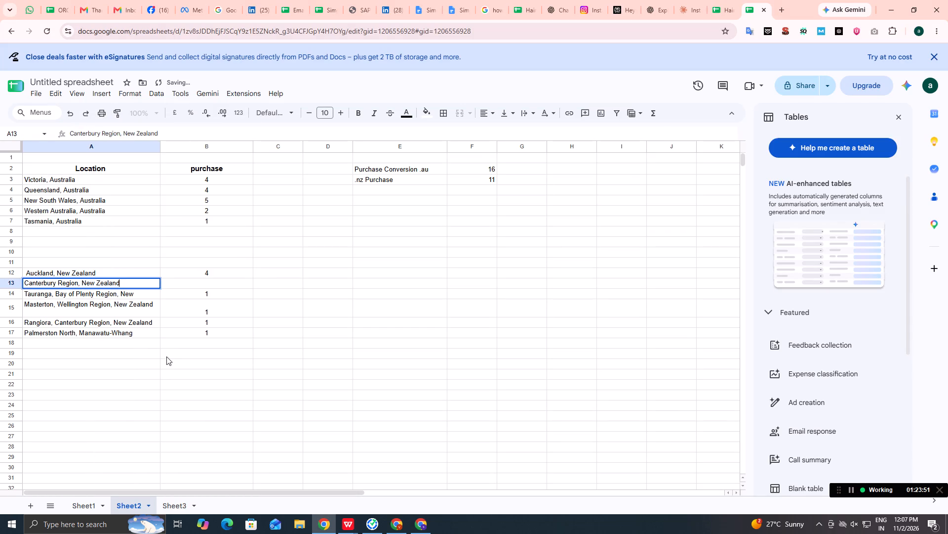
left_click(166, 356)
left_click(199, 282)
key("2")
key("Return")
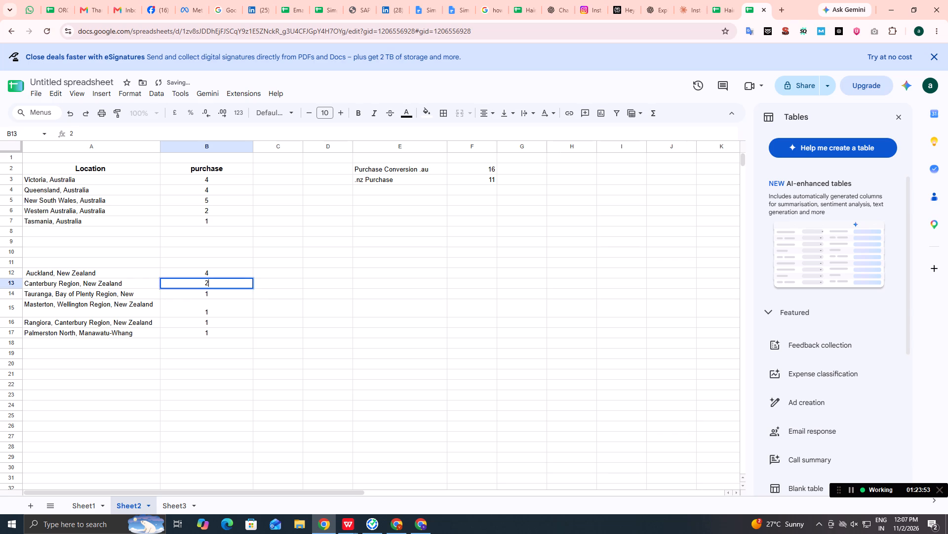
Check Wellington's .nz purchases in Google Ads and shorten the Masterton entry in Sheet2 to "Wellington Region, New Zealand", removing its trailing line break.
key("alt+Tab")
scroll(222, 410, "down", 2)
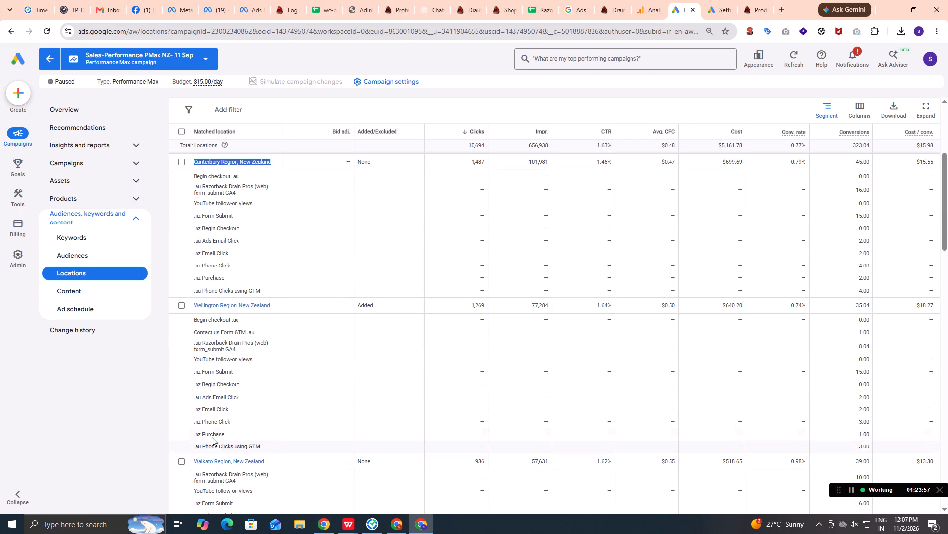
key("alt+Tab")
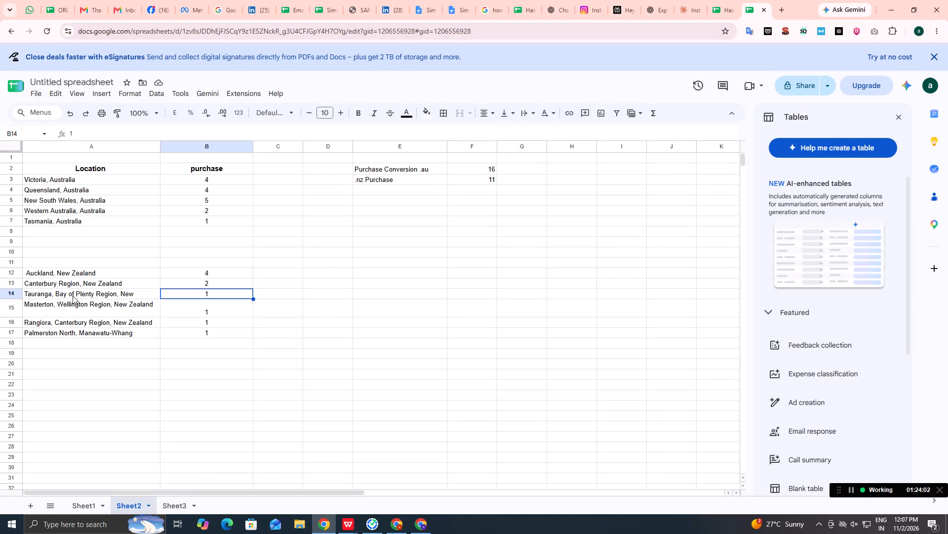
double_click(55, 309)
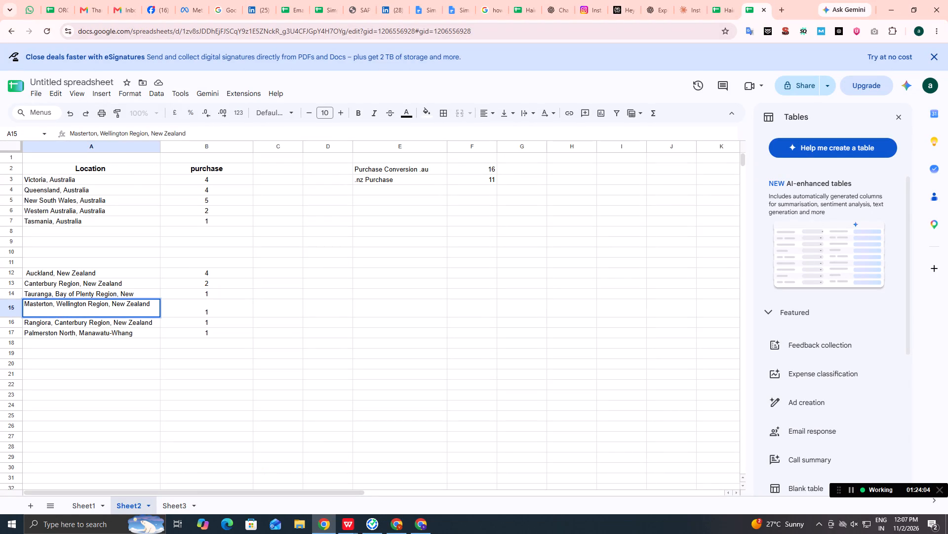
left_click_drag(57, 305, 13, 305)
key("BackSpace")
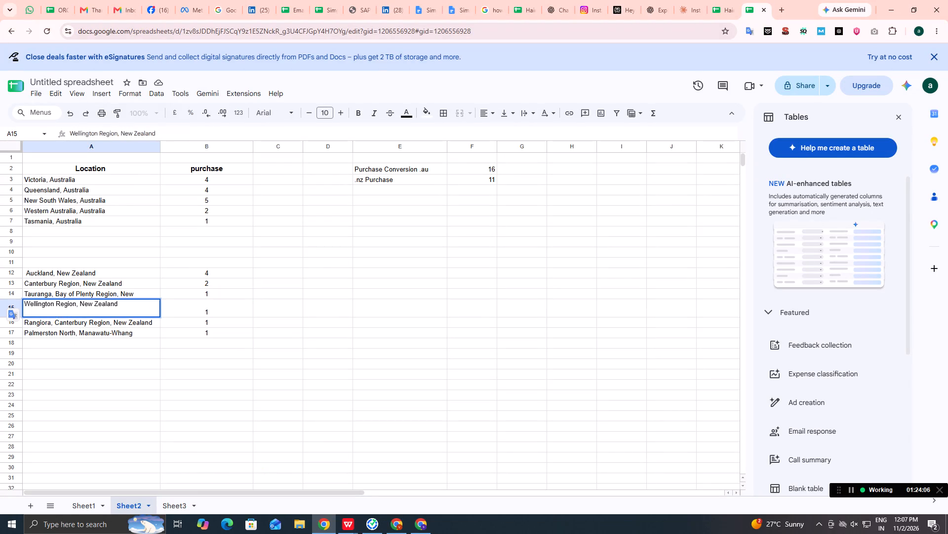
key("Down")
key("BackSpace")
key("Return")
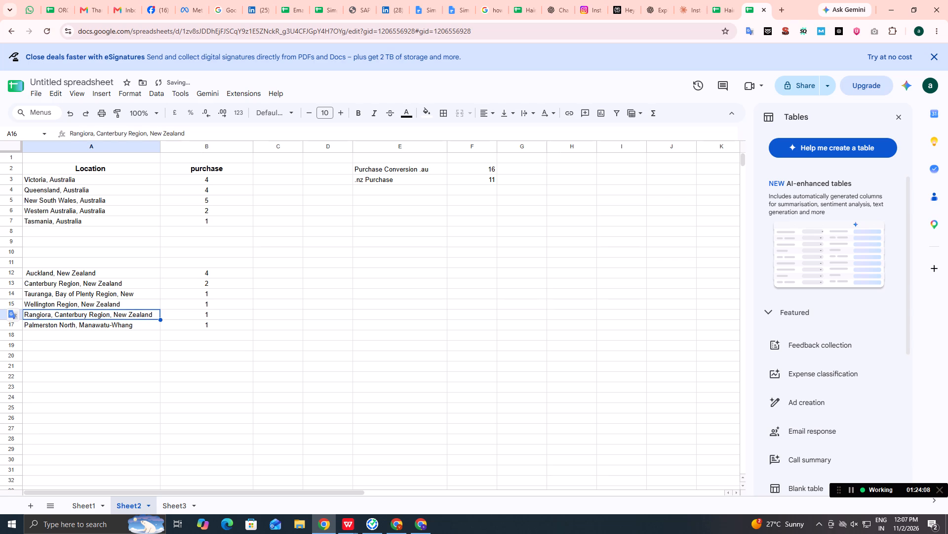
Delete the "Rangiora, Canterbury Region, New Zealand" row from the location list.
right_click(68, 317)
left_click(113, 279)
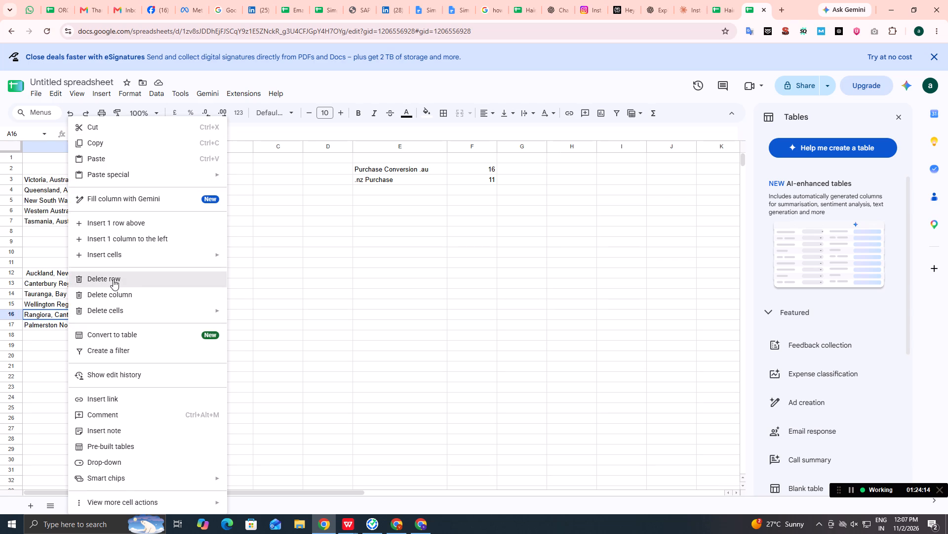
left_click(169, 305)
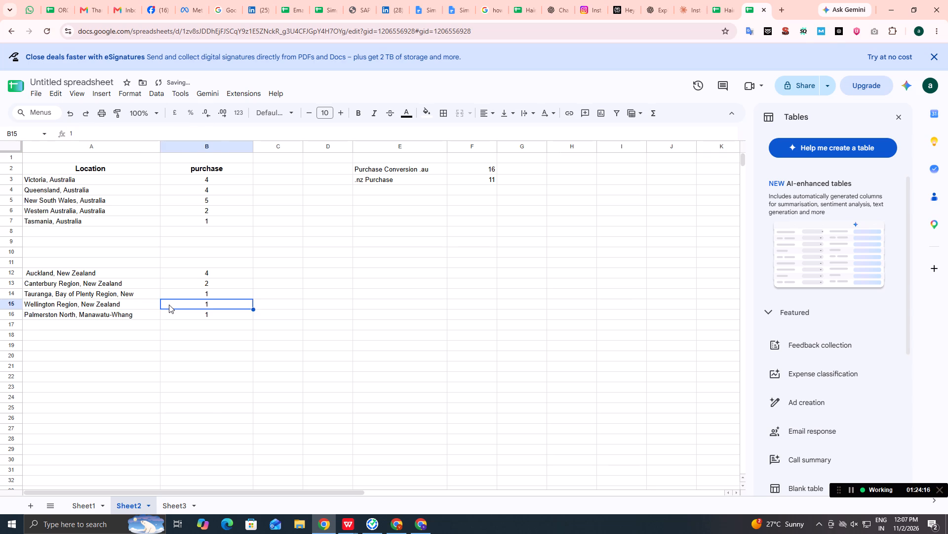
Check Bay of Plenty's .nz purchases in Google Ads and shorten the Tauranga entry in Sheet2 to "Bay of Plenty Region, New".
key("alt+Tab")
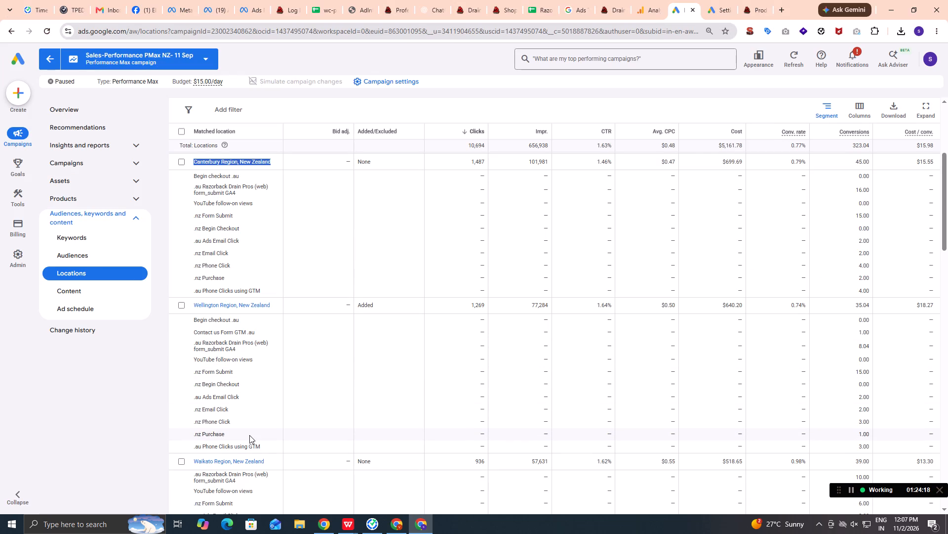
scroll(249, 435, "down", 2)
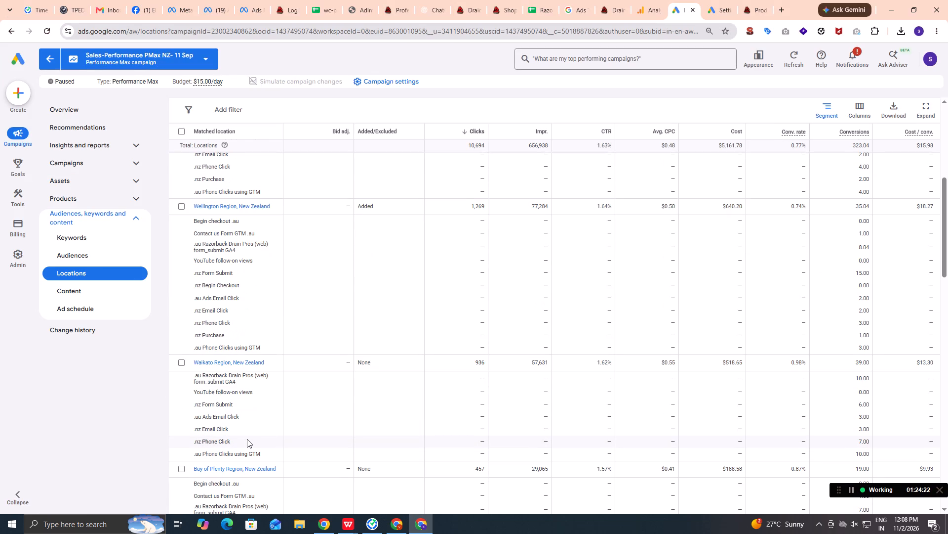
scroll(247, 440, "down", 1)
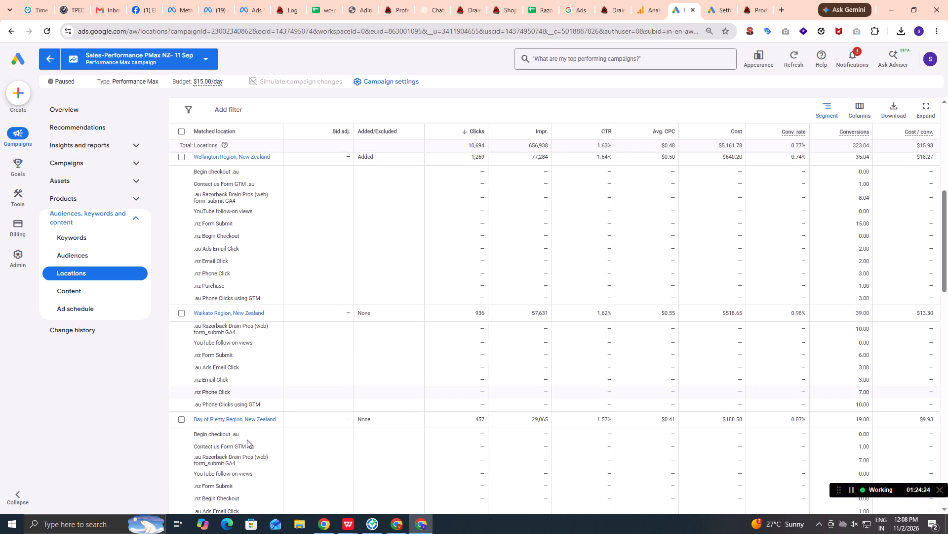
scroll(247, 442, "down", 2)
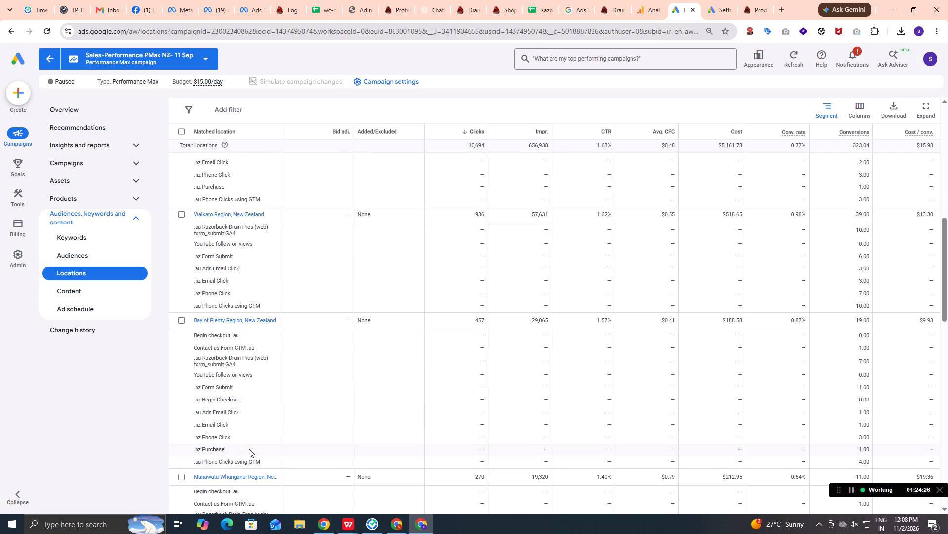
key("alt+Tab")
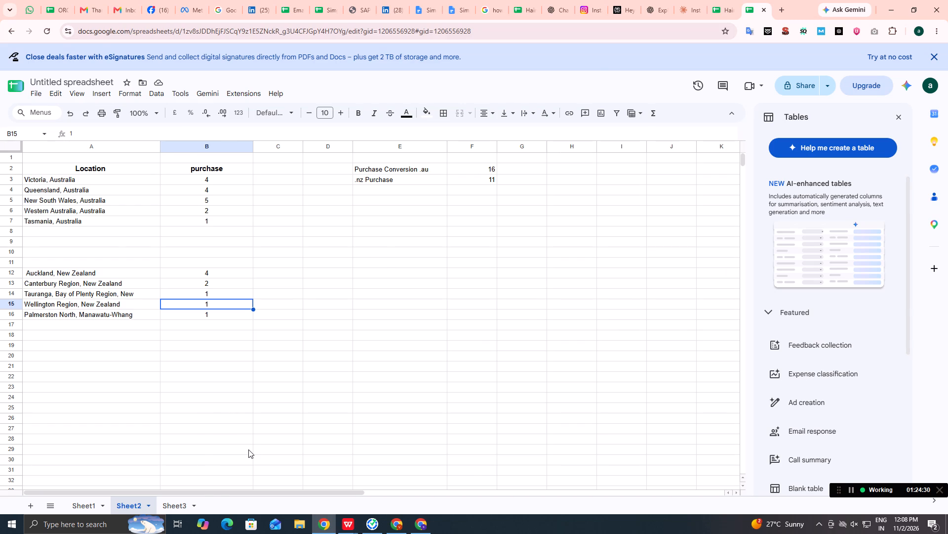
key("alt+Tab")
key("alt+Tab")
double_click(56, 294)
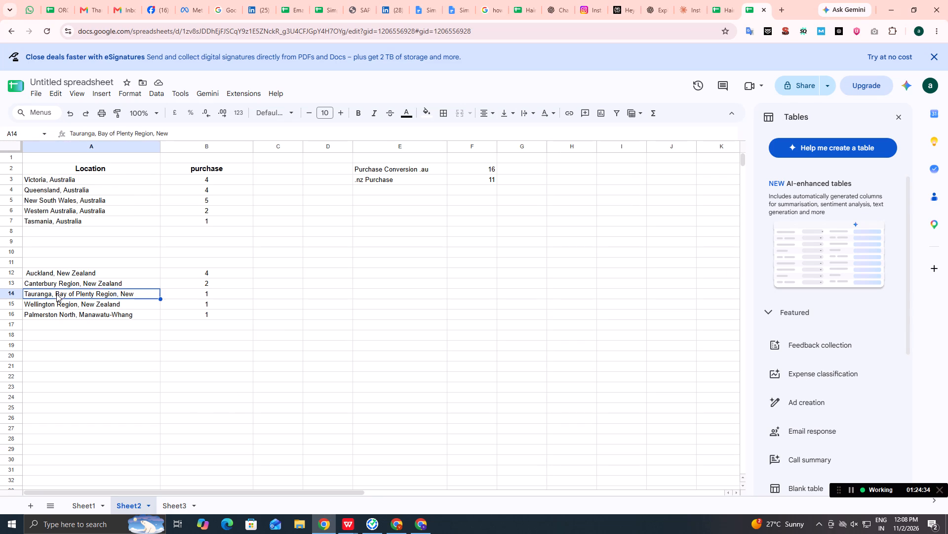
left_click(56, 294)
key("BackSpace")
key("BackSpace")
key("BackSpace")
key("BackSpace")
key("BackSpace")
key("BackSpace")
key("BackSpace")
key("BackSpace")
key("BackSpace")
key("BackSpace")
key("BackSpace")
key("BackSpace")
key("BackSpace")
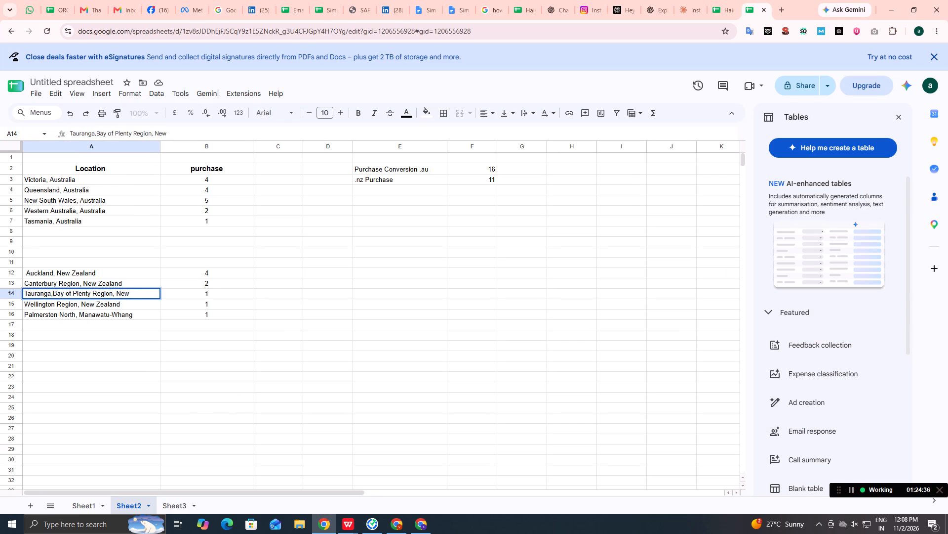
key("Return")
Replace the Palmerston North entry in Sheet2 with "Manawatu-Whanganui Region, New zealand" from Google Ads, and check the region's .nz purchase count.
key("alt+Tab")
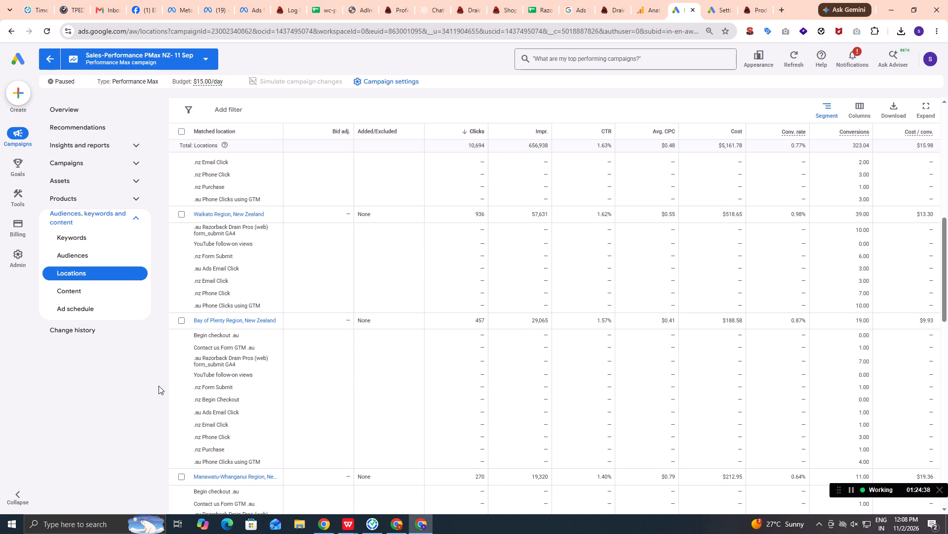
key("alt+Tab")
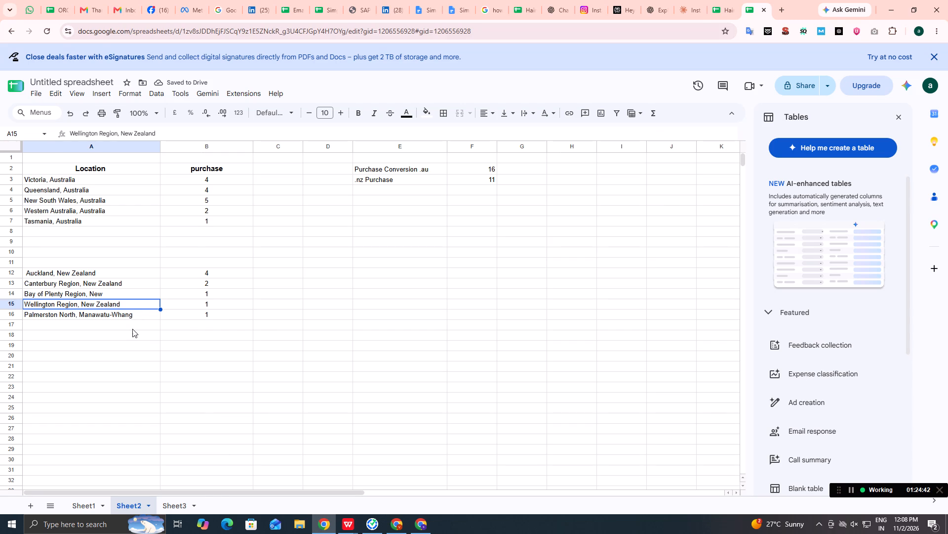
key("alt+Tab")
scroll(237, 456, "down", 2)
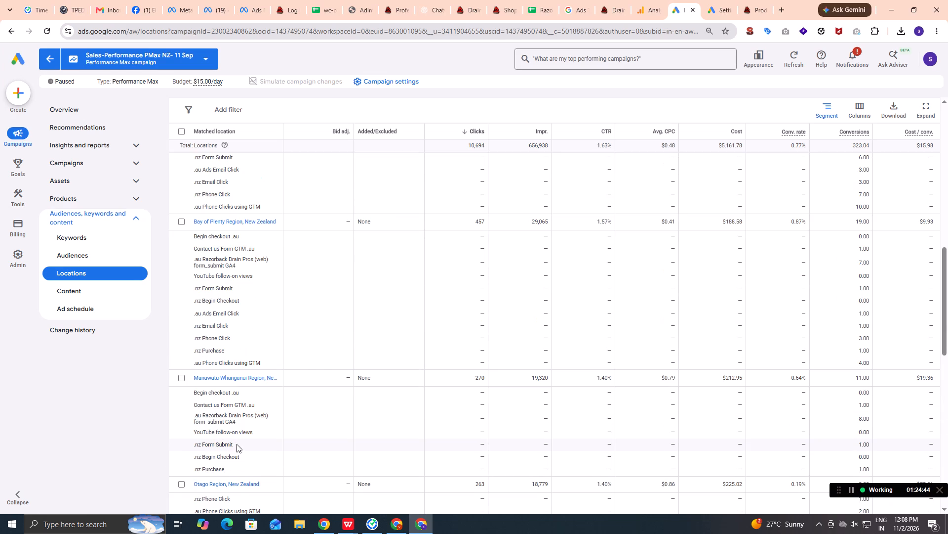
key("alt+Tab")
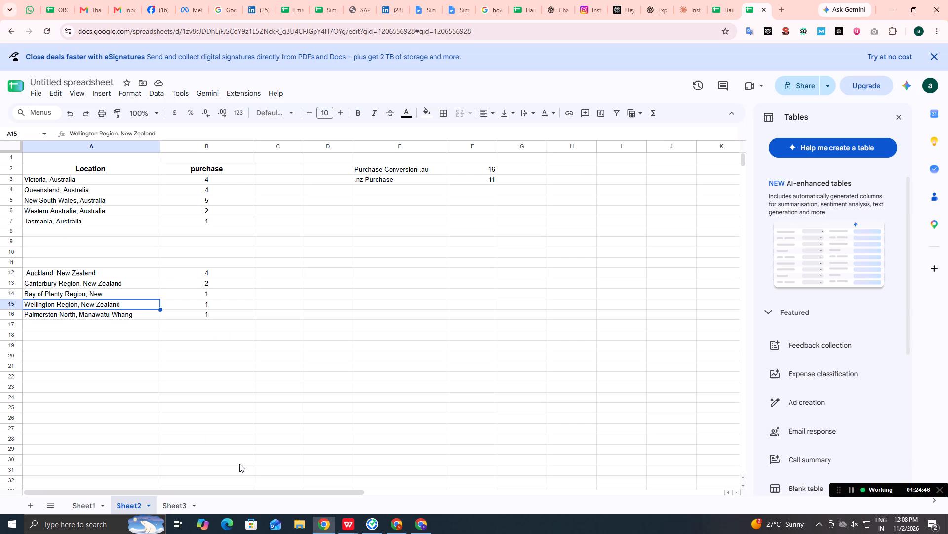
key("alt+Tab")
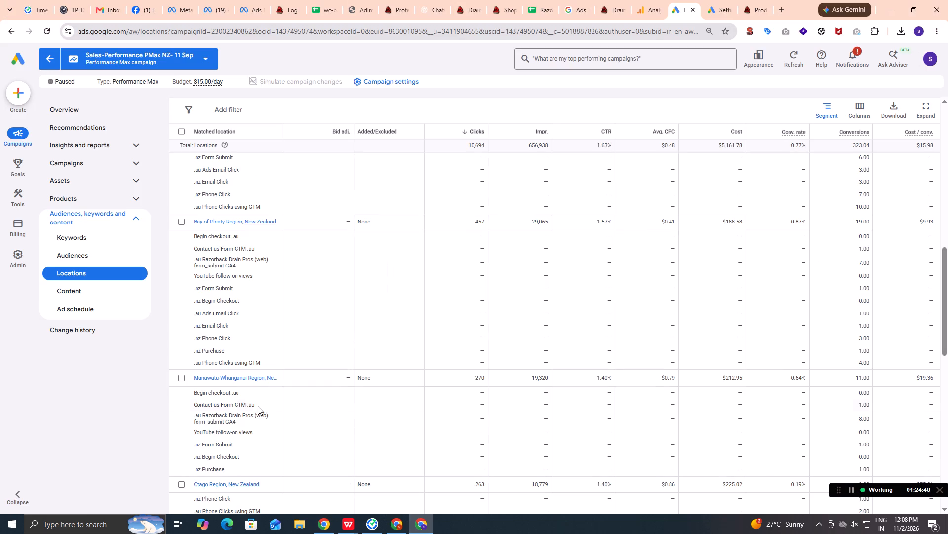
left_click_drag(190, 376, 235, 379)
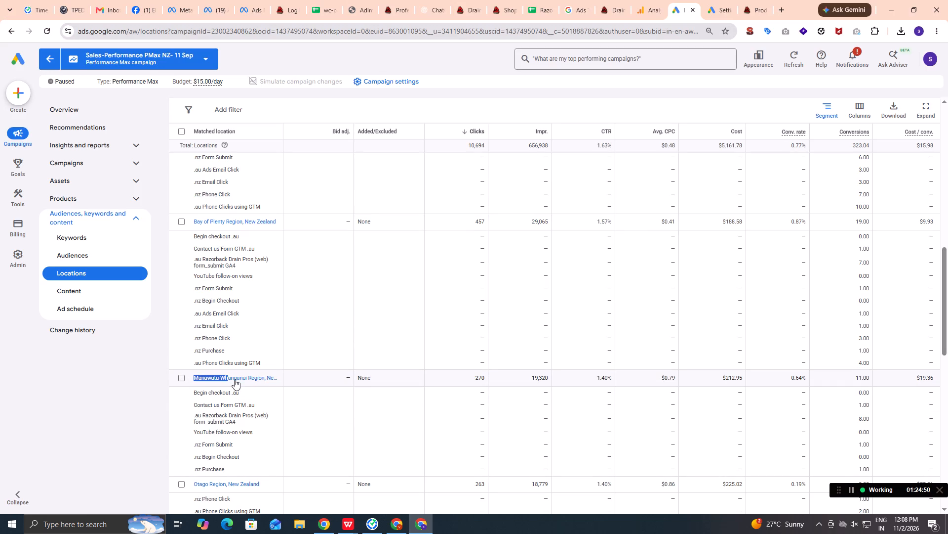
left_click_drag(235, 379, 274, 385)
key("ctrl+c")
key("alt+Tab")
double_click(90, 314)
key("ctrl+v")
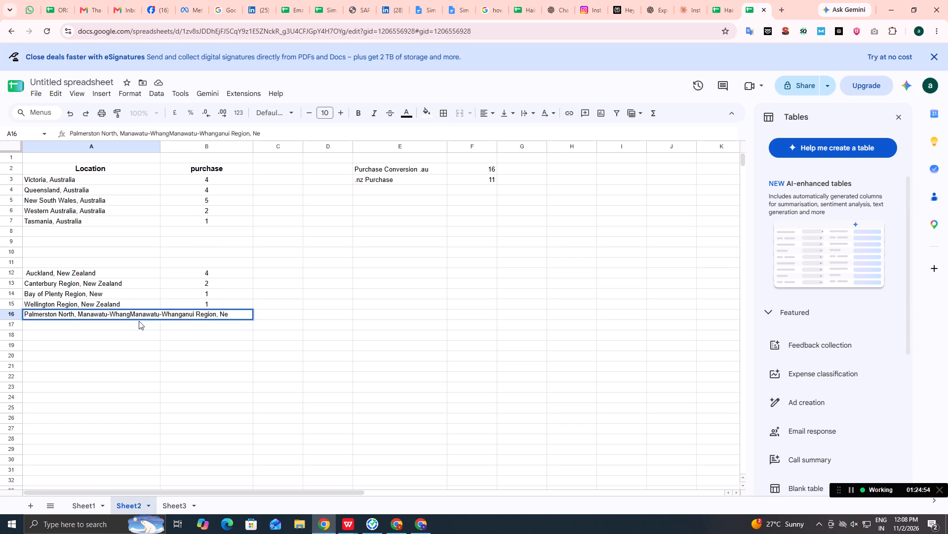
triple_click(141, 317)
key("ctrl+v")
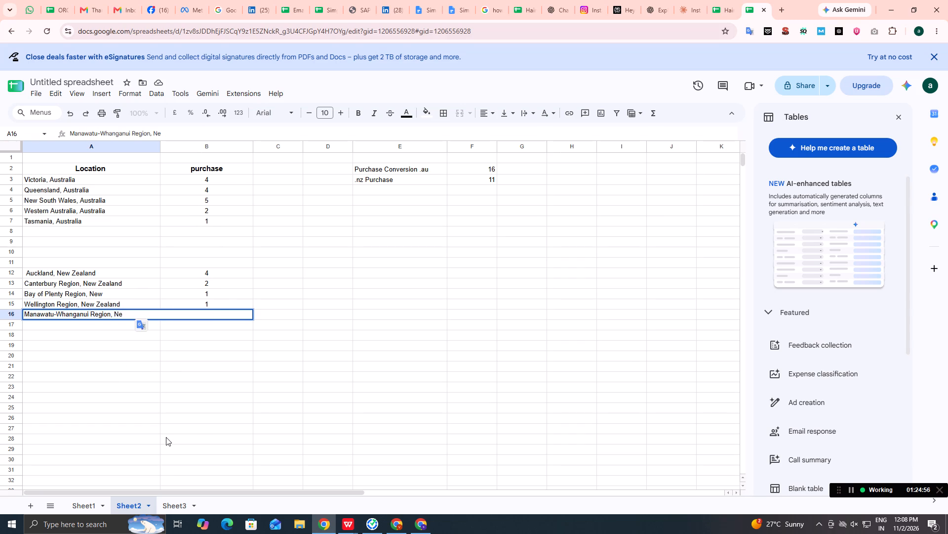
type("w")
key("space")
type("zea")
type("land")
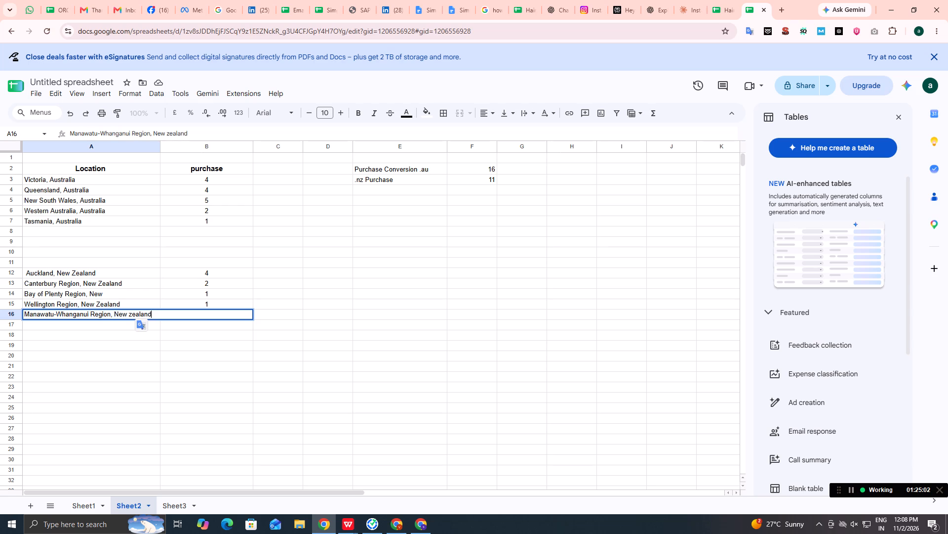
key("Return")
key("alt+Tab")
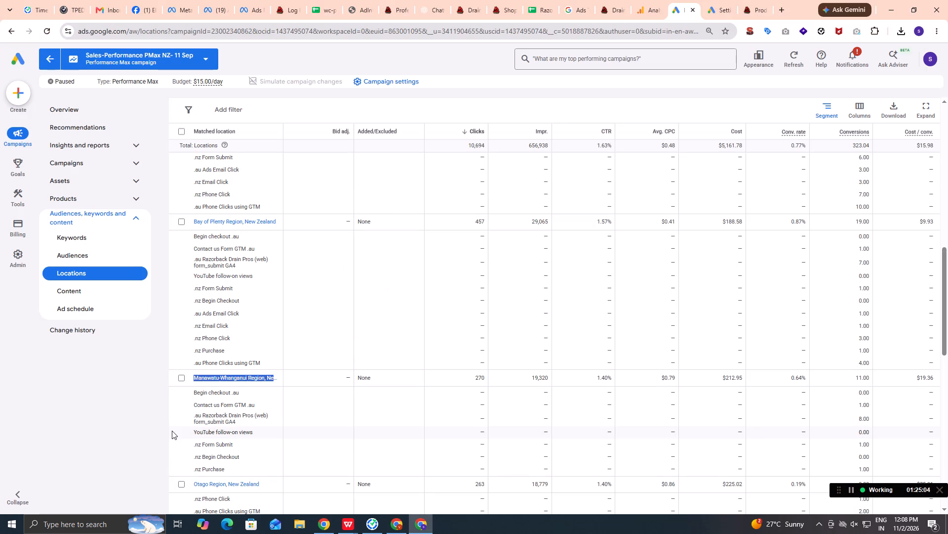
key("alt+Tab")
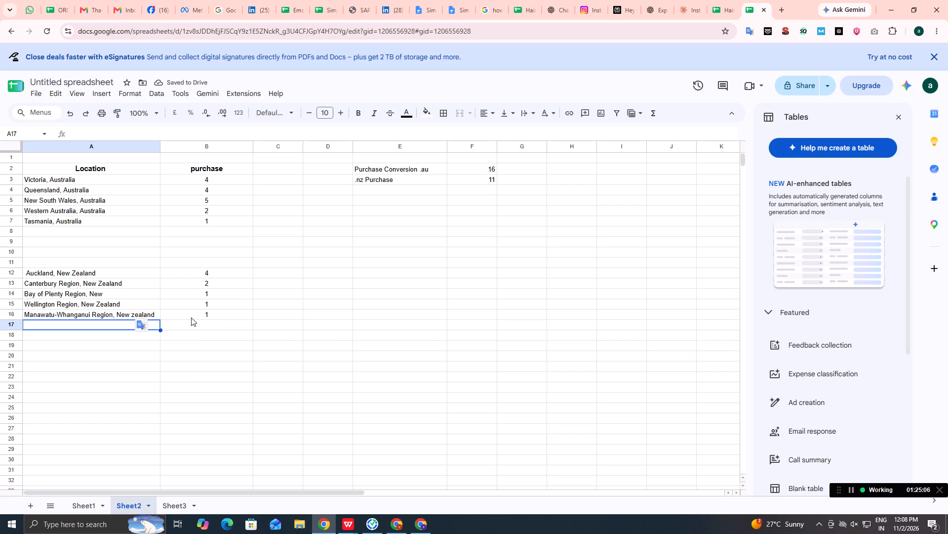
left_click(191, 317)
Review the region breakdown of the Sales-Performance PMax NZ- 11 Sep campaign for .nz purchases, comparing it with the Sheet2 list.
key("alt+Tab")
scroll(355, 447, "down", 2)
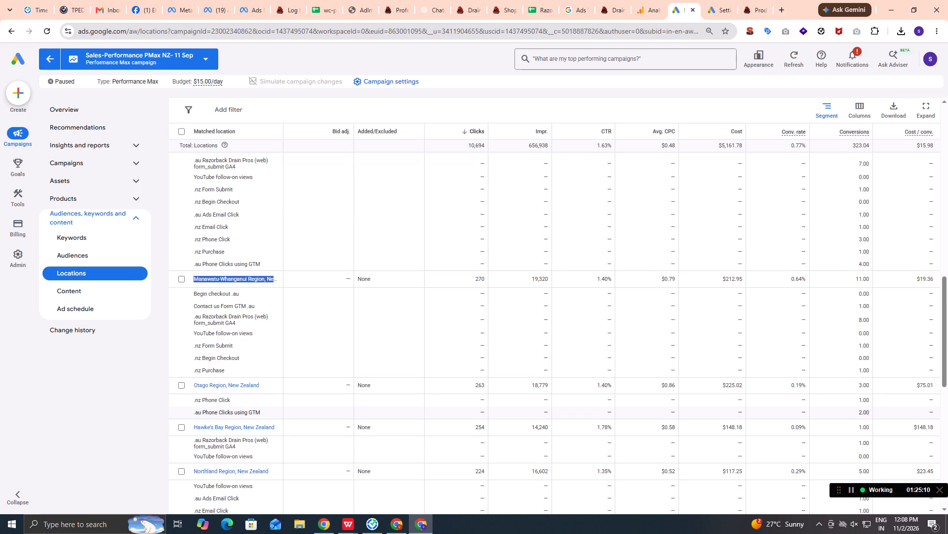
scroll(217, 410, "down", 1)
scroll(226, 452, "down", 2)
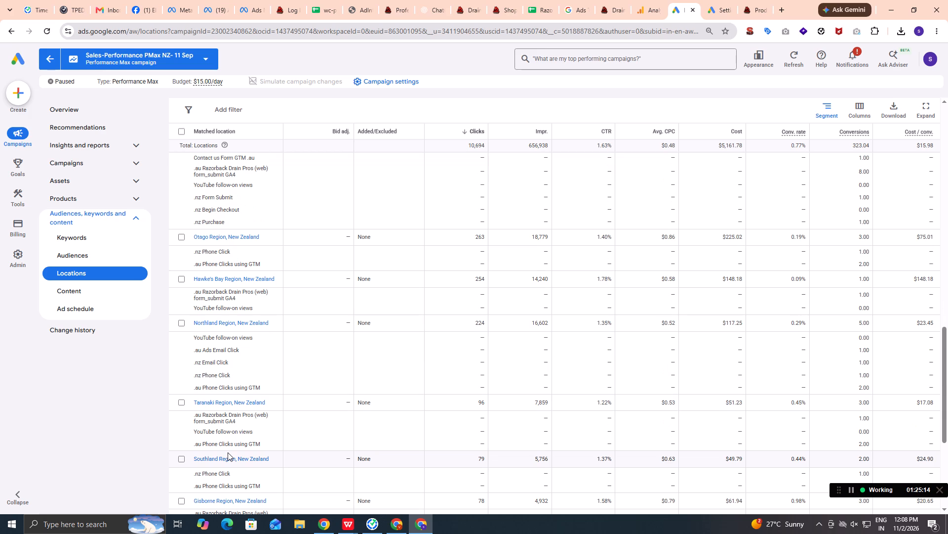
scroll(228, 452, "down", 1)
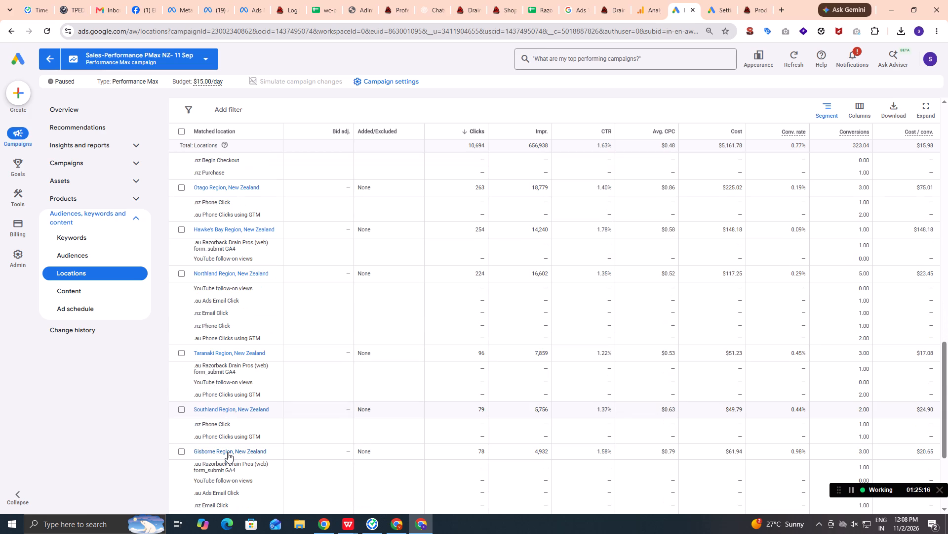
scroll(228, 452, "down", 2)
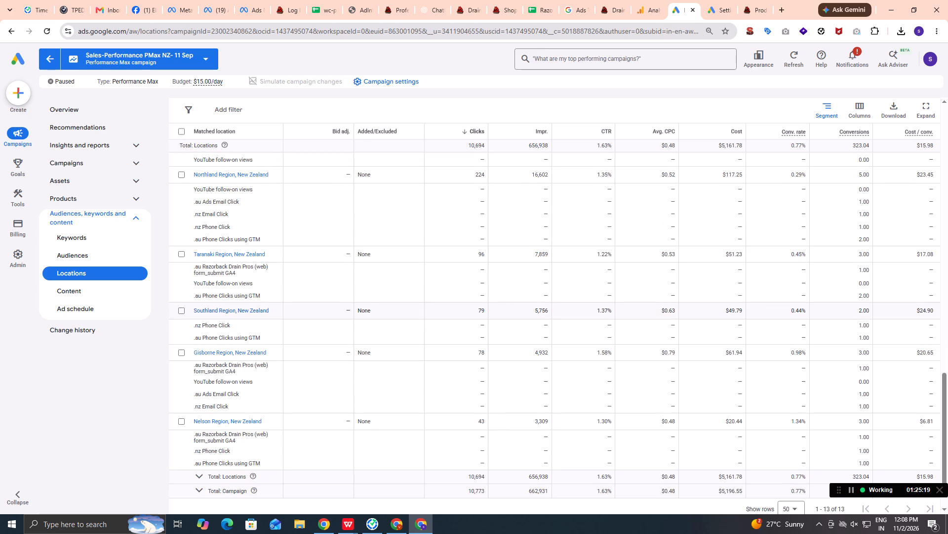
key("alt+Tab")
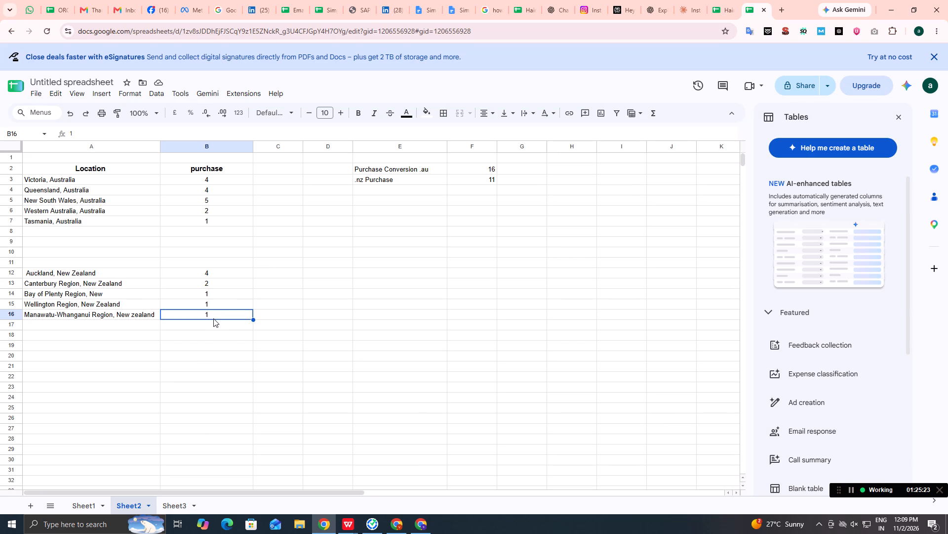
key("alt+Tab")
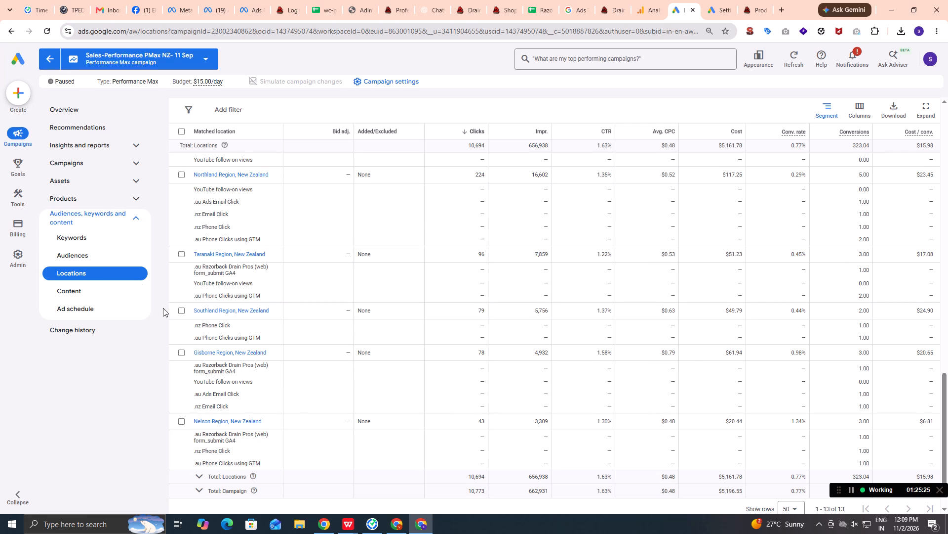
scroll(324, 293, "up", 3)
scroll(324, 293, "down", 1)
scroll(324, 293, "up", 11)
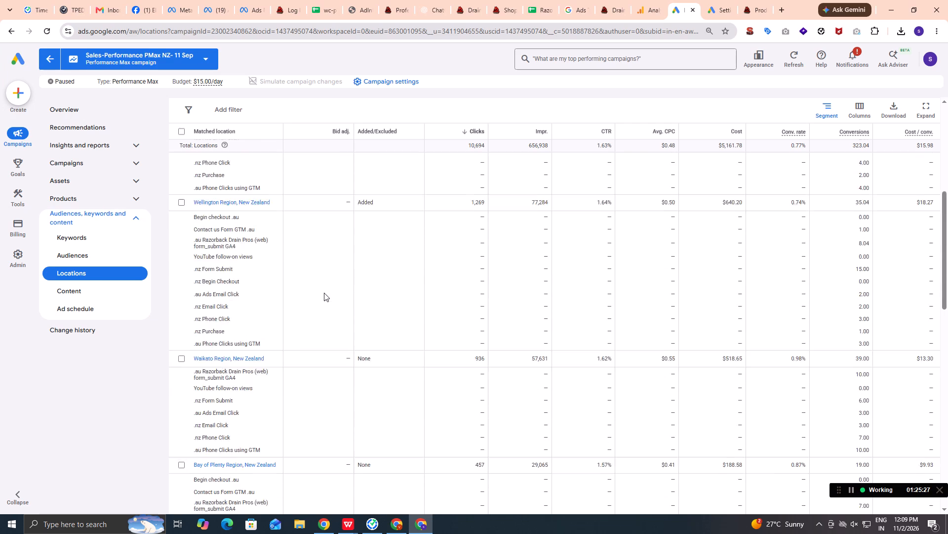
scroll(324, 293, "up", 7)
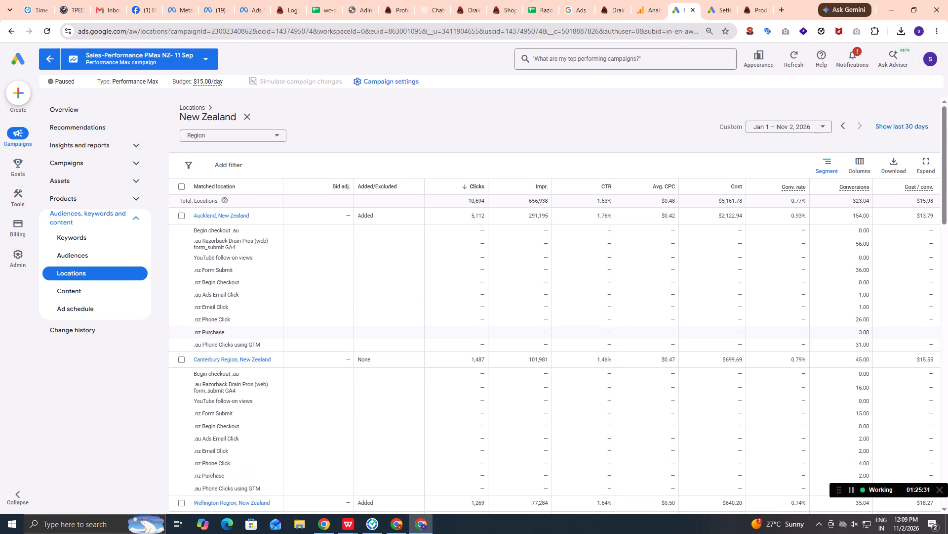
scroll(219, 331, "down", 1)
scroll(168, 146, "up", 3)
scroll(168, 146, "down", 1)
scroll(175, 160, "up", 2)
Switch Google Ads to the Sales-Shopping- nz campaign's locations and narrow New Zealand by region.
left_click(246, 115)
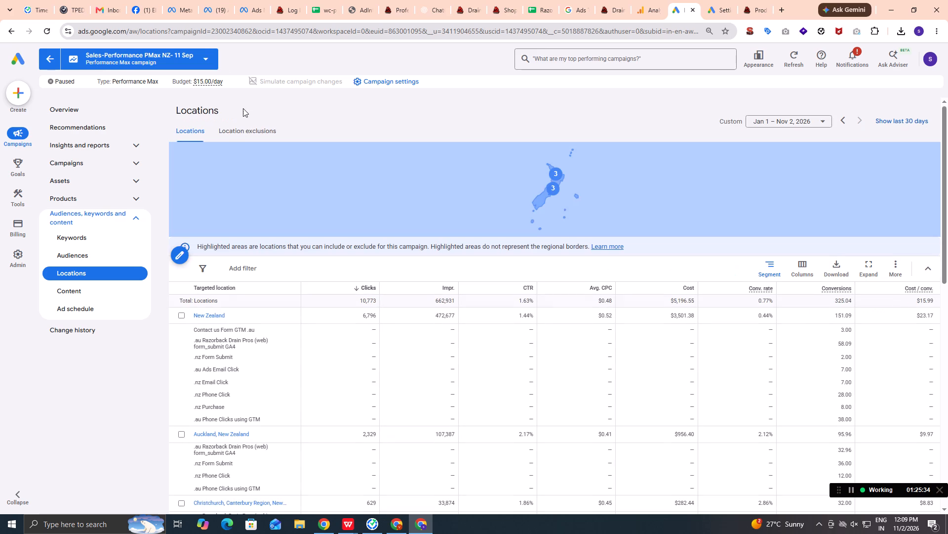
left_click(197, 58)
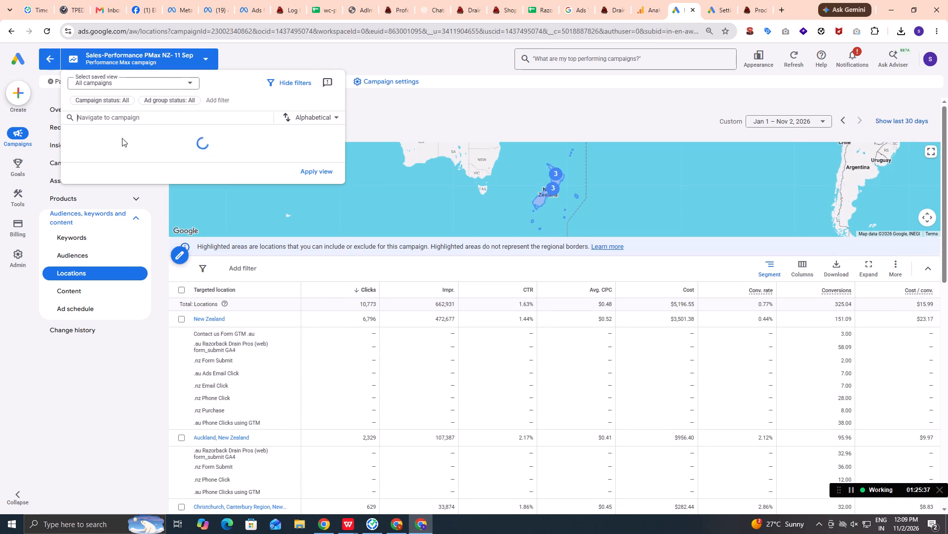
scroll(141, 342, "down", 3)
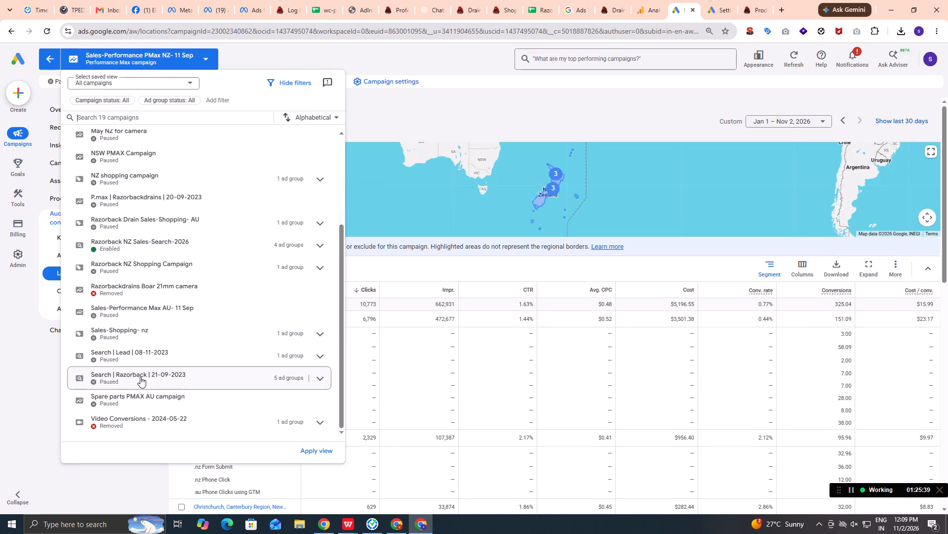
left_click(141, 333)
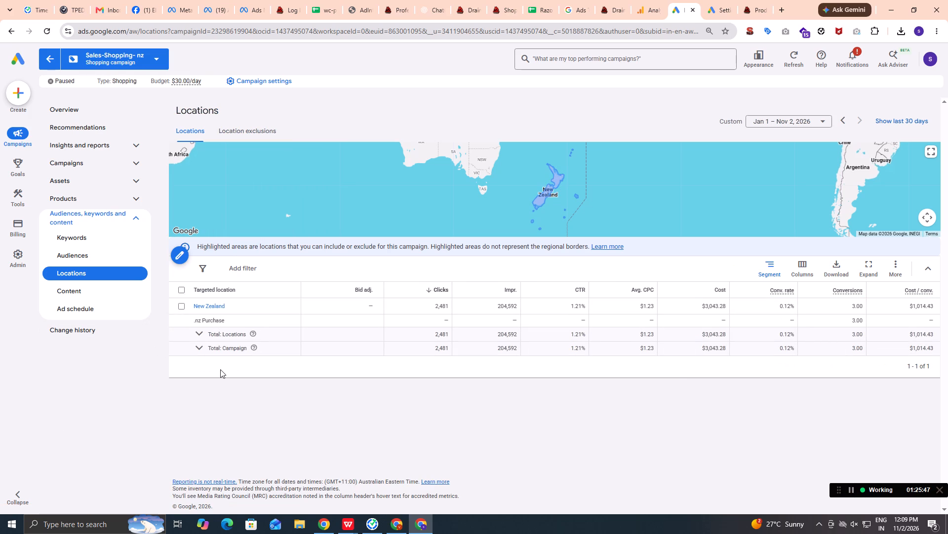
right_click(202, 306)
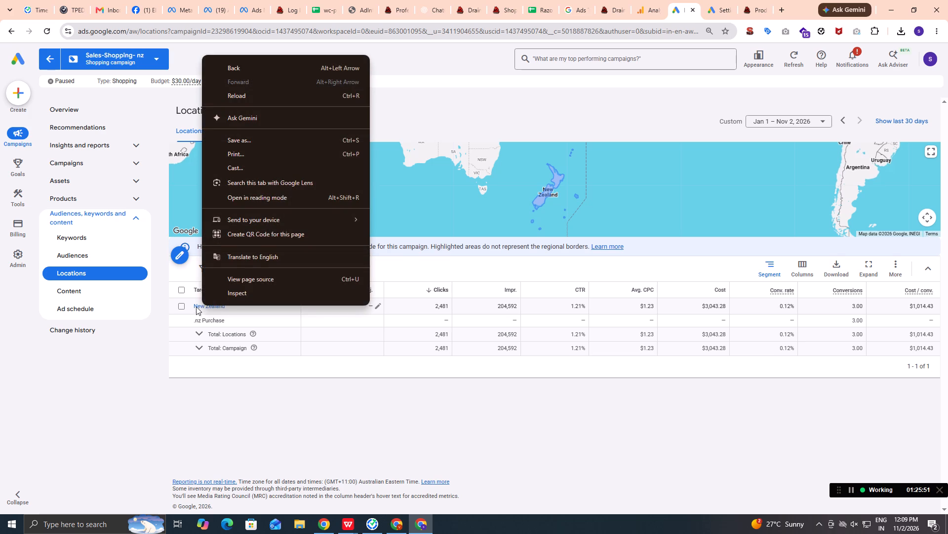
left_click(196, 306)
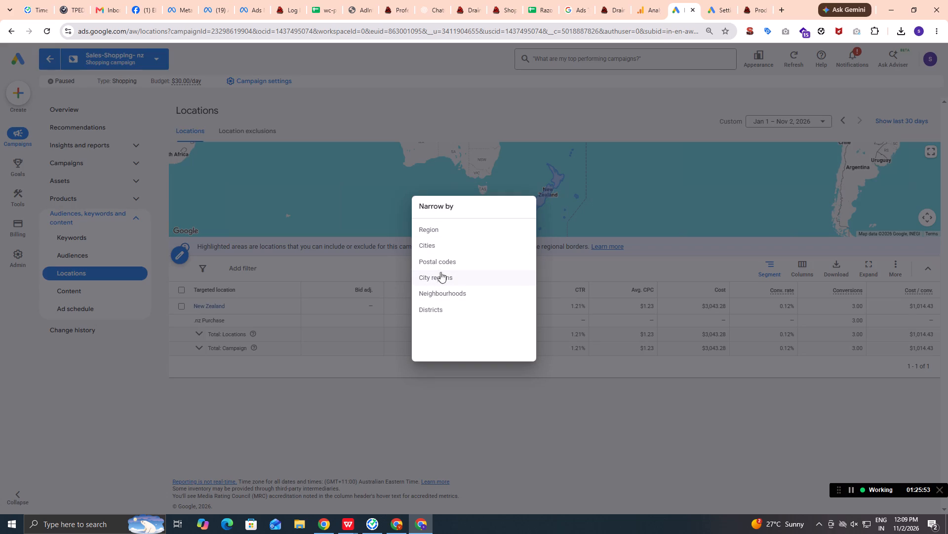
left_click(441, 233)
Compare the Sales-Shopping- nz region purchases with the spreadsheet and set Auckland's purchase count in Sheet2 to 5.
key("alt+Tab")
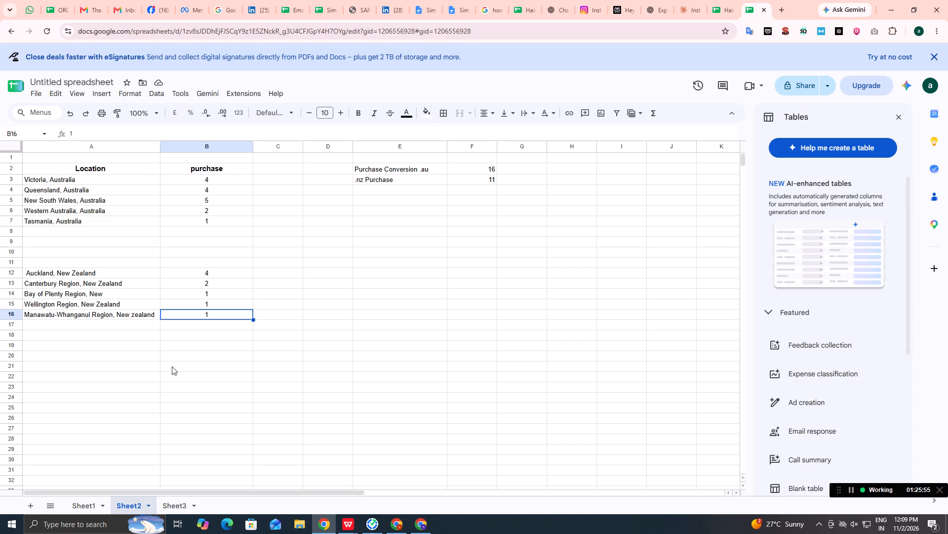
left_click(174, 507)
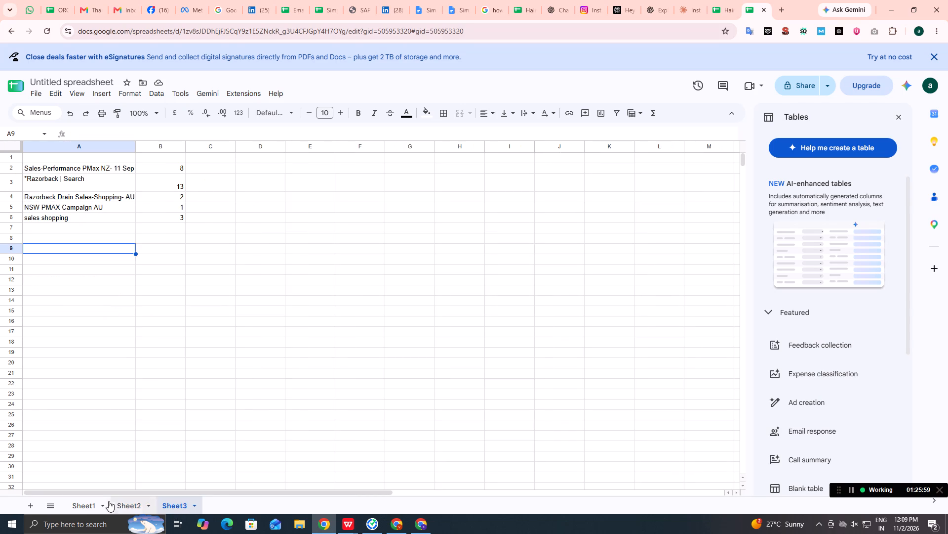
left_click(122, 502)
key("alt+Tab")
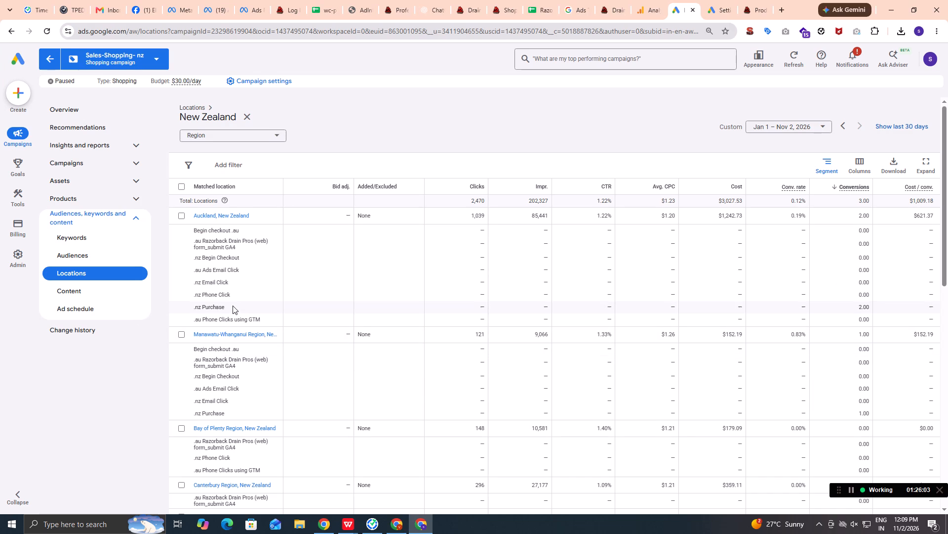
key("alt+Tab")
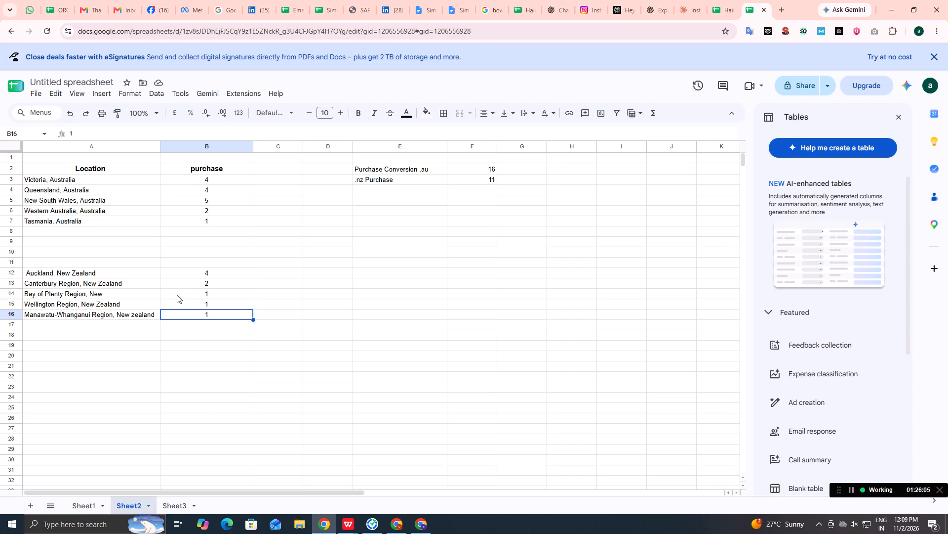
double_click(207, 273)
left_click_drag(209, 273, 199, 276)
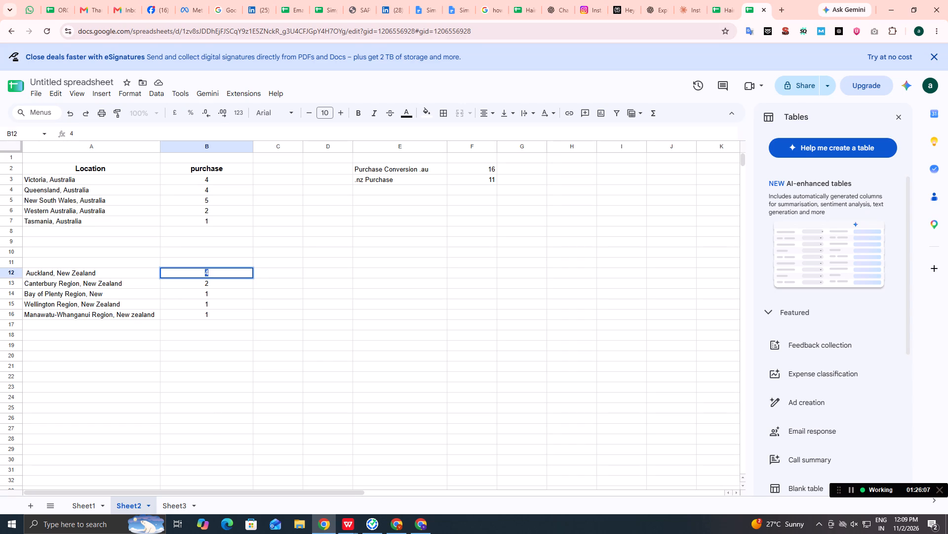
key("BackSpace")
key("alt+Tab")
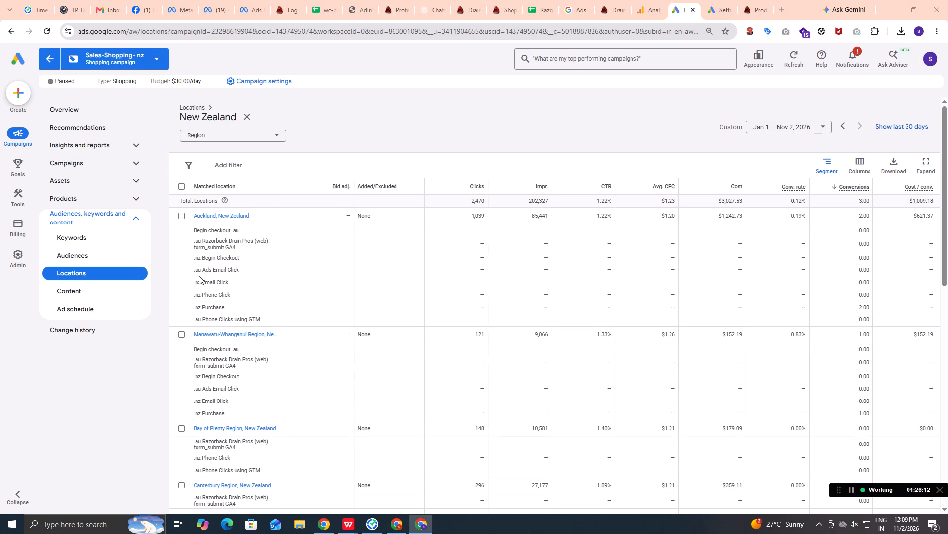
key("alt+Tab")
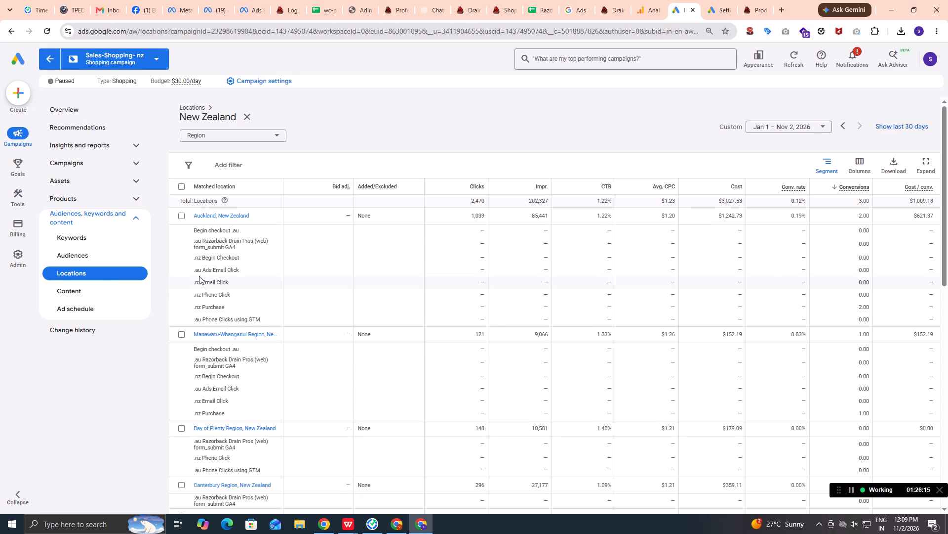
key("Return")
key("alt+Tab")
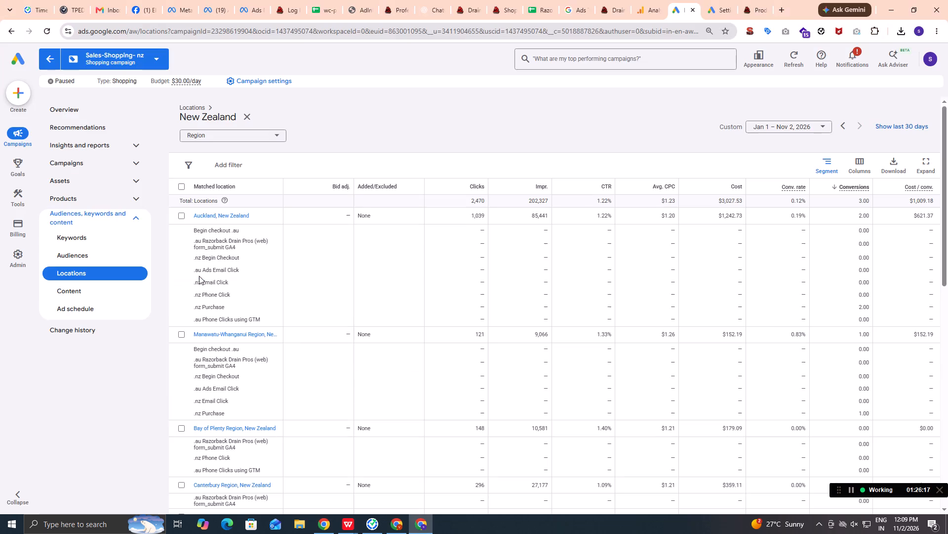
key("alt+Tab")
left_click(192, 274)
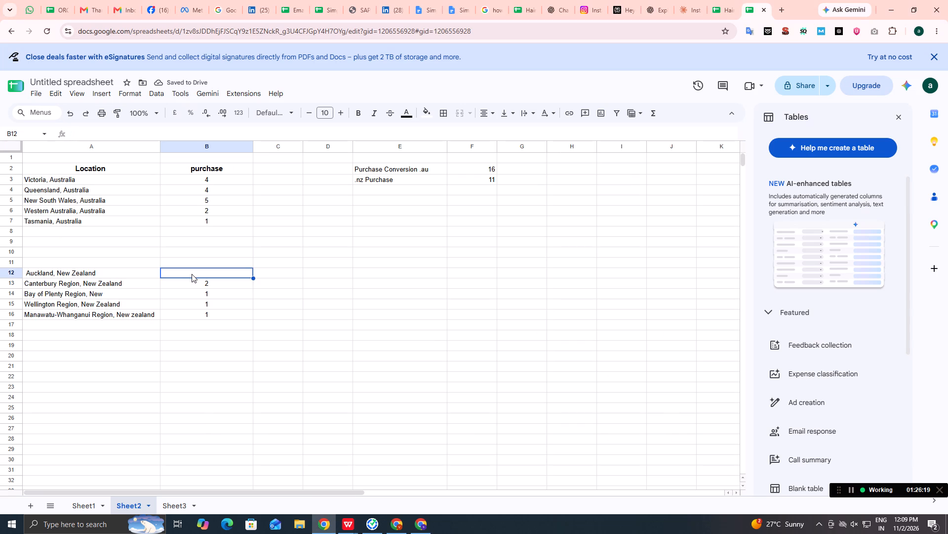
key("5")
key("Return")
Set the purchase count for Manawatu-Whanganui Region in Sheet2 to 2 after checking its .nz purchases in Google Ads.
key("alt+Tab")
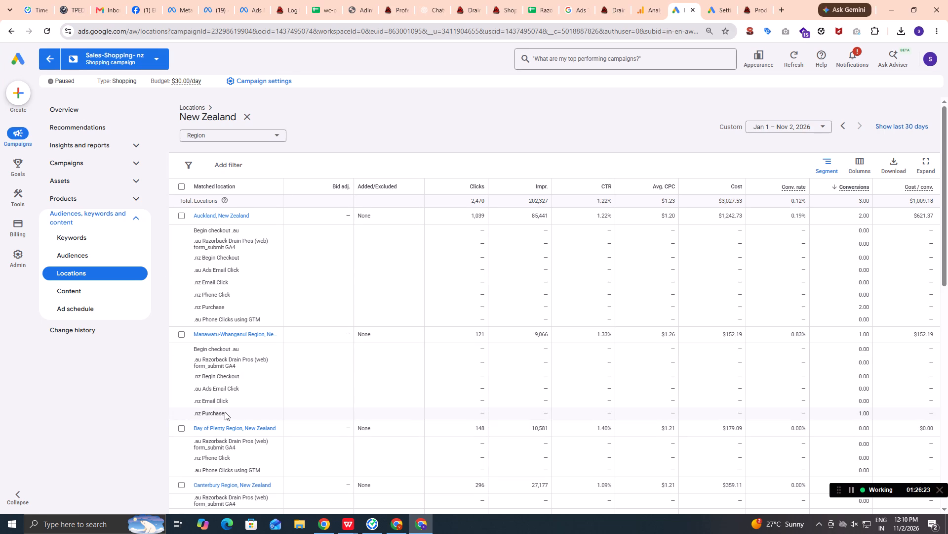
key("alt+Tab")
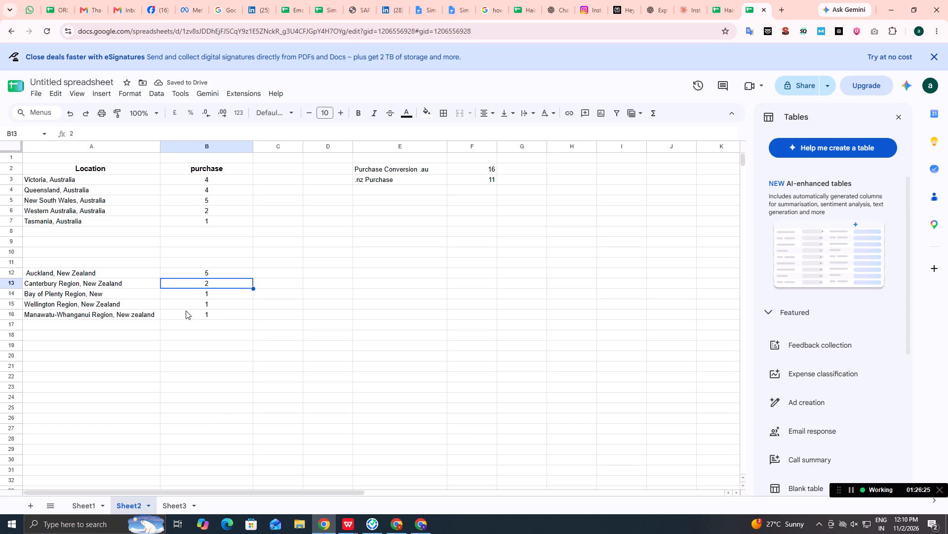
left_click(194, 313)
key("2")
key("Return")
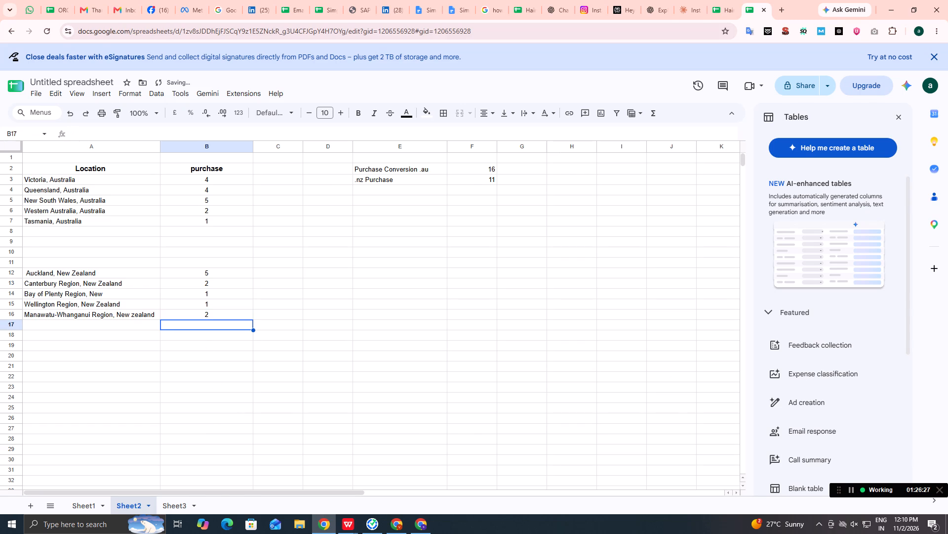
Review the remaining New Zealand regions of the Sales-Shopping- nz campaign in Google Ads for .nz purchases.
key("alt+Tab")
scroll(195, 313, "up", 1)
scroll(239, 443, "down", 2)
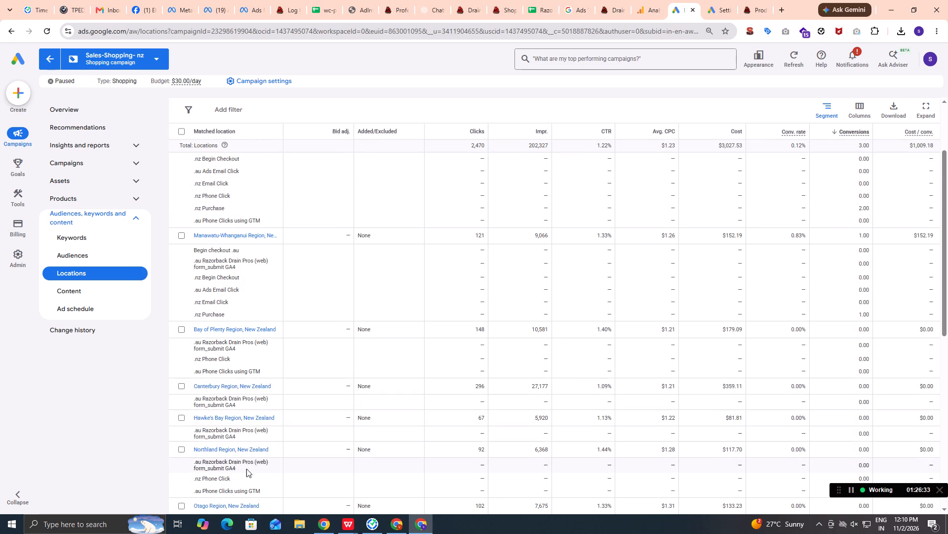
scroll(246, 469, "down", 2)
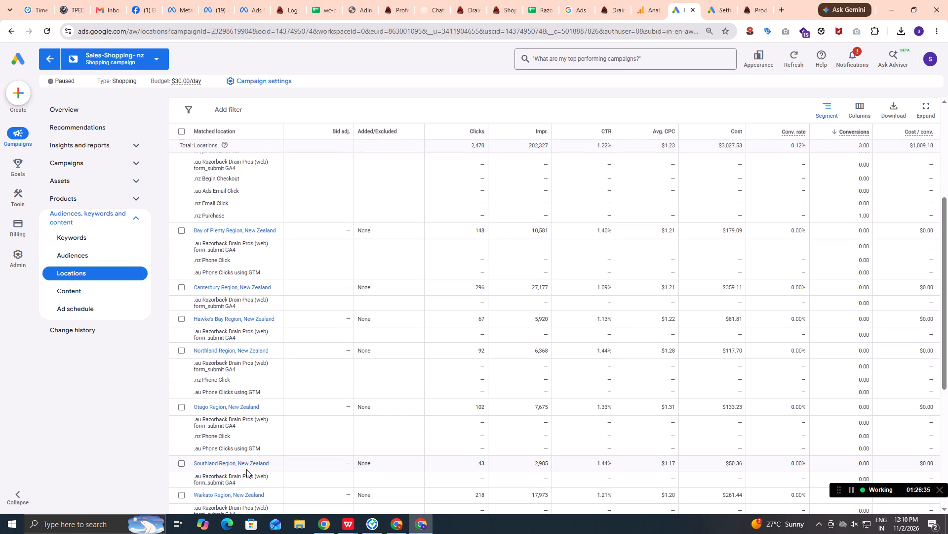
scroll(246, 469, "down", 2)
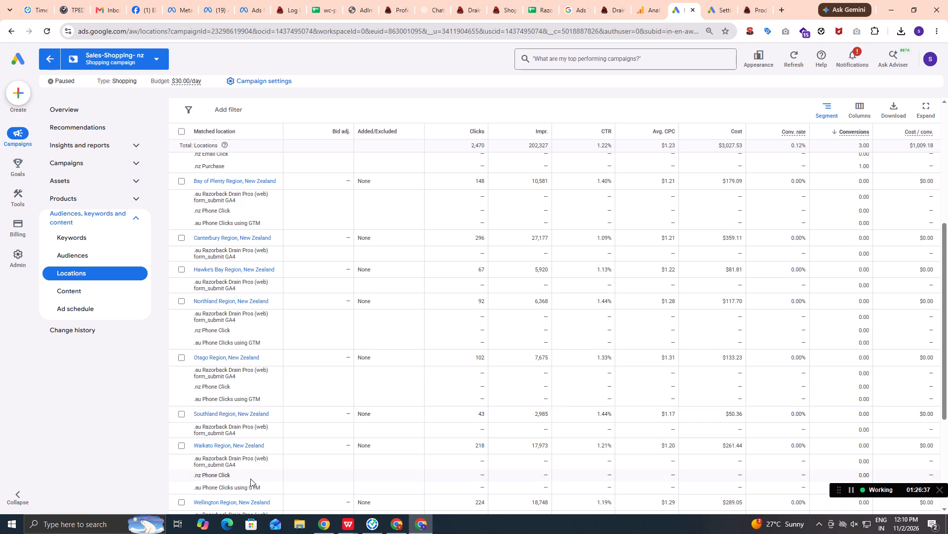
scroll(250, 479, "down", 1)
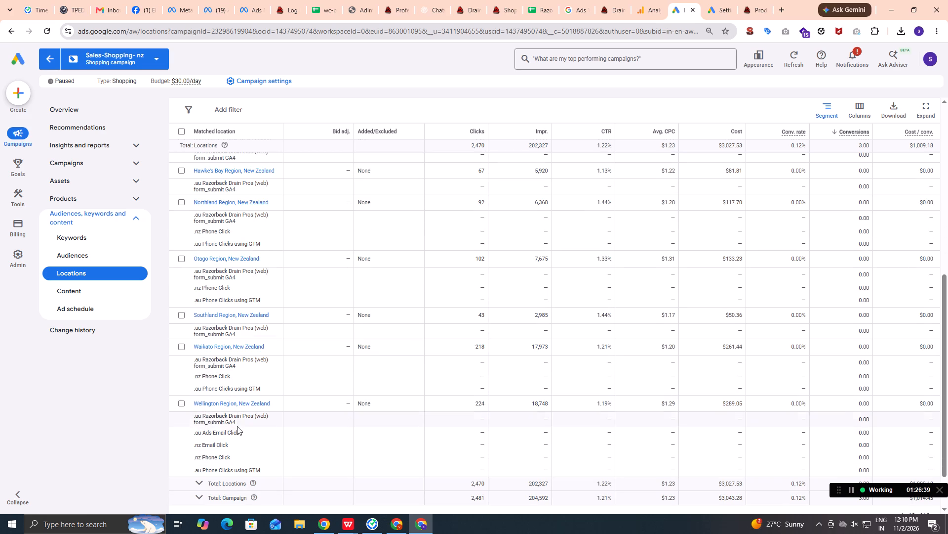
scroll(238, 462, "down", 1)
scroll(238, 462, "up", 3)
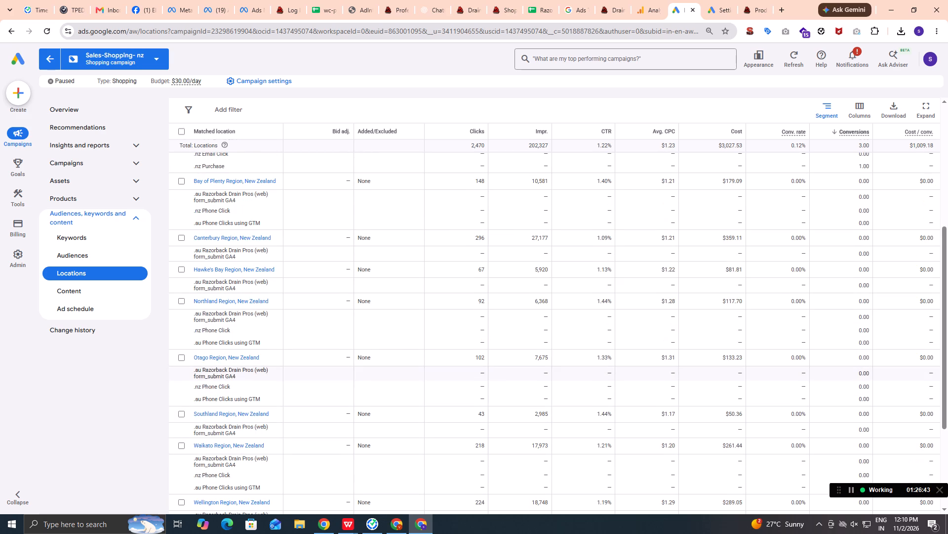
scroll(235, 379, "up", 2)
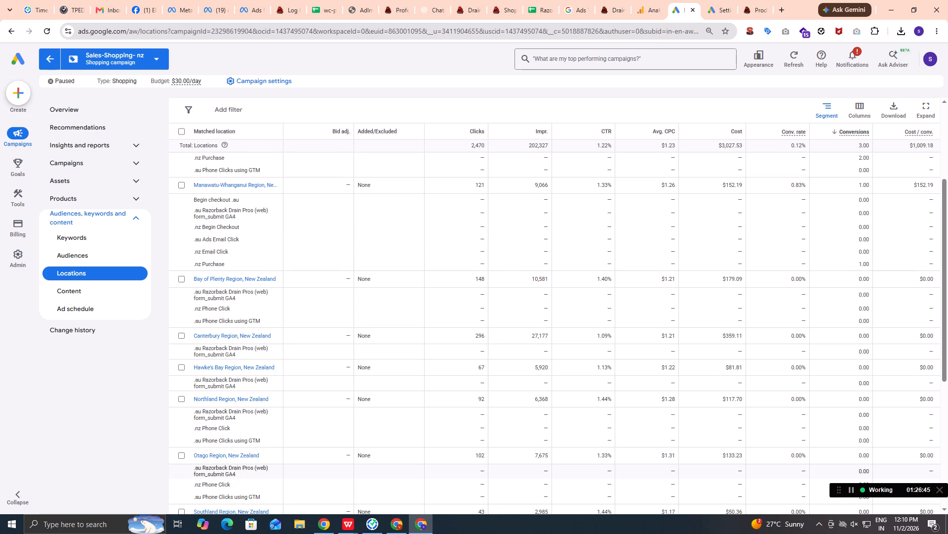
scroll(235, 379, "up", 1)
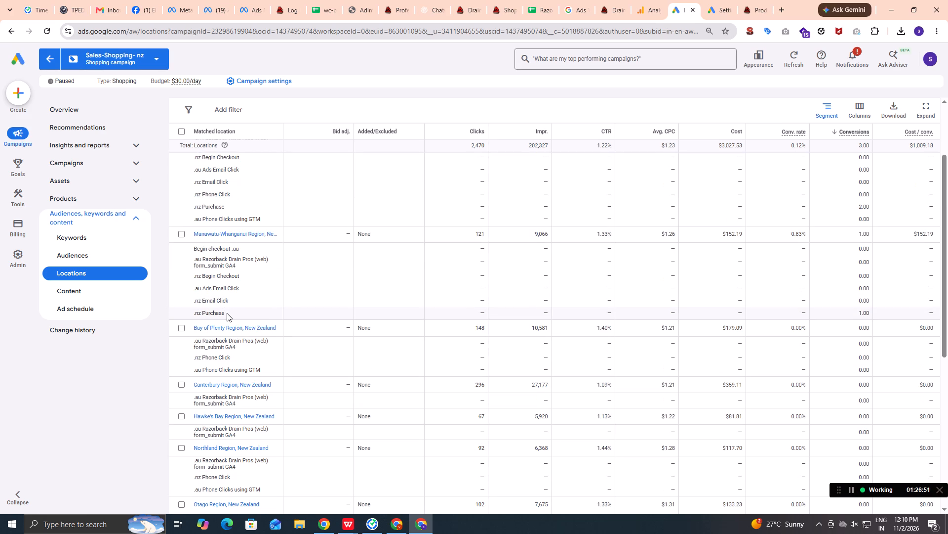
scroll(227, 313, "up", 2)
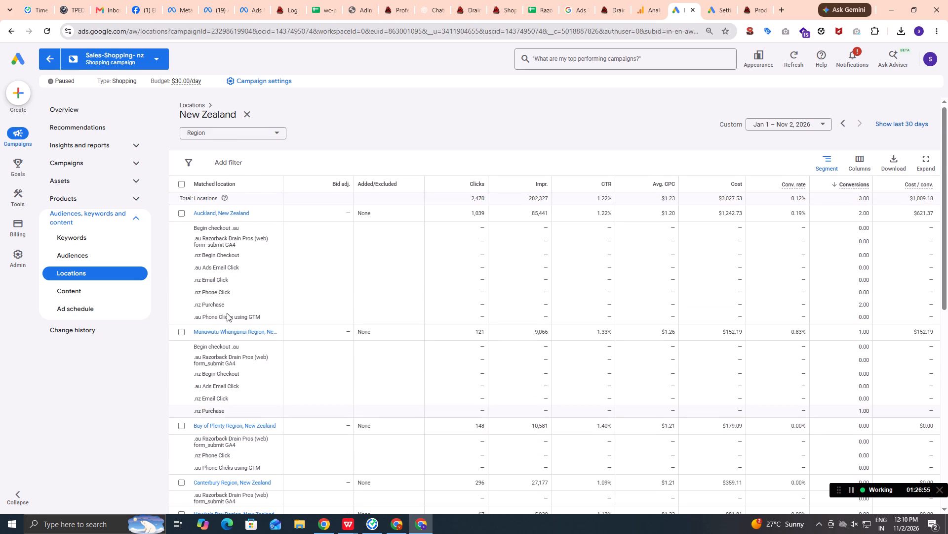
scroll(227, 313, "down", 3)
Copy the second item table (A26:B43) from Sheet1 into Sheet2 below the New Zealand regions, starting at A18.
key("alt+Tab")
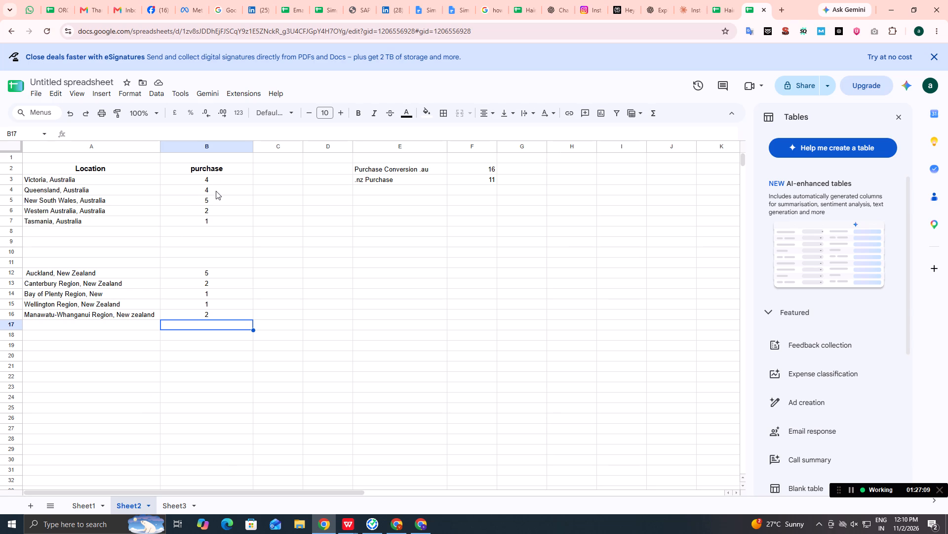
left_click(81, 505)
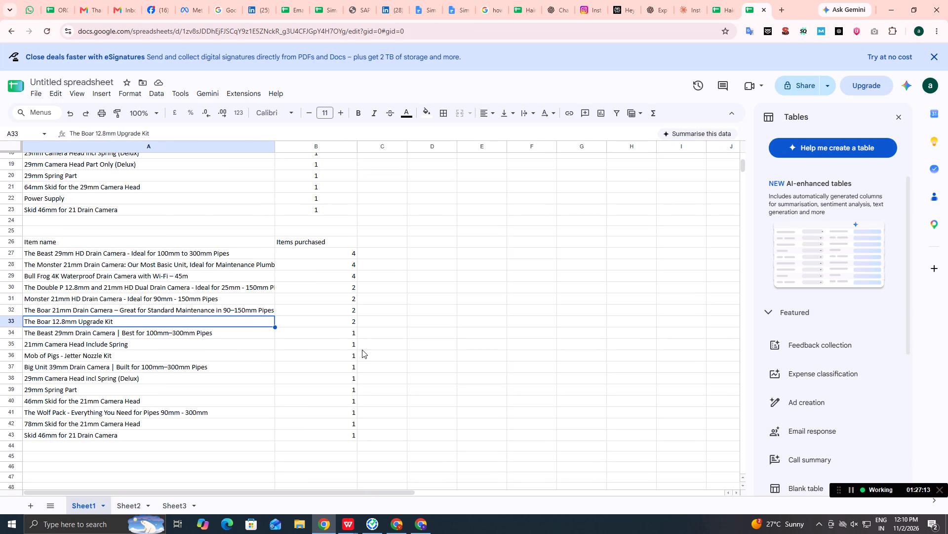
key("alt+Tab")
key("alt+Tab")
left_click_drag(162, 244, 316, 432)
key("ctrl+c")
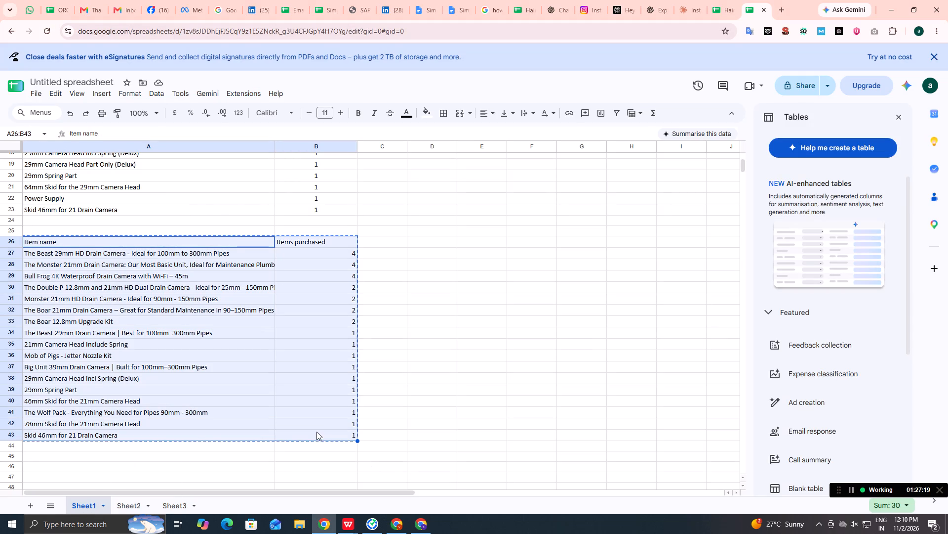
left_click(121, 504)
left_click(44, 335)
key("ctrl+v")
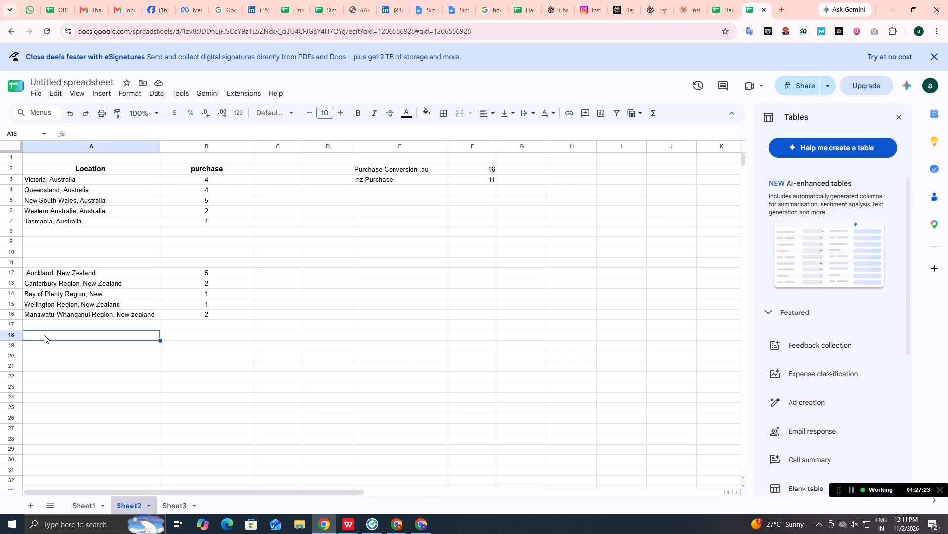
Replace the second item table in Sheet1 with a copy of Sheet2's Australian Location and purchase table, starting at A25.
left_click_drag(99, 168, 152, 209)
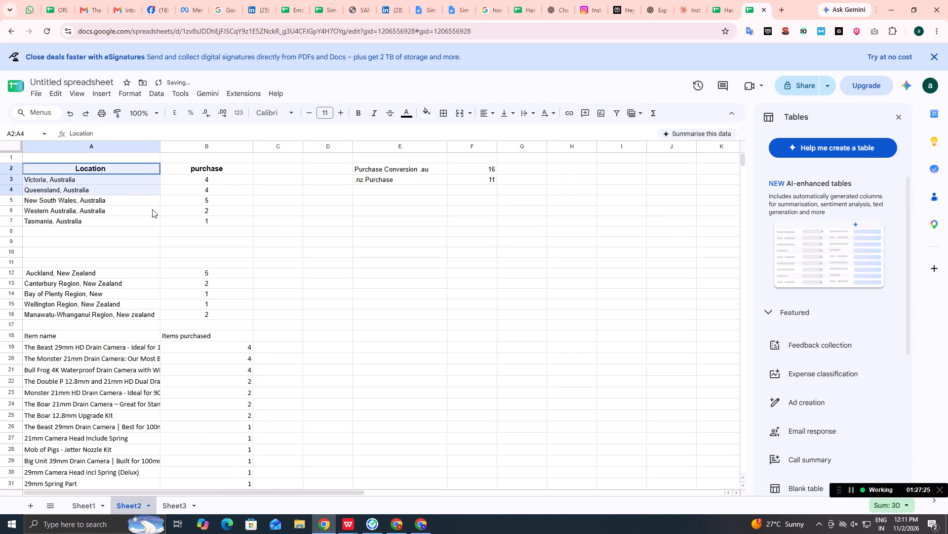
left_click_drag(152, 209, 185, 221)
key("ctrl+c")
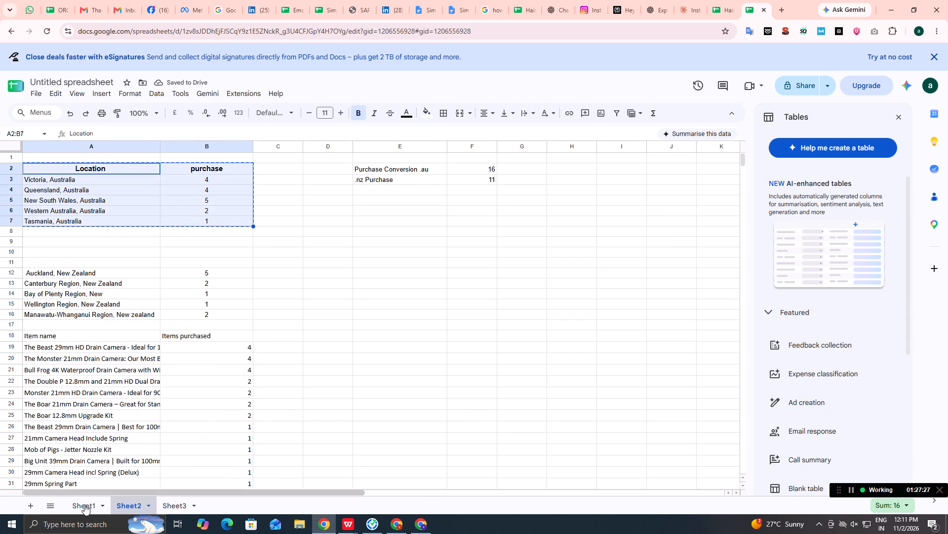
left_click(87, 507)
scroll(155, 333, "up", 2)
key("BackSpace")
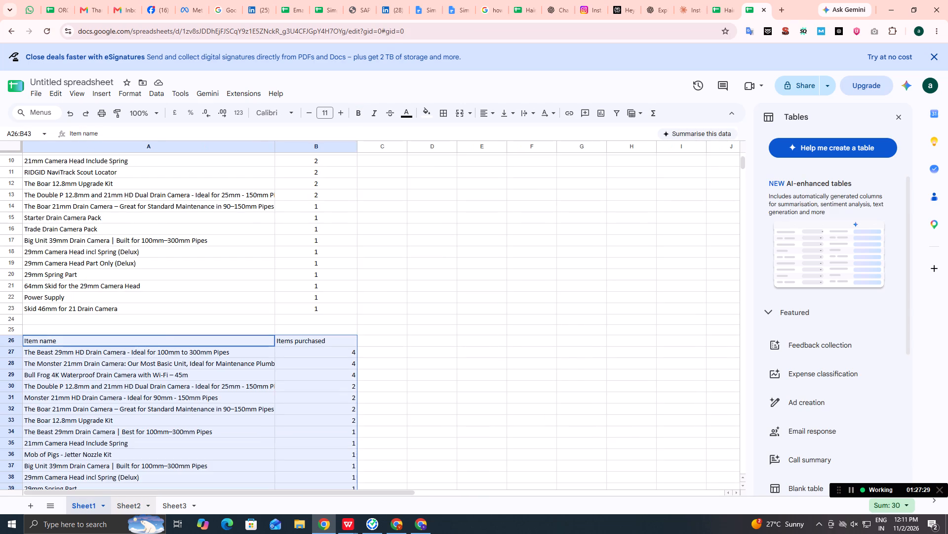
scroll(157, 365, "up", 6)
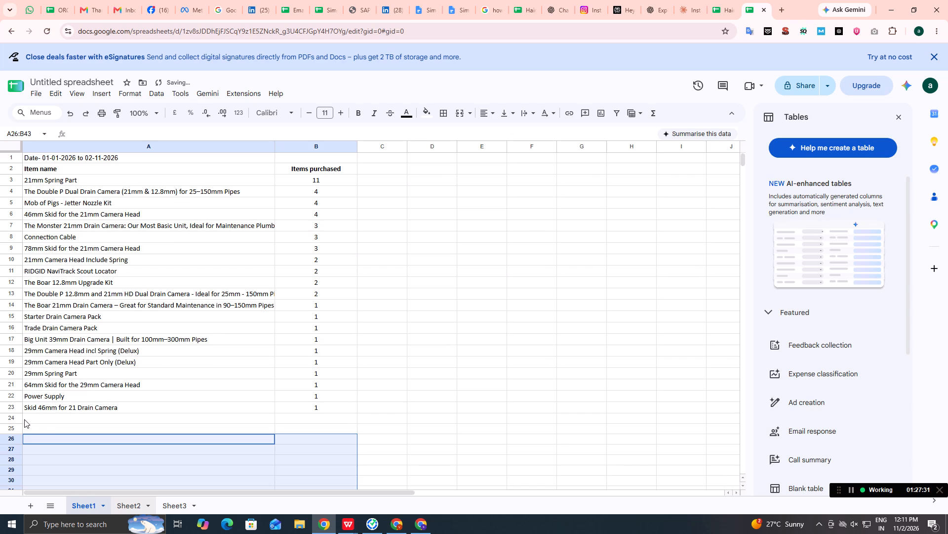
left_click(45, 429)
key("ctrl+v")
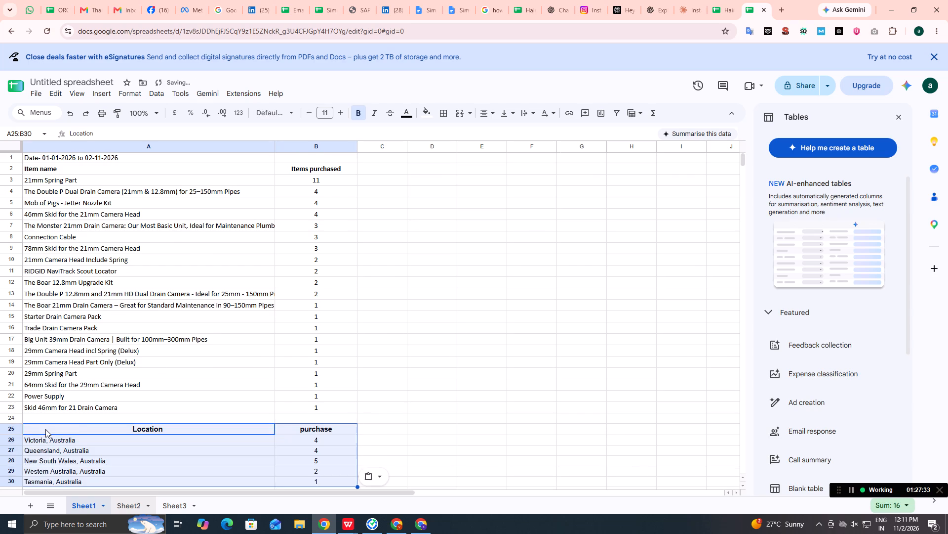
scroll(45, 429, "down", 1)
scroll(131, 379, "up", 3)
Set the font size of Sheet1's "Item name" and "Items purchased" headers to 12.
left_click_drag(154, 164, 164, 163)
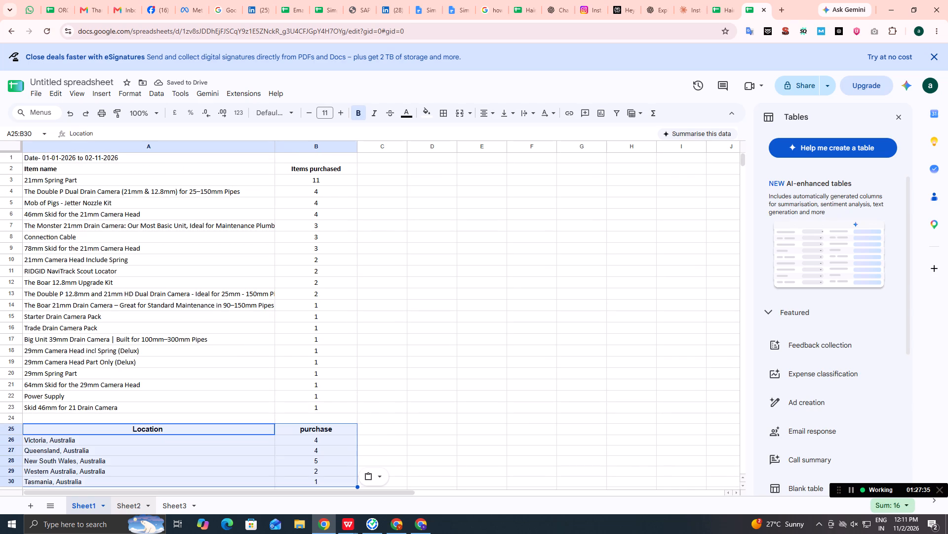
left_click_drag(164, 163, 288, 171)
left_click(344, 115)
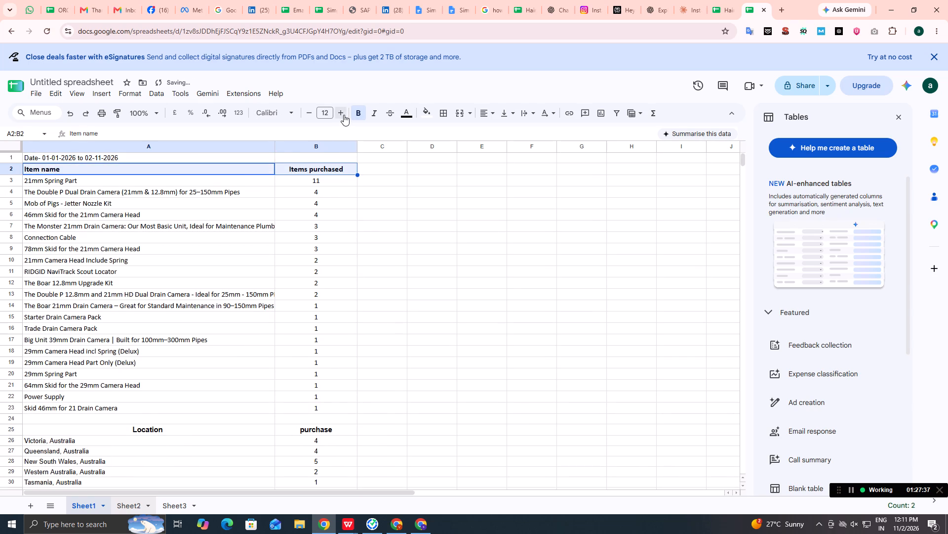
Apply all borders to the item table A1:B23 and the Location table A25:B30 in Sheet1.
left_click_drag(178, 158, 296, 385)
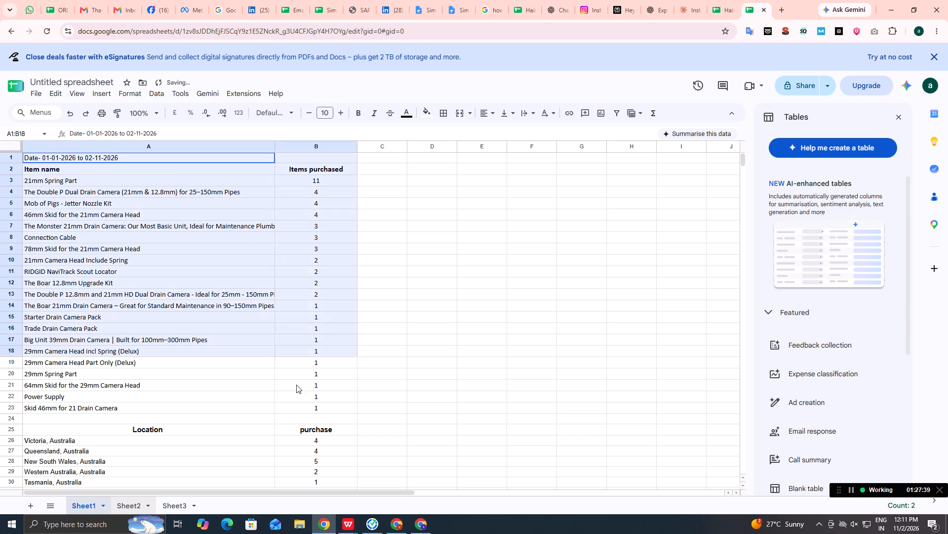
left_click_drag(296, 385, 304, 404)
left_click(443, 111)
left_click(447, 135)
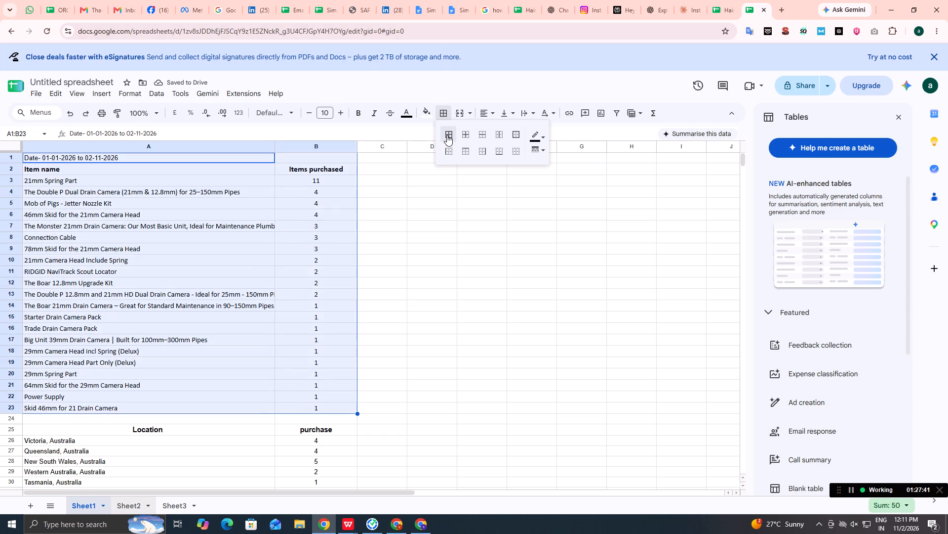
scroll(239, 348, "down", 2)
left_click_drag(188, 330, 297, 376)
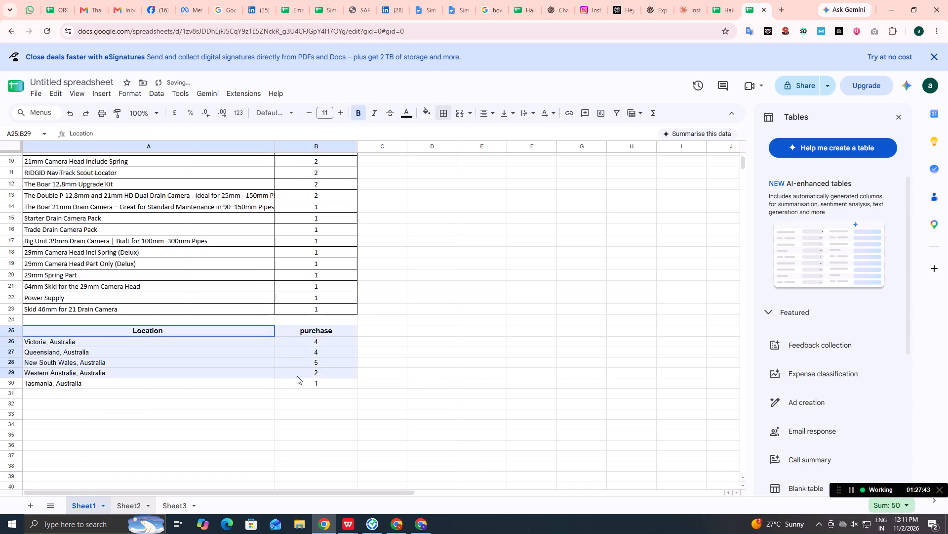
left_click_drag(297, 376, 300, 379)
left_click(442, 114)
left_click(444, 135)
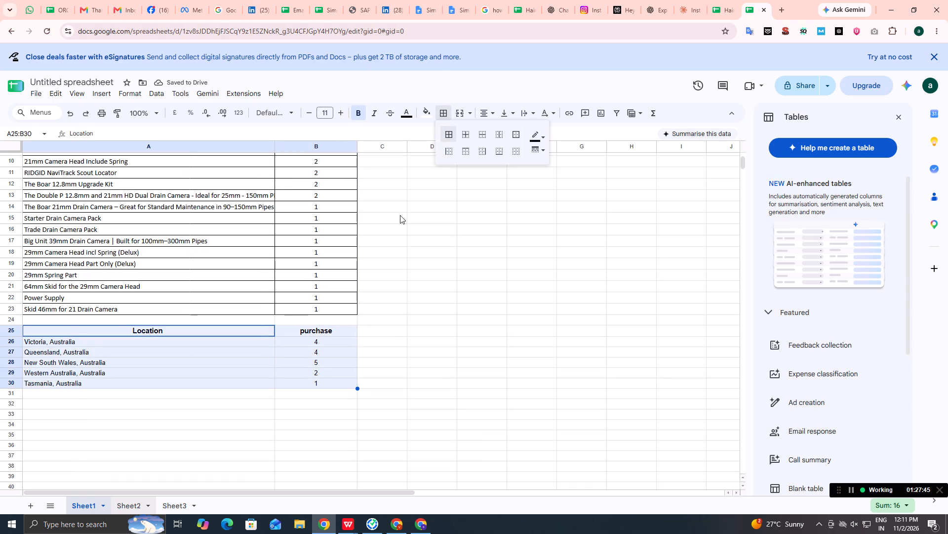
left_click(364, 395)
Rename Sheet1 as Australia.
double_click(91, 507)
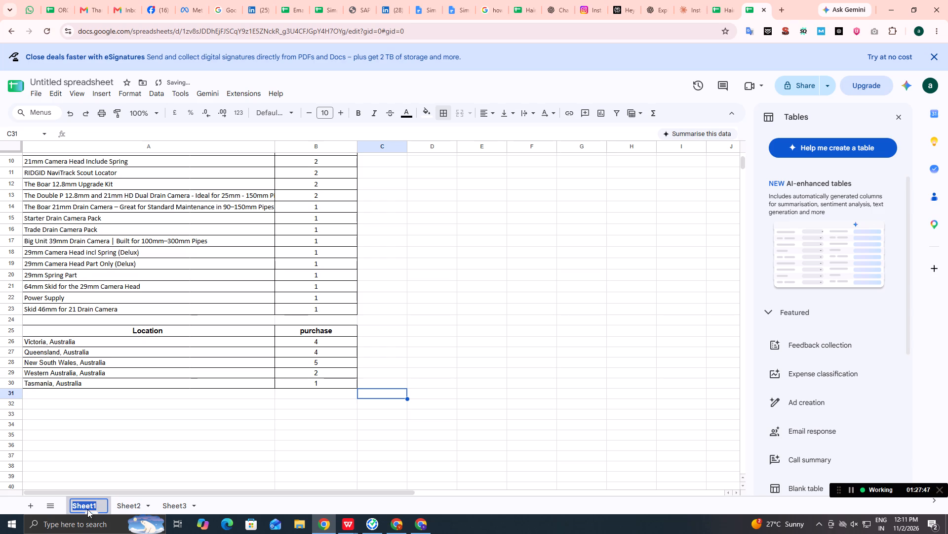
key("BackSpace")
type("Austra")
type("lia\\")
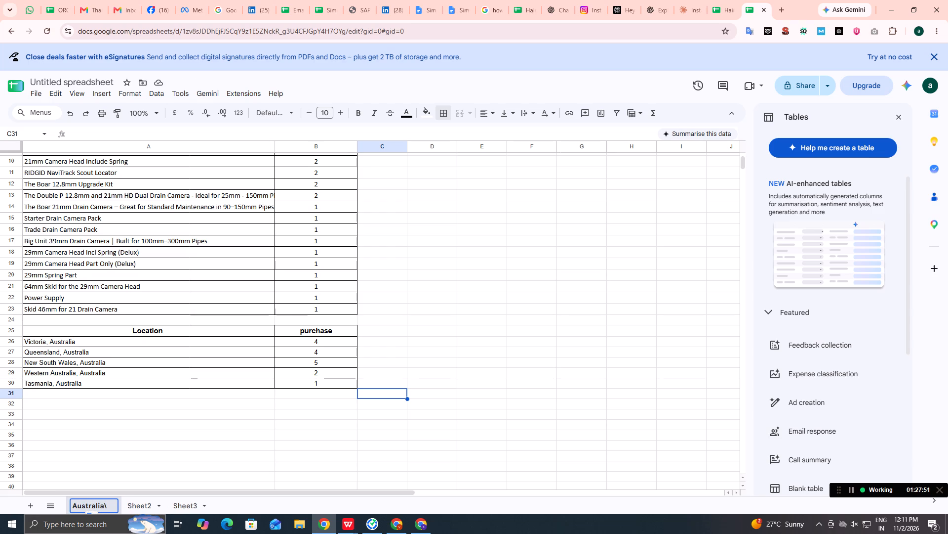
key("BackSpace")
key("Return")
Rename Sheet2 as New Zealand.
double_click(133, 500)
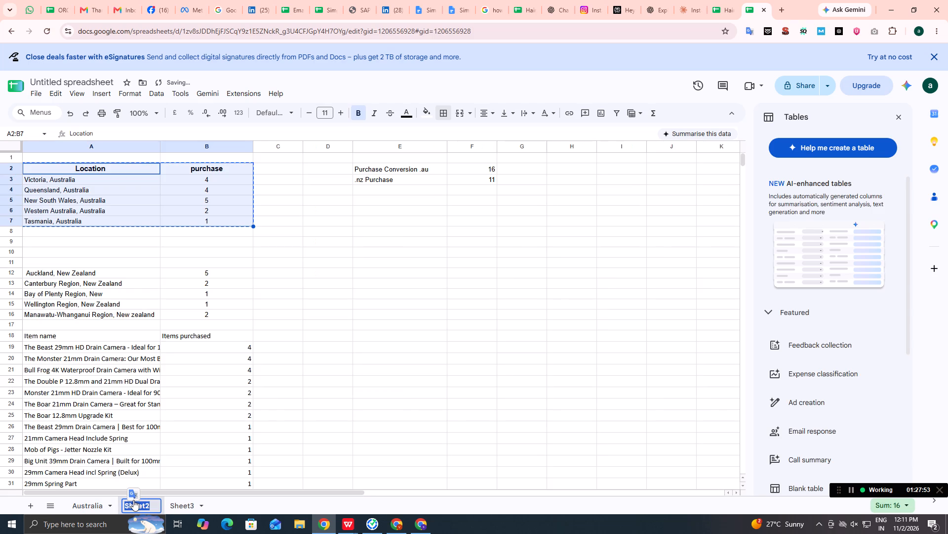
key("BackSpace")
type("New Zea")
type("land")
key("Return")
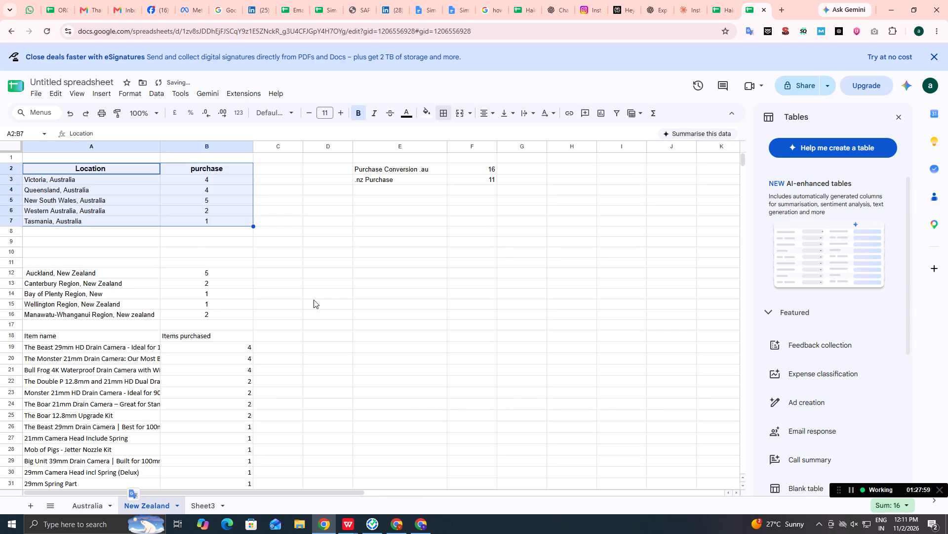
Move the New Zealand region rows from A12:B16 to A3:B7, replacing the Australian regions under the Location and purchase headers.
left_click_drag(115, 274, 131, 291)
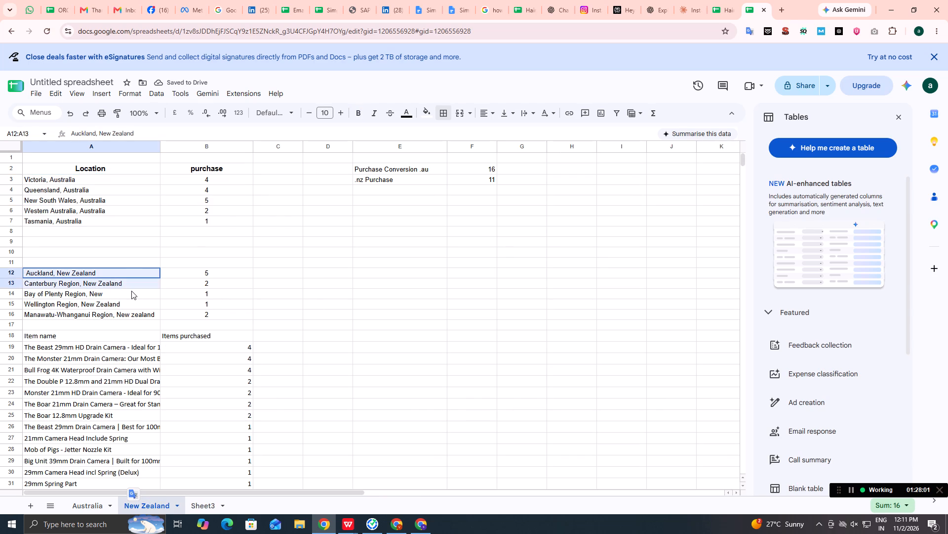
left_click_drag(131, 291, 134, 292)
left_click(238, 281)
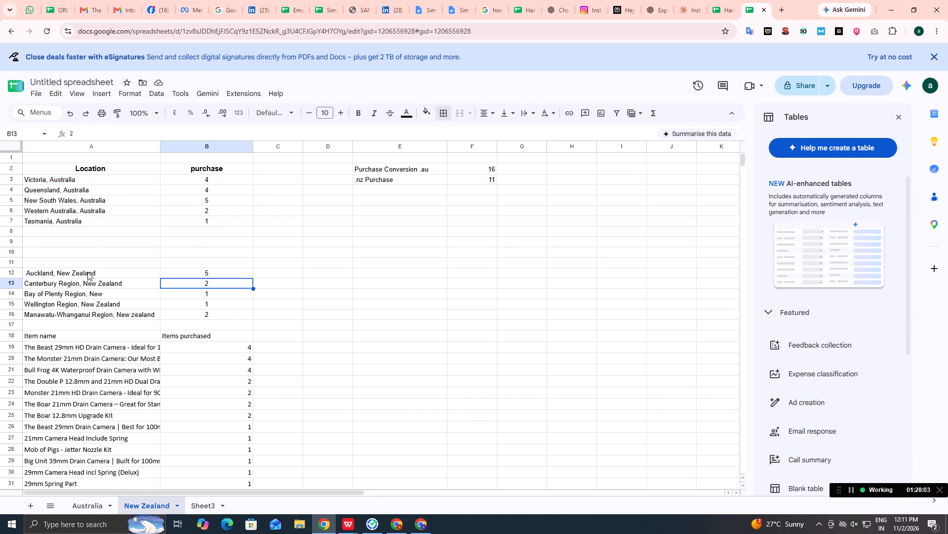
left_click_drag(99, 273, 186, 315)
key("ctrl+c")
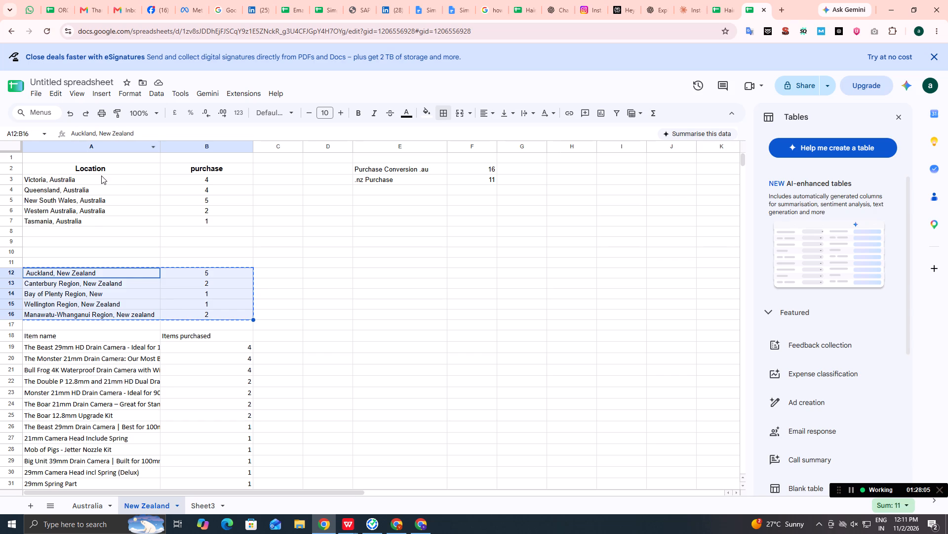
left_click_drag(101, 176, 185, 218)
key("ctrl+v")
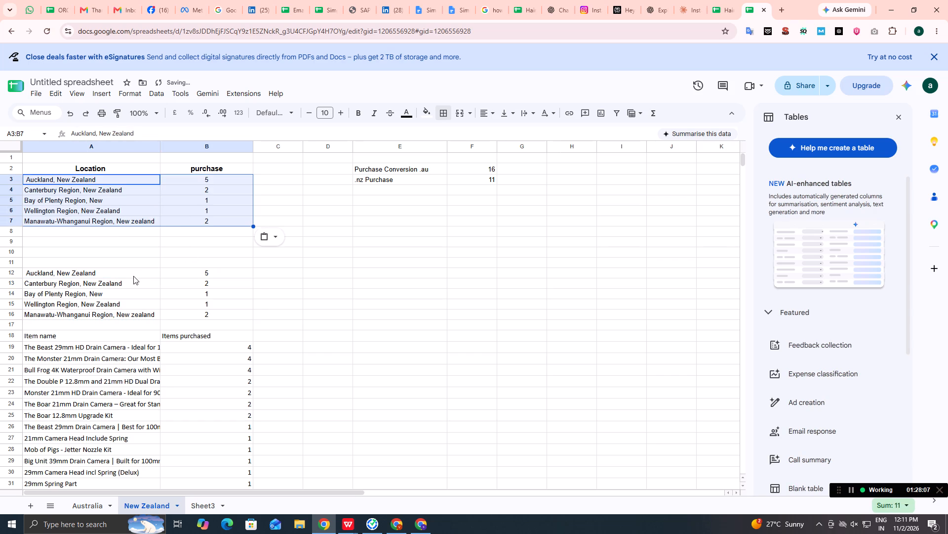
left_click_drag(134, 273, 191, 312)
key("BackSpace")
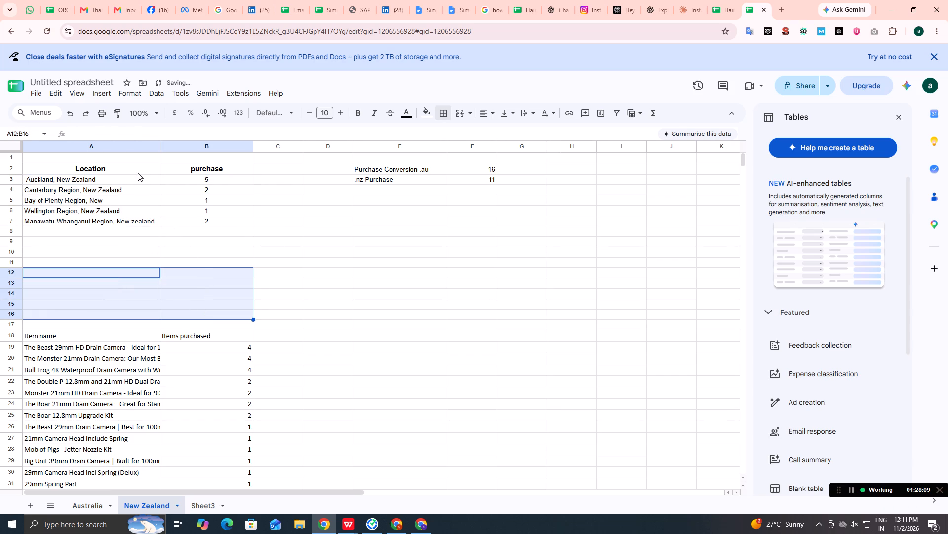
Copy the New Zealand Location and purchase table A2:B7 to a free area starting at E9.
left_click_drag(138, 173, 187, 217)
key("ctrl+c")
left_click(418, 242)
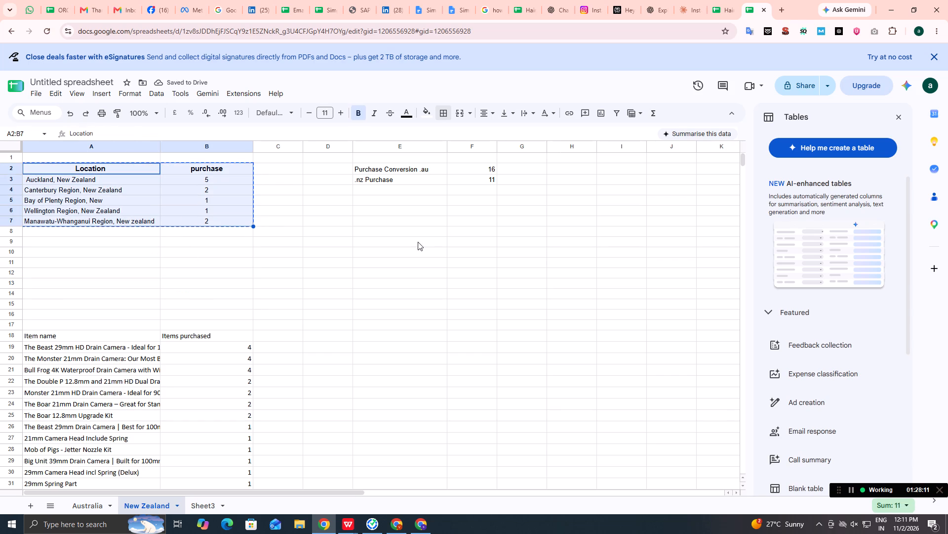
key("ctrl+v")
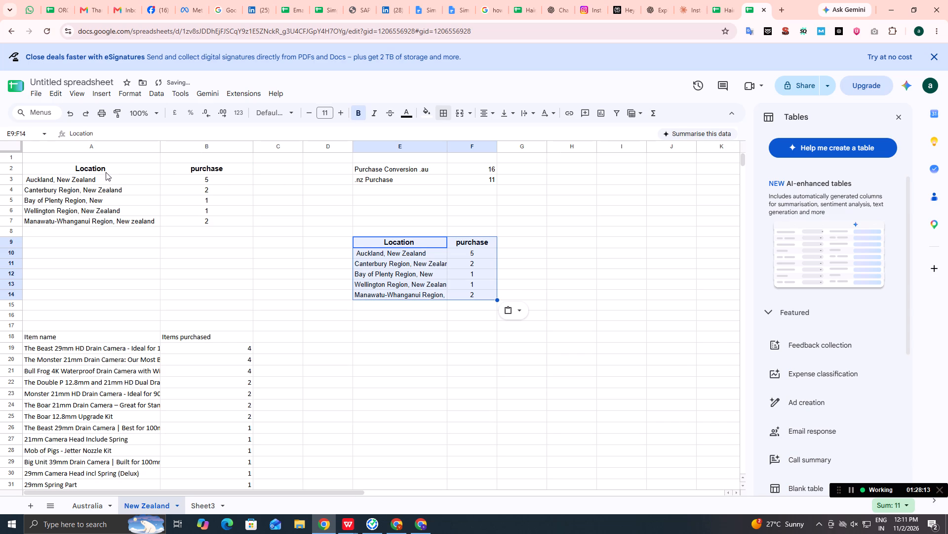
Clear the original Location table in A2:B7 and the purchase conversion labels and figures in E2:F3.
left_click_drag(111, 170, 393, 212)
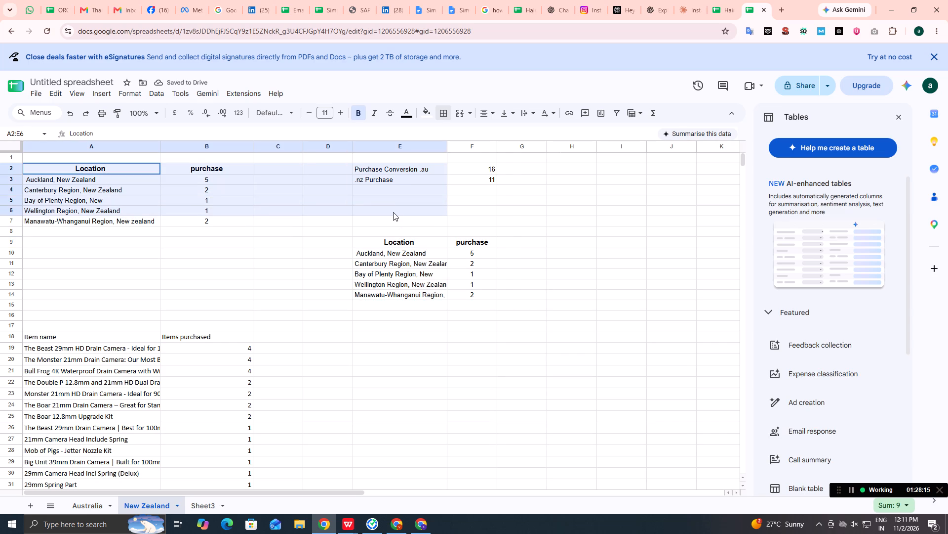
key("BackSpace")
left_click(155, 241)
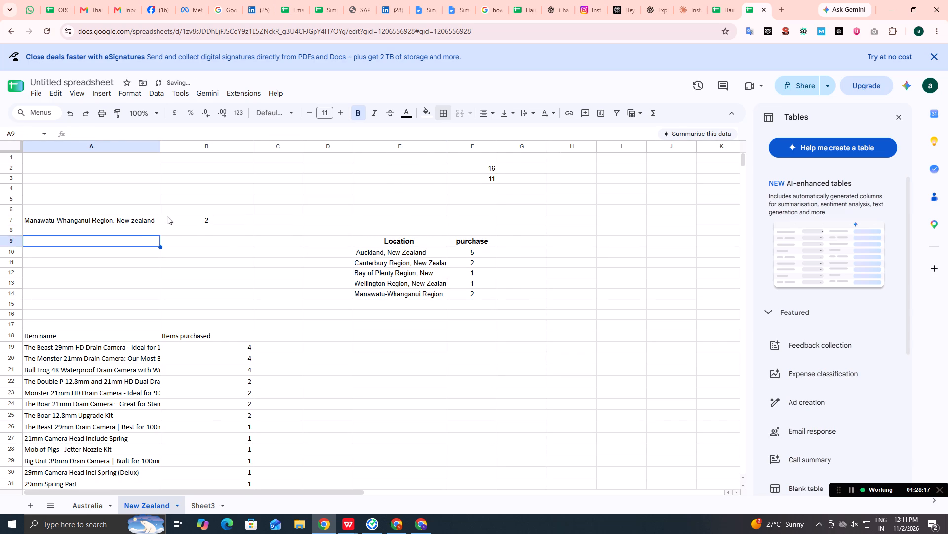
left_click_drag(140, 223, 195, 221)
key("BackSpace")
left_click_drag(469, 172, 468, 183)
key("BackSpace")
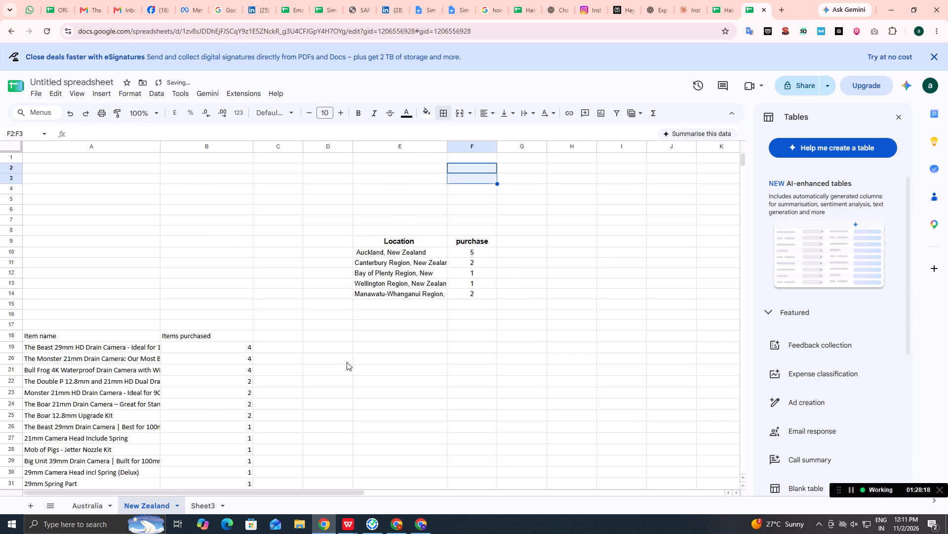
Move the New Zealand item table from A18:B35 to the top of the sheet, starting at A2.
left_click_drag(117, 334, 221, 371)
scroll(218, 376, "down", 3)
scroll(221, 371, "up", 1)
scroll(221, 371, "down", 1)
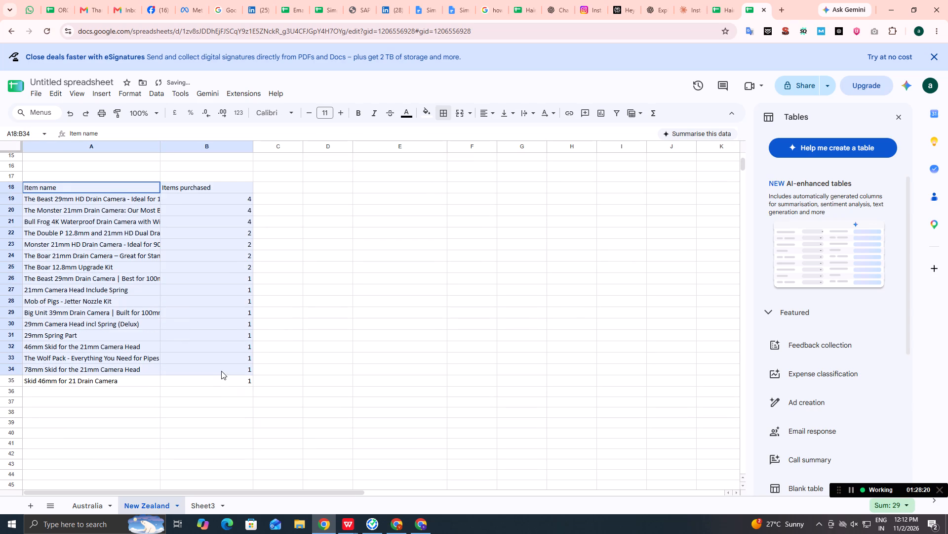
left_click_drag(221, 371, 225, 379)
key("ctrl+c")
key("BackSpace")
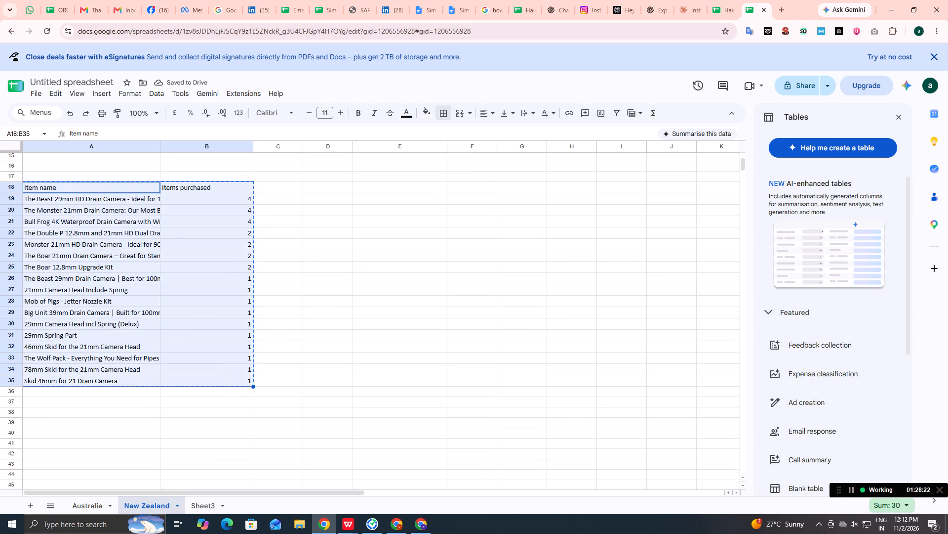
scroll(142, 328, "up", 5)
scroll(142, 327, "down", 1)
scroll(134, 293, "up", 4)
scroll(119, 224, "up", 4)
left_click(128, 159)
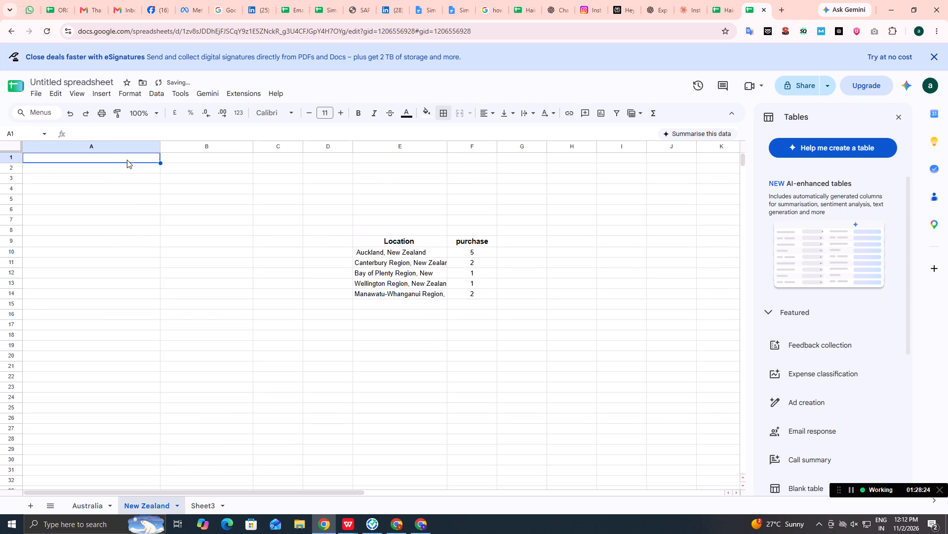
left_click(120, 173)
key("ctrl+v")
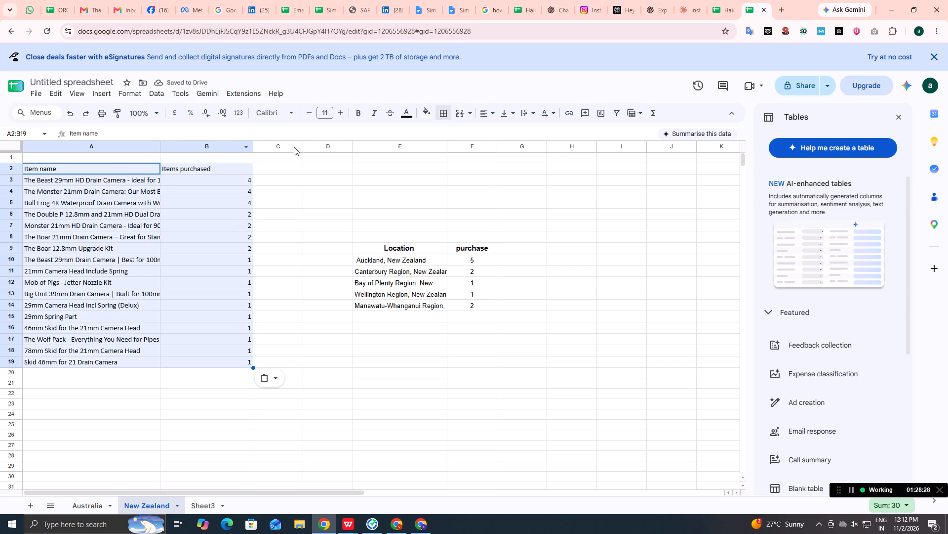
Apply all borders to the New Zealand item table A2:B19.
left_click(438, 114)
left_click(450, 131)
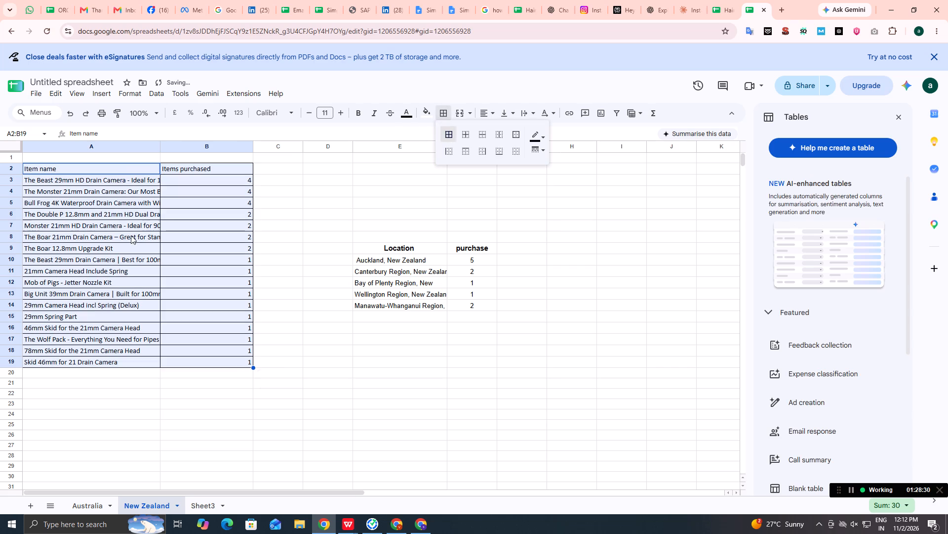
left_click(138, 235)
Widen column A of the New Zealand sheet so that most of the item names fit.
left_click(163, 151)
left_click_drag(158, 147, 193, 149)
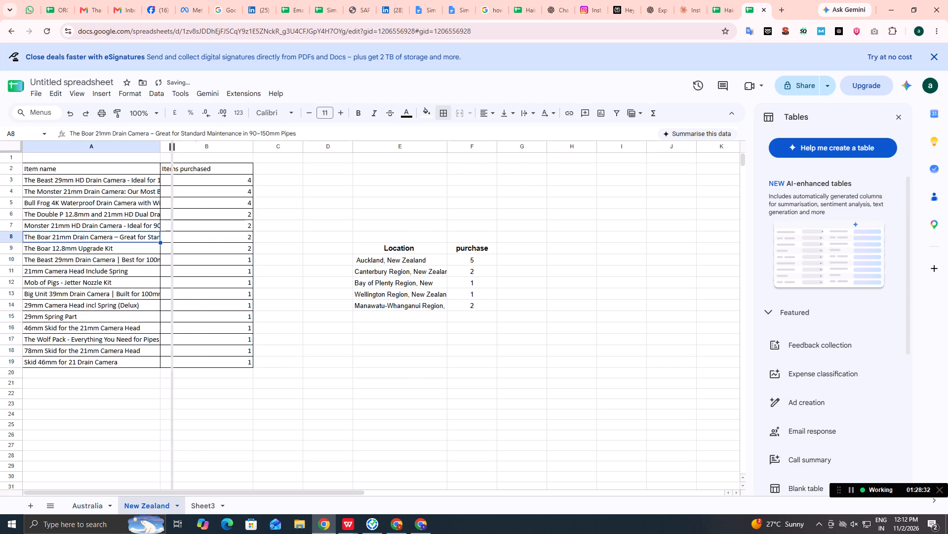
left_click_drag(193, 149, 209, 150)
left_click_drag(211, 144, 249, 146)
left_click(307, 147)
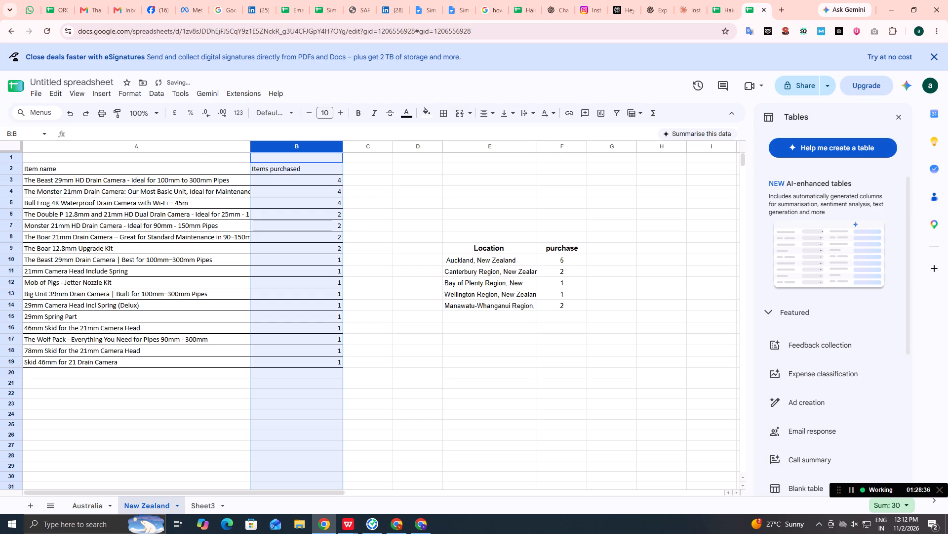
Centre-align the "Item name" and "Items purchased" headers and all of column B in the New Zealand sheet.
left_click_drag(222, 165, 262, 167)
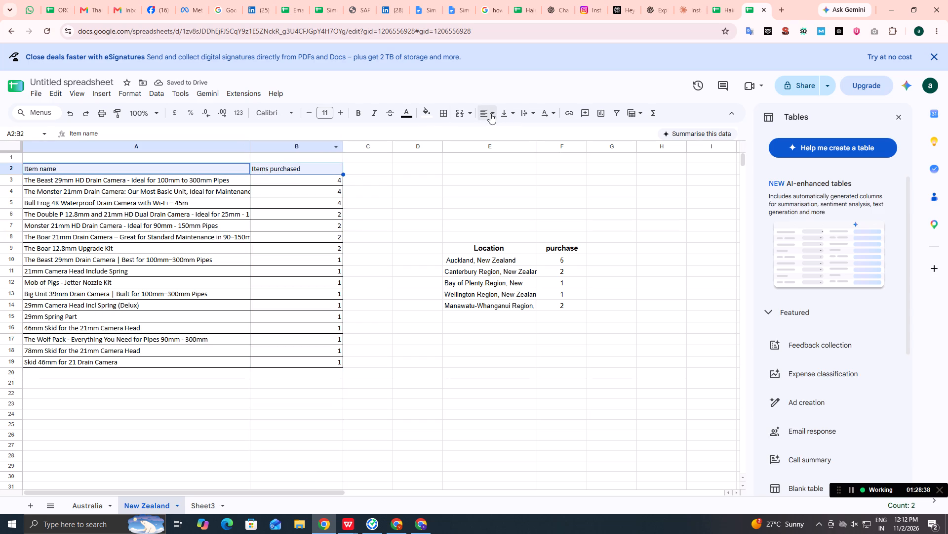
left_click(490, 113)
left_click(504, 133)
left_click(322, 142)
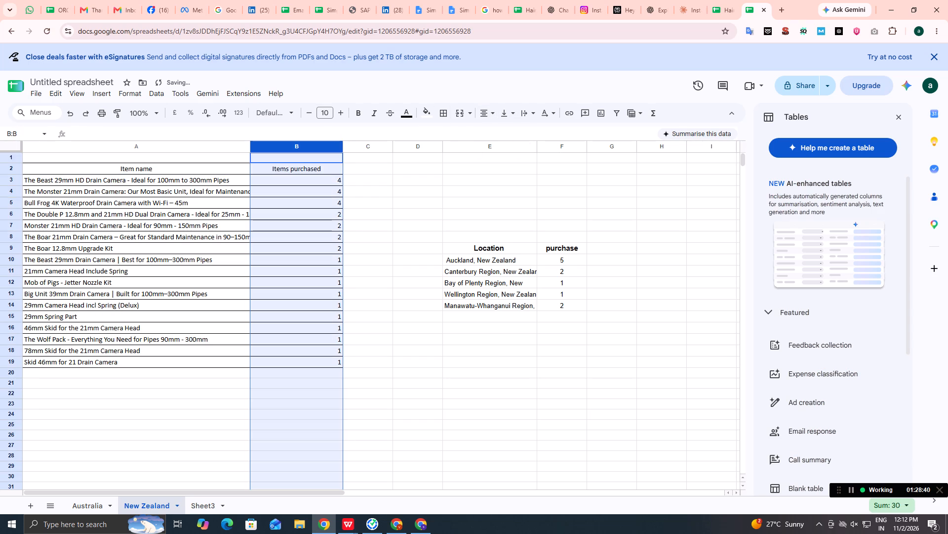
left_click(487, 115)
left_click(503, 133)
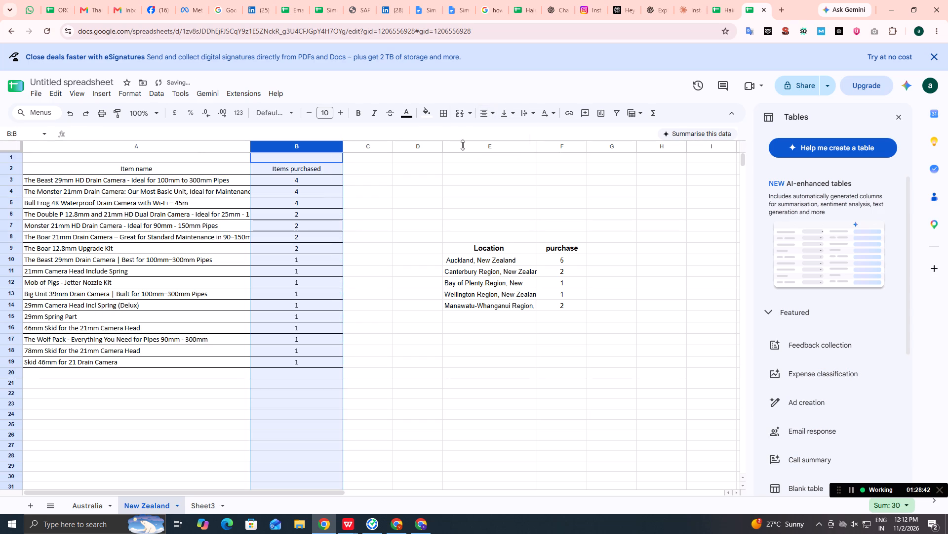
Make the New Zealand "Item name" and "Items purchased" headers bold at font size 13.
left_click_drag(203, 169, 287, 174)
double_click(341, 114)
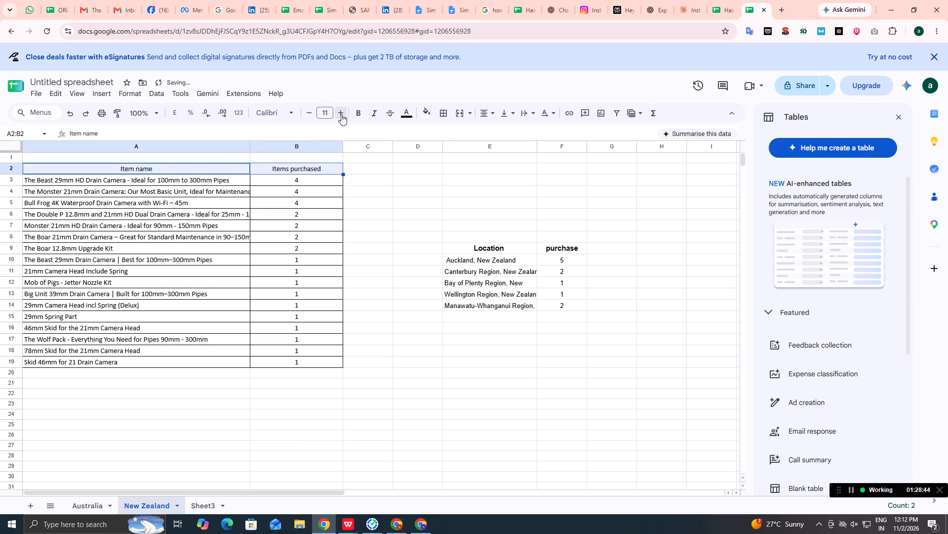
left_click(359, 111)
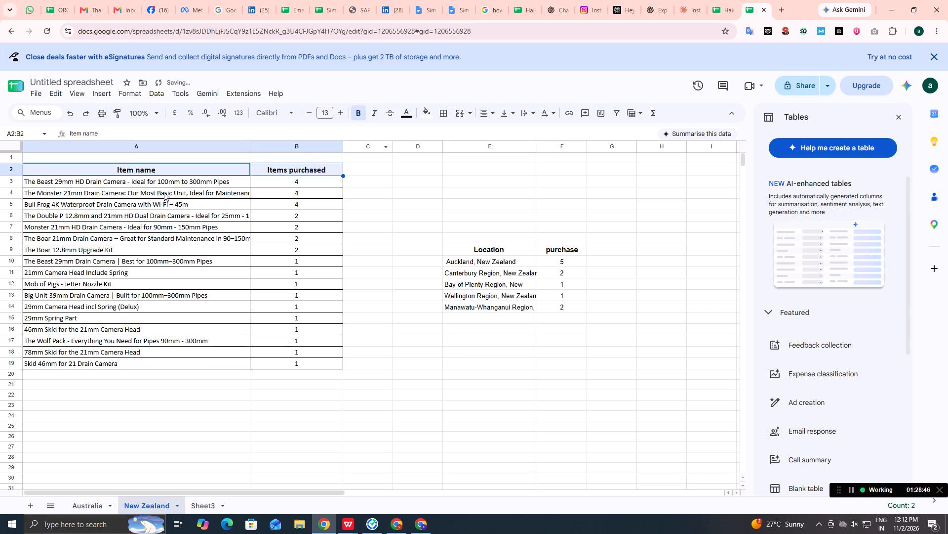
Move the New Zealand Location and purchase table from E9:F14 to below the item table, starting at A22.
left_click_drag(491, 252, 557, 312)
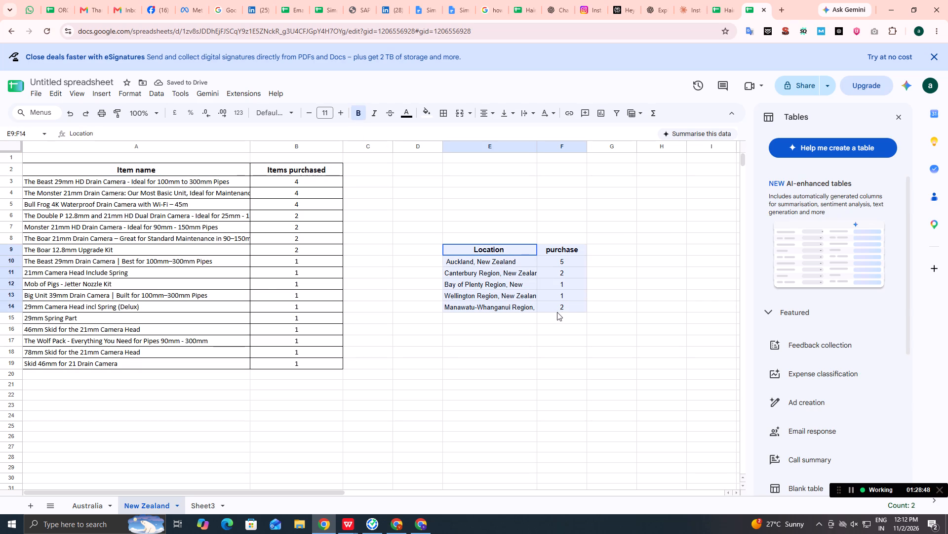
left_click_drag(557, 312, 557, 313)
key("ctrl+c")
key("BackSpace")
left_click(97, 392)
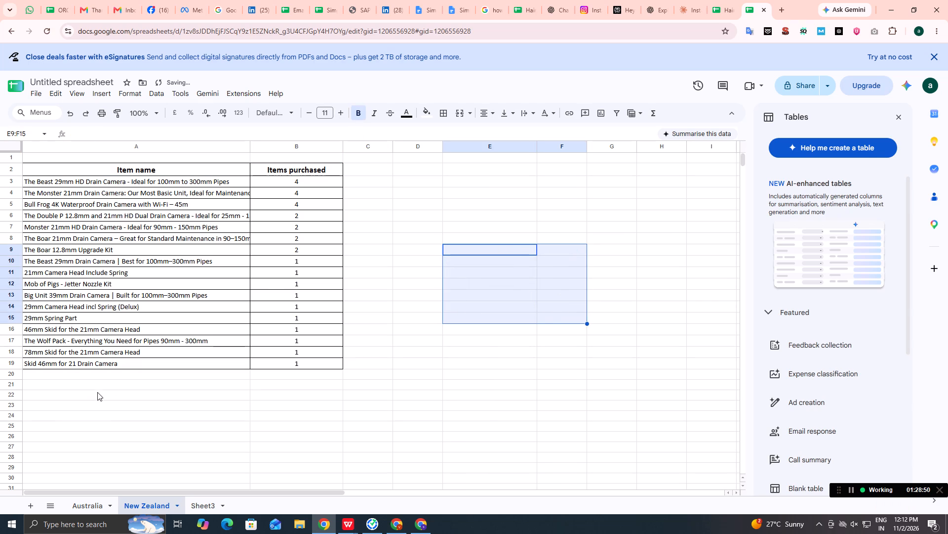
key("ctrl+v")
Apply all borders to the New Zealand Location and purchase table A22:B27.
left_click(180, 403)
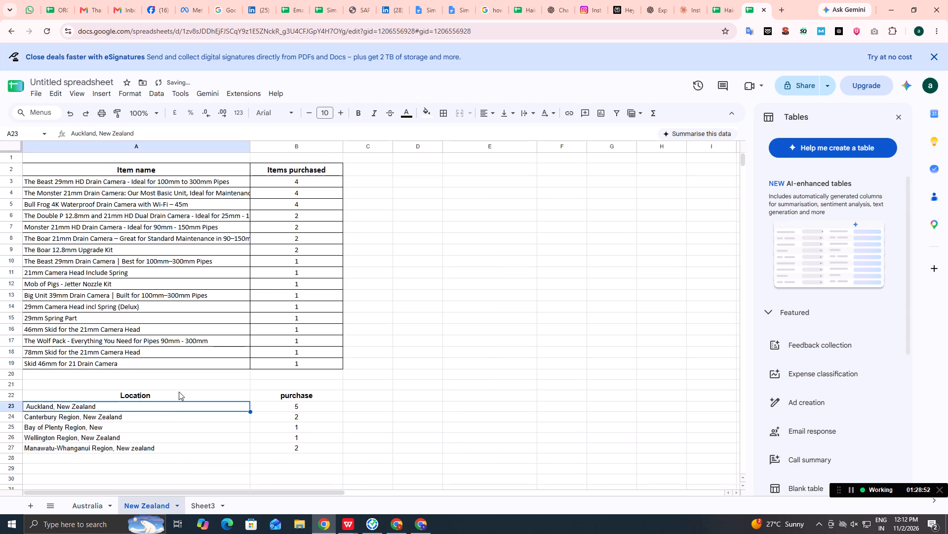
left_click_drag(179, 393, 278, 449)
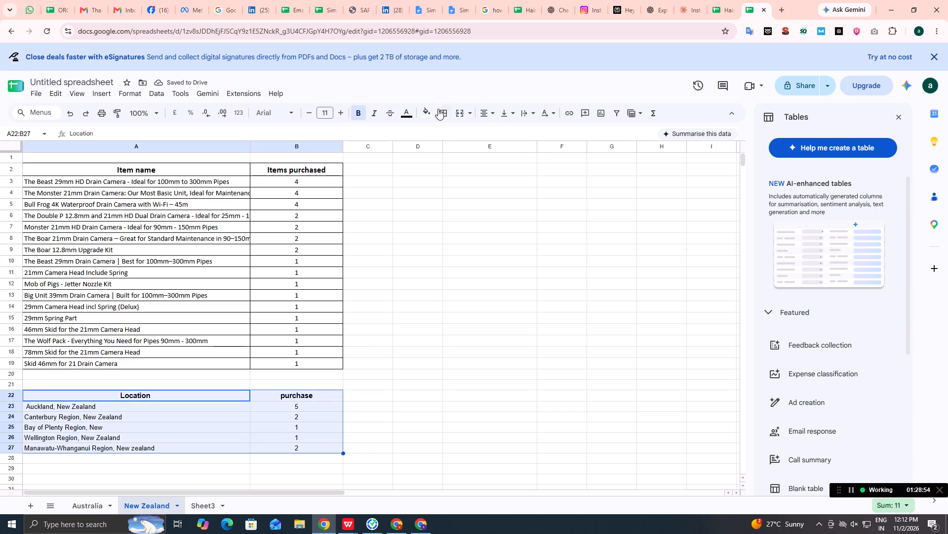
left_click(439, 109)
left_click(451, 131)
left_click(474, 284)
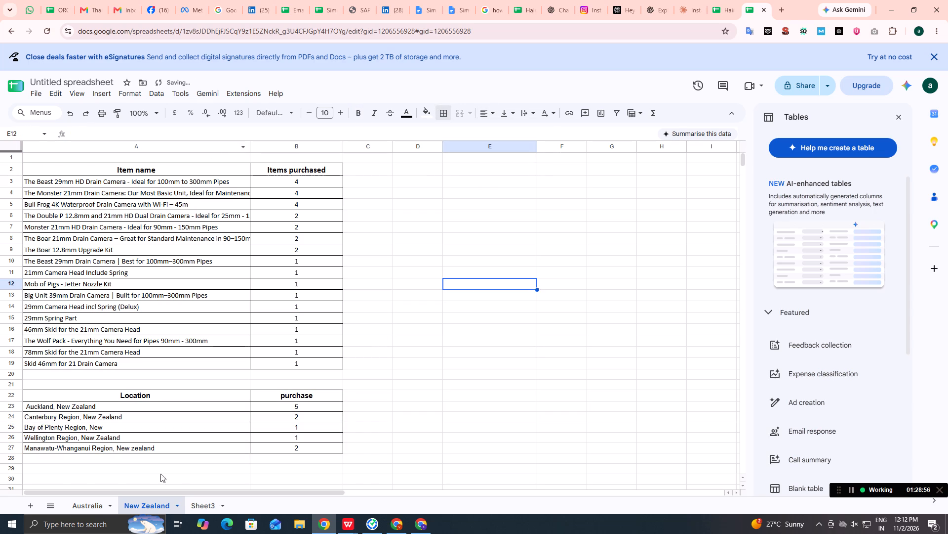
Make the date line "Date- 01-01-2026 to 02-11-2026" in cell A1 of the Australia sheet bold.
left_click(96, 503)
scroll(88, 185, "up", 3)
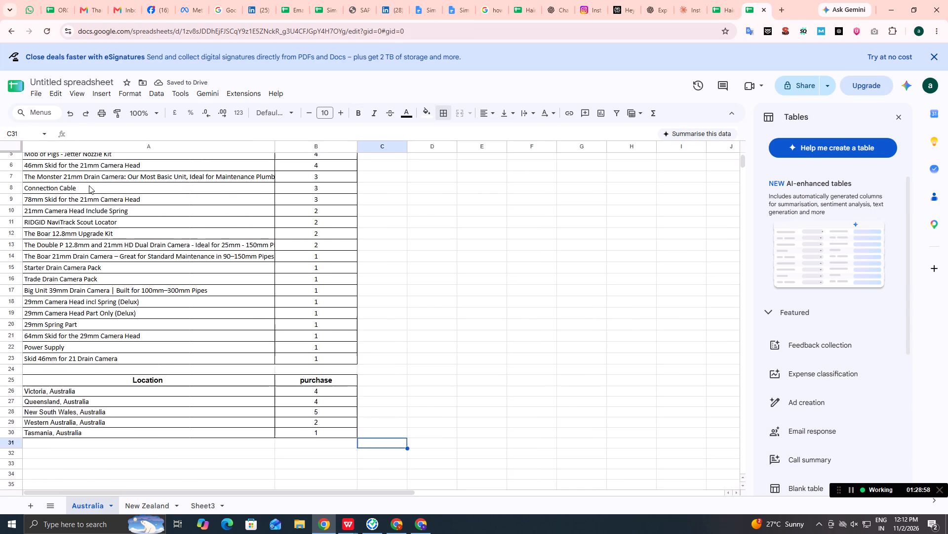
left_click(86, 159)
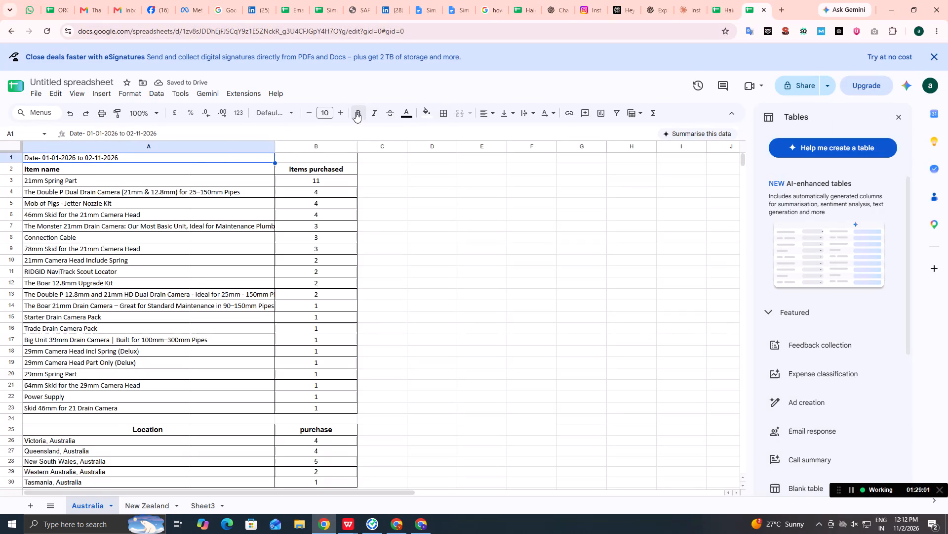
left_click(356, 112)
Copy the bold date line from A1 of the Australia sheet into A1 of the New Zealand sheet.
key("ctrl+c")
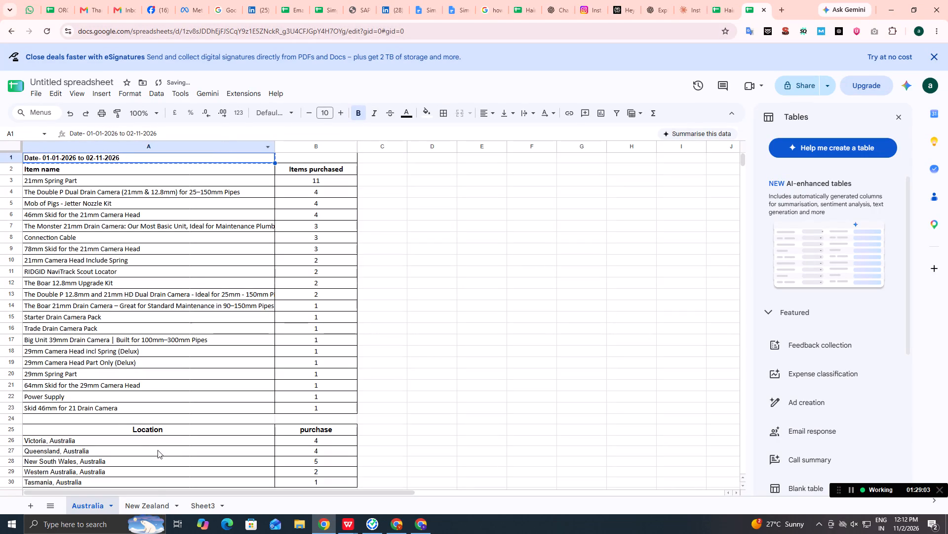
left_click(142, 503)
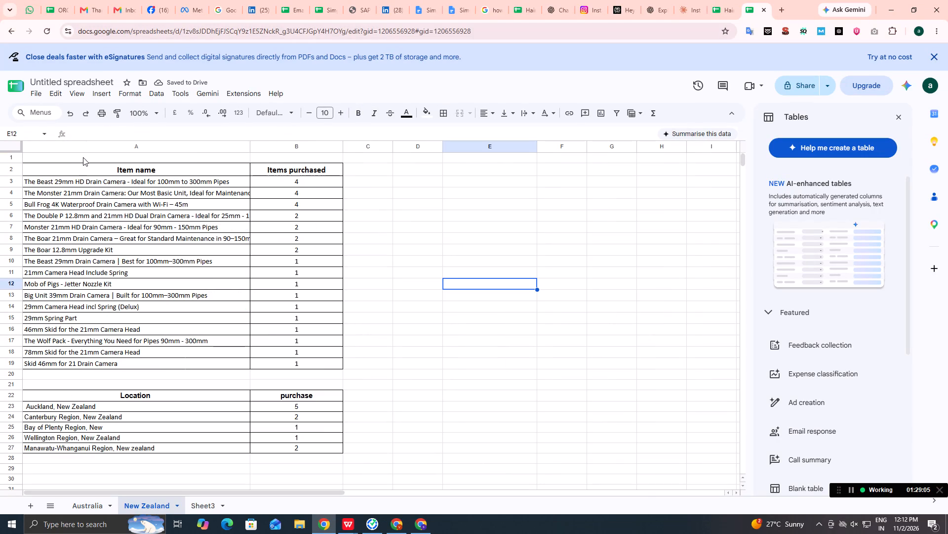
left_click(83, 157)
key("ctrl+v")
Delete Sheet3, which holds the campaign figures, from the spreadsheet.
left_click(205, 503)
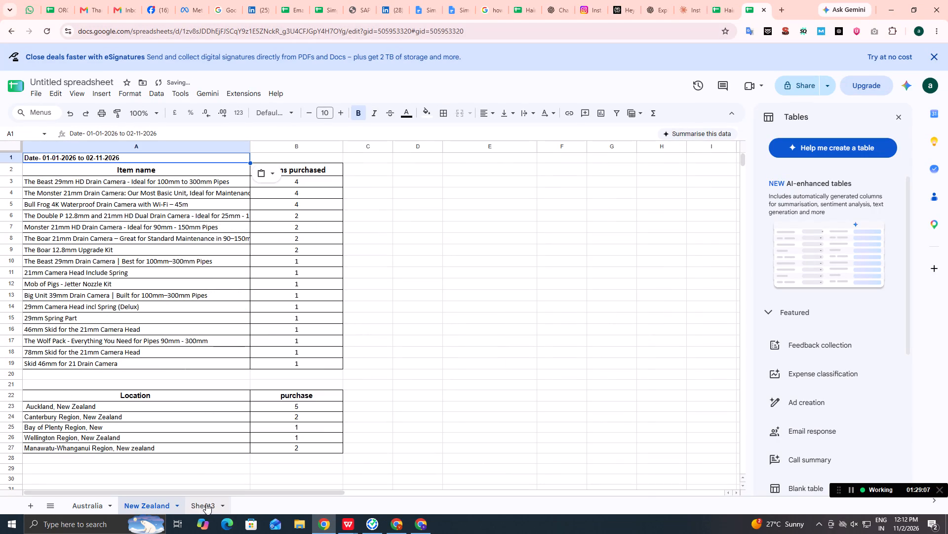
right_click(206, 503)
left_click(222, 336)
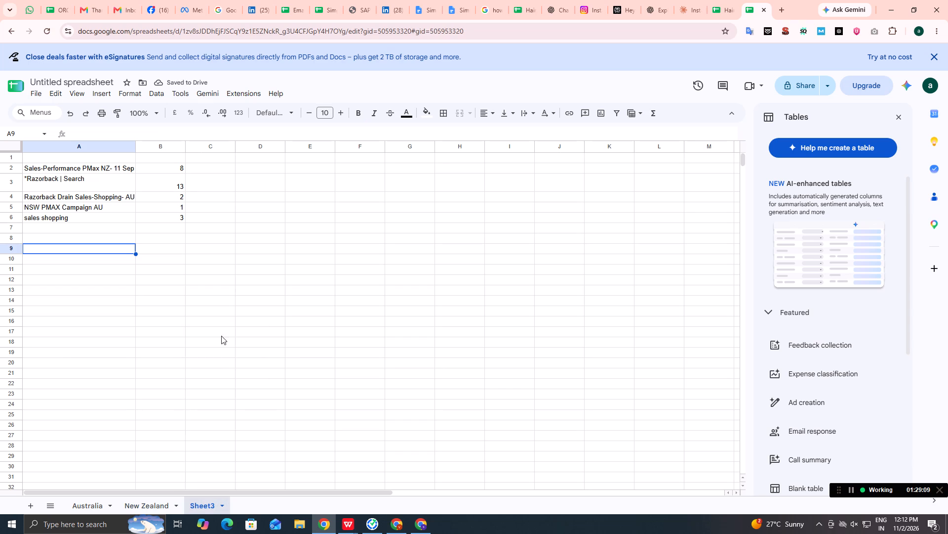
left_click(583, 299)
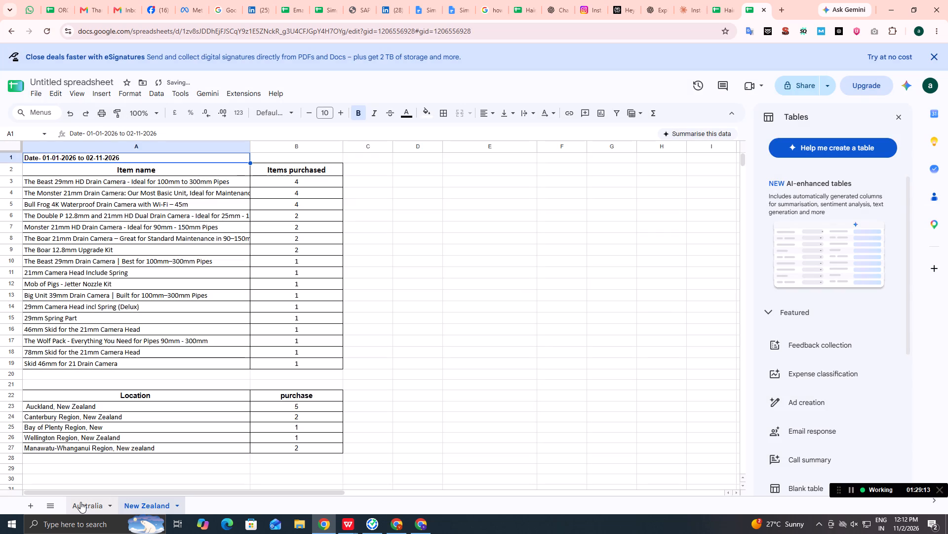
Return to the Australia sheet and rename the untitled spreadsheet as "Razorback Drain Data".
left_click(80, 502)
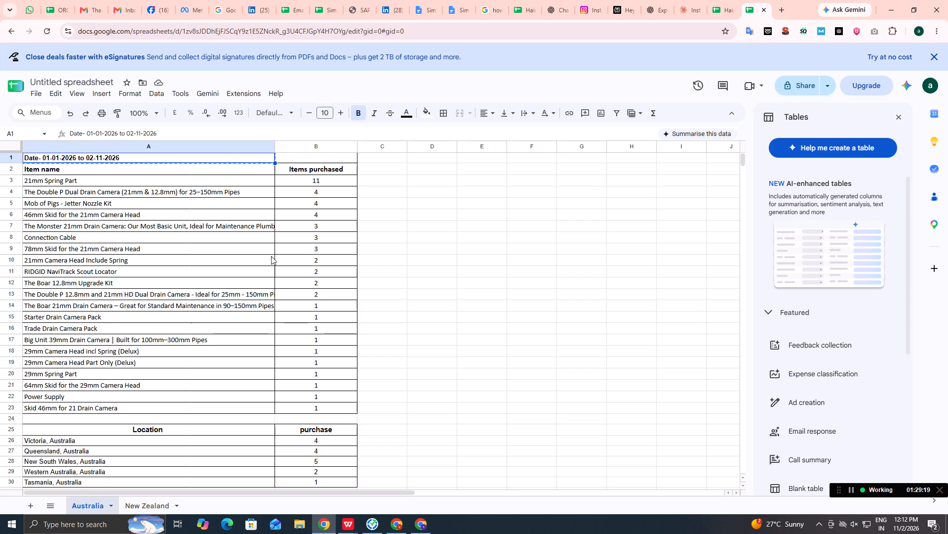
left_click(512, 282)
scroll(188, 301, "up", 4)
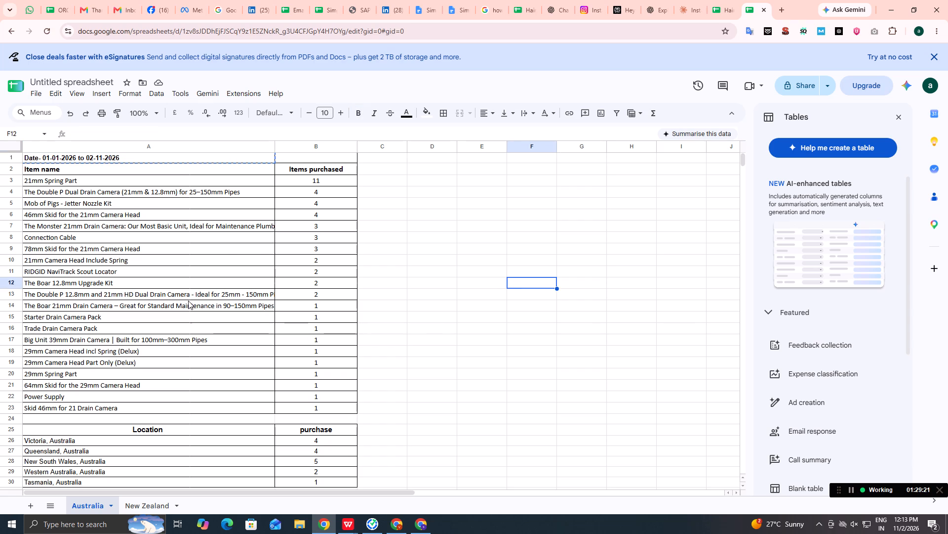
double_click(73, 80)
key("BackSpace")
key("BackSpace")
key("BackSpace")
key("BackSpace")
key("BackSpace")
key("BackSpace")
key("BackSpace")
key("BackSpace")
key("BackSpace")
key("BackSpace")
key("BackSpace")
key("BackSpace")
key("BackSpace")
key("BackSpace")
key("BackSpace")
key("BackSpace")
key("BackSpace")
key("BackSpace")
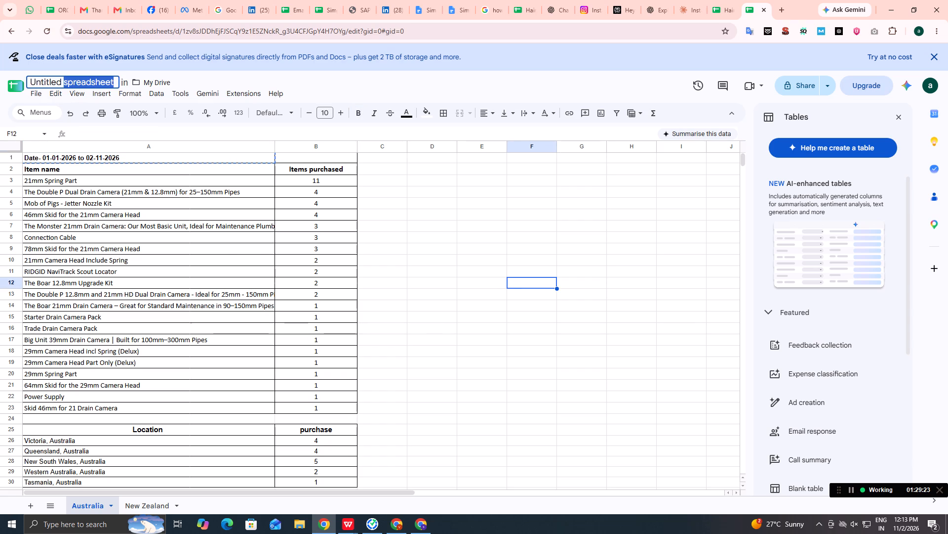
type("Razor")
type("back")
key("space")
type("Drain")
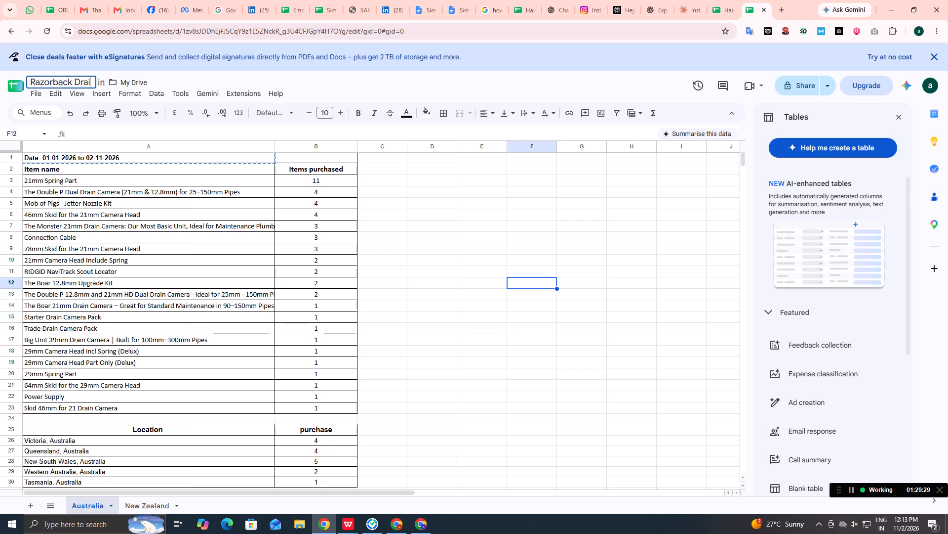
key("space")
type("Dta")
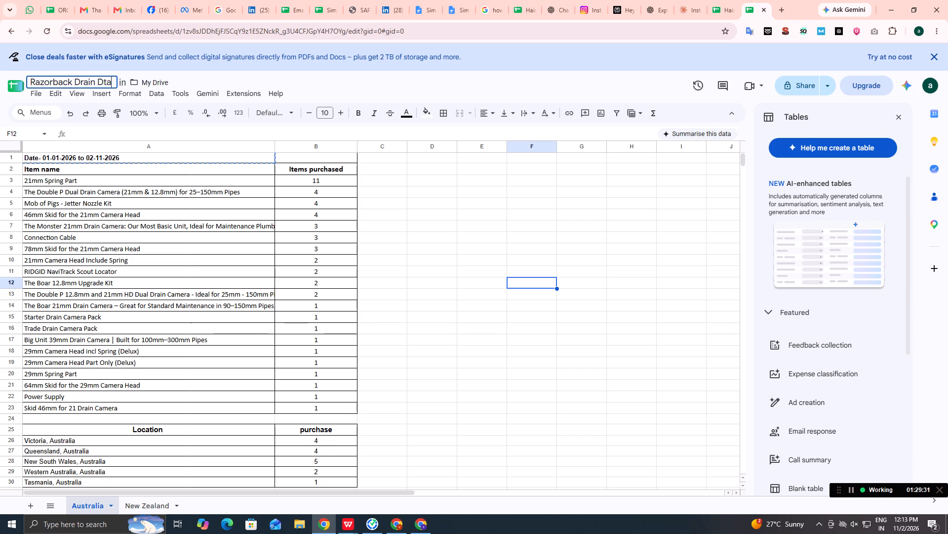
key("BackSpace")
key("BackSpace")
key("a")
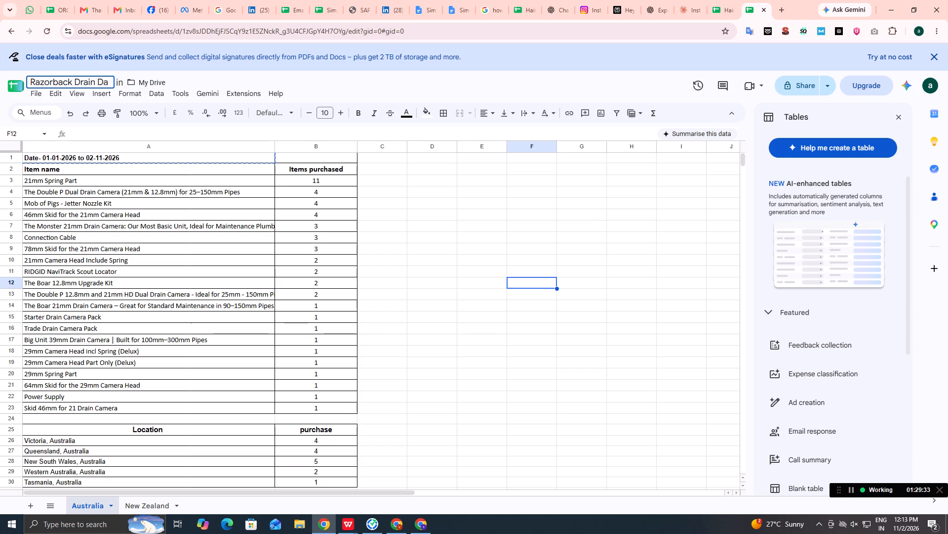
type("ta")
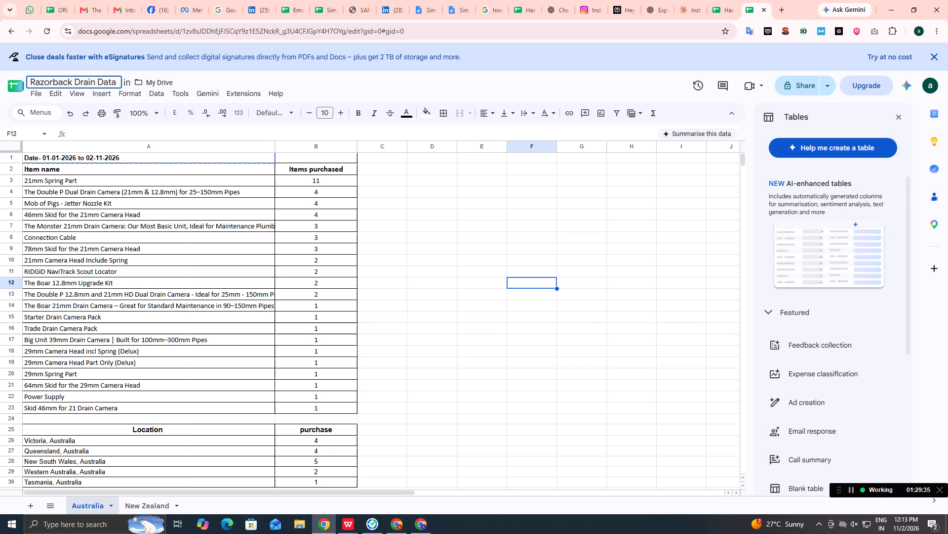
key("Return")
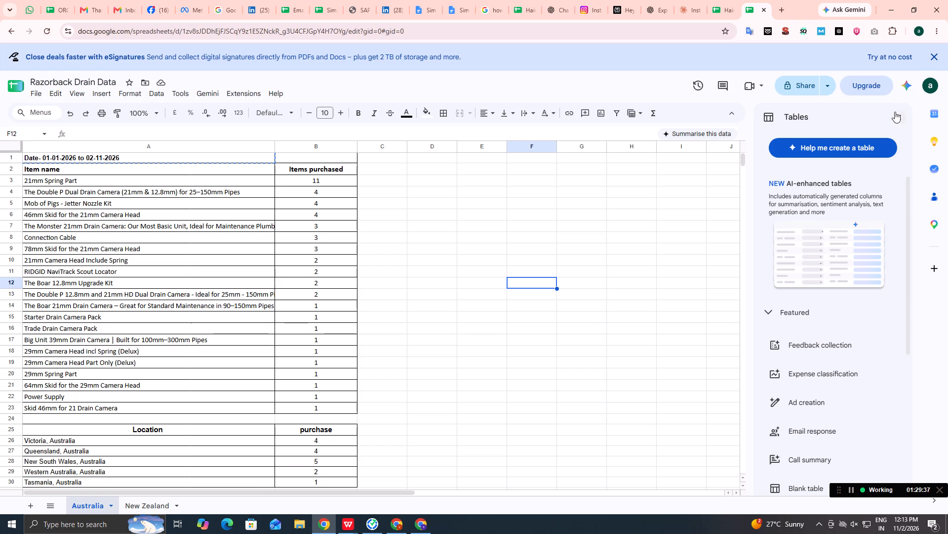
Close the Tables suggestions beside the Australia sheet.
left_click(899, 115)
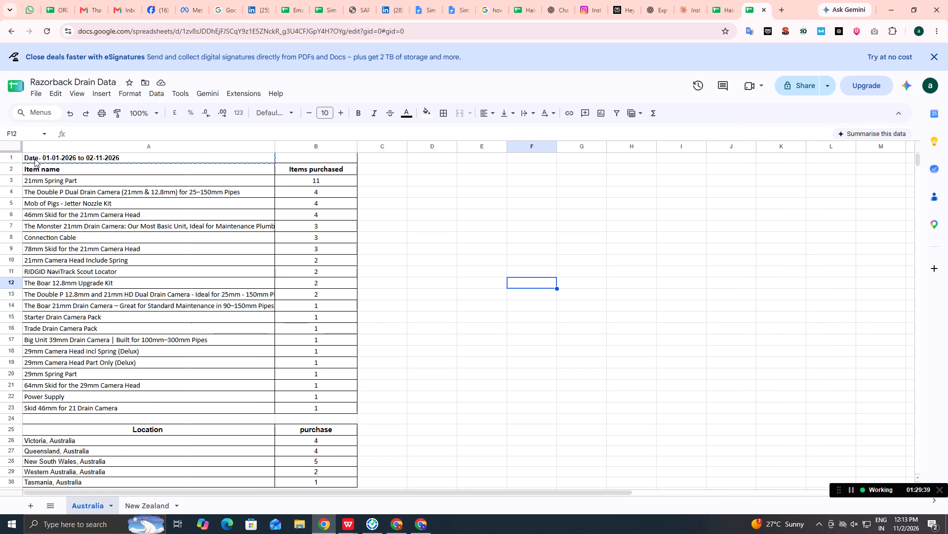
Open the download format choices for the Razorback Drain Data spreadsheet.
left_click(33, 89)
left_click(91, 213)
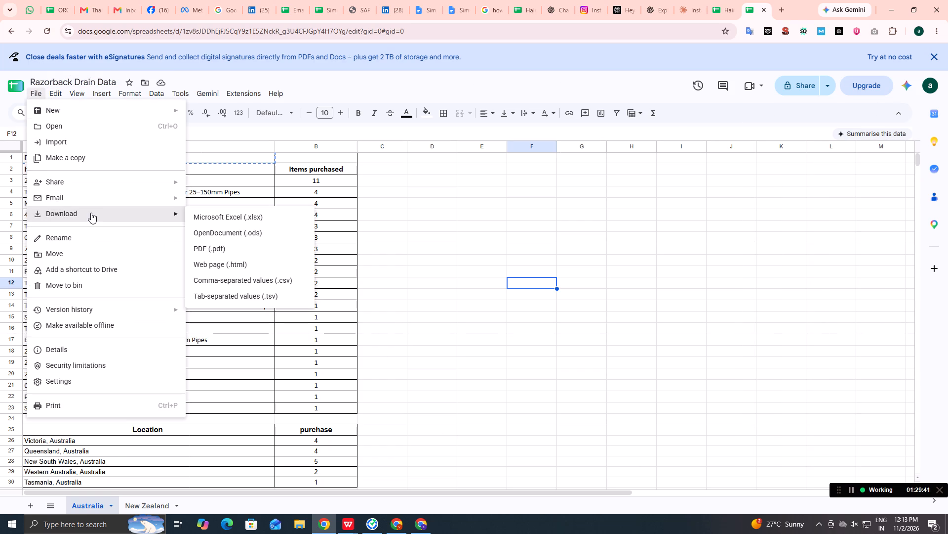
Download the Razorback Drain Data spreadsheet in Microsoft Excel (.xlsx) format.
left_click(250, 215)
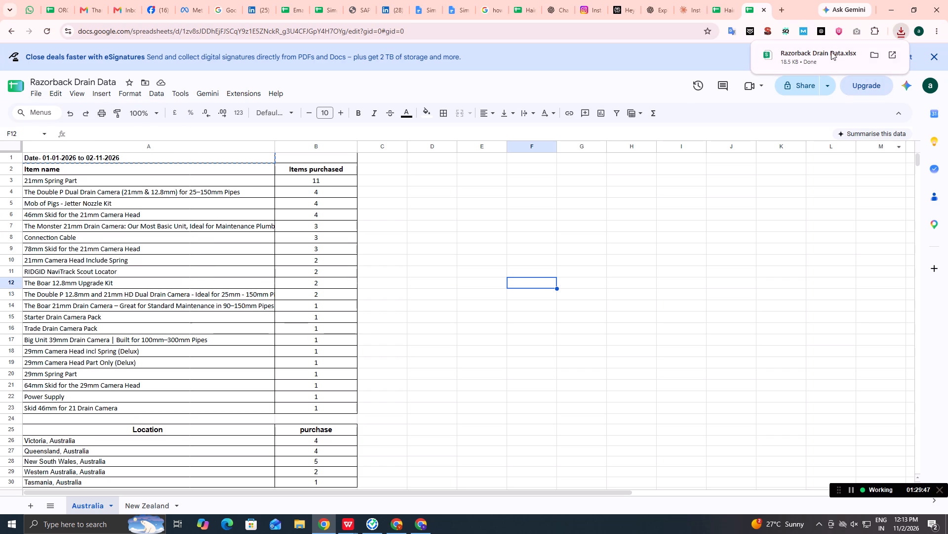
Open the downloaded Razorback Drain Data.xlsx in WPS Office and check the item and location tables on the Australia and New Zealand sheets.
left_click(831, 50)
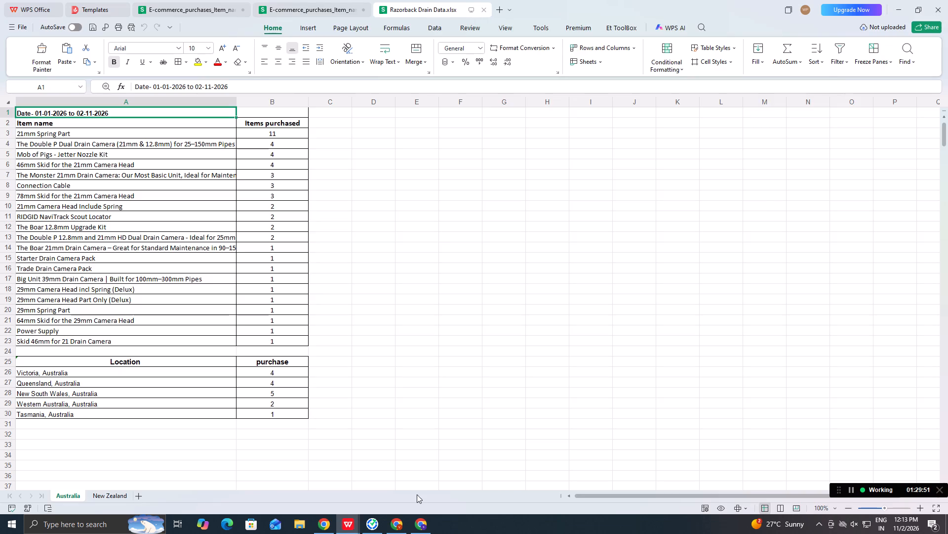
left_click(102, 498)
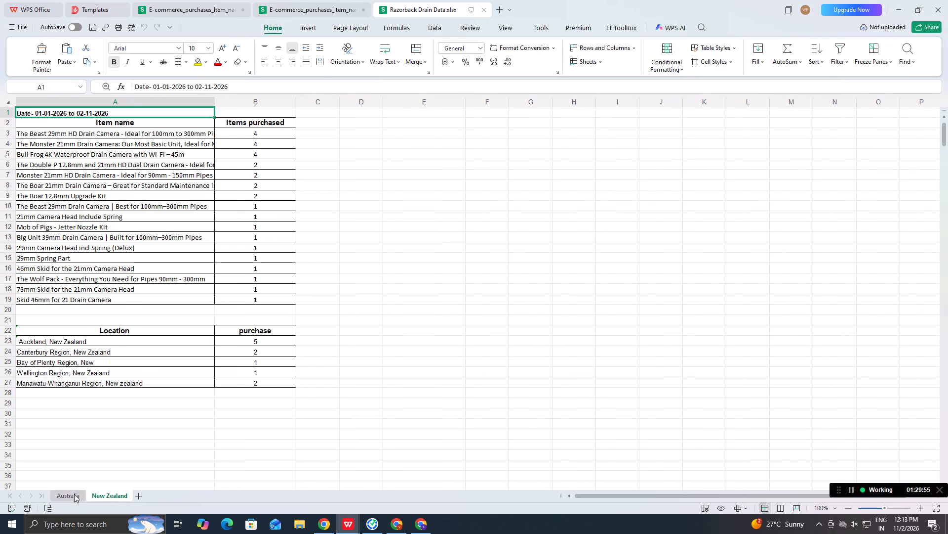
left_click(68, 496)
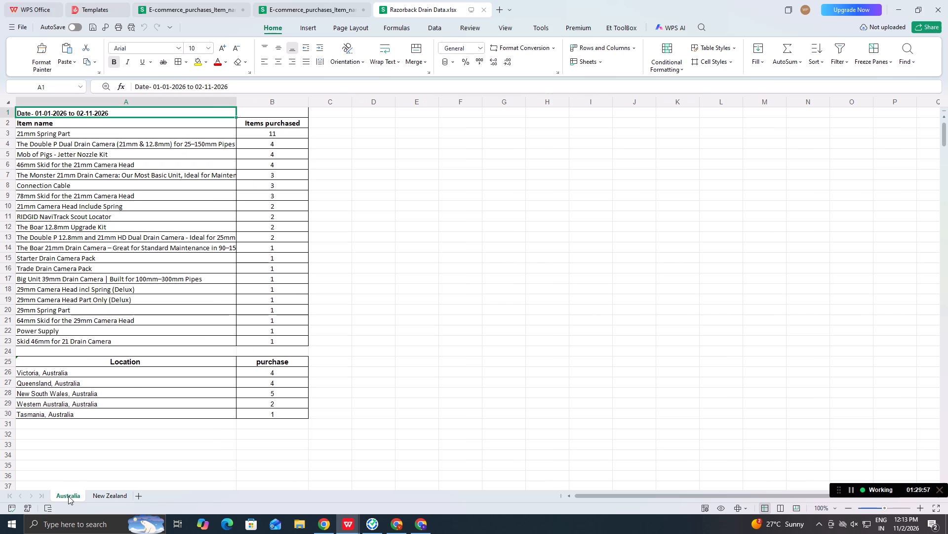
left_click(99, 496)
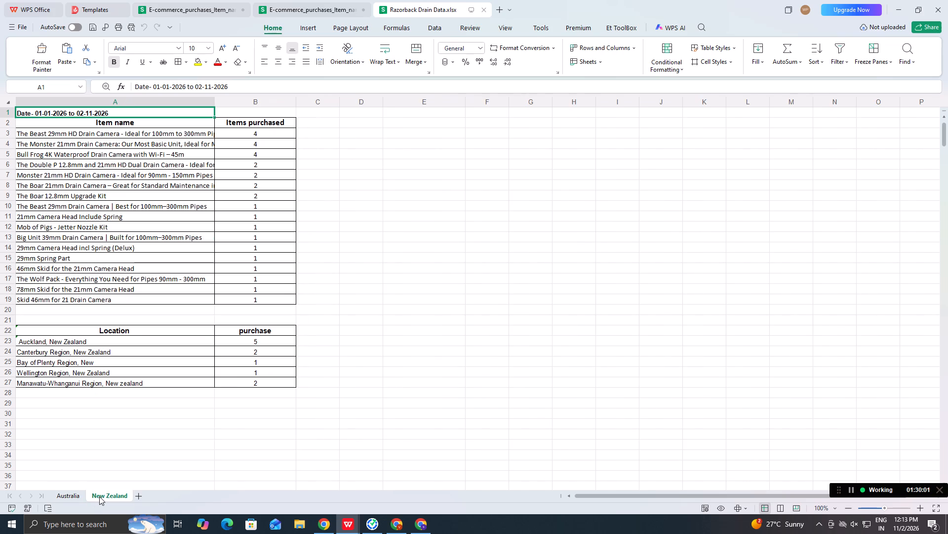
Close WPS Office along with all its open workbooks.
left_click(947, 13)
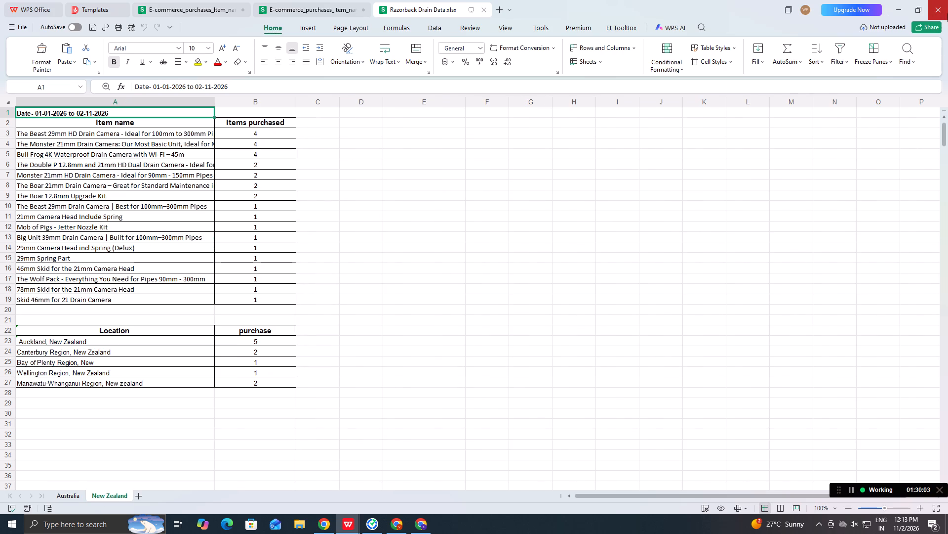
left_click(497, 272)
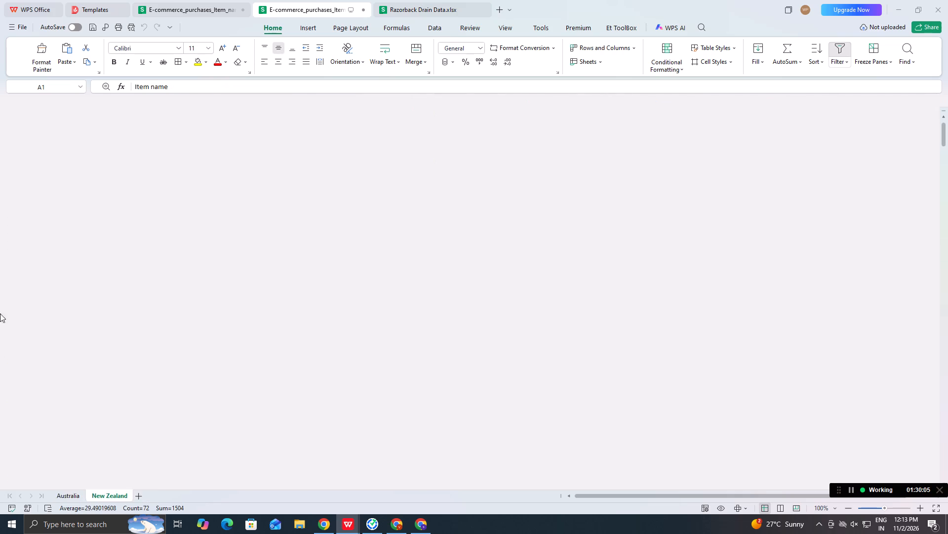